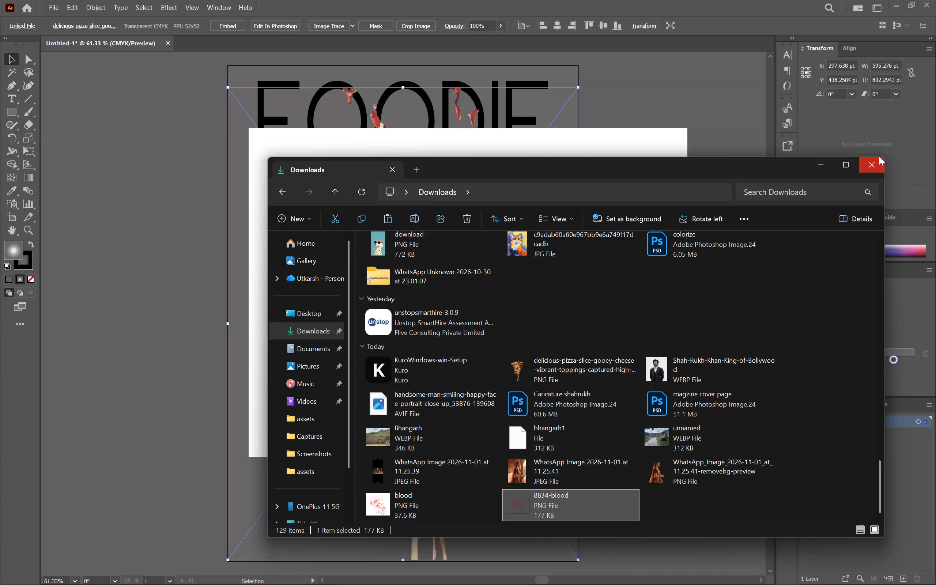
Close the Downloads folder window to return to the poster document.
{"action": "left_click", "coordinate": [879, 156]}
{"action": "key", "text": "alt+Tab"}
{"action": "left_click", "coordinate": [871, 170]}
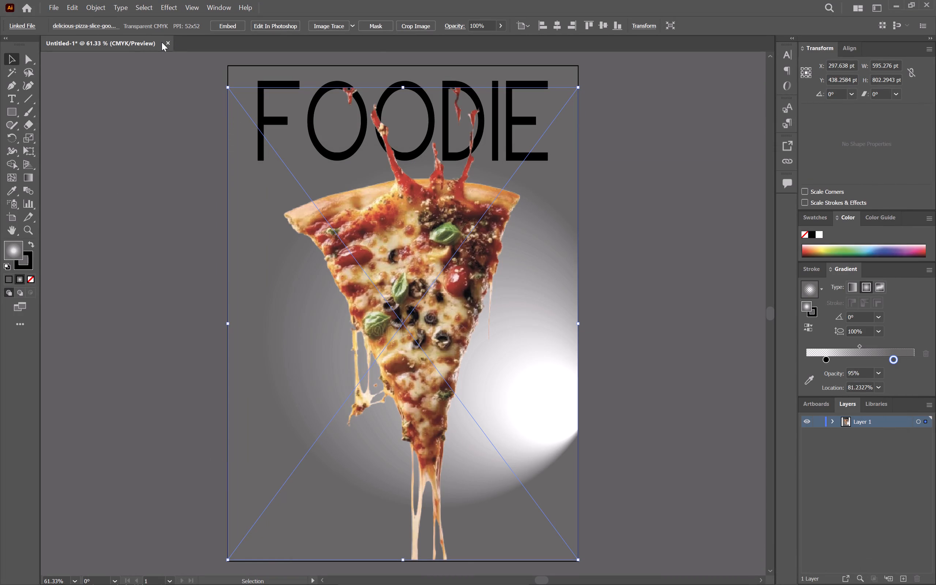
{"action": "left_click", "coordinate": [26, 0]}
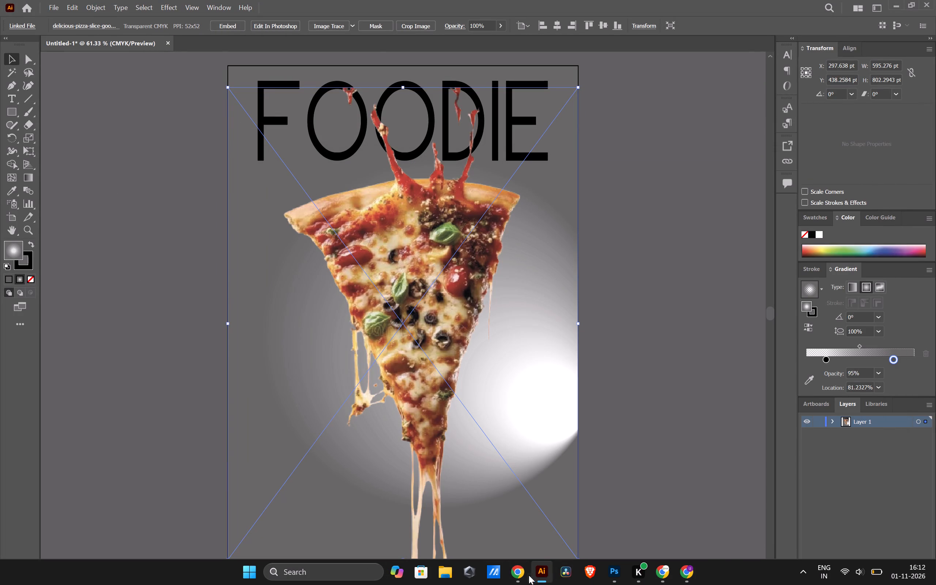
Switch to Chrome and open the Figma site in a new tab.
{"action": "left_click", "coordinate": [522, 575]}
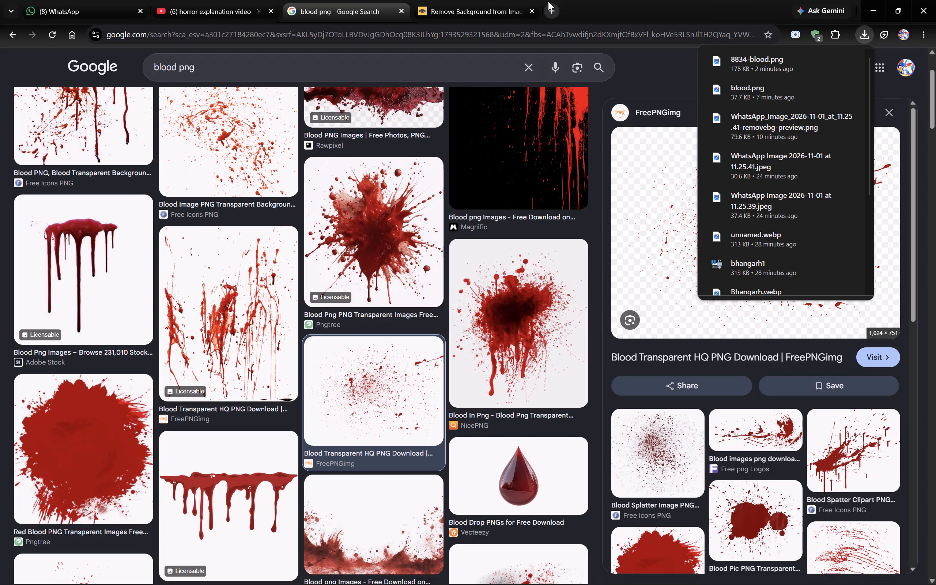
{"action": "left_click", "coordinate": [548, 1]}
{"action": "left_click", "coordinate": [478, 39]}
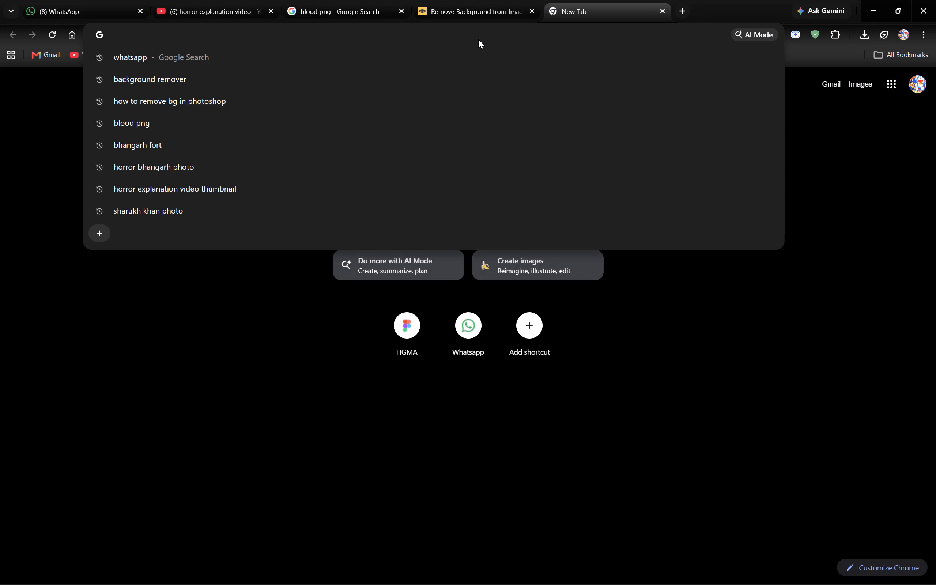
{"action": "type", "text": "figma"}
{"action": "key", "text": "Return"}
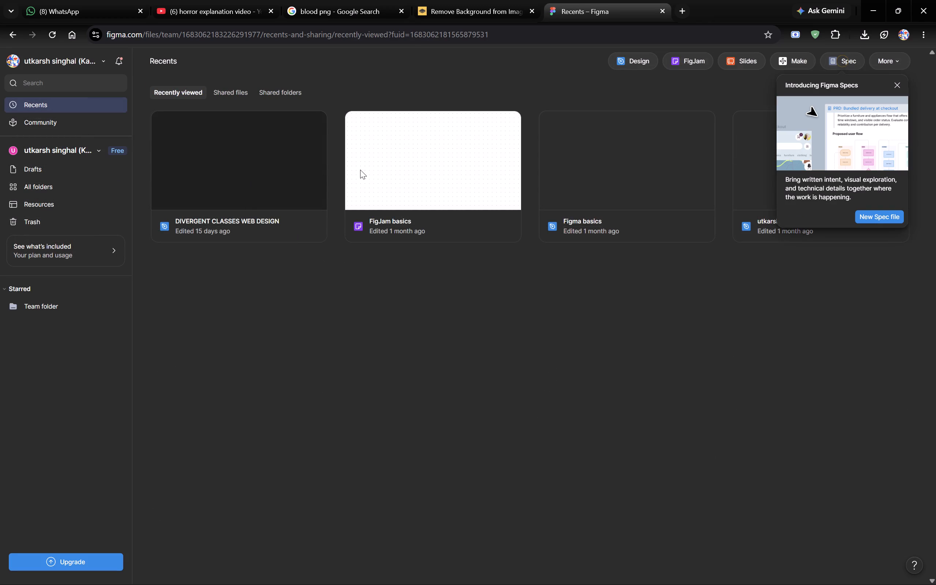
Open the DIVERGENT CLASSES WEB DESIGN file from the recent files.
{"action": "left_click", "coordinate": [224, 301]}
{"action": "double_click", "coordinate": [216, 245]}
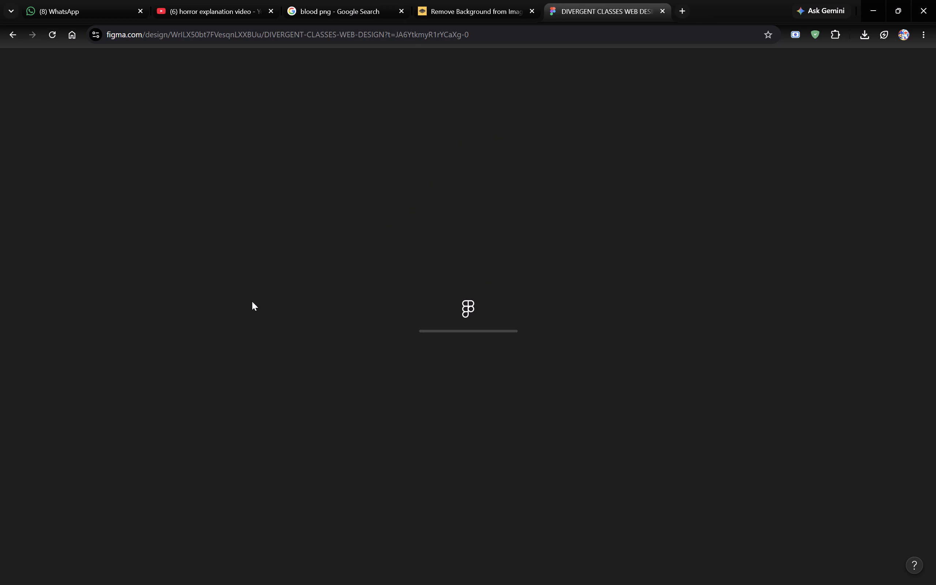
{"action": "left_click", "coordinate": [880, 572]}
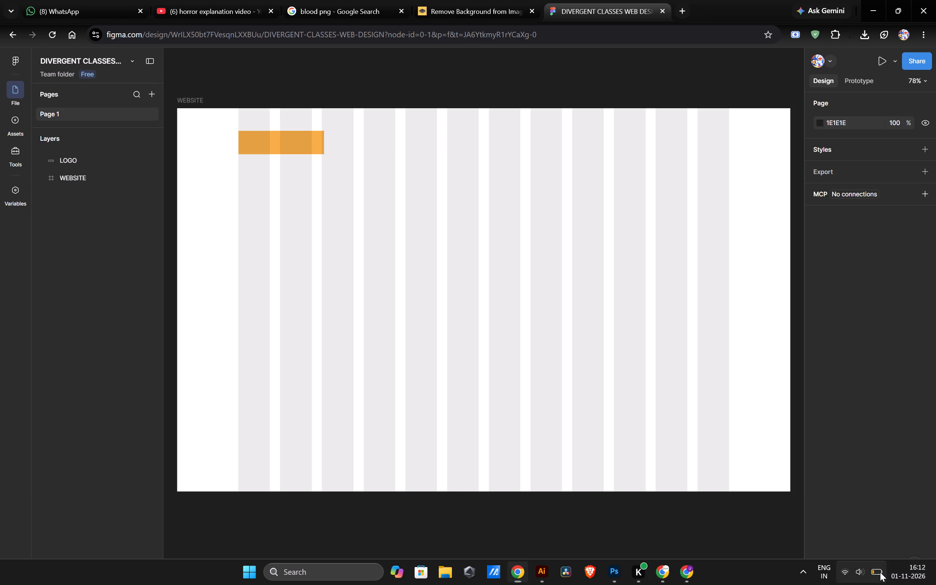
{"action": "left_click", "coordinate": [881, 257]}
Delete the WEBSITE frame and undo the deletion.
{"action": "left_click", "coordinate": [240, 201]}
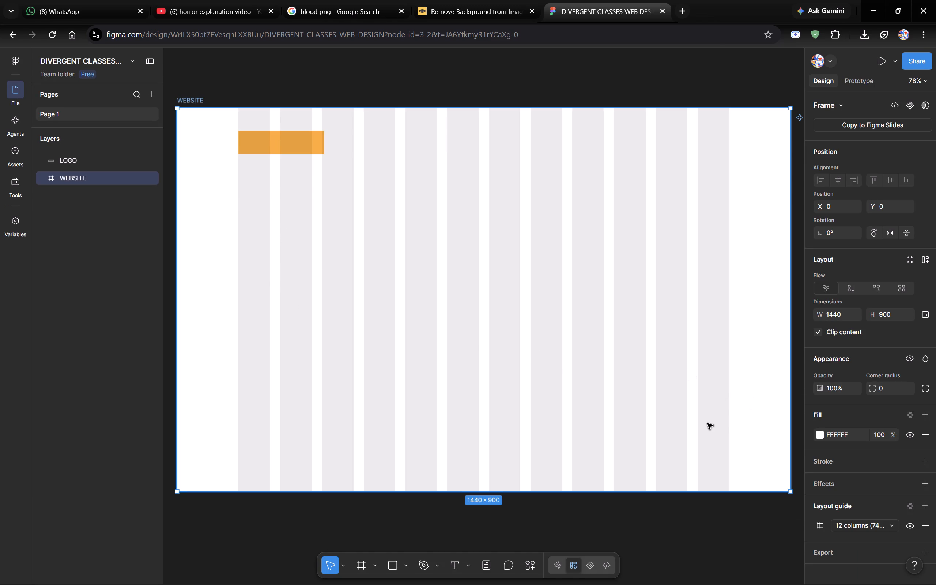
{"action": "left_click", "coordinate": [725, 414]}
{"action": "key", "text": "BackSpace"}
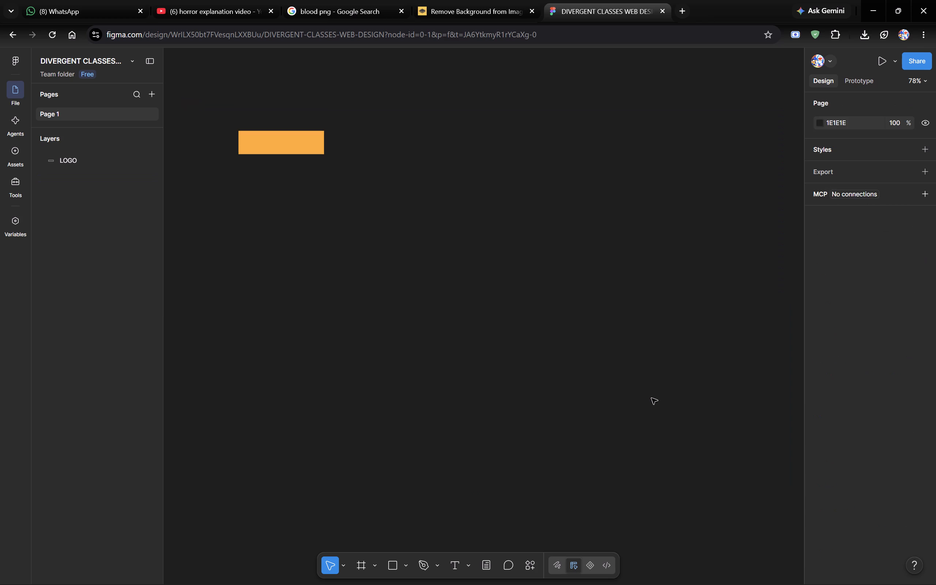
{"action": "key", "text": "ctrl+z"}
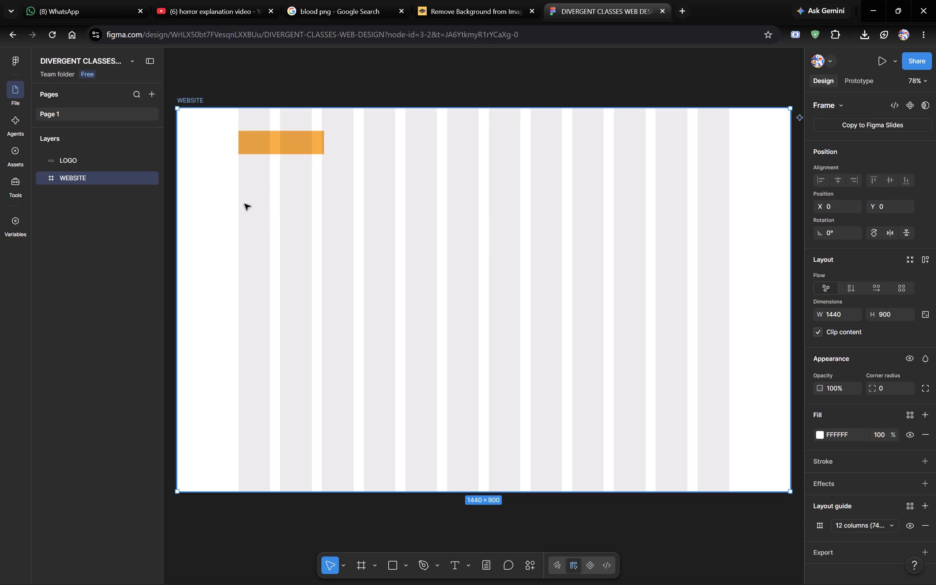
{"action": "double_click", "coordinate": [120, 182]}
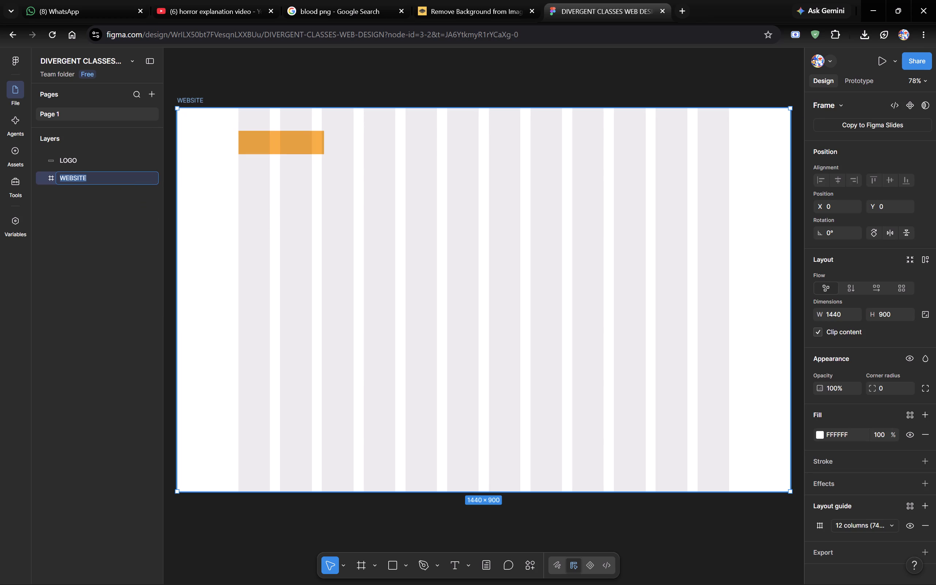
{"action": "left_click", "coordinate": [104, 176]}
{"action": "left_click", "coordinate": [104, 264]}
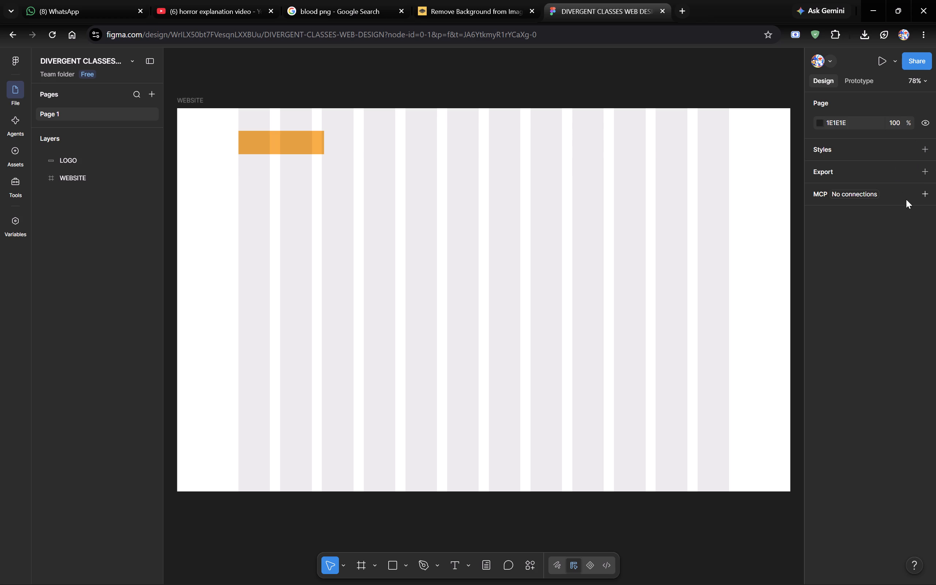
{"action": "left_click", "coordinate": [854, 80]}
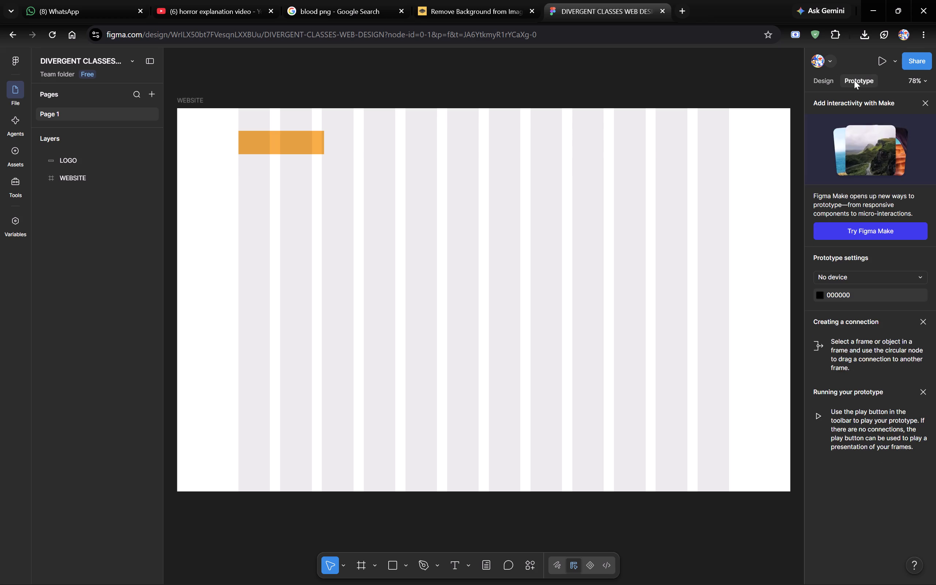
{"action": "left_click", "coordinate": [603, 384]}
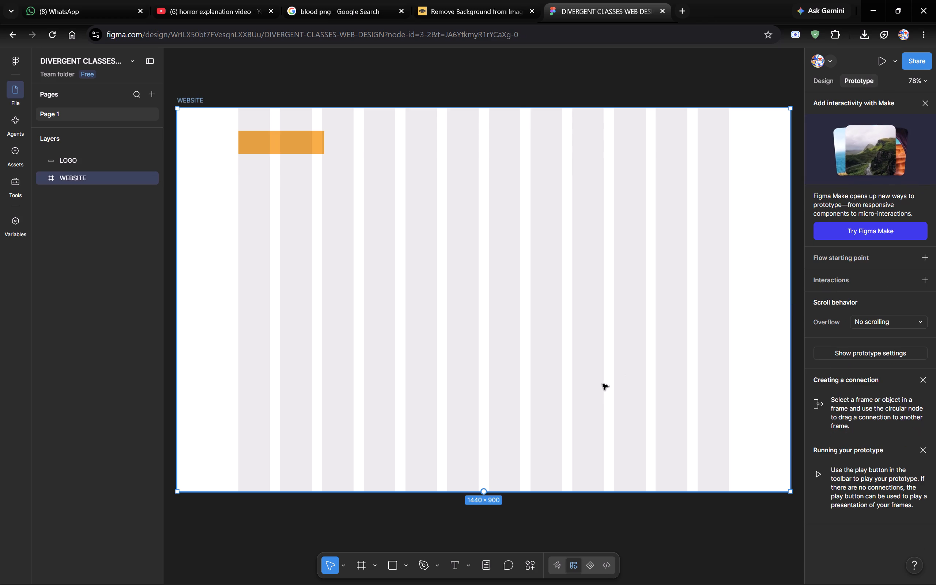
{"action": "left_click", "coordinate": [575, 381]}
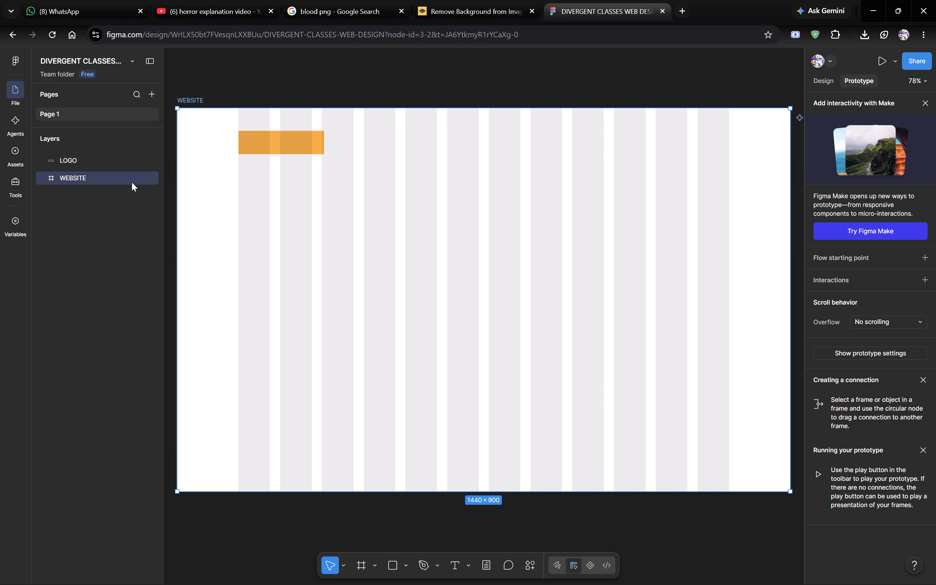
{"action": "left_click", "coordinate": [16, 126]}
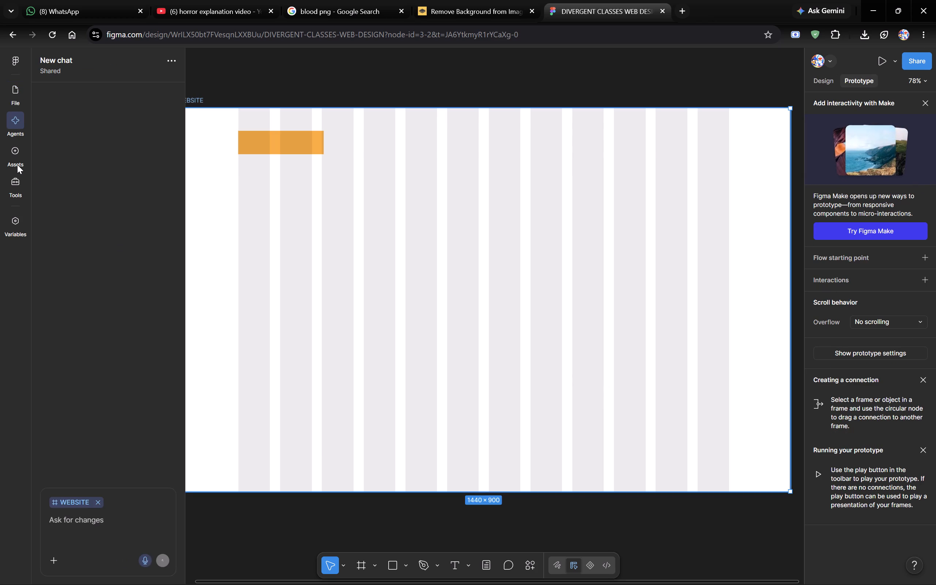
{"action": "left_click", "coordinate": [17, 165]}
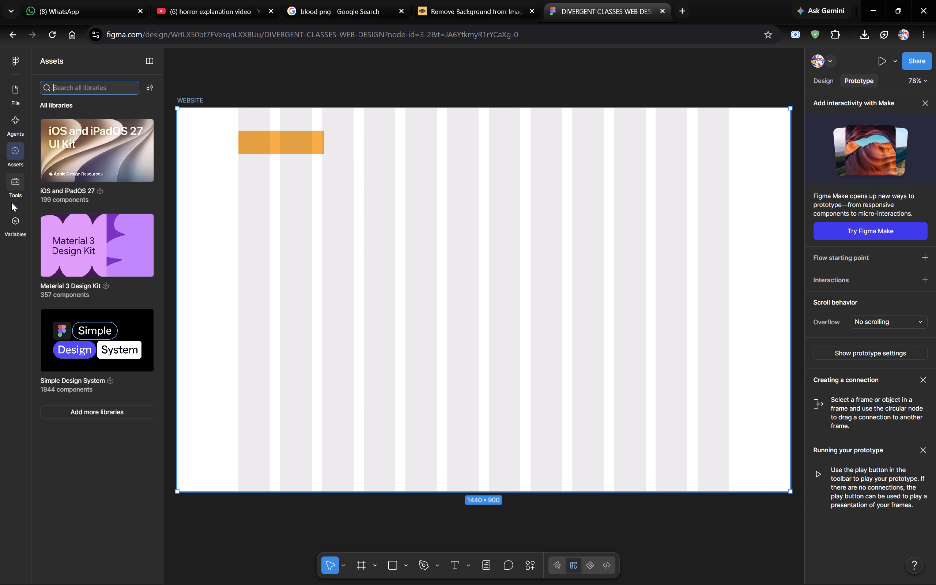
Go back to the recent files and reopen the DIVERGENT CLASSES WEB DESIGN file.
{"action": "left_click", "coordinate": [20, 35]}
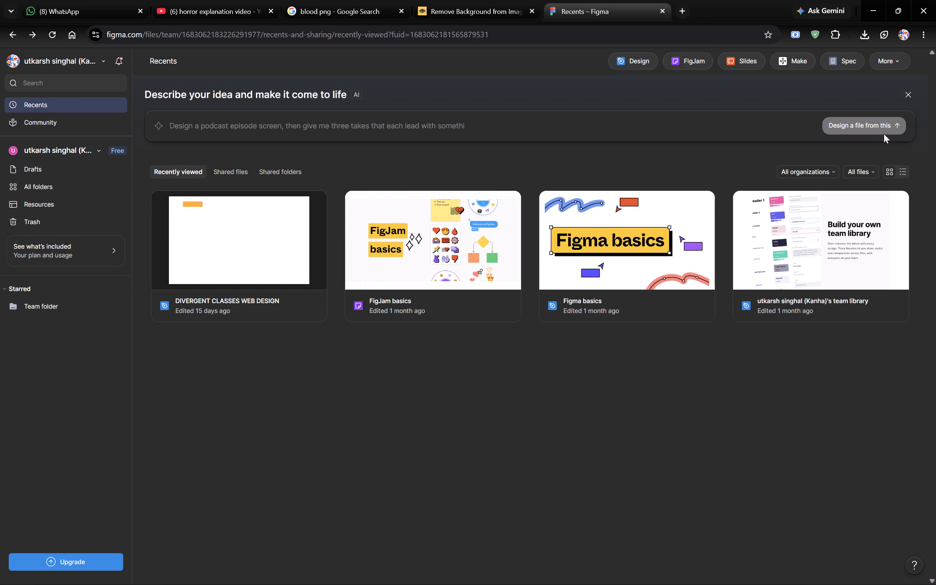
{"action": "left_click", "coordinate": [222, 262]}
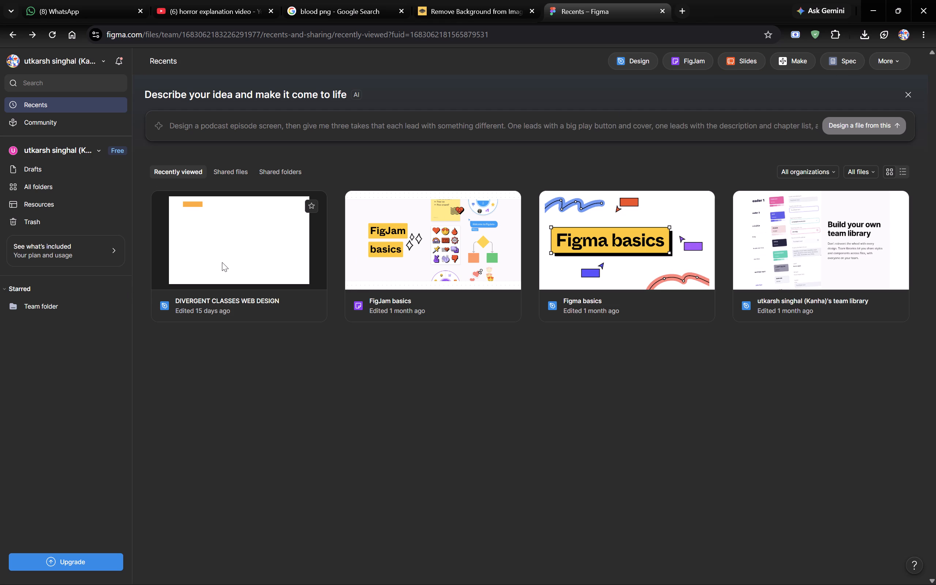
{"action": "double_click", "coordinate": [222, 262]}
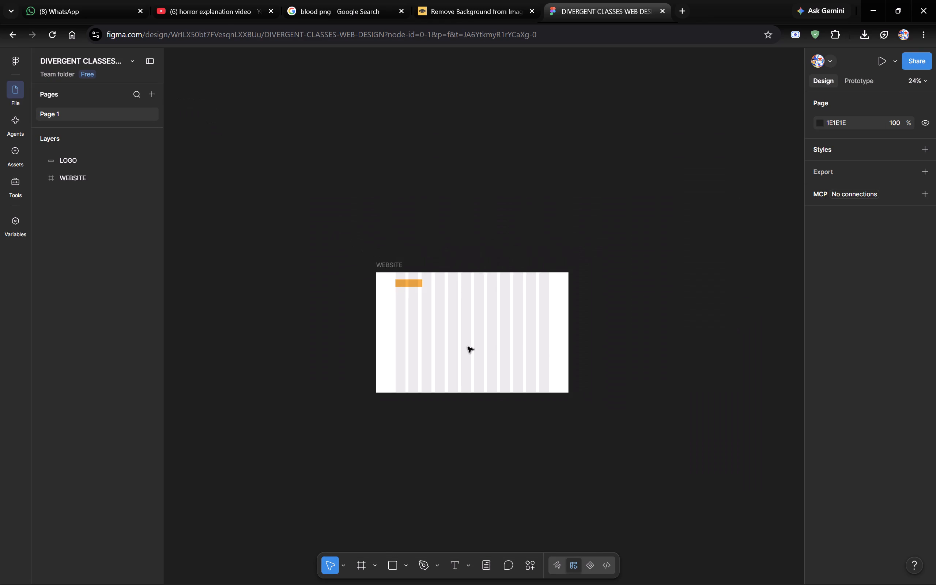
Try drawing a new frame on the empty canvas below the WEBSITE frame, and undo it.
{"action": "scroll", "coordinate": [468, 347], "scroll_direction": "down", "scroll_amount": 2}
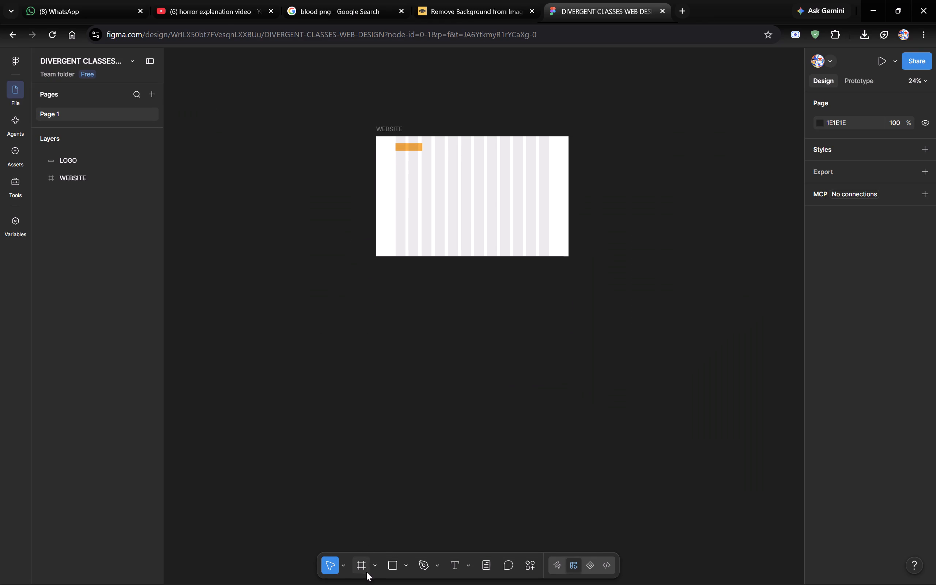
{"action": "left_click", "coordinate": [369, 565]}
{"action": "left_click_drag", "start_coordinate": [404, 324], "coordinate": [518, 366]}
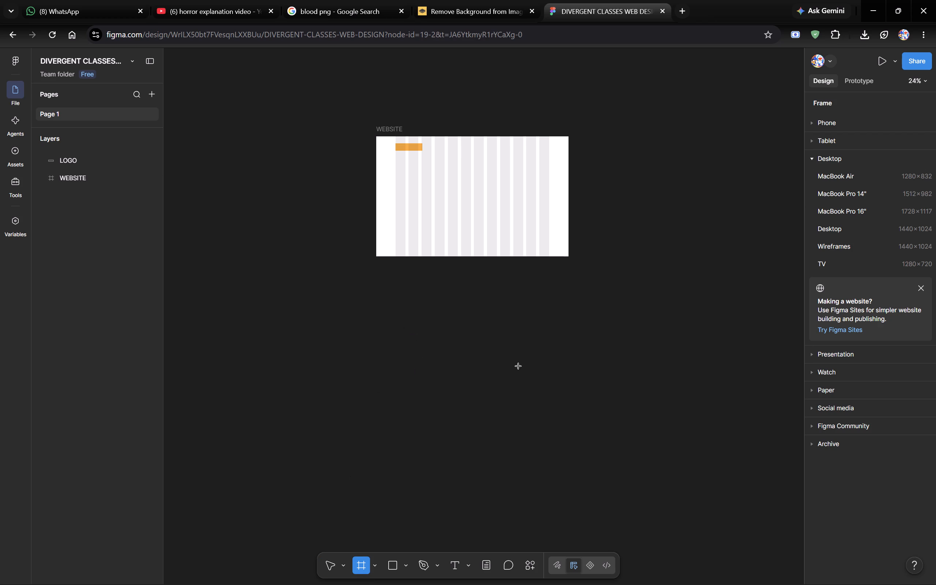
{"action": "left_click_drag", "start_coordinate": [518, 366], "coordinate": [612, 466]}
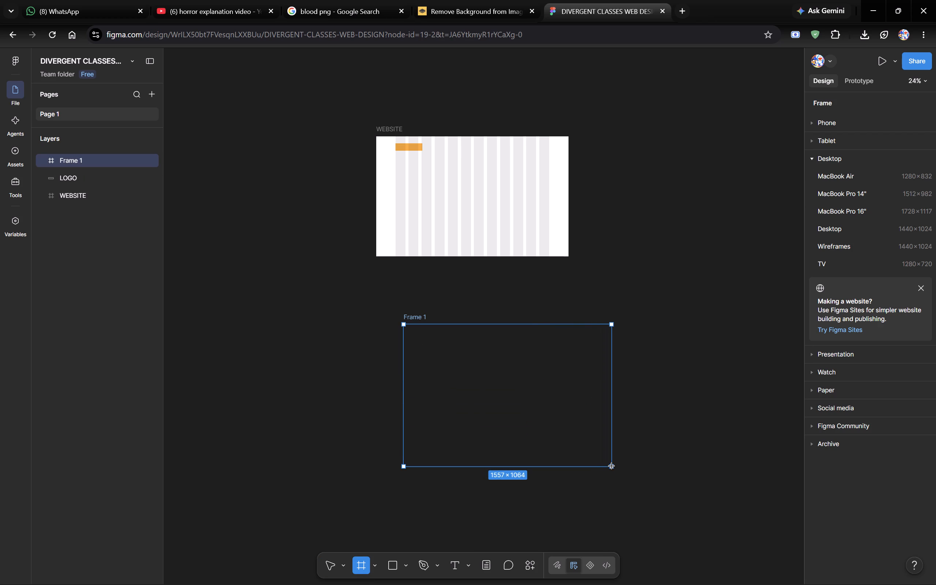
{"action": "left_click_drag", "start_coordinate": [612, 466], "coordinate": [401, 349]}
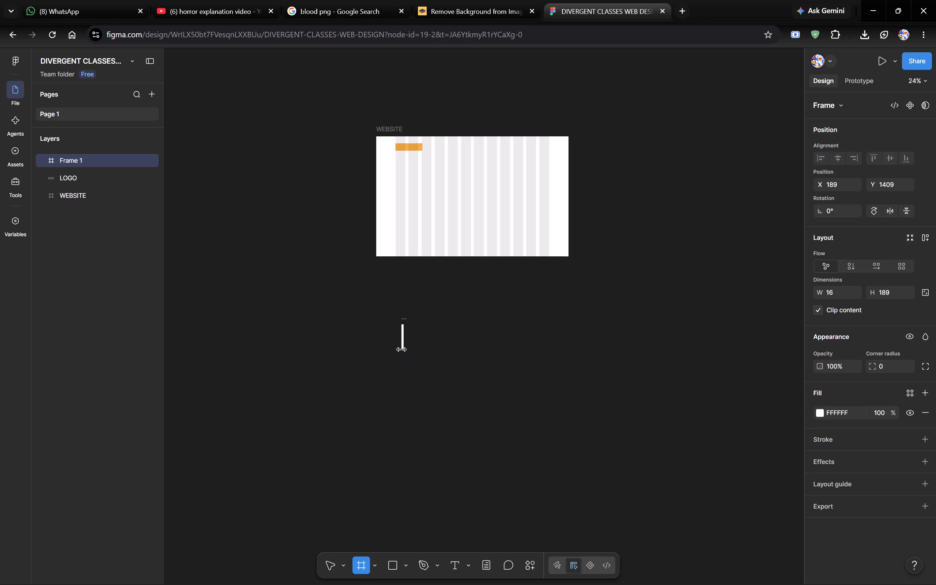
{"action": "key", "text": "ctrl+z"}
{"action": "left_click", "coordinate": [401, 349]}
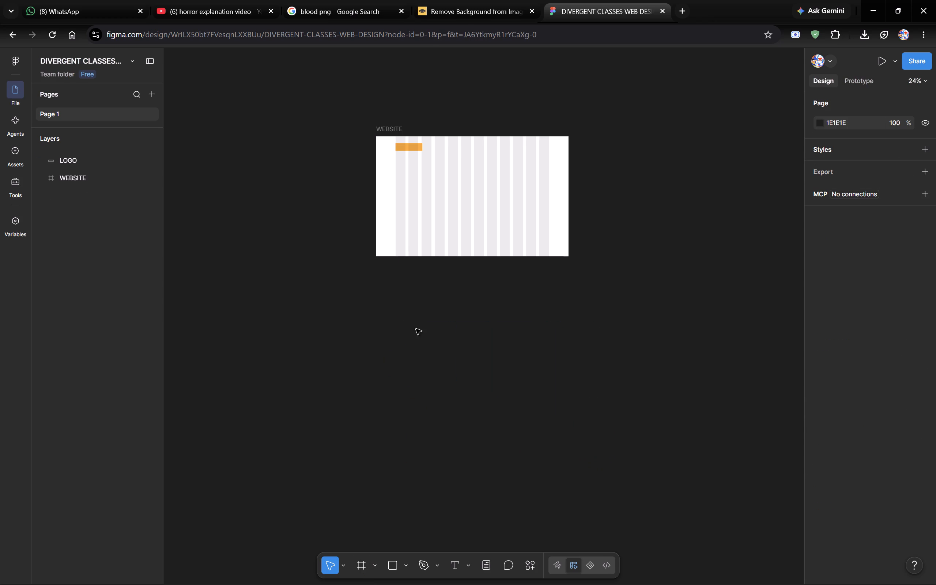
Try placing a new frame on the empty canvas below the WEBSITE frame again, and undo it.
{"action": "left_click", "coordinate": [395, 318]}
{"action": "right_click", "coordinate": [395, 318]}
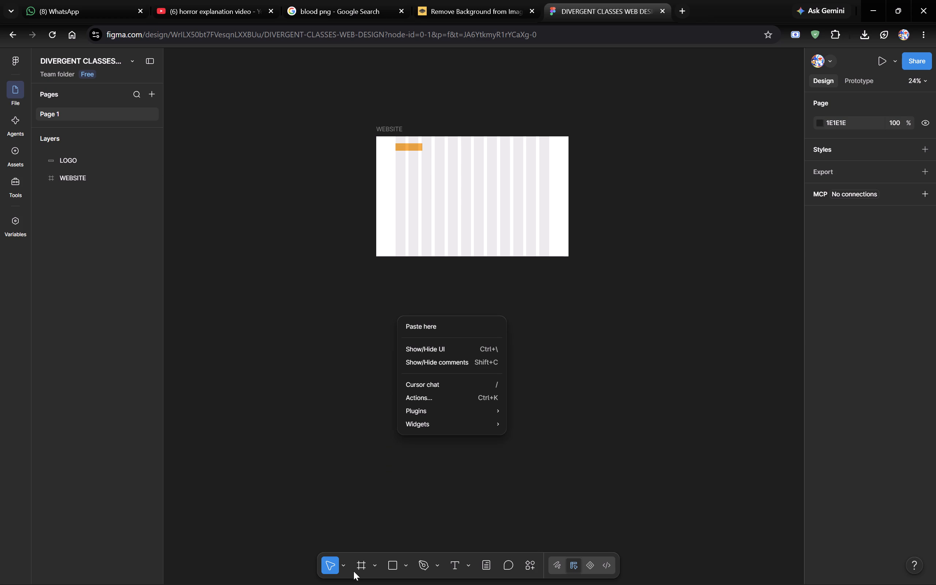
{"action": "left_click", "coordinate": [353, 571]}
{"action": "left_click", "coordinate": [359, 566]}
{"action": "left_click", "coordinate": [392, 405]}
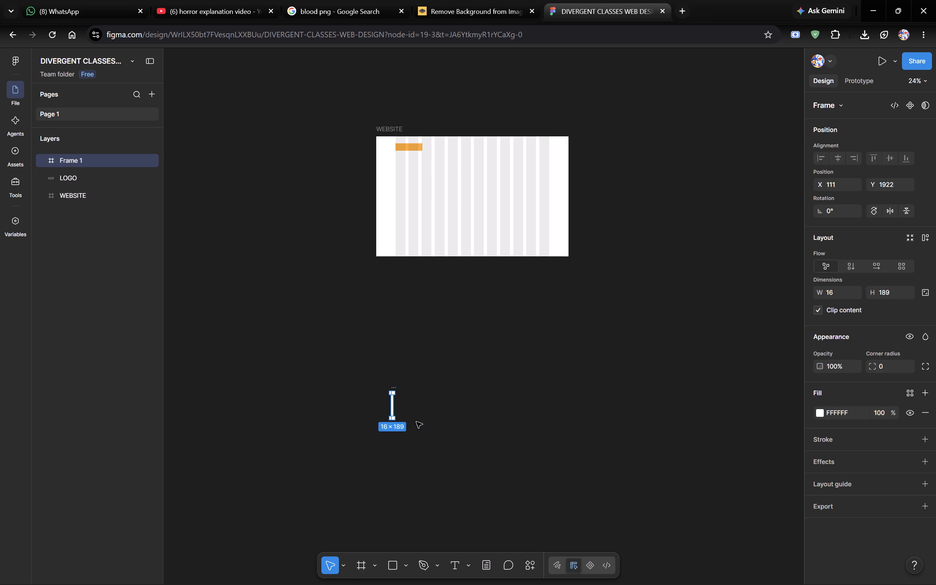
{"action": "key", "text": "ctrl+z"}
Draw a new frame about 1445 × 900 beside the WEBSITE frame, aligned with its top and bottom edges.
{"action": "left_click", "coordinate": [351, 573]}
{"action": "left_click", "coordinate": [360, 564]}
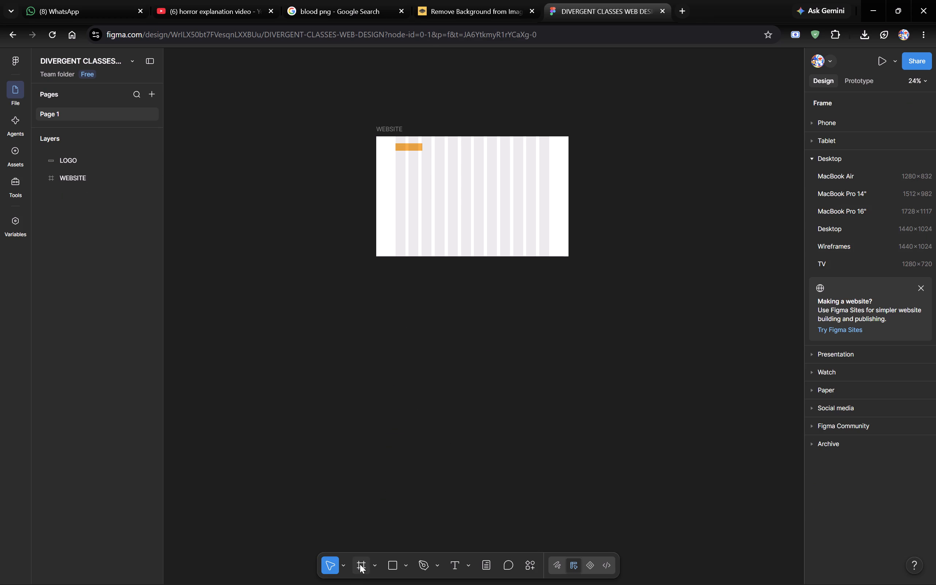
{"action": "left_click", "coordinate": [373, 561]}
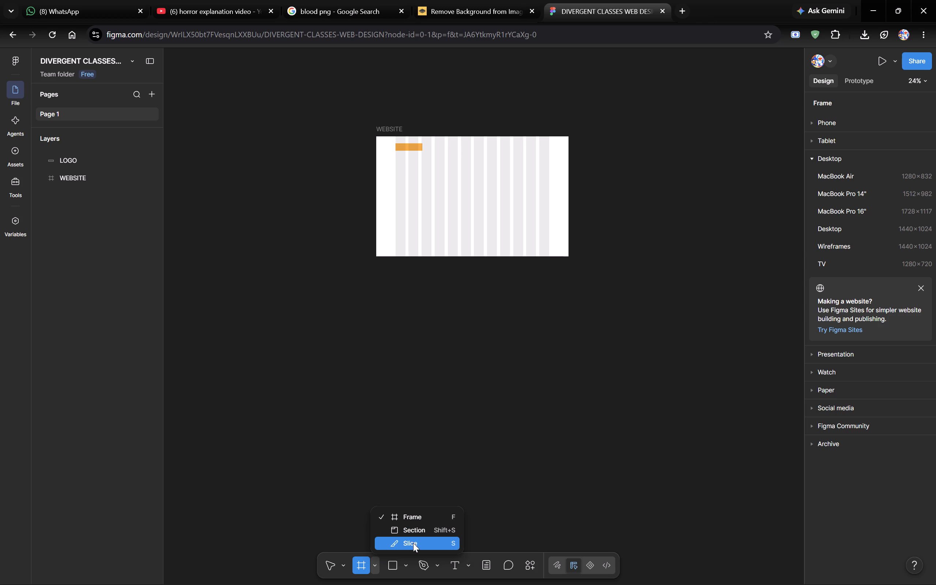
{"action": "left_click", "coordinate": [360, 567]}
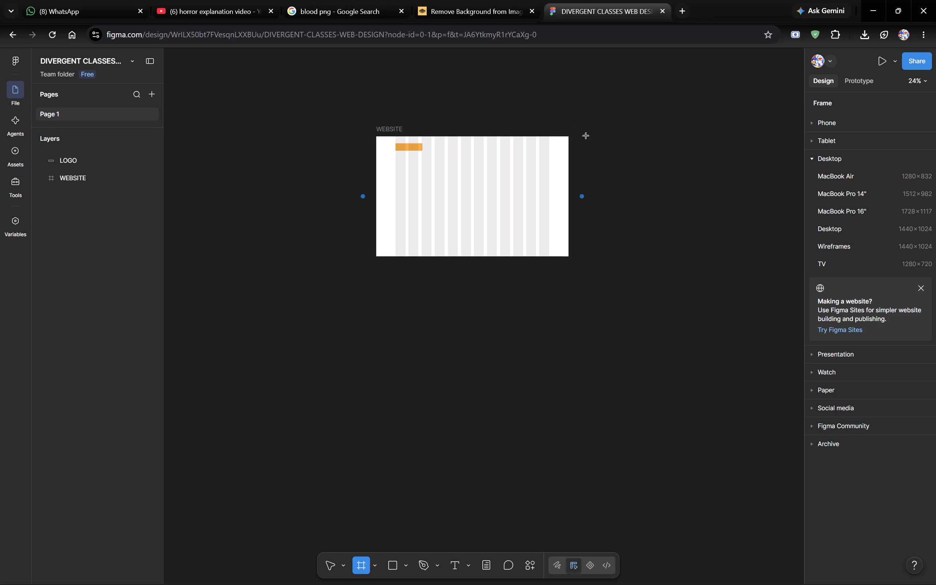
{"action": "left_click_drag", "start_coordinate": [589, 136], "coordinate": [763, 257]}
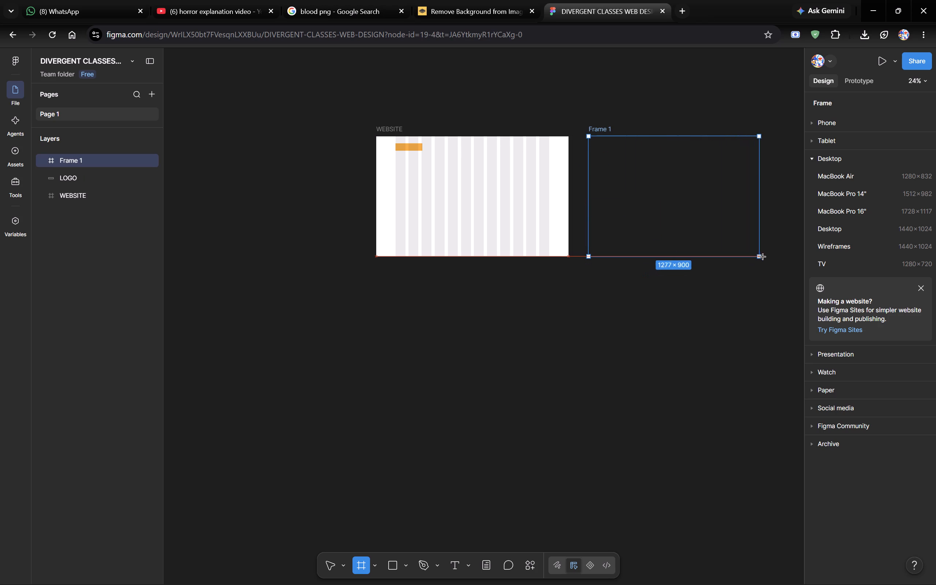
{"action": "left_click_drag", "start_coordinate": [763, 257], "coordinate": [777, 258]}
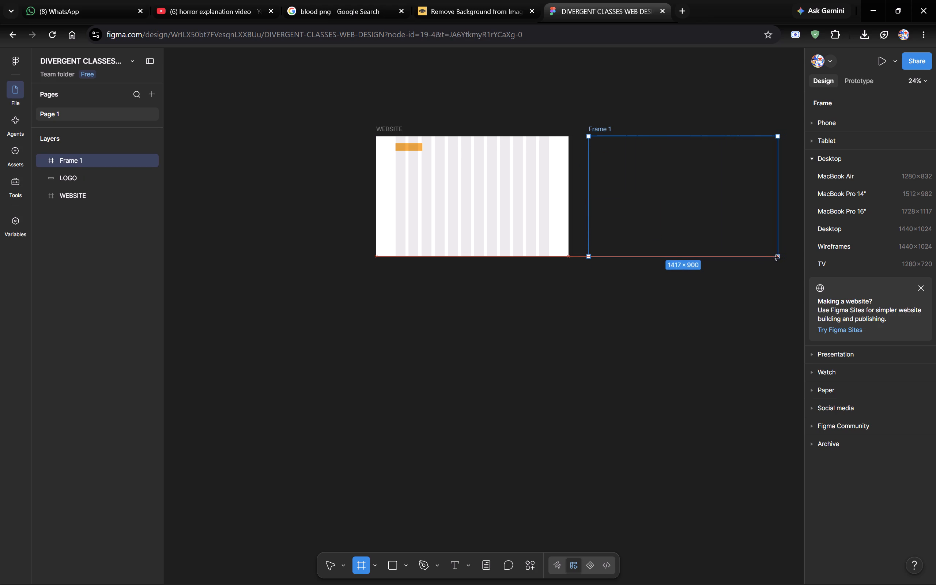
{"action": "left_click_drag", "start_coordinate": [777, 258], "coordinate": [778, 257]}
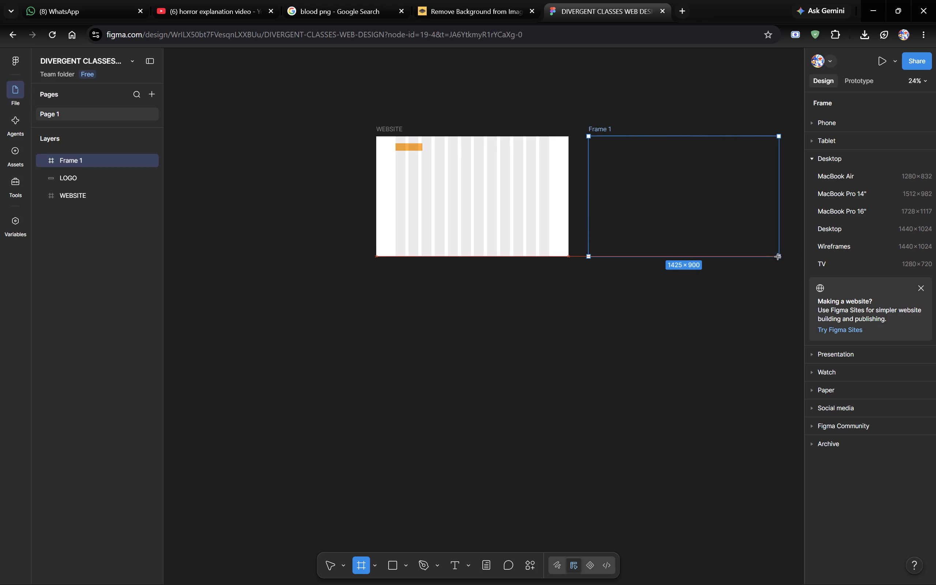
{"action": "left_click_drag", "start_coordinate": [778, 257], "coordinate": [783, 255]}
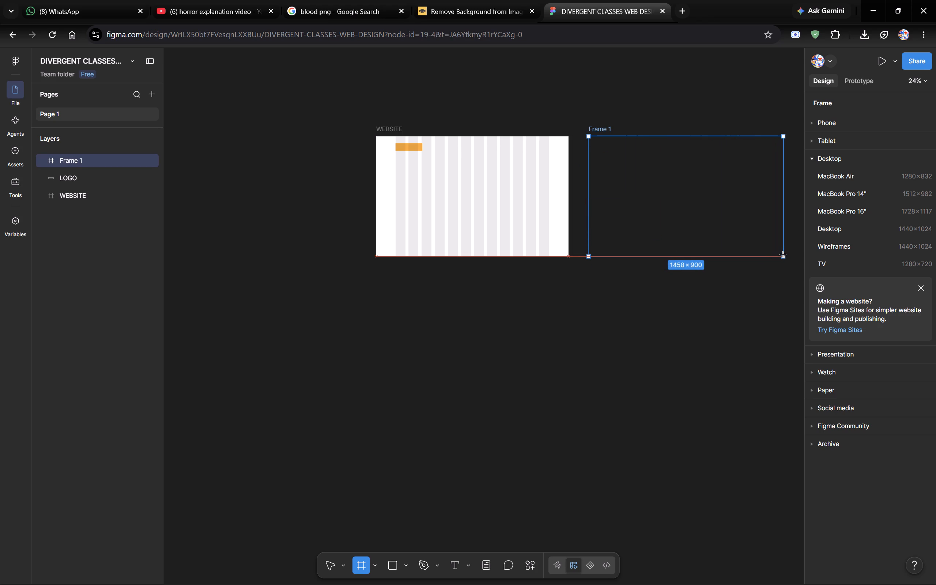
{"action": "left_click_drag", "start_coordinate": [783, 255], "coordinate": [781, 255]}
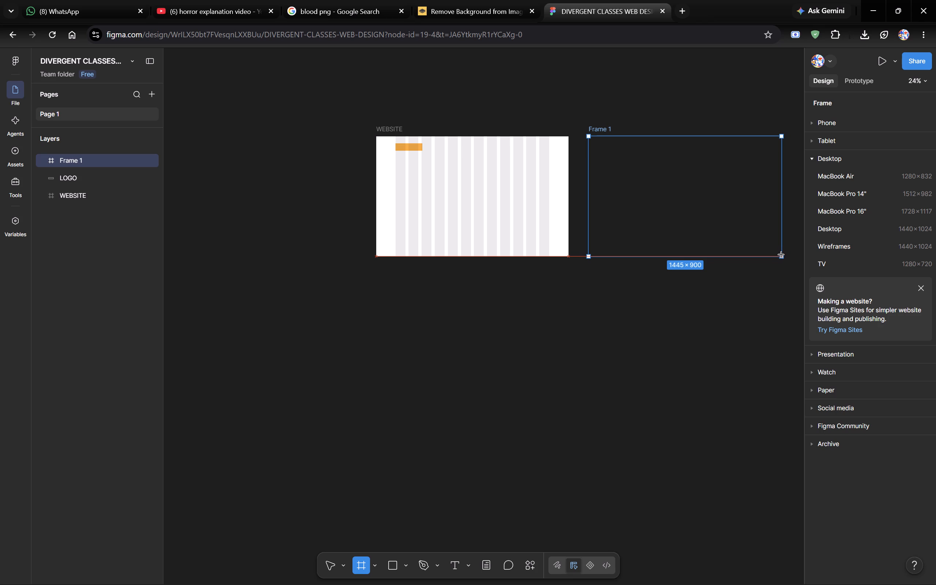
{"action": "left_click_drag", "start_coordinate": [781, 255], "coordinate": [781, 254]}
Draw a rectangle about 229 × 68 near the upper-left corner of Frame 1.
{"action": "scroll", "coordinate": [661, 323], "scroll_direction": "left", "scroll_amount": 2}
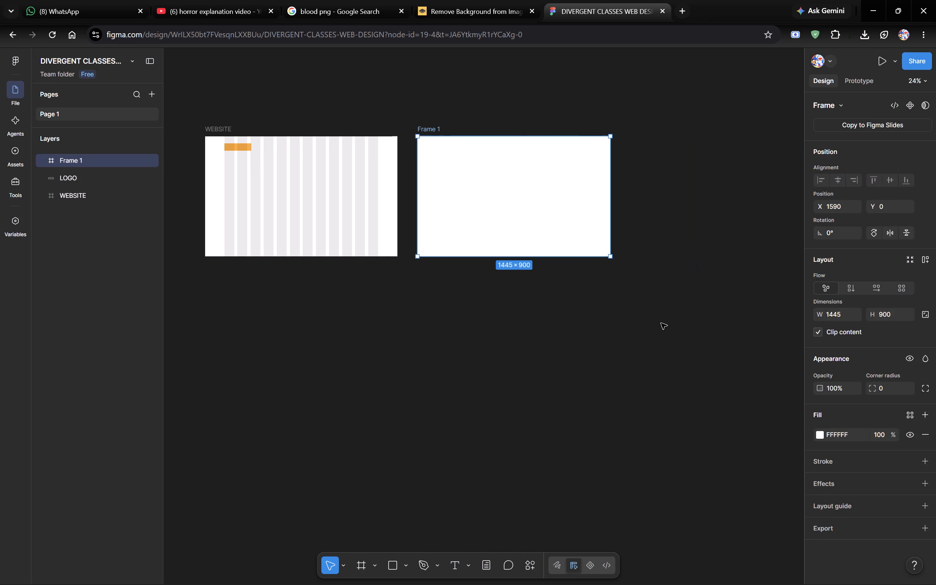
{"action": "scroll", "coordinate": [518, 286], "scroll_direction": "up", "scroll_amount": 1}
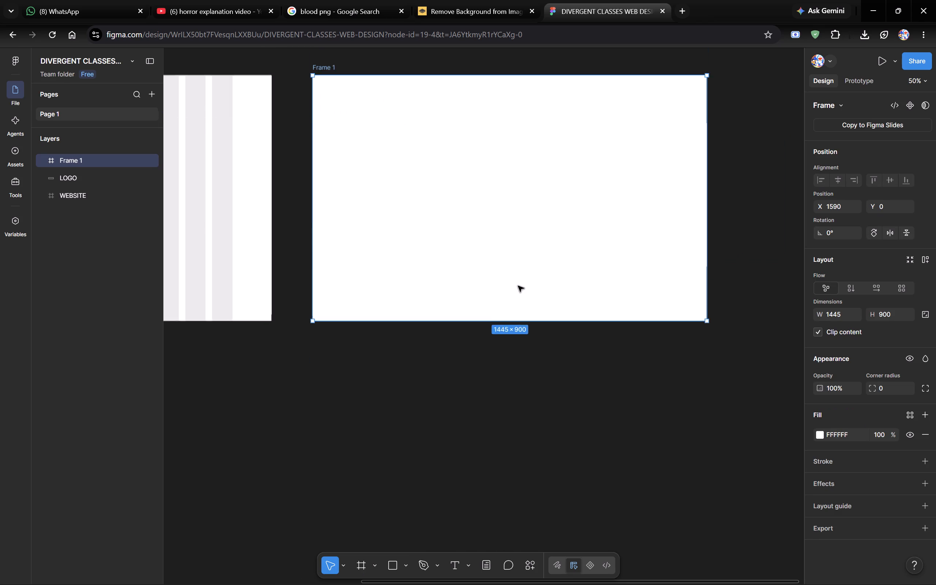
{"action": "scroll", "coordinate": [518, 286], "scroll_direction": "up", "scroll_amount": 1}
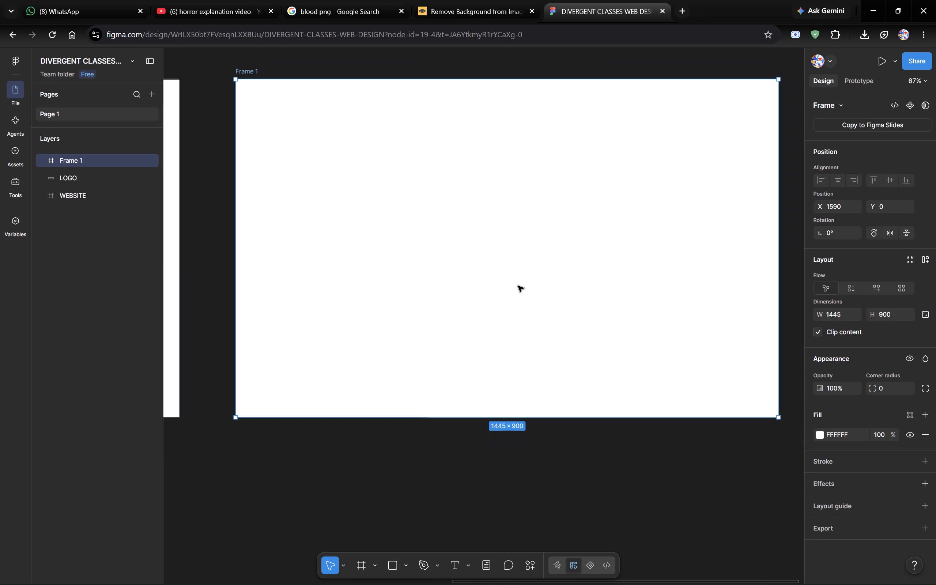
{"action": "scroll", "coordinate": [518, 286], "scroll_direction": "up", "scroll_amount": 1}
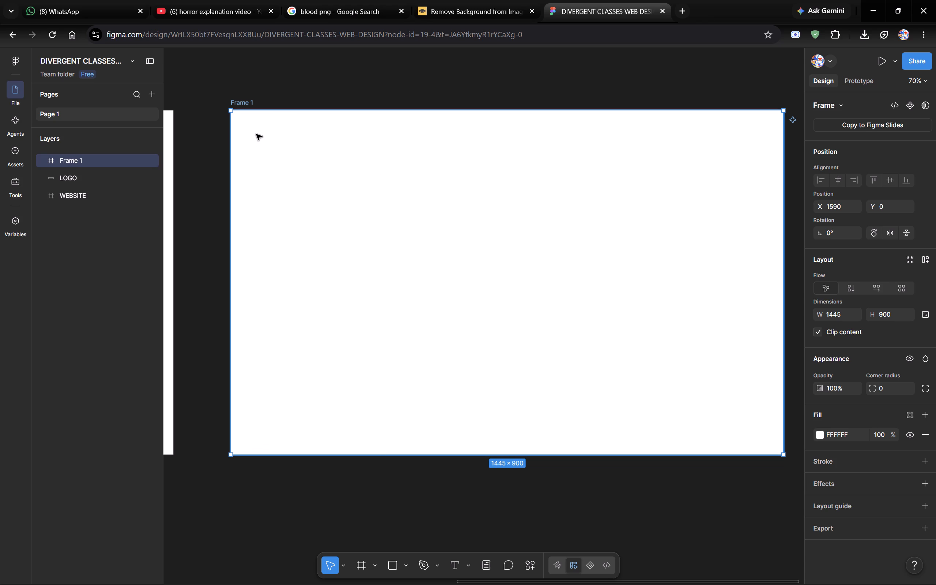
{"action": "left_click", "coordinate": [403, 569]}
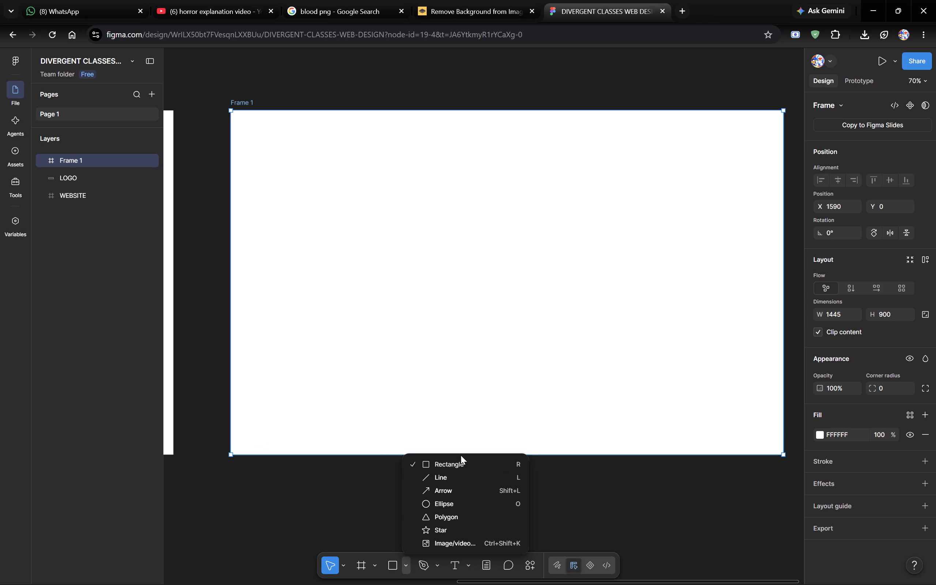
{"action": "left_click", "coordinate": [447, 465]}
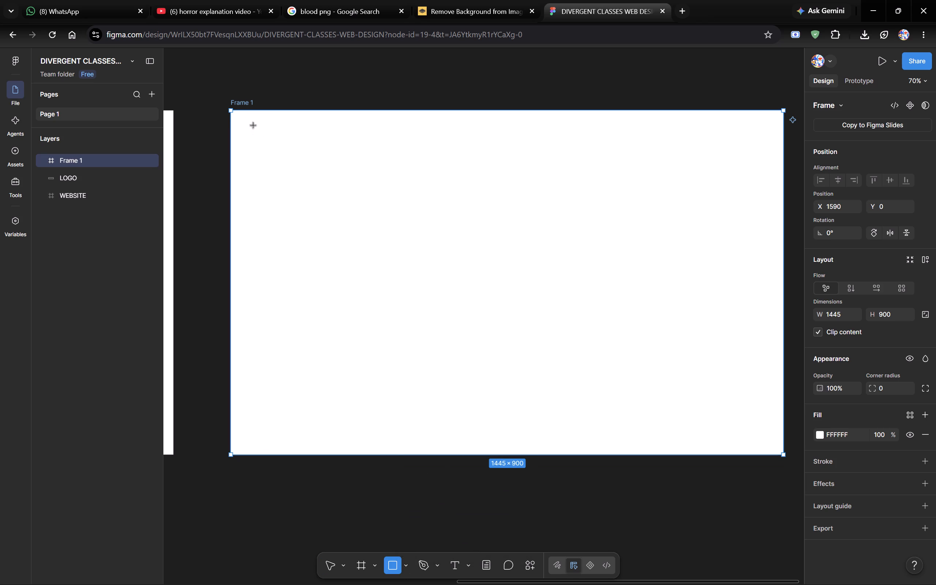
{"action": "left_click_drag", "start_coordinate": [254, 128], "coordinate": [340, 157]}
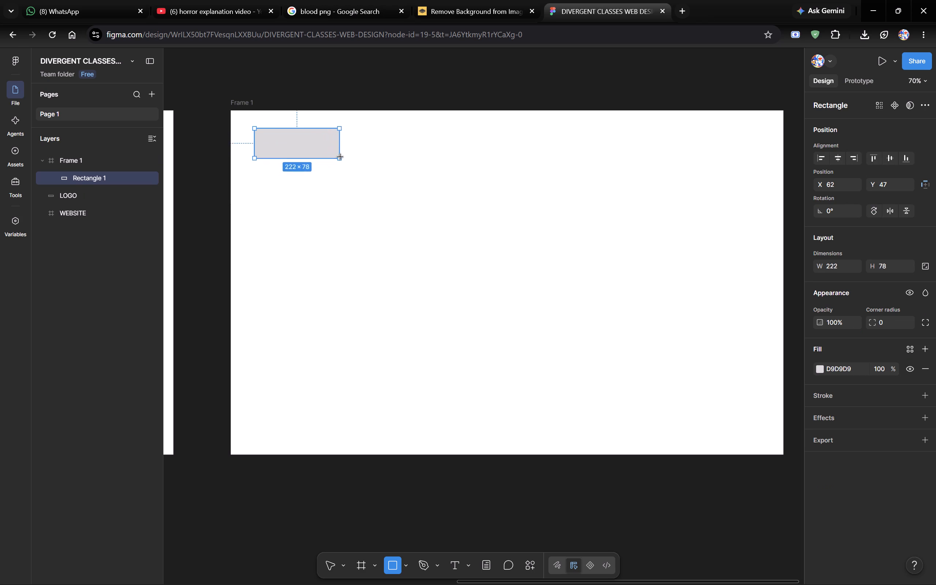
{"action": "left_click_drag", "start_coordinate": [340, 157], "coordinate": [342, 154]}
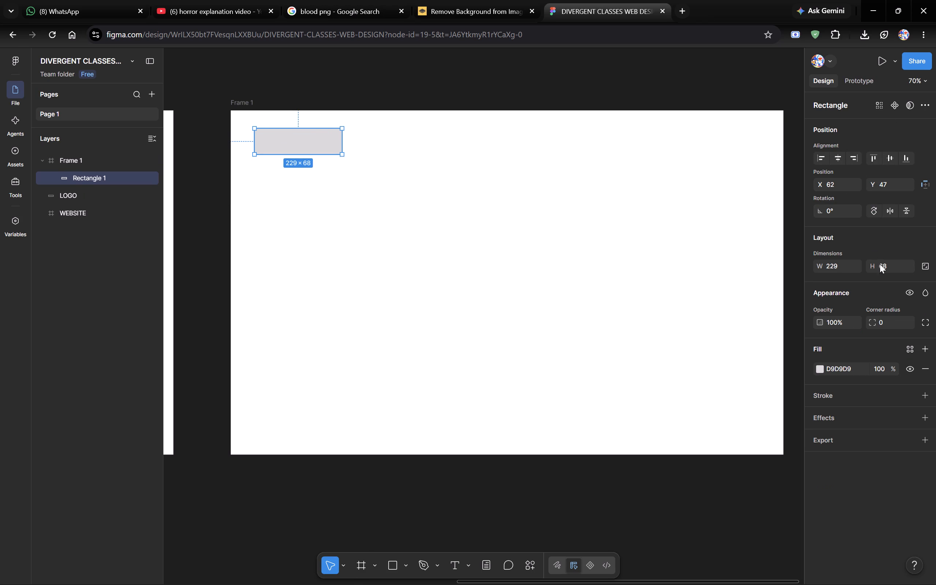
Set the rectangle's corner radius to 19.
{"action": "scroll", "coordinate": [883, 284], "scroll_direction": "down", "scroll_amount": 1}
{"action": "left_click", "coordinate": [901, 318]}
{"action": "key", "text": "BackSpace"}
{"action": "key", "text": "4"}
{"action": "left_click", "coordinate": [895, 321]}
{"action": "key", "text": "BackSpace"}
{"action": "key", "text": "BackSpace"}
{"action": "key", "text": "1"}
{"action": "key", "text": "9"}
{"action": "left_click", "coordinate": [890, 299]}
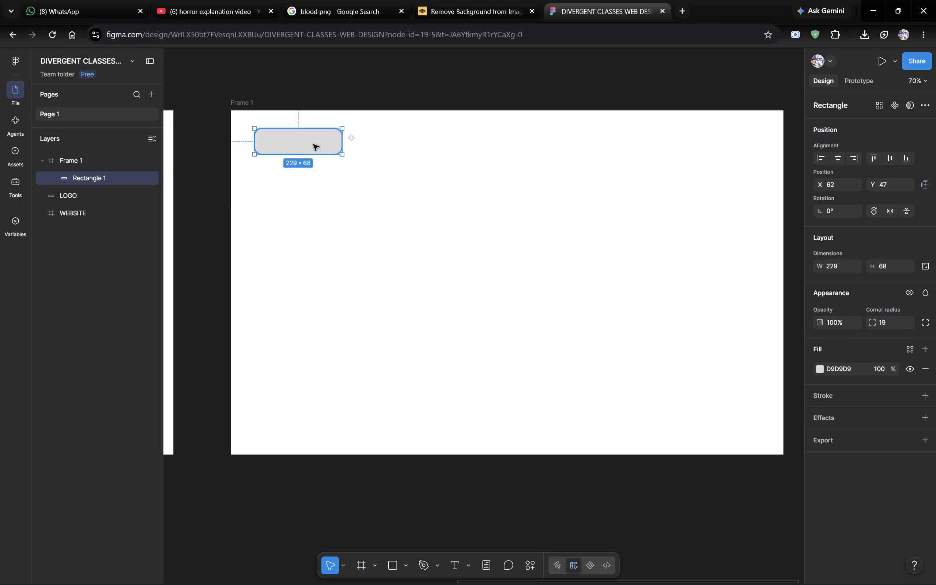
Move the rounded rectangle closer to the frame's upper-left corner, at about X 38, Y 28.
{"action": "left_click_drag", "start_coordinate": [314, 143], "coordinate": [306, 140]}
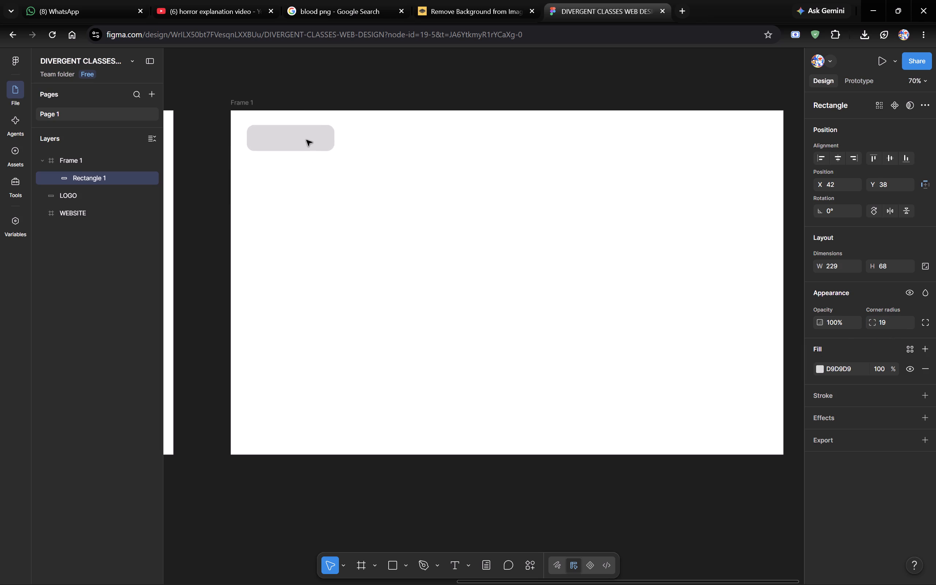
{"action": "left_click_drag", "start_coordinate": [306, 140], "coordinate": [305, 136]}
Search Google for allen in a new browser tab and open the allen.in website.
{"action": "left_click", "coordinate": [686, 3]}
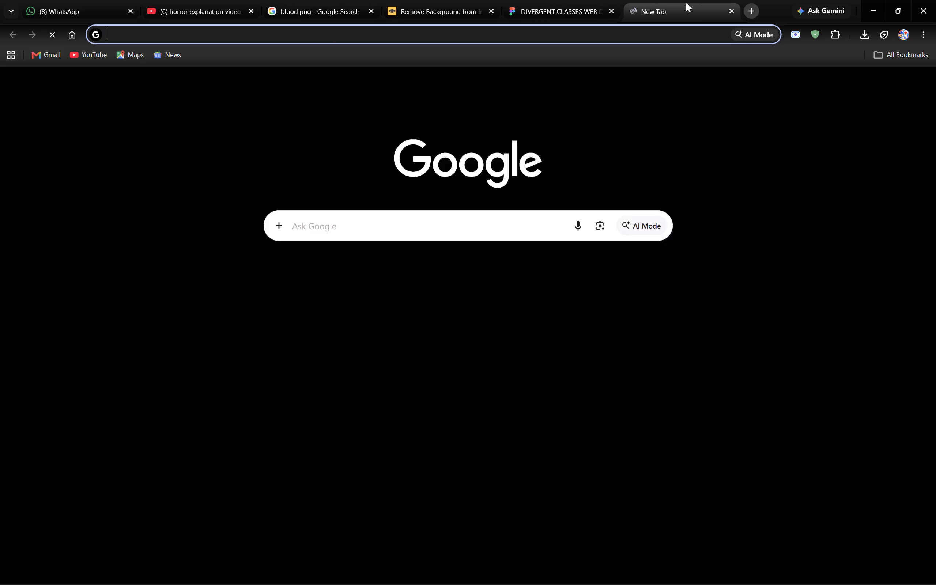
{"action": "type", "text": "alee"}
{"action": "key", "text": "BackSpace"}
{"action": "key", "text": "BackSpace"}
{"action": "type", "text": "len"}
{"action": "key", "text": "Return"}
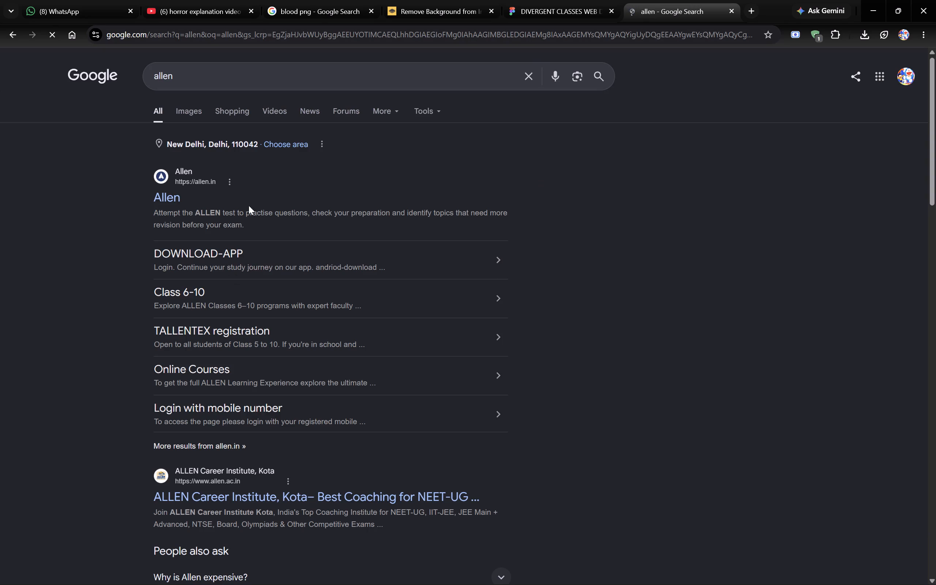
{"action": "left_click", "coordinate": [186, 193]}
{"action": "left_click", "coordinate": [175, 194]}
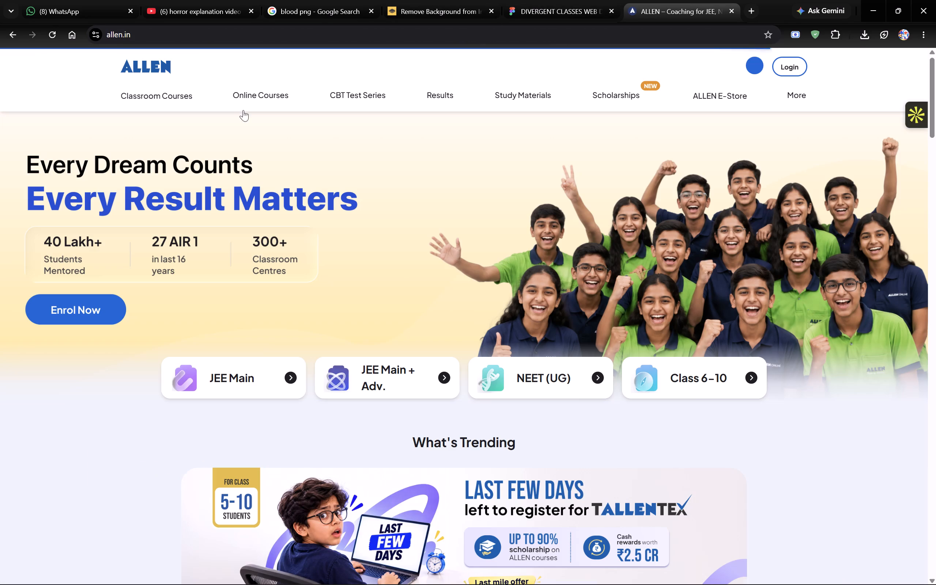
Switch back to the Figma file and move the rounded rectangle to about X 111, Y 32.
{"action": "left_click", "coordinate": [557, 0]}
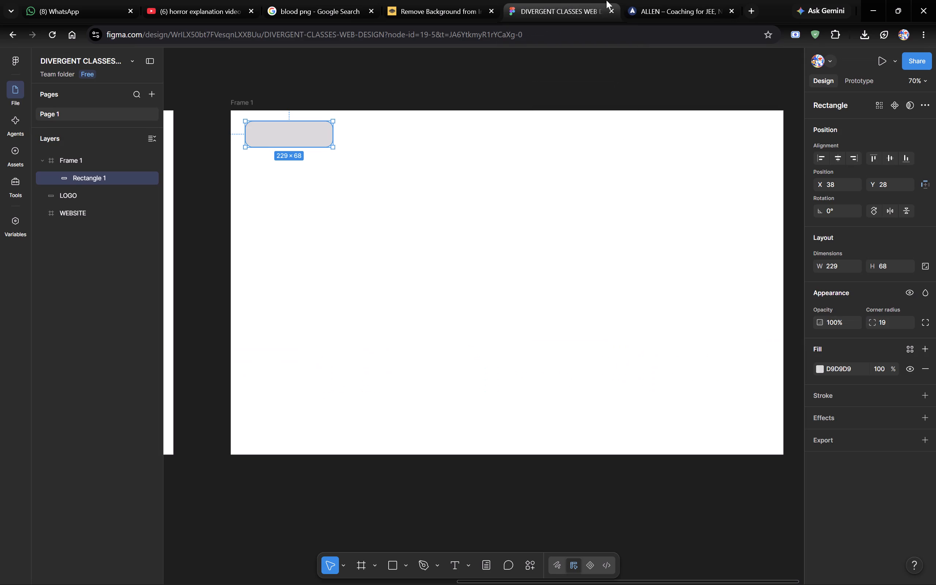
{"action": "left_click_drag", "start_coordinate": [298, 138], "coordinate": [332, 137]}
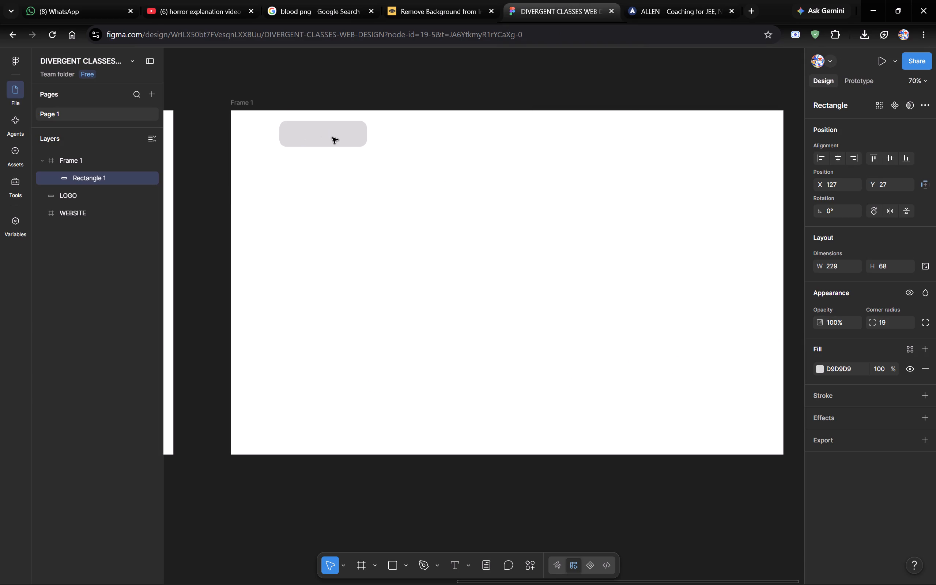
{"action": "left_click_drag", "start_coordinate": [332, 137], "coordinate": [327, 140]}
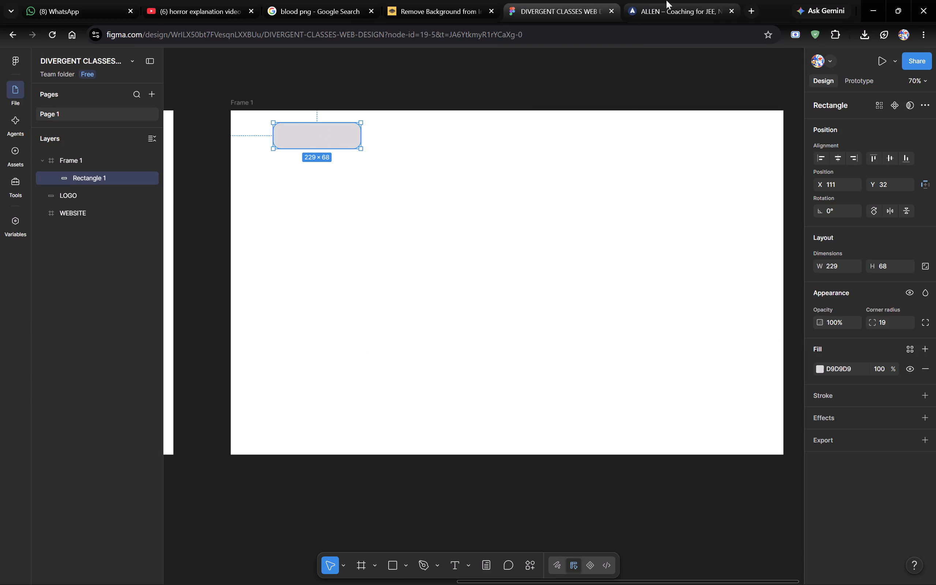
Return to the ALLEN homepage, dismiss its TALLENTEX pop-up, and examine the header layout as a reference for the design.
{"action": "left_click", "coordinate": [668, 0]}
{"action": "left_click", "coordinate": [612, 43]}
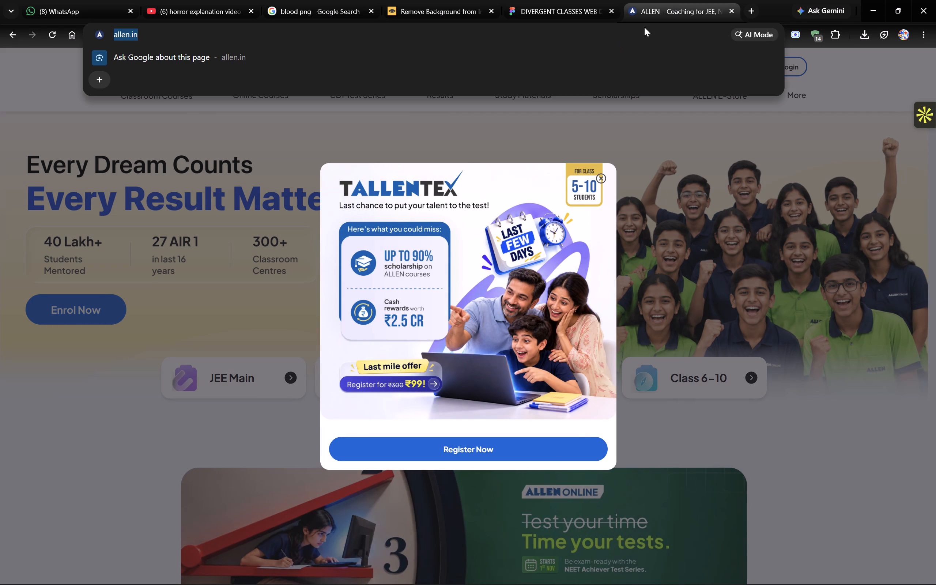
{"action": "left_click", "coordinate": [631, 168]}
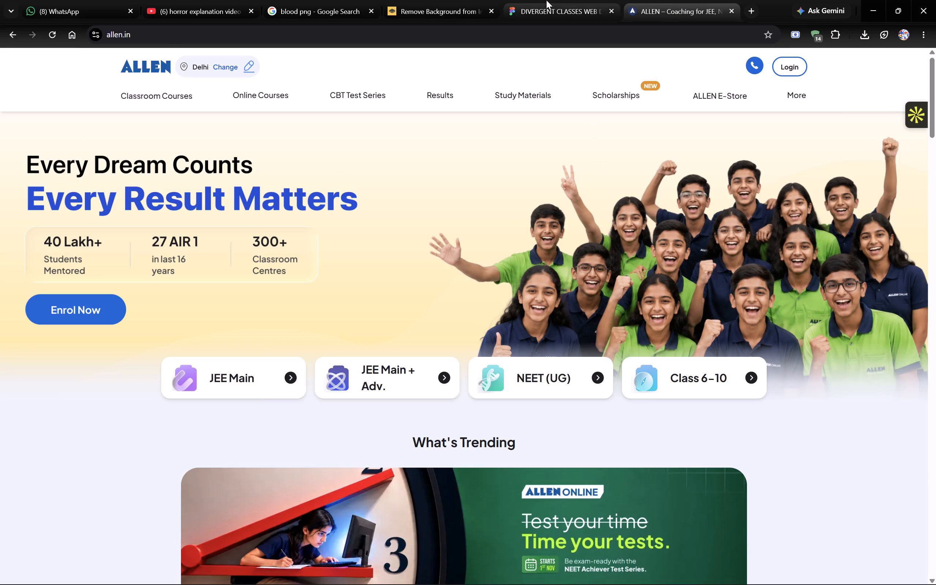
{"action": "left_click", "coordinate": [546, 0]}
{"action": "left_click", "coordinate": [656, 0]}
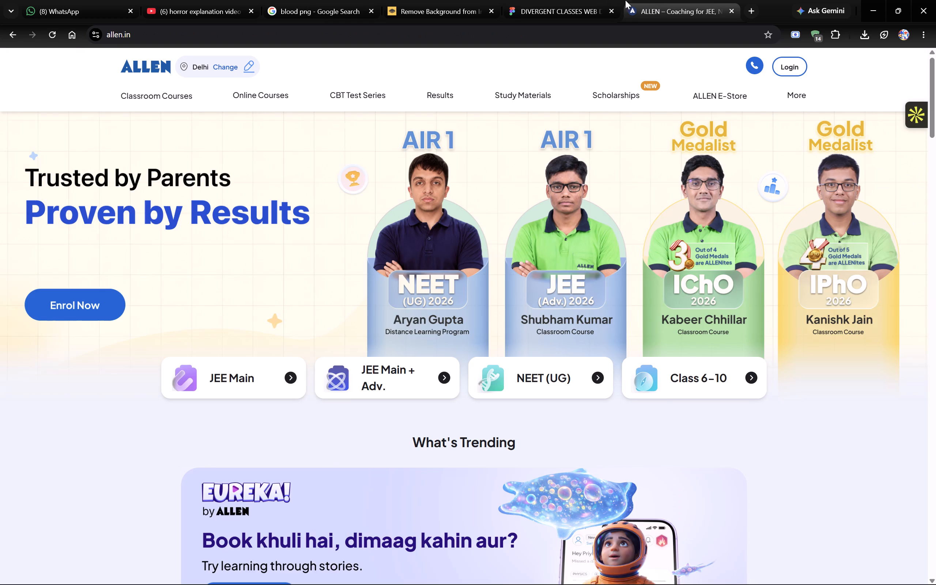
Back in the Figma file, duplicate the rounded rectangle and place the copy just beside the original, at about X 353, Y 32.
{"action": "left_click", "coordinate": [578, 0]}
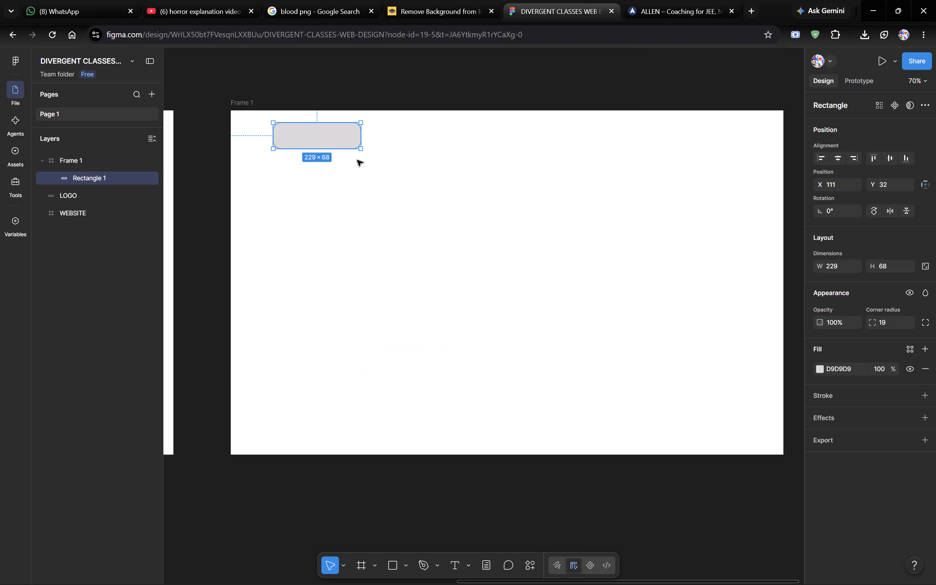
{"action": "key", "text": "ctrl+c"}
{"action": "key", "text": "ctrl+v"}
{"action": "left_click", "coordinate": [385, 58]}
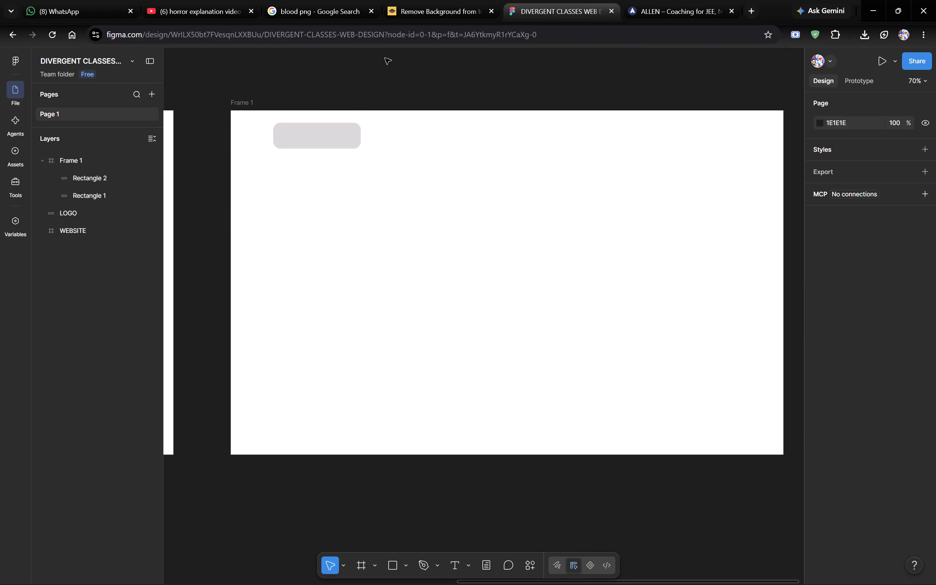
{"action": "left_click_drag", "start_coordinate": [324, 133], "coordinate": [422, 132]}
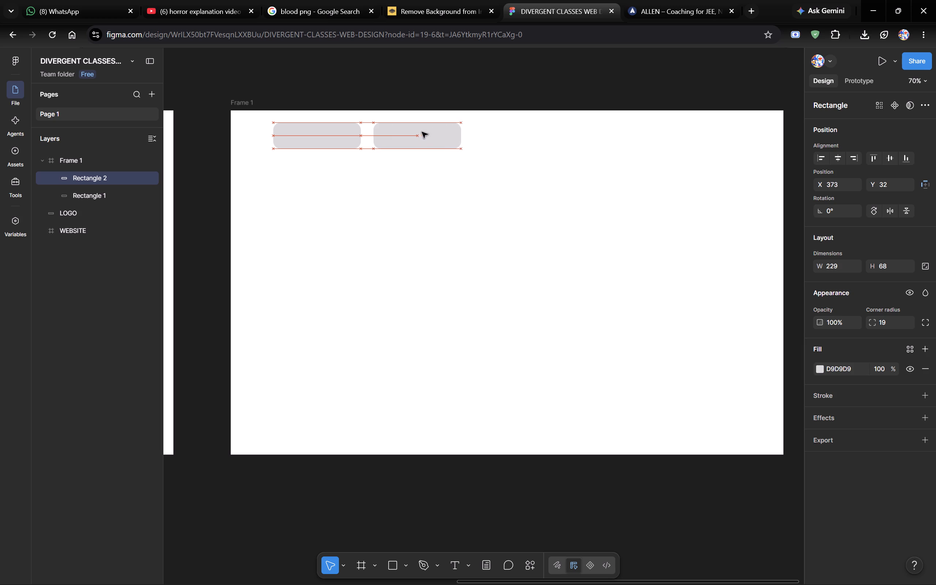
{"action": "left_click_drag", "start_coordinate": [422, 132], "coordinate": [416, 132]}
Shrink the copied rectangle to about 124 × 37 and lower it to about Y 42.
{"action": "left_click_drag", "start_coordinate": [456, 149], "coordinate": [431, 142]}
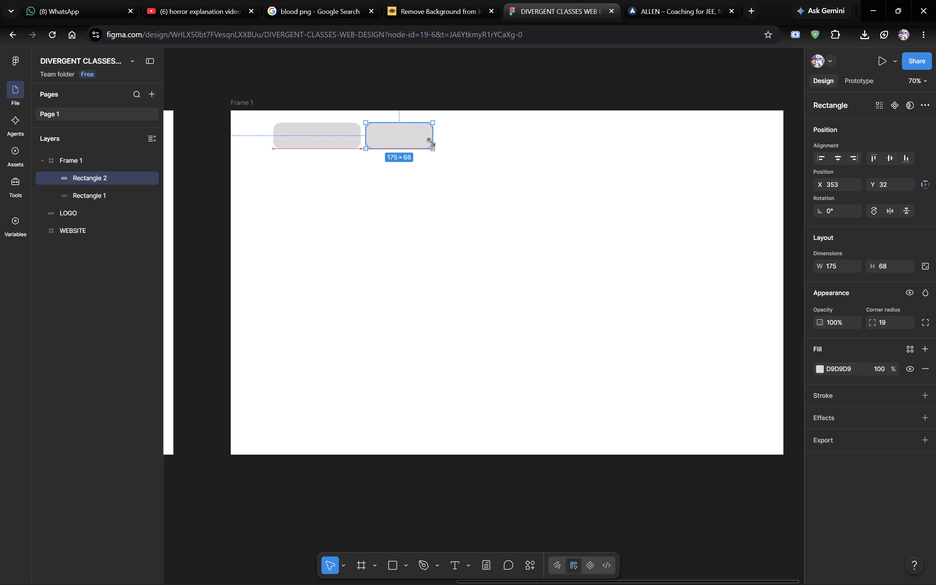
{"action": "left_click_drag", "start_coordinate": [431, 142], "coordinate": [426, 141]}
{"action": "left_click_drag", "start_coordinate": [412, 133], "coordinate": [410, 136]}
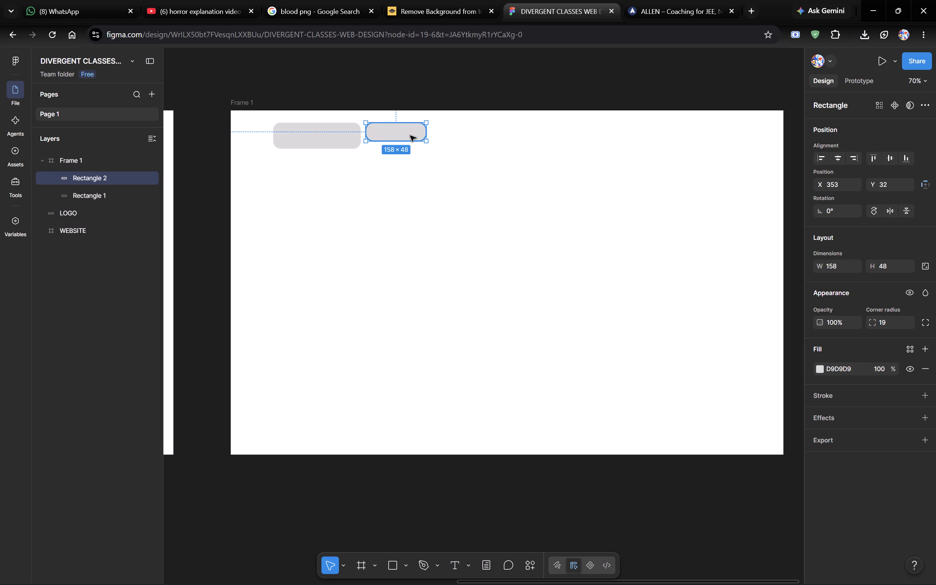
{"action": "left_click_drag", "start_coordinate": [410, 136], "coordinate": [411, 137]}
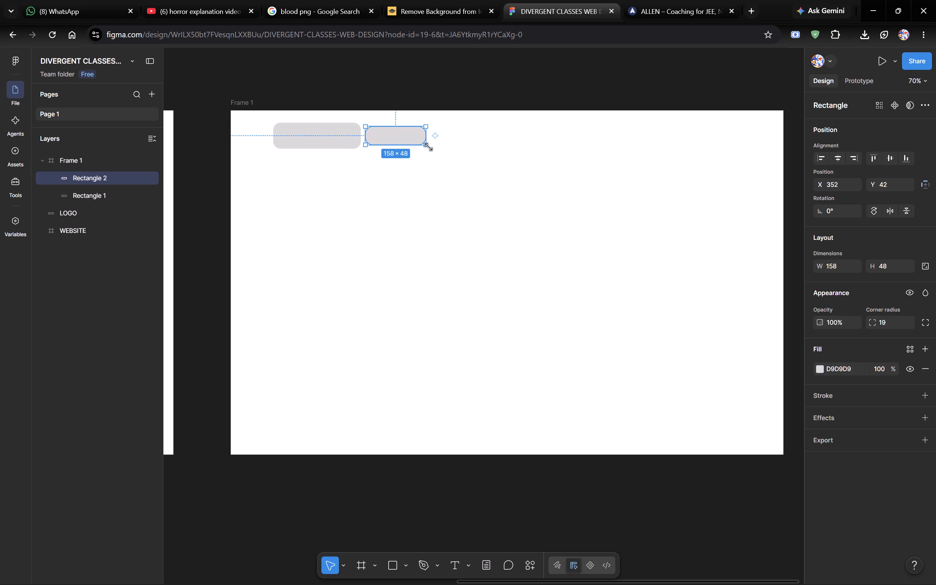
{"action": "left_click_drag", "start_coordinate": [428, 147], "coordinate": [414, 140]}
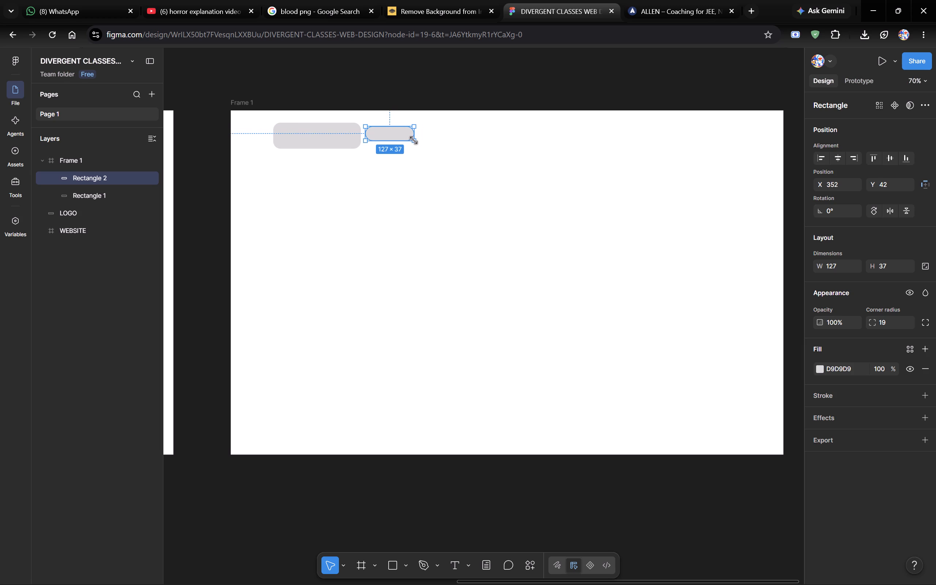
{"action": "left_click_drag", "start_coordinate": [414, 140], "coordinate": [413, 140]}
Shrink the original, larger rounded rectangle to about 182 × 60.
{"action": "left_click", "coordinate": [340, 134]}
{"action": "left_click_drag", "start_coordinate": [361, 150], "coordinate": [343, 146]}
Move the smaller rectangle close beside the larger one, vertically centred on it, at X 297, Y 43.
{"action": "left_click_drag", "start_coordinate": [393, 137], "coordinate": [389, 138]}
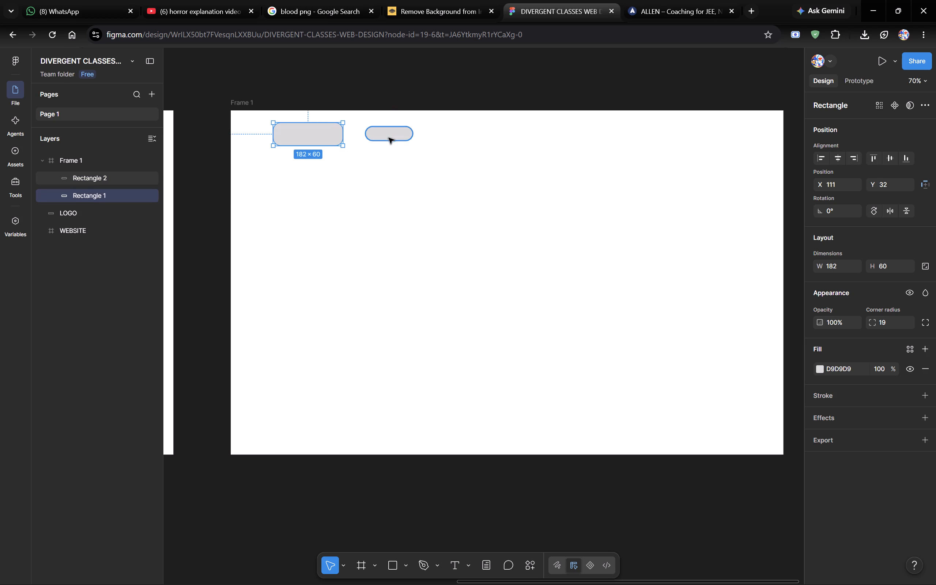
{"action": "left_click_drag", "start_coordinate": [389, 138], "coordinate": [371, 140]}
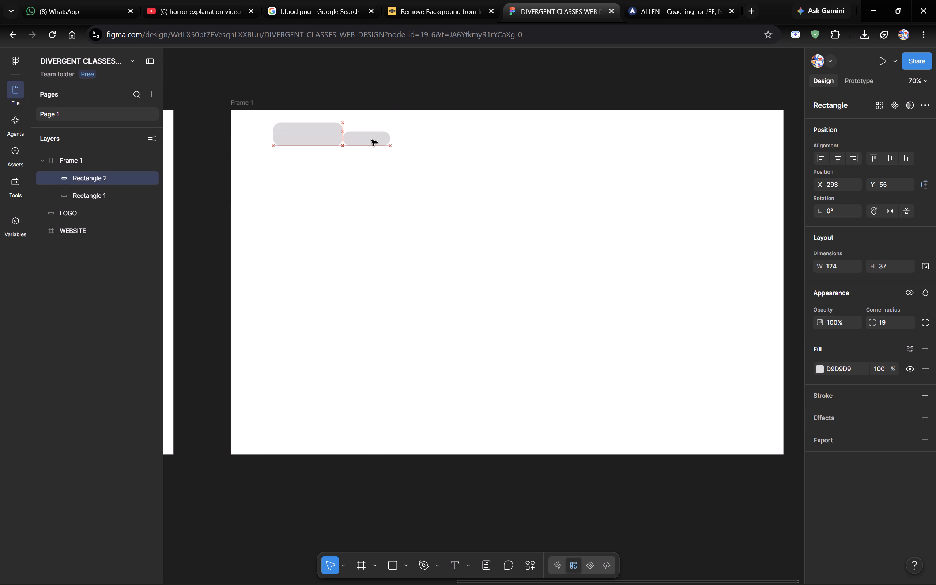
{"action": "left_click_drag", "start_coordinate": [371, 140], "coordinate": [374, 138]}
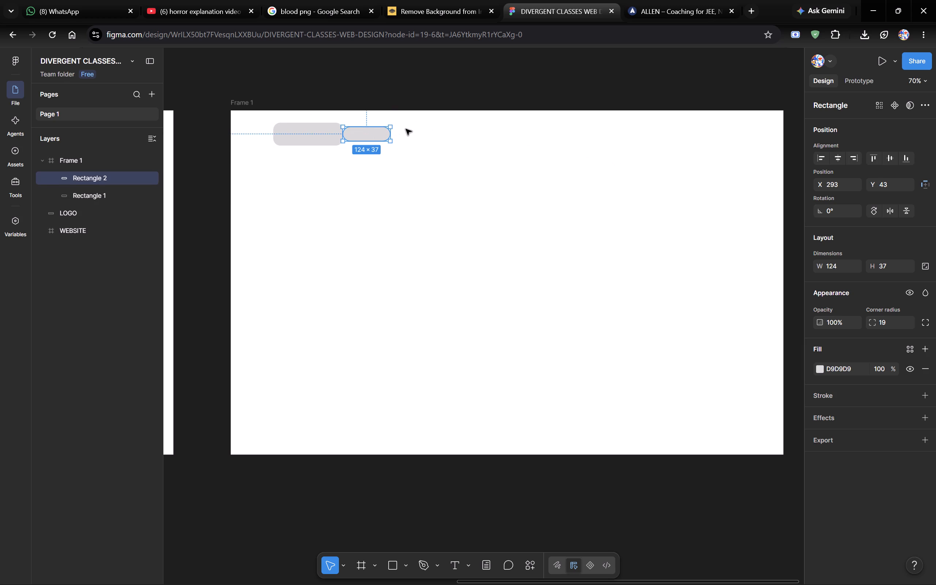
{"action": "key", "text": "Right"}
{"action": "key", "text": "Right"}
{"action": "key", "text": "Right"}
{"action": "key", "text": "Right"}
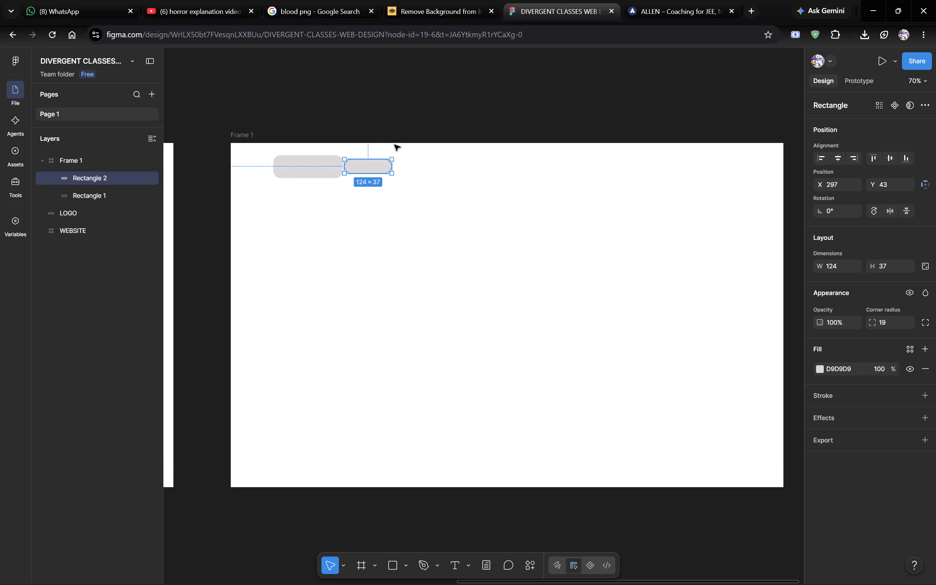
Compare the two header rectangles with the logo and location selector in the ALLEN homepage header.
{"action": "scroll", "coordinate": [391, 171], "scroll_direction": "down", "scroll_amount": 1}
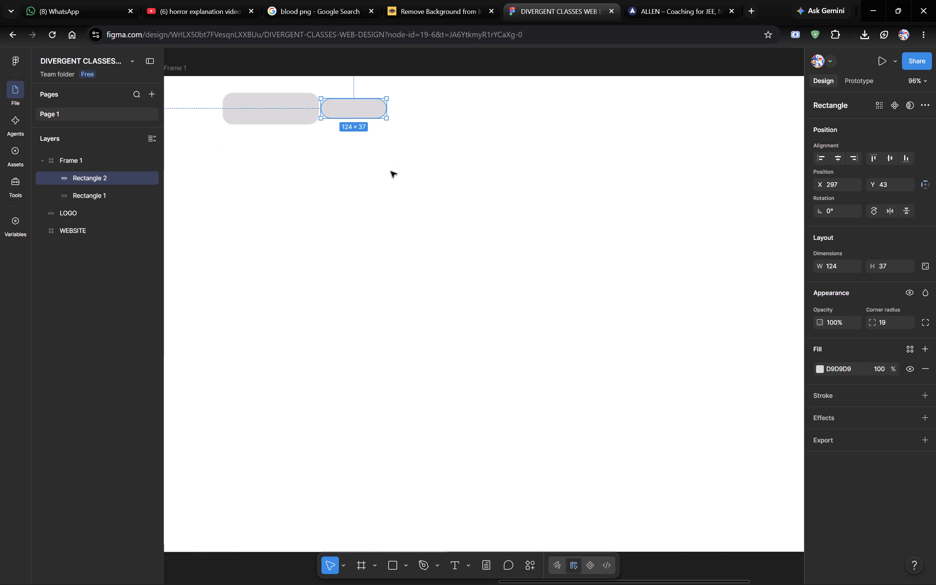
{"action": "scroll", "coordinate": [391, 171], "scroll_direction": "down", "scroll_amount": 1}
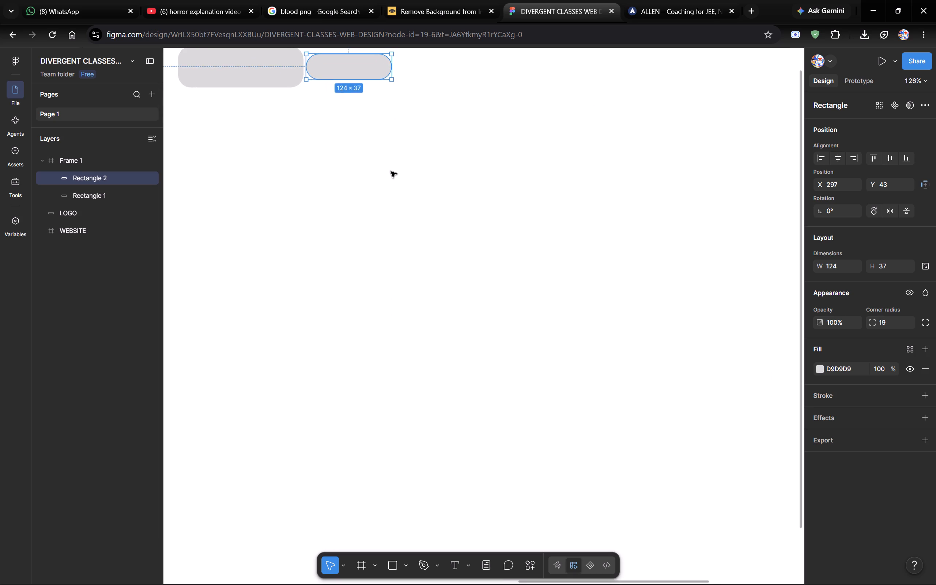
{"action": "scroll", "coordinate": [391, 171], "scroll_direction": "up", "scroll_amount": 1}
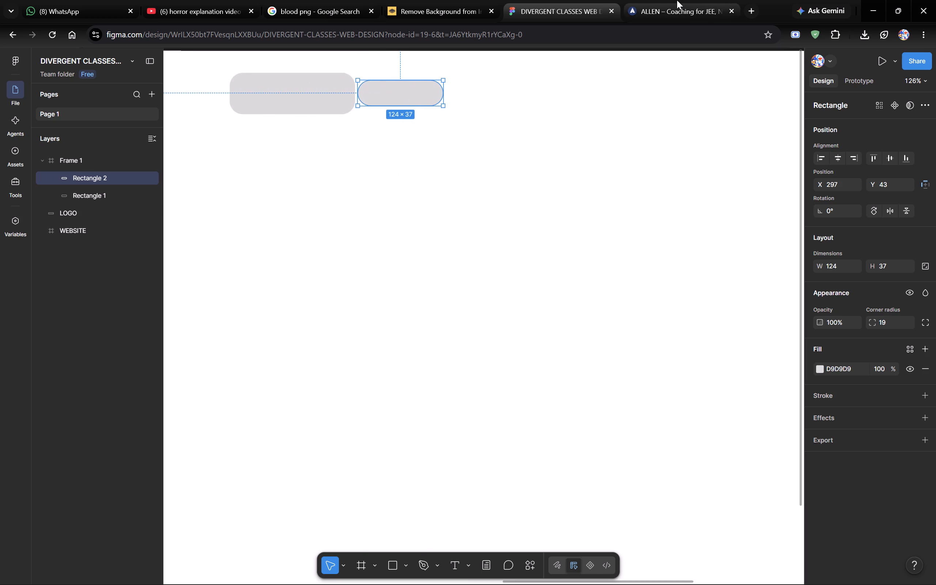
{"action": "left_click", "coordinate": [683, 0]}
{"action": "left_click", "coordinate": [575, 0]}
{"action": "left_click", "coordinate": [678, 0]}
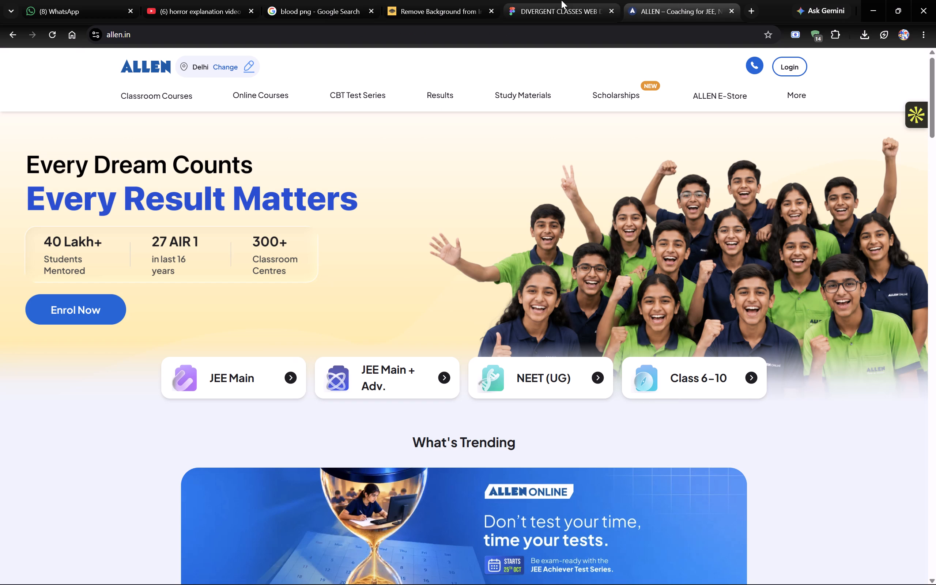
{"action": "left_click", "coordinate": [577, 0]}
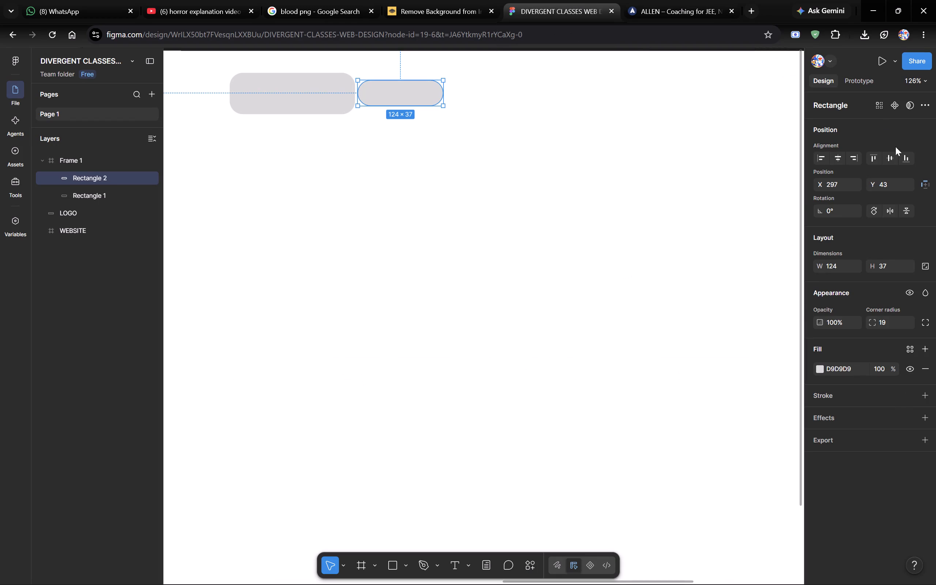
{"action": "left_click", "coordinate": [709, 0]}
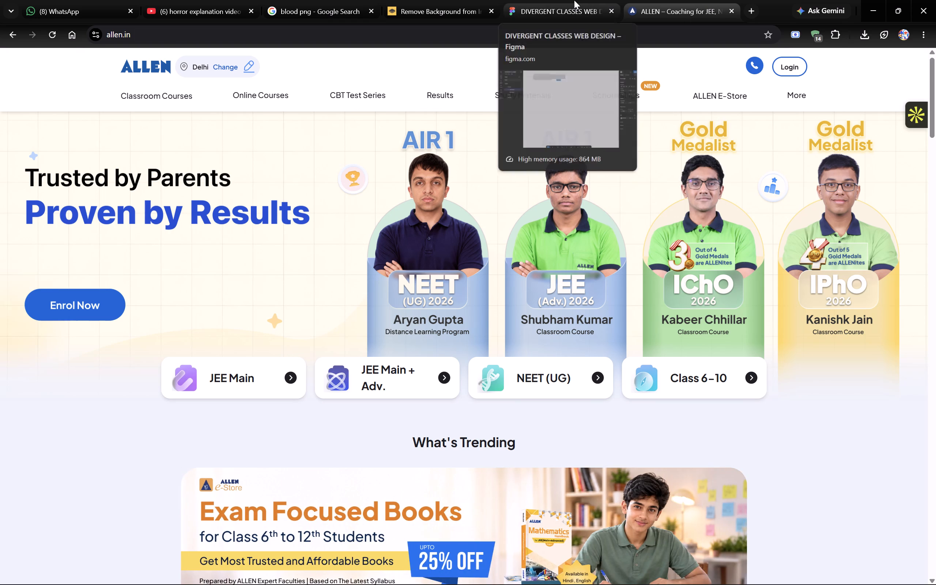
{"action": "left_click", "coordinate": [574, 0]}
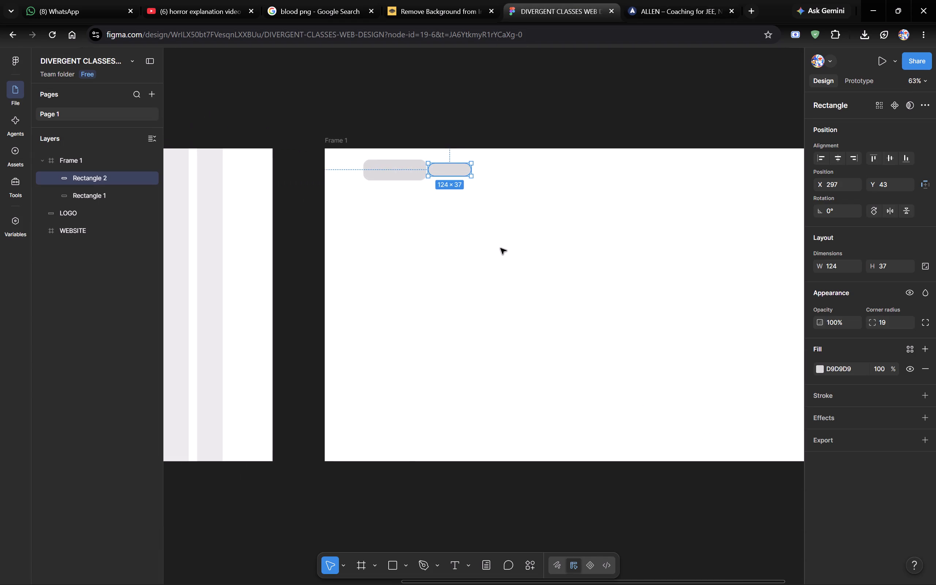
Draw a nearly horizontal line about 1445 long across the frame's full width below the rectangles, at about Y 125.
{"action": "scroll", "coordinate": [501, 248], "scroll_direction": "left", "scroll_amount": 1}
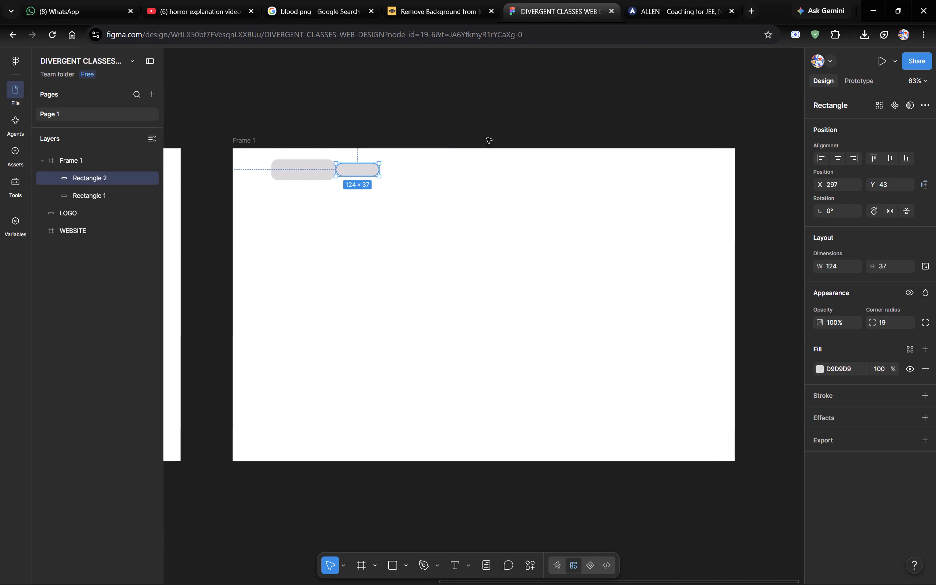
{"action": "left_click", "coordinate": [498, 119]}
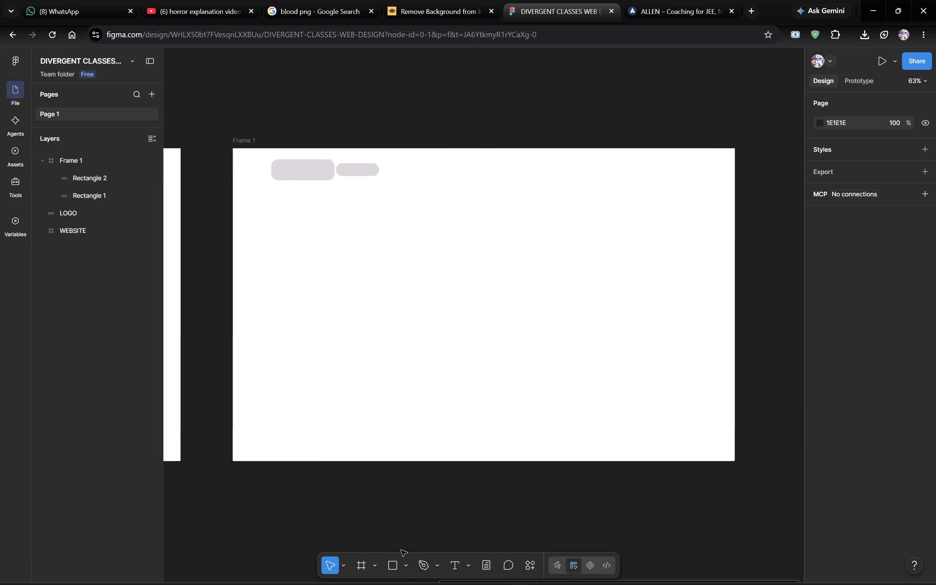
{"action": "left_click", "coordinate": [411, 566]}
{"action": "left_click", "coordinate": [399, 559]}
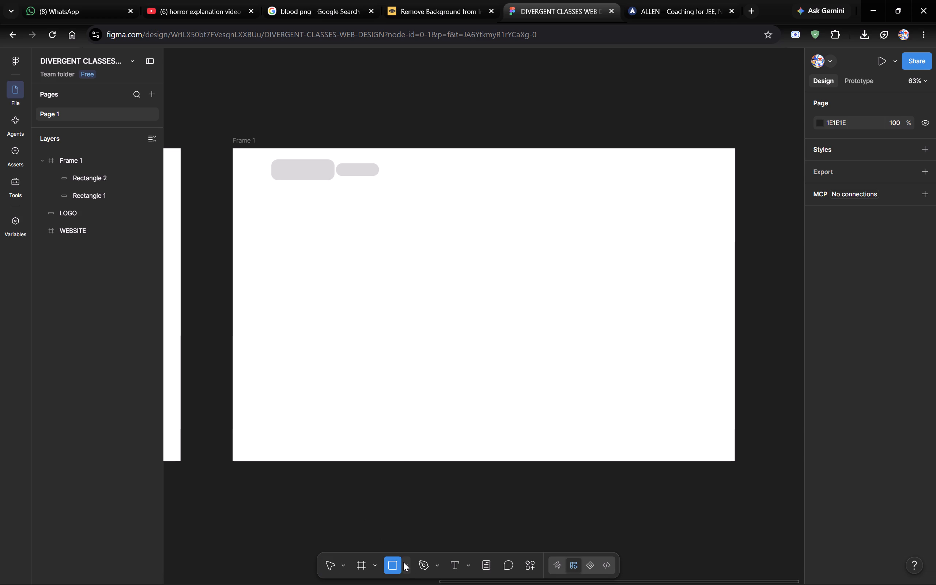
{"action": "left_click", "coordinate": [403, 562]}
{"action": "left_click", "coordinate": [453, 474]}
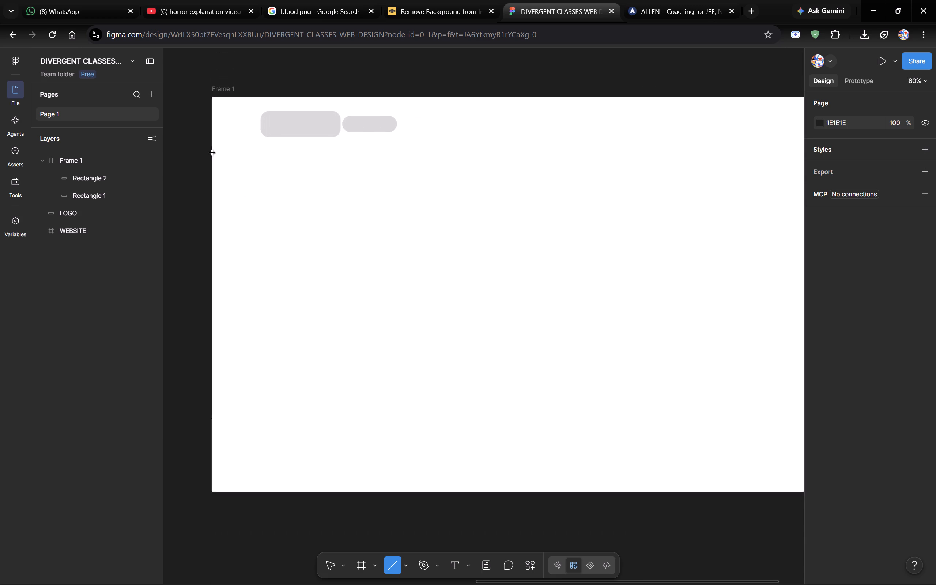
{"action": "left_click_drag", "start_coordinate": [212, 153], "coordinate": [278, 158]}
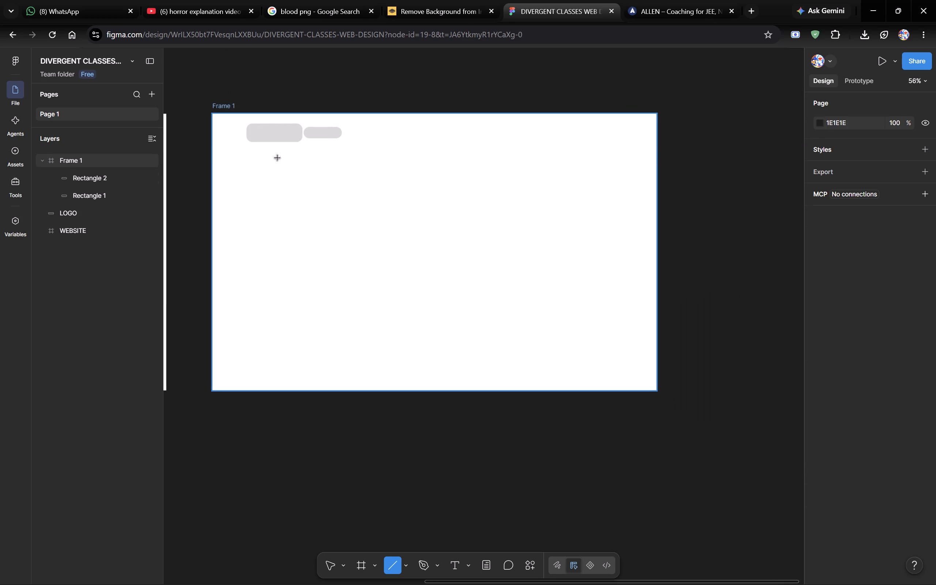
{"action": "left_click_drag", "start_coordinate": [278, 158], "coordinate": [659, 152]}
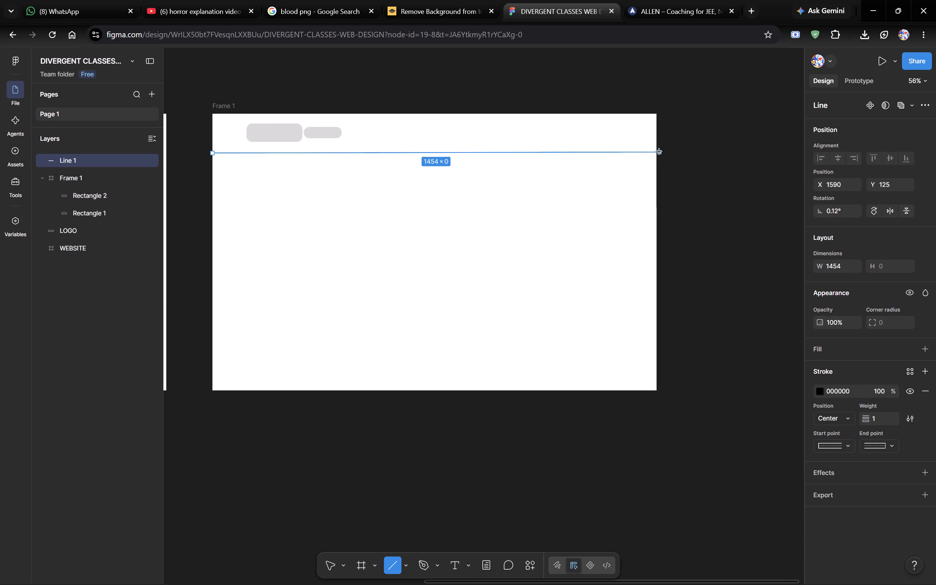
{"action": "left_click_drag", "start_coordinate": [659, 152], "coordinate": [652, 155]}
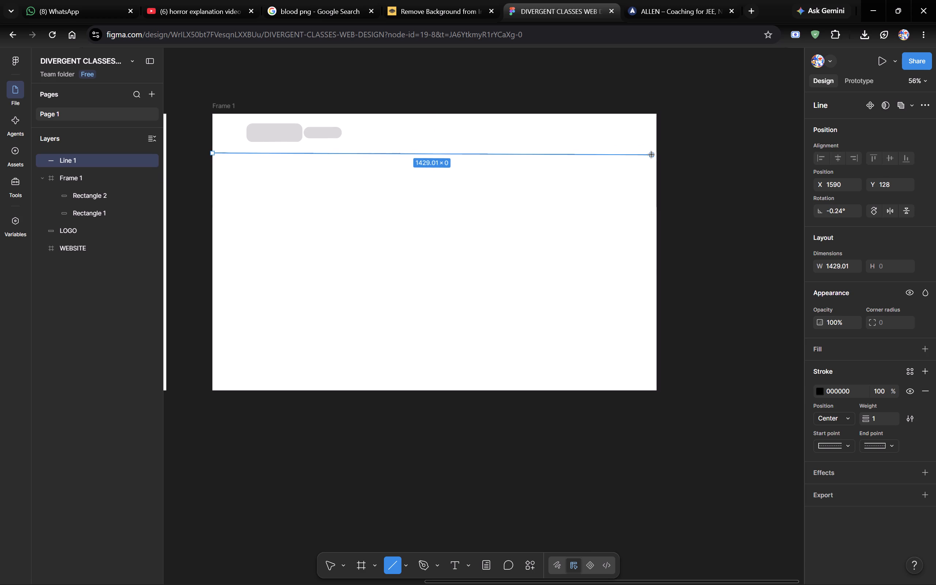
{"action": "left_click_drag", "start_coordinate": [652, 155], "coordinate": [657, 147]}
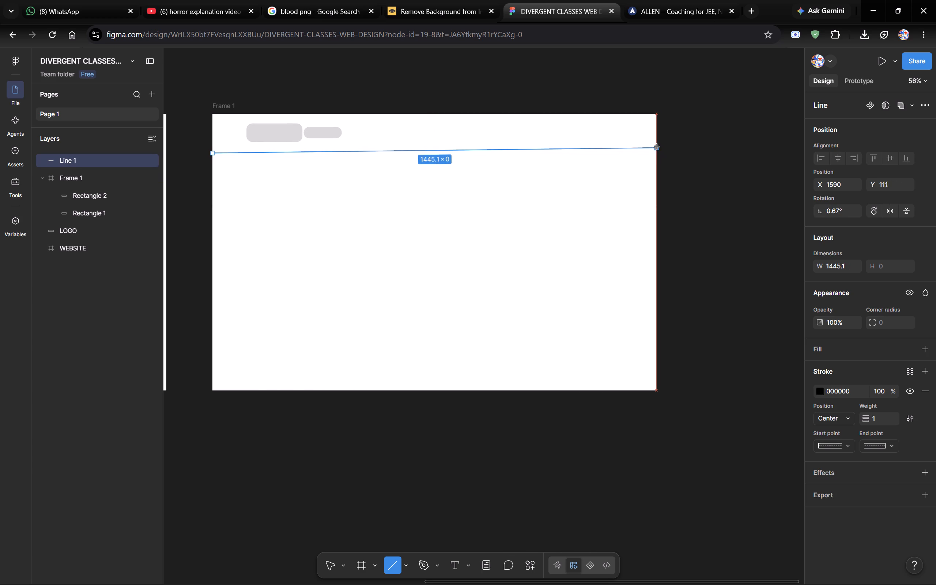
{"action": "left_click_drag", "start_coordinate": [657, 147], "coordinate": [657, 148]}
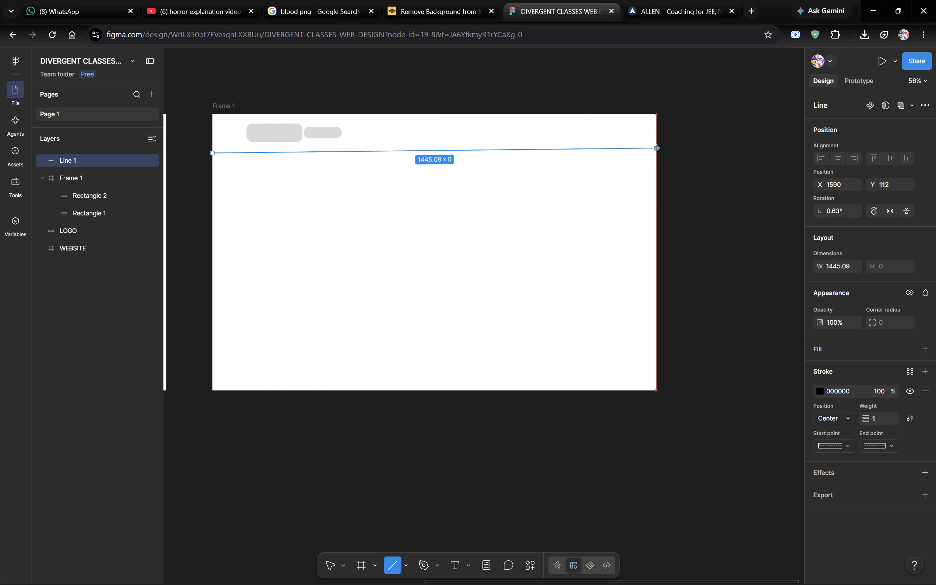
{"action": "left_click_drag", "start_coordinate": [657, 148], "coordinate": [657, 152]}
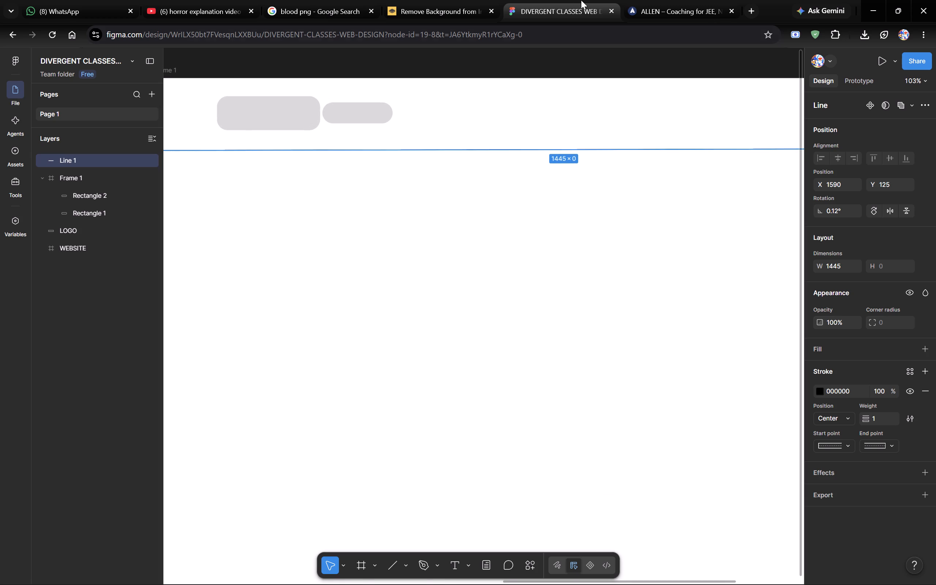
Move the line down to Y 181, checking the header height against the ALLEN homepage.
{"action": "left_click", "coordinate": [694, 0]}
{"action": "left_click", "coordinate": [575, 0]}
{"action": "left_click_drag", "start_coordinate": [507, 149], "coordinate": [506, 162]}
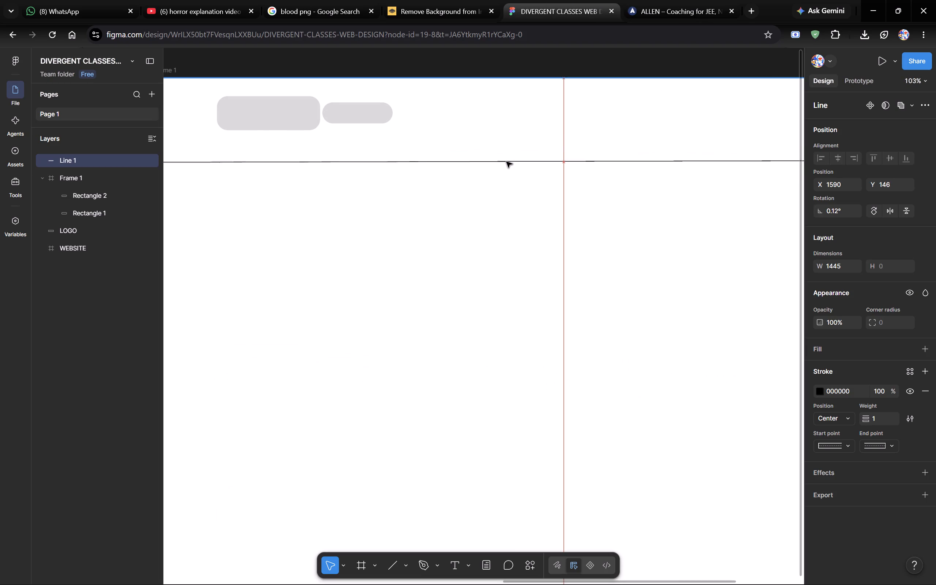
{"action": "left_click_drag", "start_coordinate": [506, 162], "coordinate": [506, 179]}
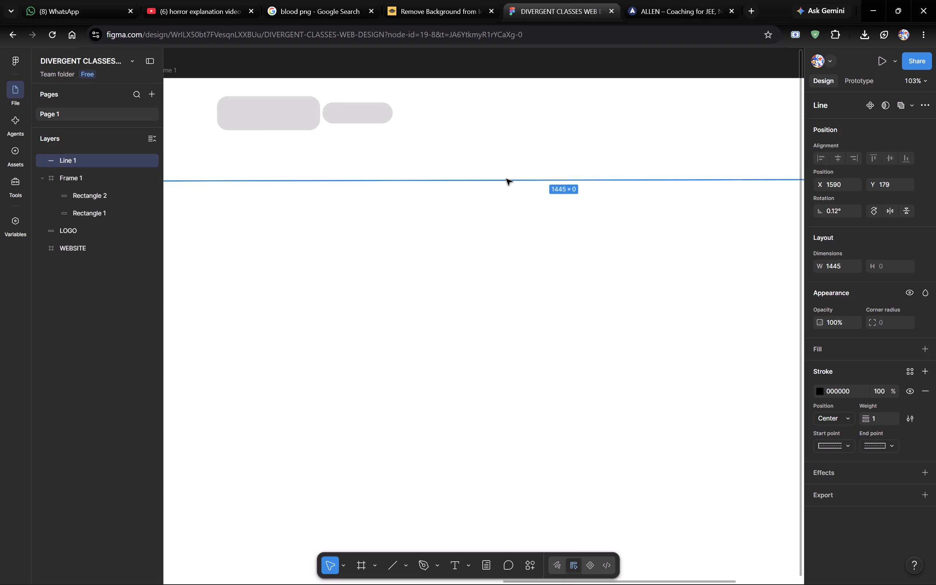
{"action": "key", "text": "Down"}
{"action": "key", "text": "Down"}
{"action": "key", "text": "Down"}
{"action": "left_click", "coordinate": [692, 0]}
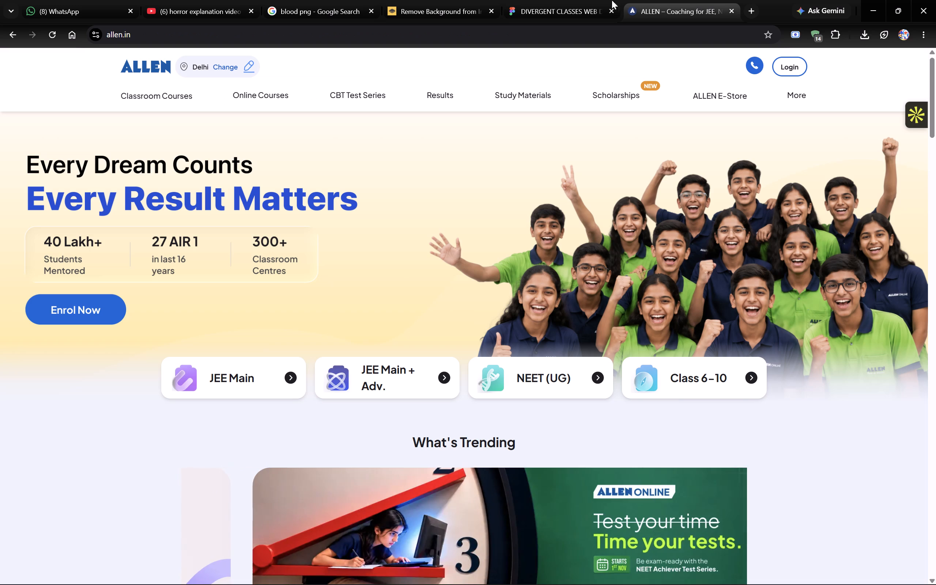
{"action": "left_click", "coordinate": [567, 0]}
{"action": "key", "text": "Up"}
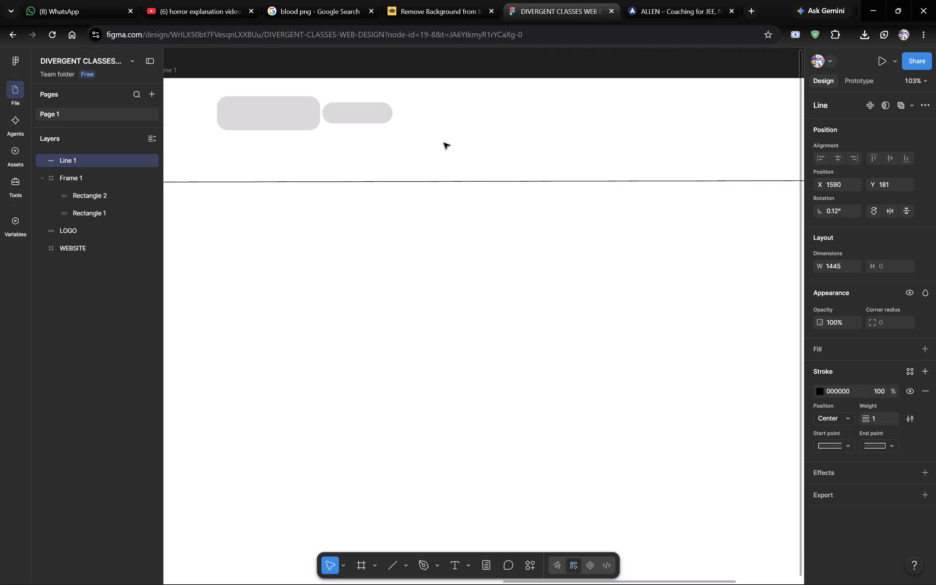
Move the divider line up to Y 169, checking the header height against the ALLEN homepage.
{"action": "key", "text": "Up"}
{"action": "key", "text": "Up"}
{"action": "key", "text": "Up"}
{"action": "key", "text": "Up"}
{"action": "key", "text": "Up"}
{"action": "key", "text": "Up"}
{"action": "left_click", "coordinate": [444, 143]}
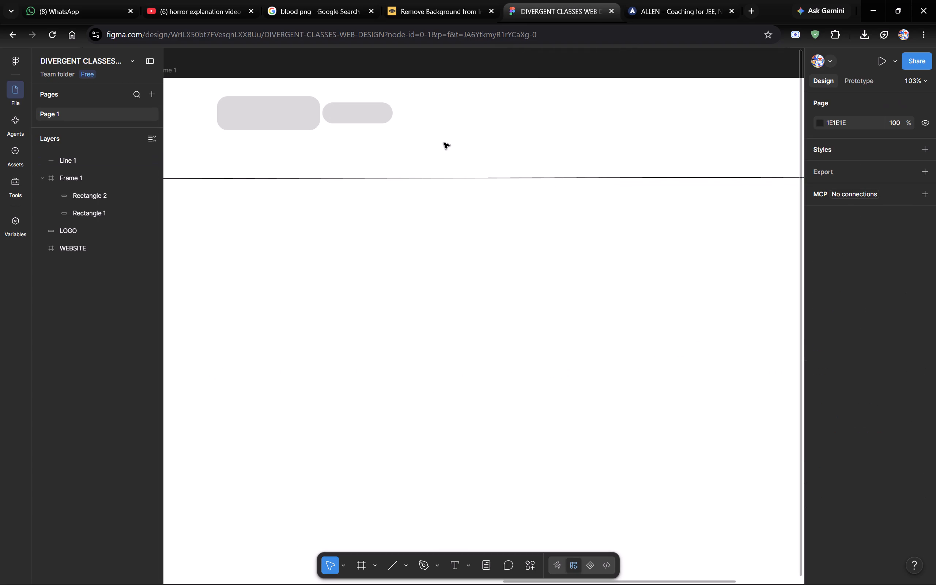
{"action": "left_click", "coordinate": [525, 180]}
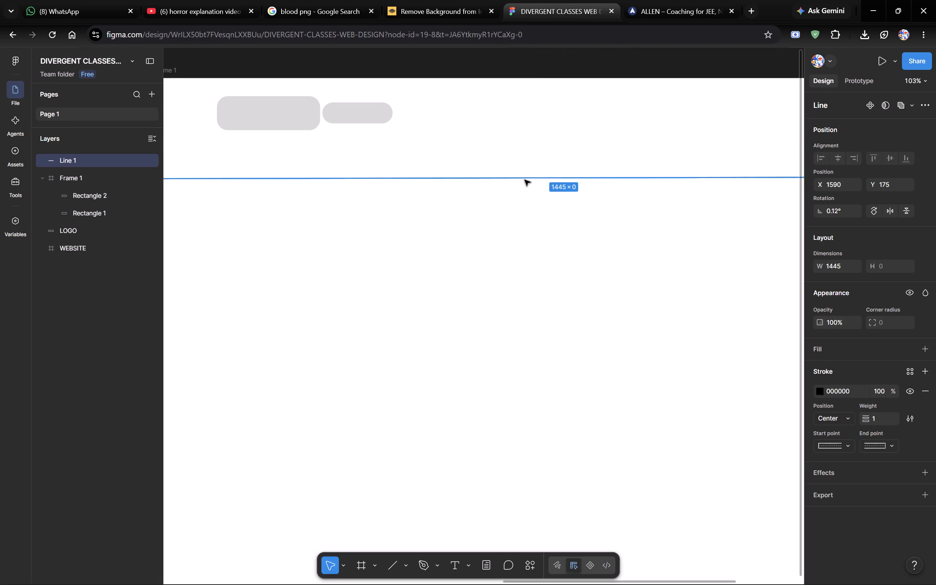
{"action": "key", "text": "Up"}
{"action": "key", "text": "Up"}
{"action": "key", "text": "Up"}
{"action": "key", "text": "Up"}
{"action": "key", "text": "Up"}
{"action": "key", "text": "Up"}
{"action": "left_click", "coordinate": [658, 0]}
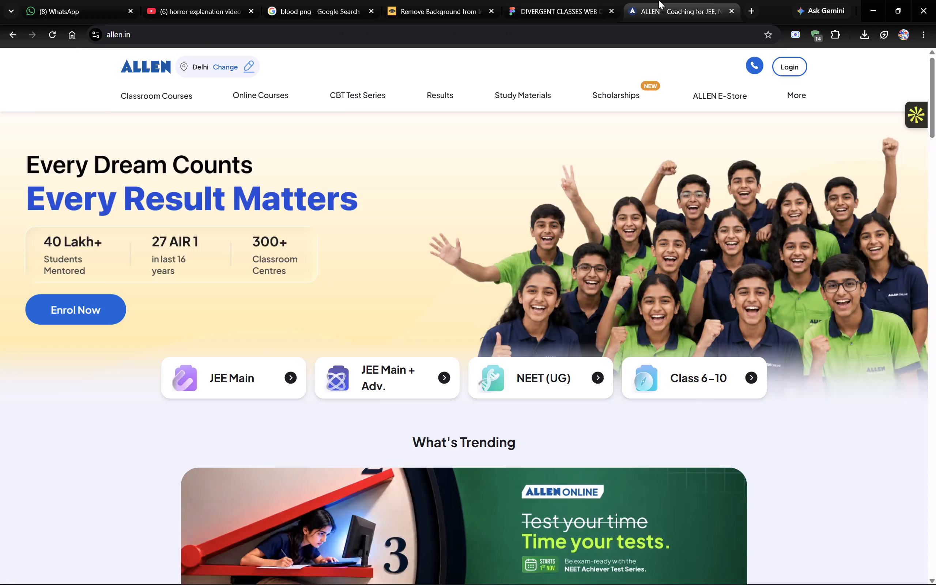
{"action": "left_click", "coordinate": [565, 0]}
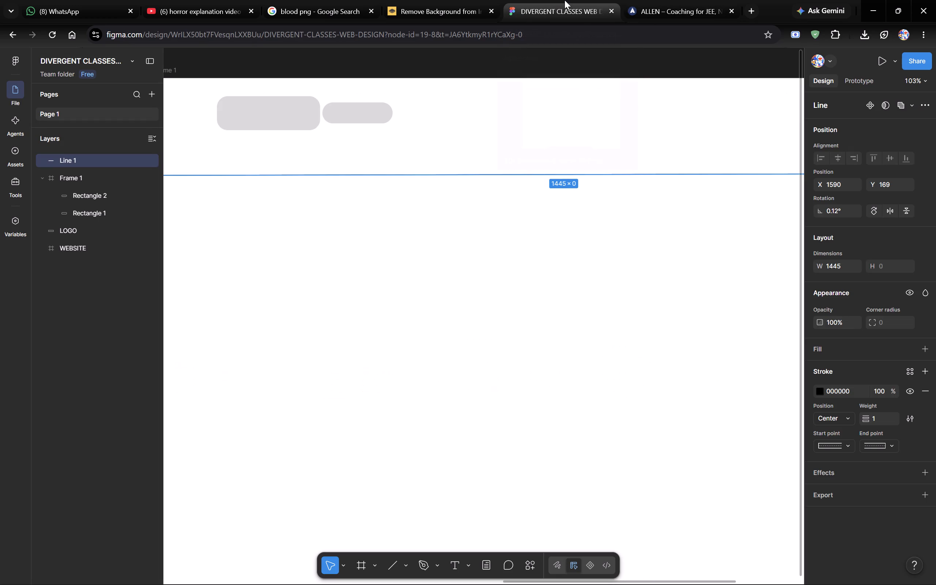
{"action": "left_click", "coordinate": [488, 72]}
{"action": "scroll", "coordinate": [379, 195], "scroll_direction": "right", "scroll_amount": 1}
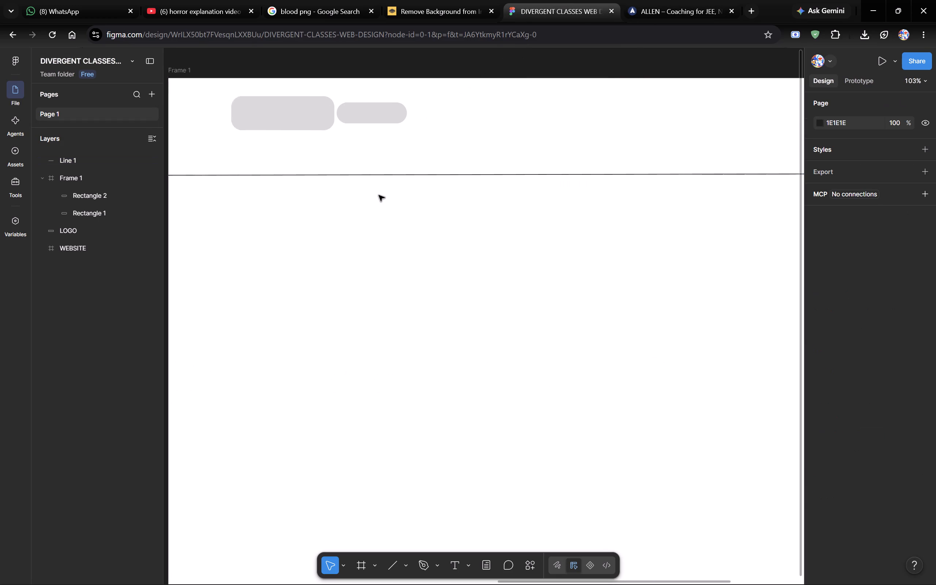
{"action": "scroll", "coordinate": [379, 195], "scroll_direction": "right", "scroll_amount": 1}
{"action": "left_click", "coordinate": [658, 0]}
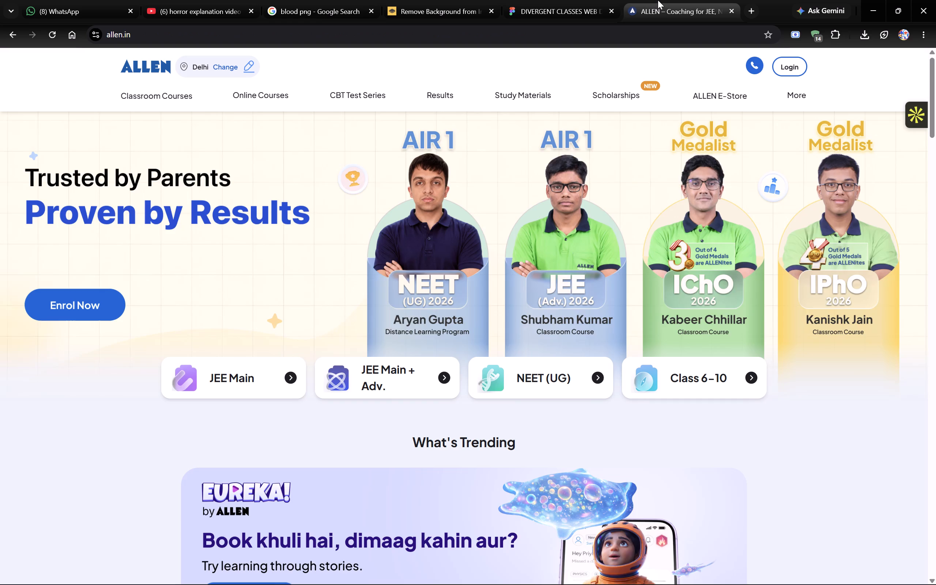
{"action": "left_click", "coordinate": [566, 14]}
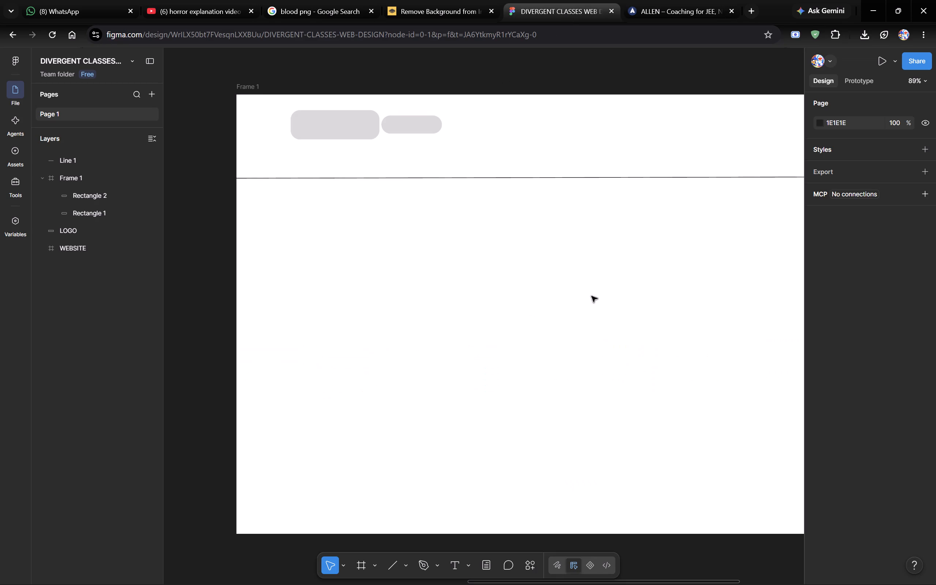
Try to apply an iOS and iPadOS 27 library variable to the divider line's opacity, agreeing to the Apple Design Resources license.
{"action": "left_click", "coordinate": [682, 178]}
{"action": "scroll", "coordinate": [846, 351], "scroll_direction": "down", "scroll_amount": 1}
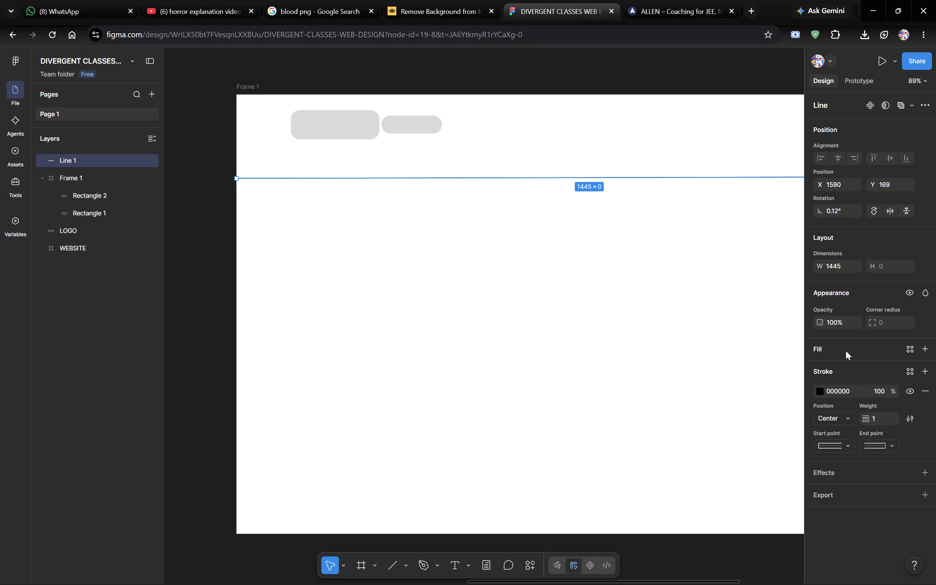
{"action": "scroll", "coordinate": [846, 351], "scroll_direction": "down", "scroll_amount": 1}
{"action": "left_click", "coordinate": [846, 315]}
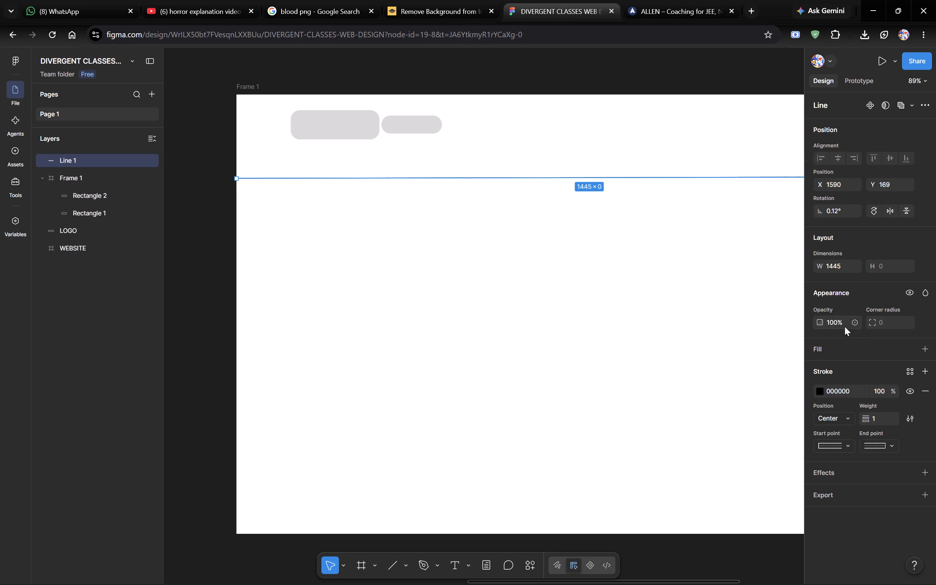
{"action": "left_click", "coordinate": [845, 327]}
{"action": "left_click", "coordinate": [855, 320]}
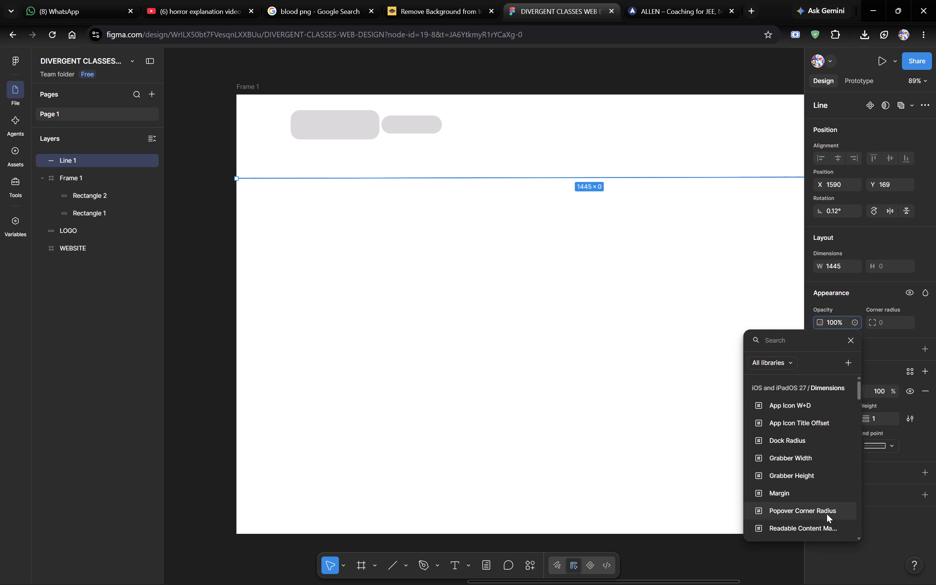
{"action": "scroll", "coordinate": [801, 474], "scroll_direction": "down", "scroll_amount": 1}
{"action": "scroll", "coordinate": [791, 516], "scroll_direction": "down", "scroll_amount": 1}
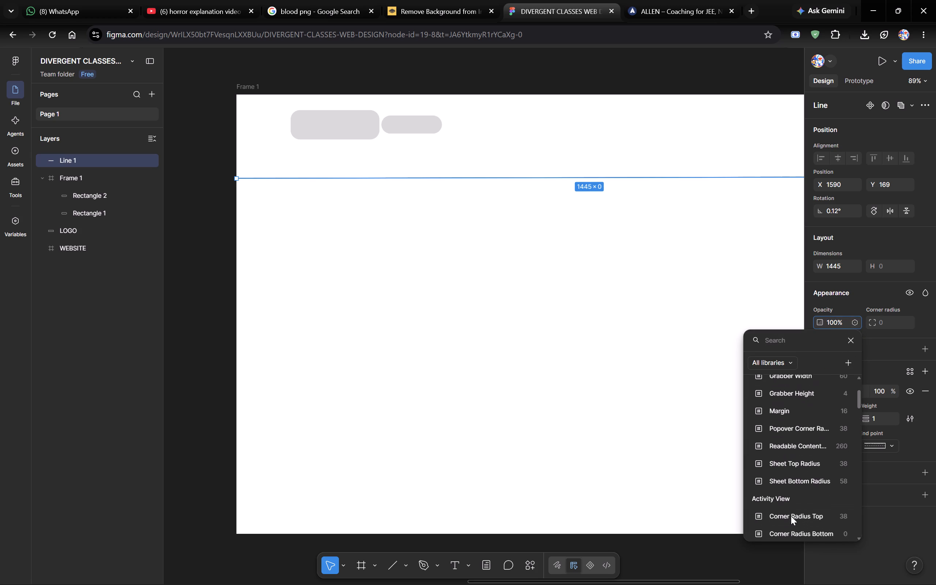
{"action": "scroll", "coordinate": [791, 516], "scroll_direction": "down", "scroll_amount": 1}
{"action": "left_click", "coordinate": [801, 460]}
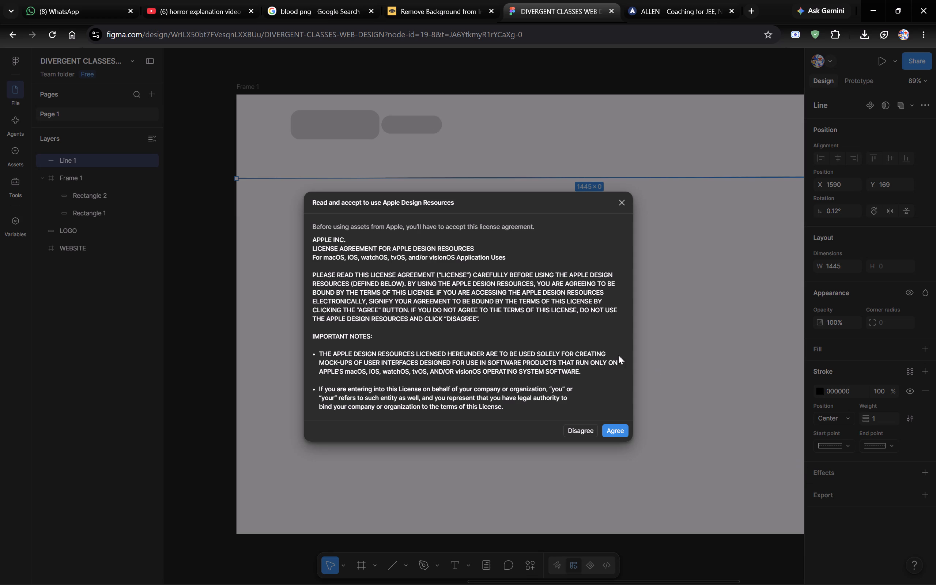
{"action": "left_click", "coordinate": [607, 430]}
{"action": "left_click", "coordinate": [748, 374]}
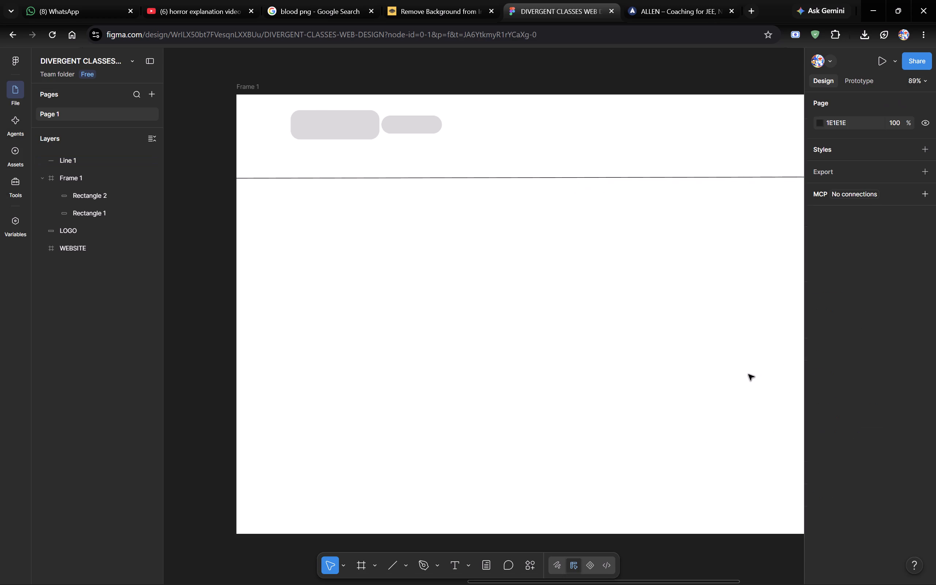
Set the divider line's opacity to 50%.
{"action": "left_click", "coordinate": [687, 175]}
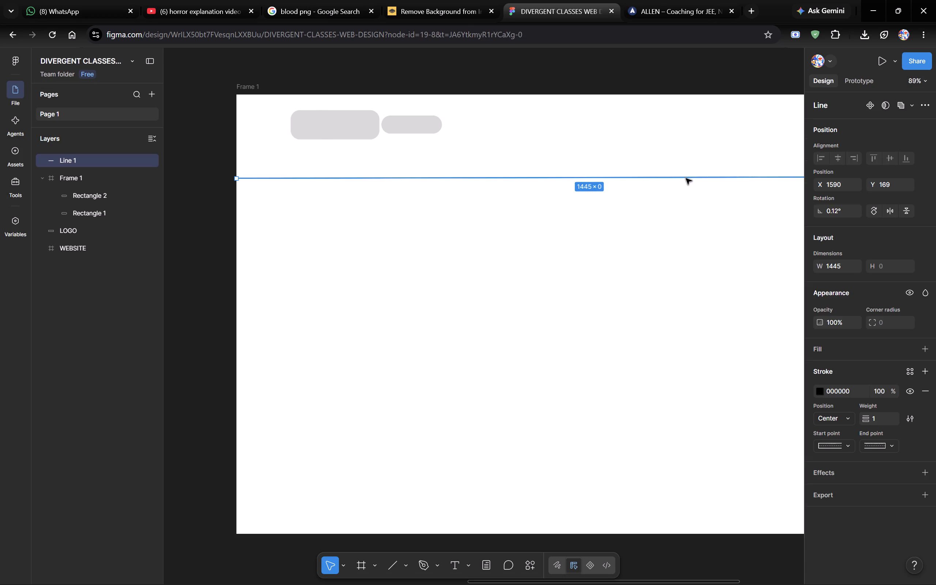
{"action": "left_click", "coordinate": [849, 321]}
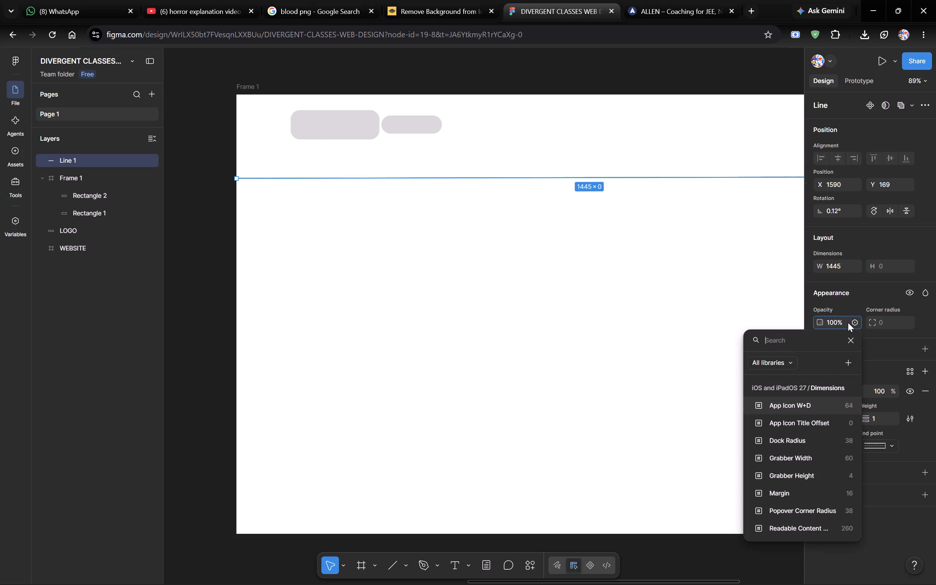
{"action": "left_click", "coordinate": [833, 326]}
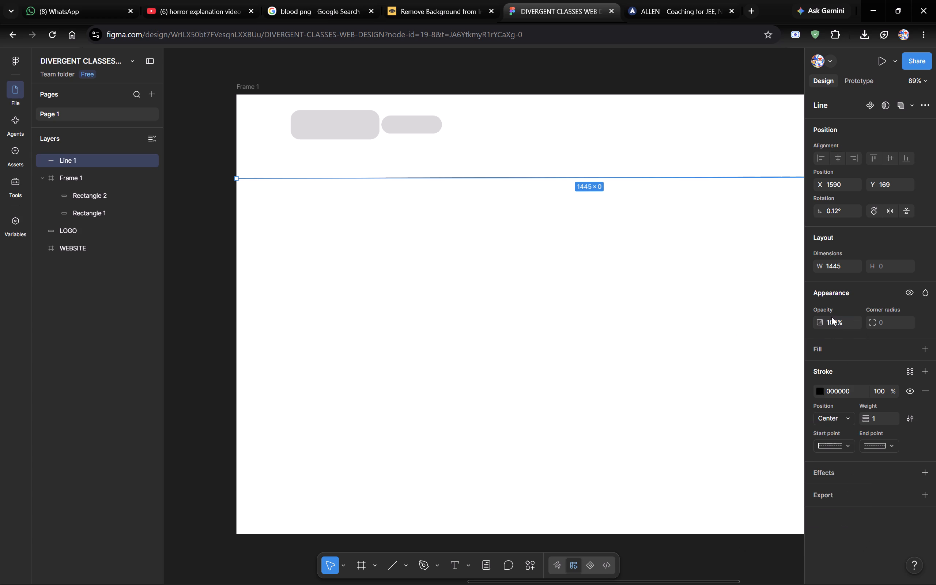
{"action": "left_click_drag", "start_coordinate": [831, 316], "coordinate": [835, 318]}
{"action": "key", "text": "BackSpace"}
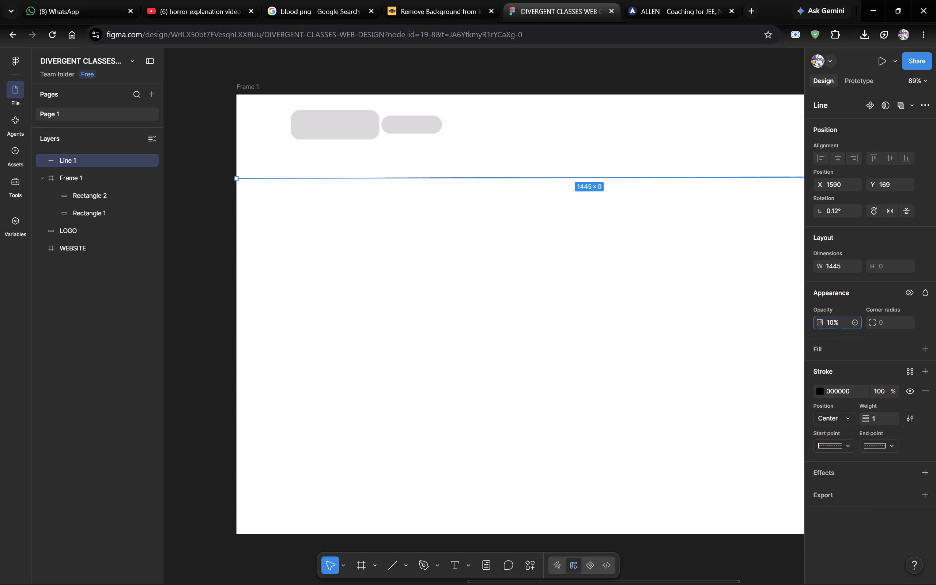
{"action": "left_click", "coordinate": [835, 318]}
{"action": "key", "text": "5"}
{"action": "key", "text": "0"}
{"action": "double_click", "coordinate": [830, 318]}
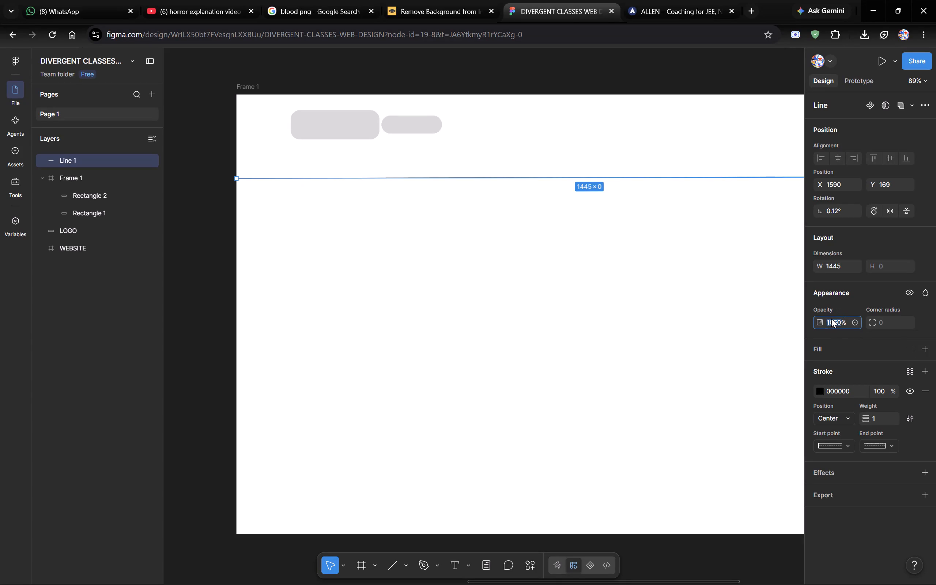
{"action": "type", "text": "50"}
{"action": "left_click", "coordinate": [890, 322]}
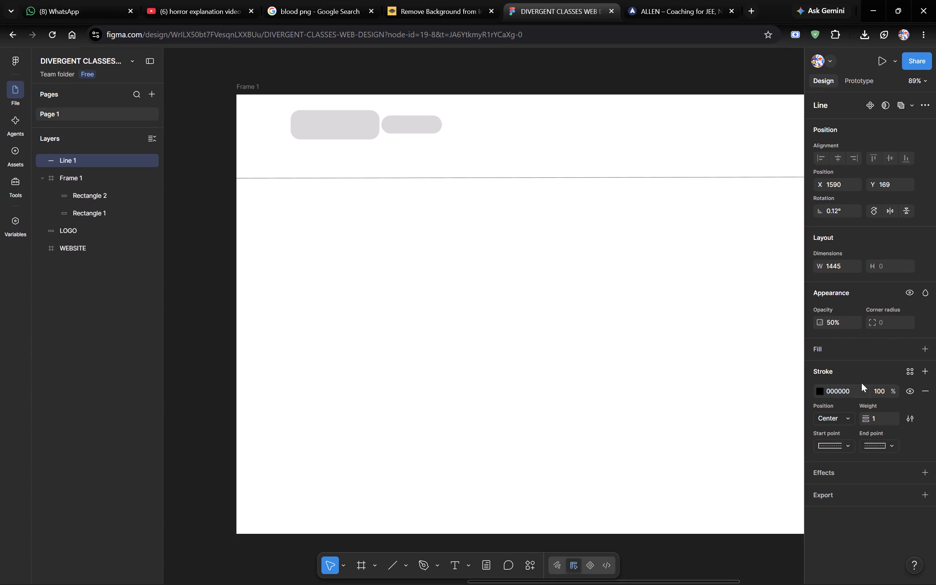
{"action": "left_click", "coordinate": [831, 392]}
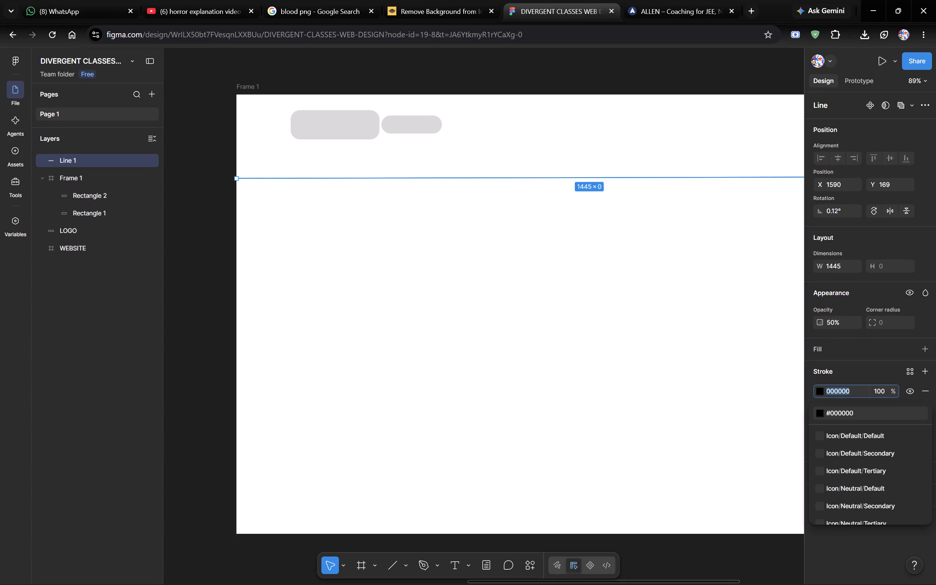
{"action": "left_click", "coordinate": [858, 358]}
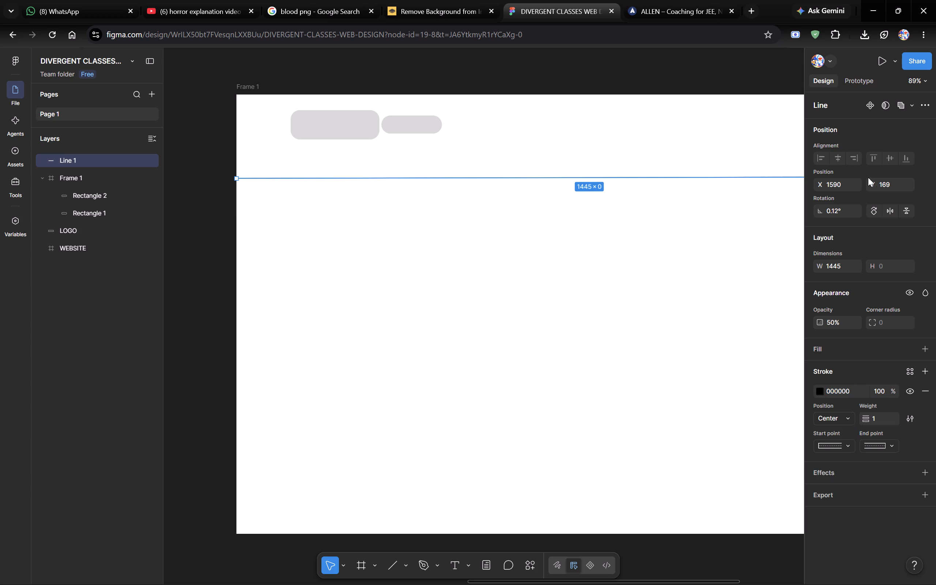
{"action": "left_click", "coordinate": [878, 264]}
Set the divider line's rotation to 0° so that it runs exactly horizontal.
{"action": "left_click", "coordinate": [838, 206]}
{"action": "key", "text": "0"}
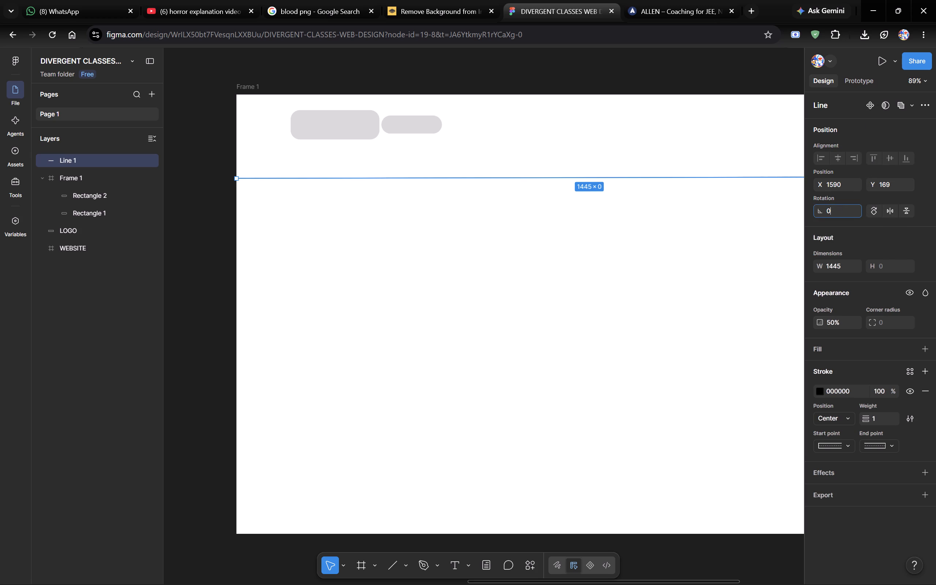
{"action": "key", "text": "Return"}
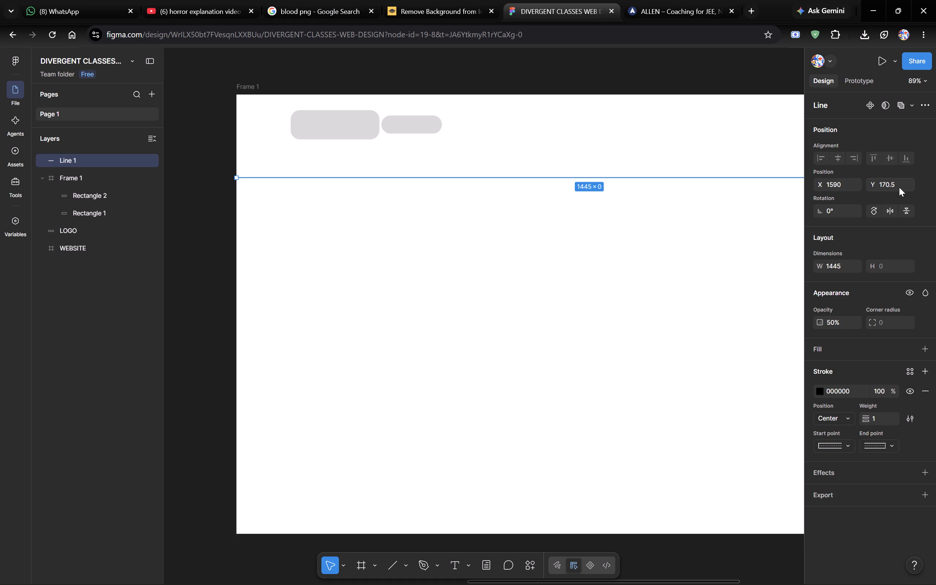
{"action": "left_click", "coordinate": [880, 219]}
{"action": "left_click", "coordinate": [679, 277]}
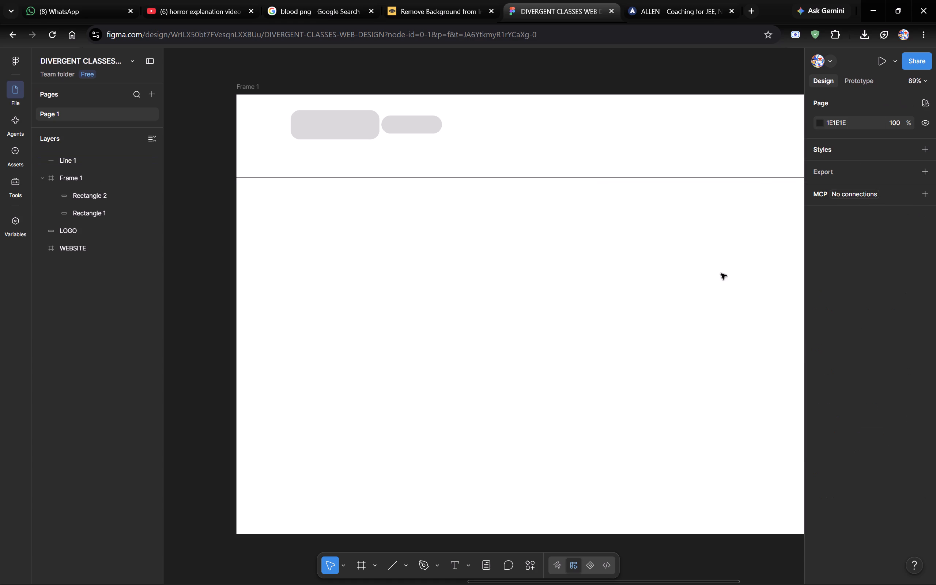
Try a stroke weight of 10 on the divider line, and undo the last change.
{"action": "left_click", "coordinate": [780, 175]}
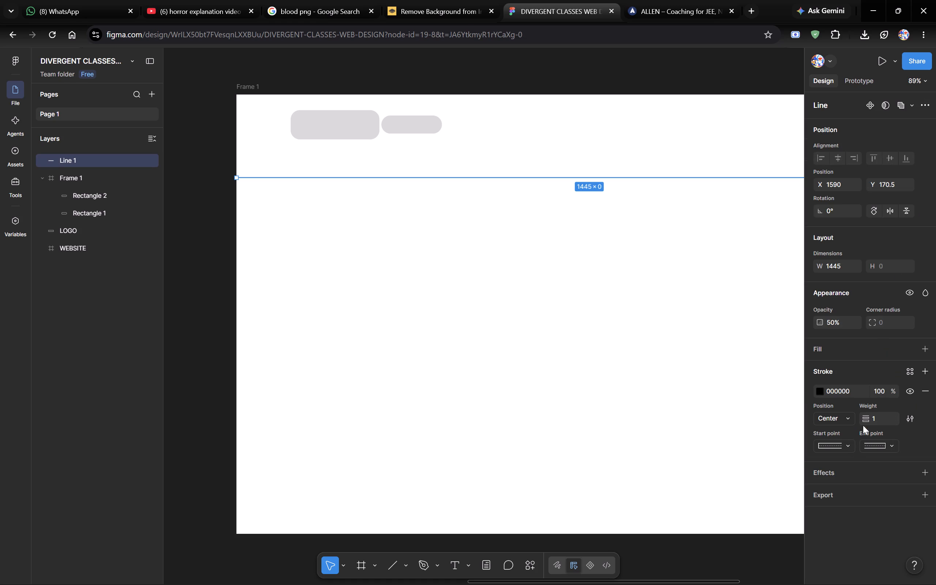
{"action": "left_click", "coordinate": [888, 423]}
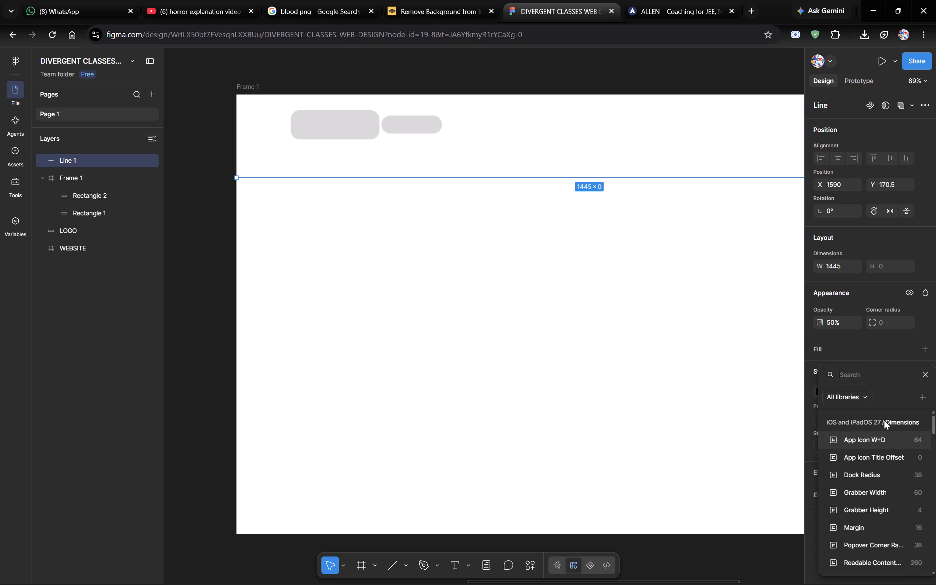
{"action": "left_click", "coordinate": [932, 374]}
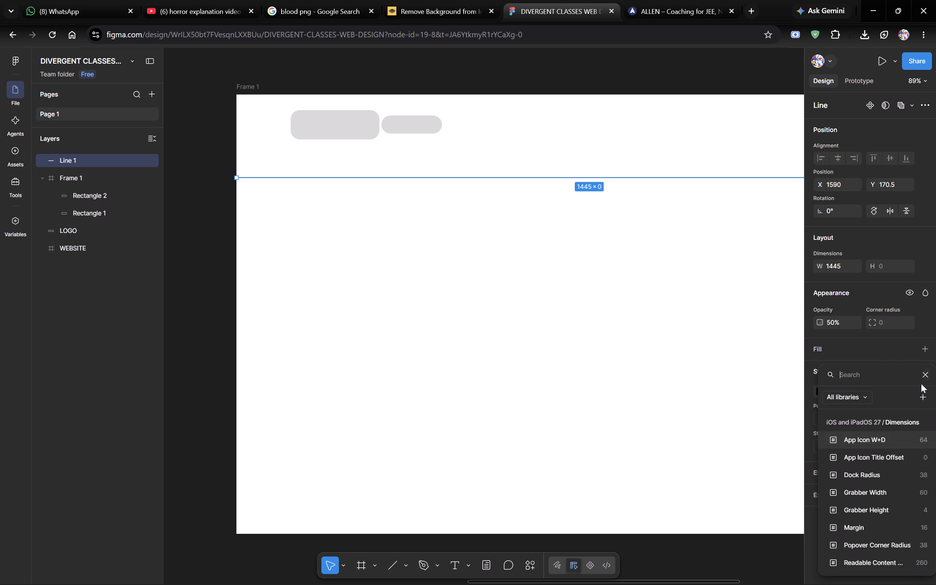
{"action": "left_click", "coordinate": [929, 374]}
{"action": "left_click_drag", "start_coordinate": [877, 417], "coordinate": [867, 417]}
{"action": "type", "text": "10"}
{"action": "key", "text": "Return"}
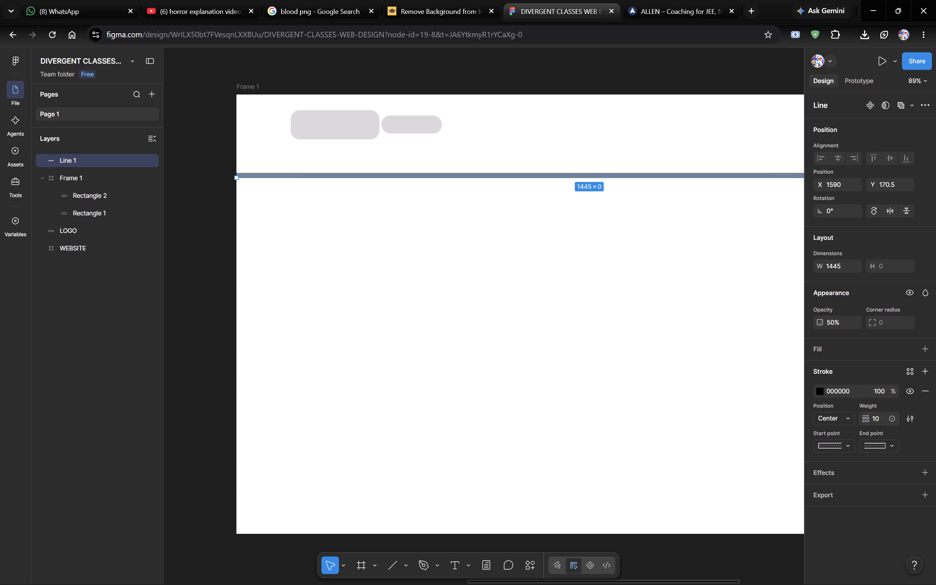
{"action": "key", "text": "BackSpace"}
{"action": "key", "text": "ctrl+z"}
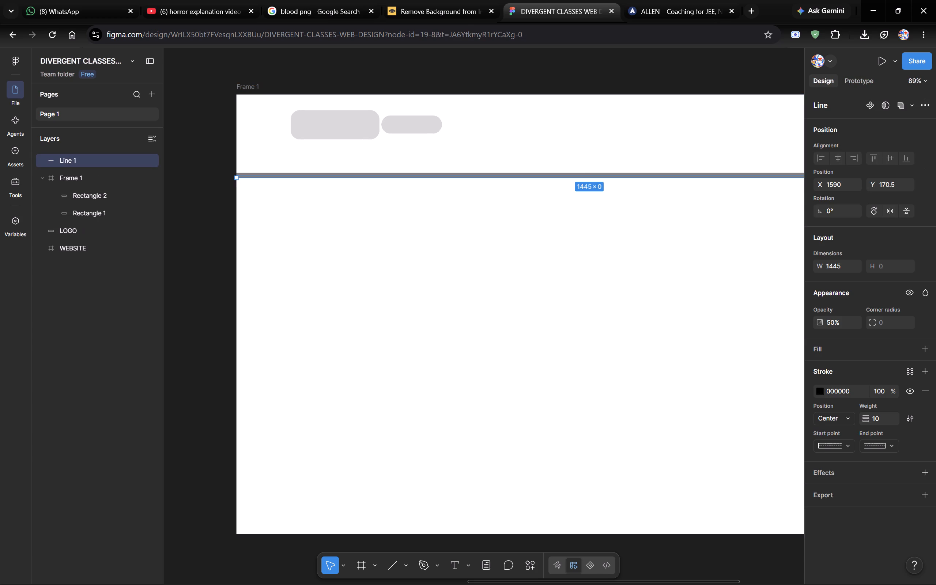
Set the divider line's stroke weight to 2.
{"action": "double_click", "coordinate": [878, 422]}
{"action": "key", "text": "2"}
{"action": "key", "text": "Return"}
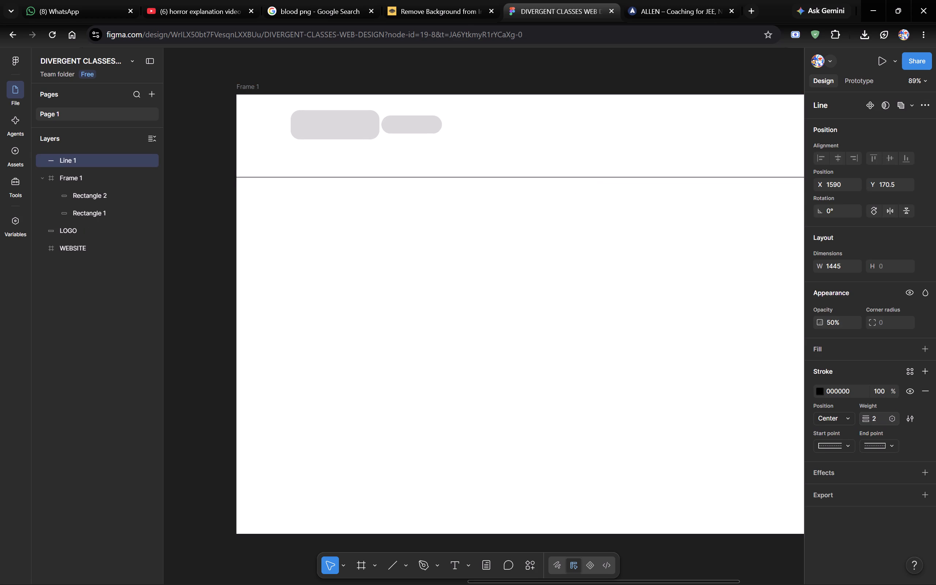
Set the divider line's stroke weight to 3.
{"action": "double_click", "coordinate": [874, 422]}
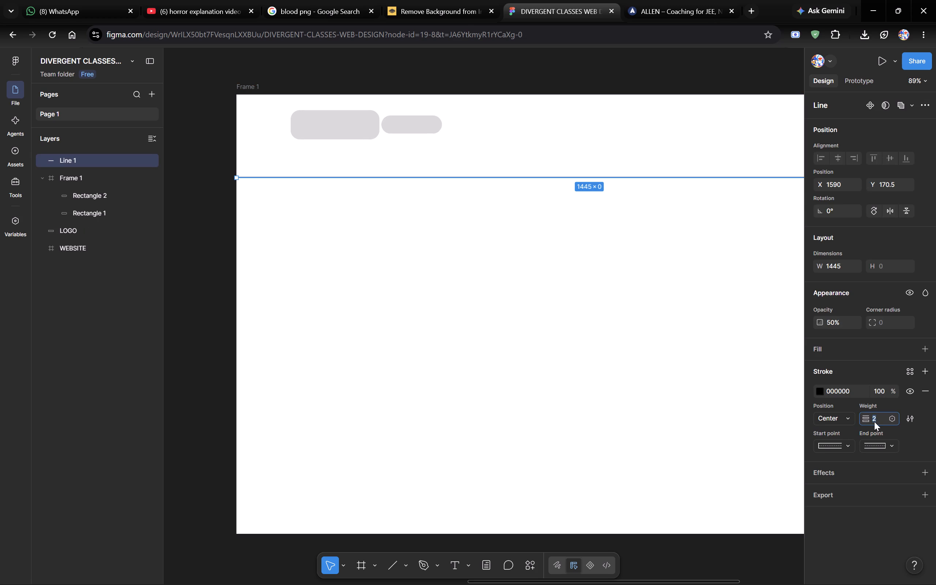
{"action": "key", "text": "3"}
{"action": "key", "text": "Return"}
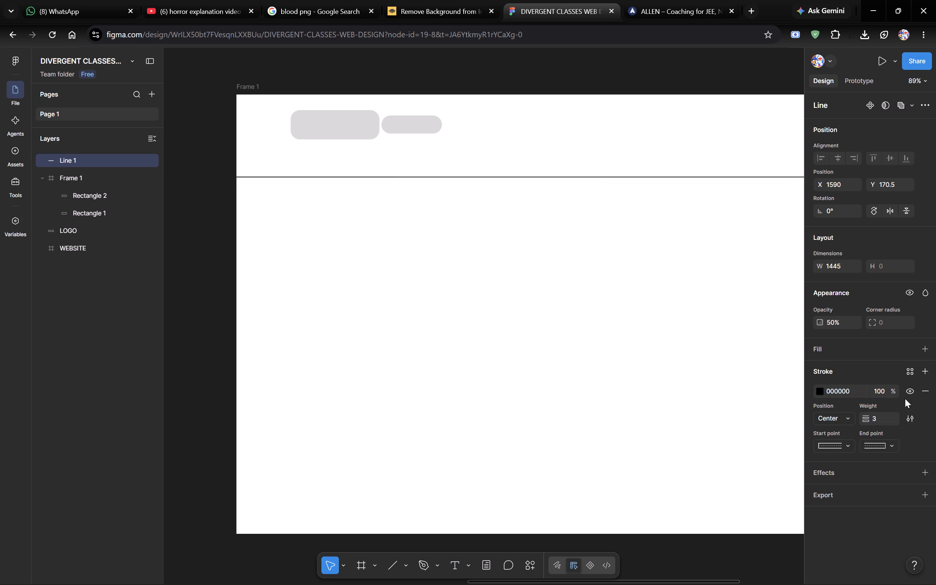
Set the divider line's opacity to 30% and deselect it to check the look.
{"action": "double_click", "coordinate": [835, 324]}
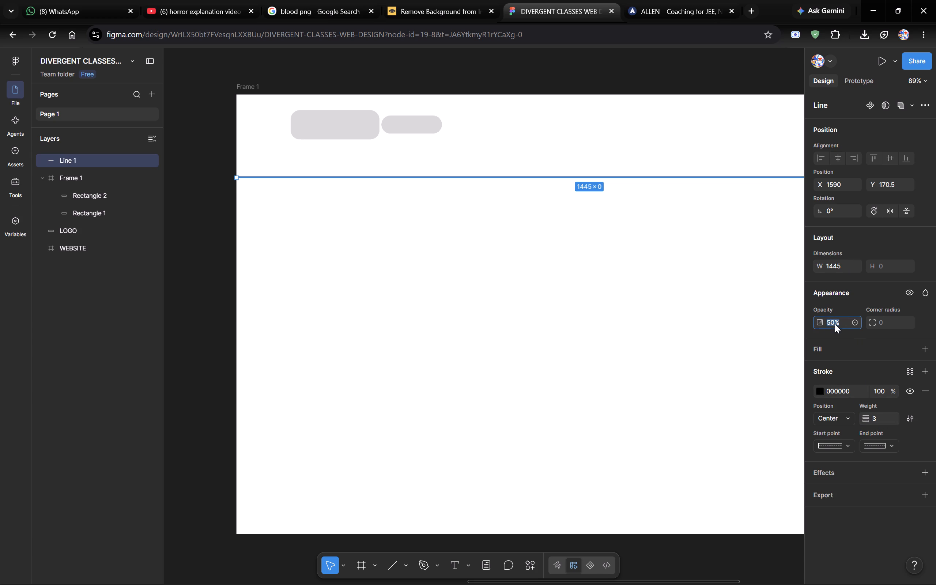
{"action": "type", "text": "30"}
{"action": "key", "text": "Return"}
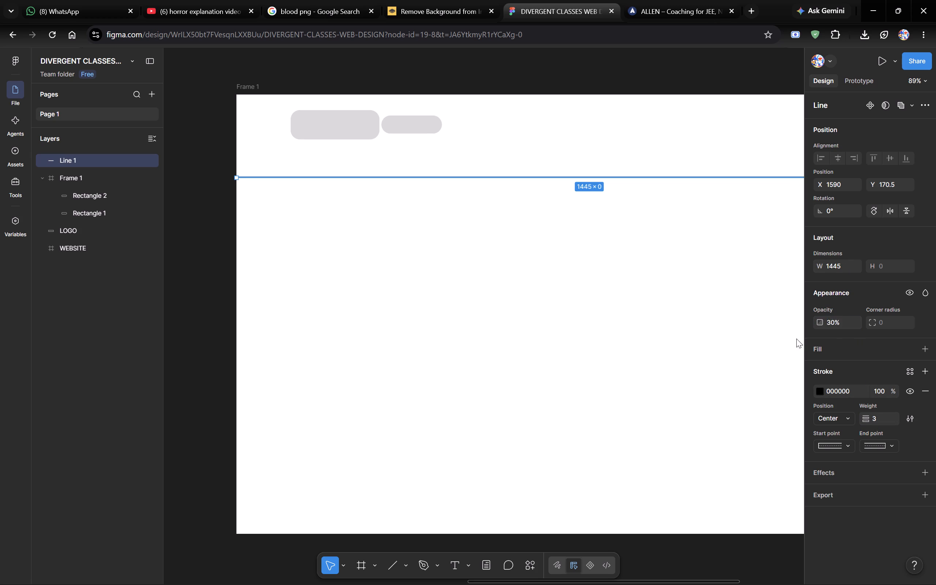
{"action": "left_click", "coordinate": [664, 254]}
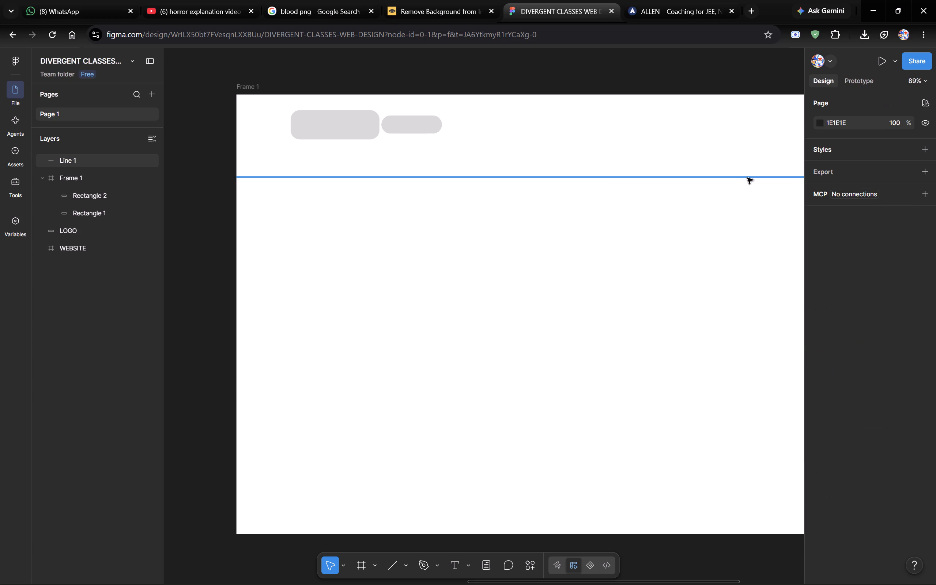
Select the divider line below the header again, set its opacity to 20%, and deselect it.
{"action": "left_click", "coordinate": [747, 178]}
{"action": "left_click", "coordinate": [827, 389]}
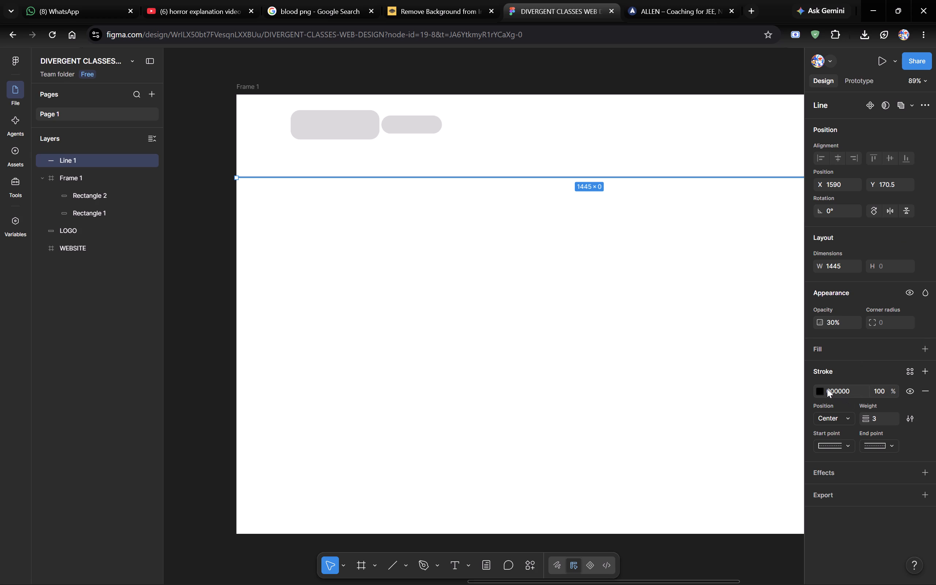
{"action": "double_click", "coordinate": [832, 319]}
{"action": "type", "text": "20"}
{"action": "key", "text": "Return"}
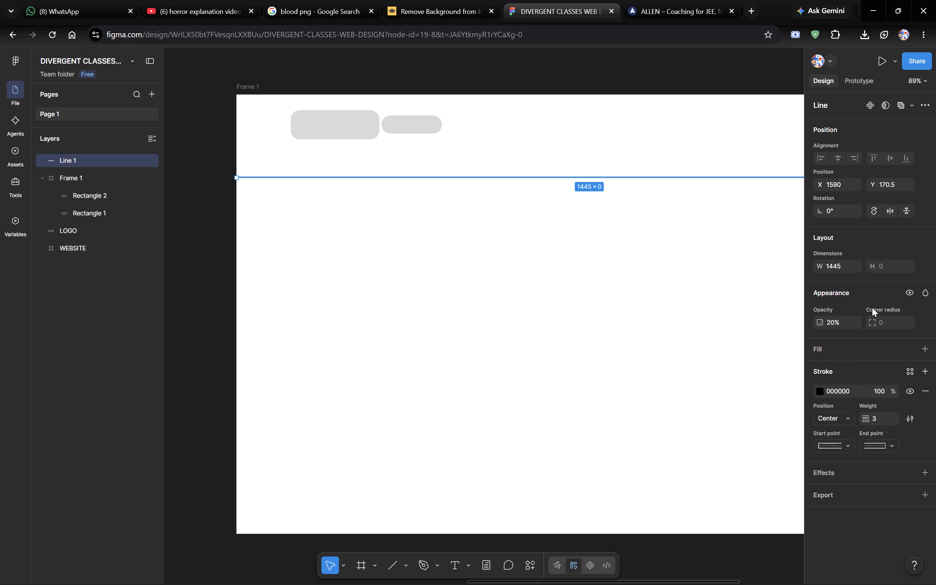
{"action": "left_click", "coordinate": [872, 307]}
{"action": "left_click", "coordinate": [808, 309]}
{"action": "left_click", "coordinate": [765, 312]}
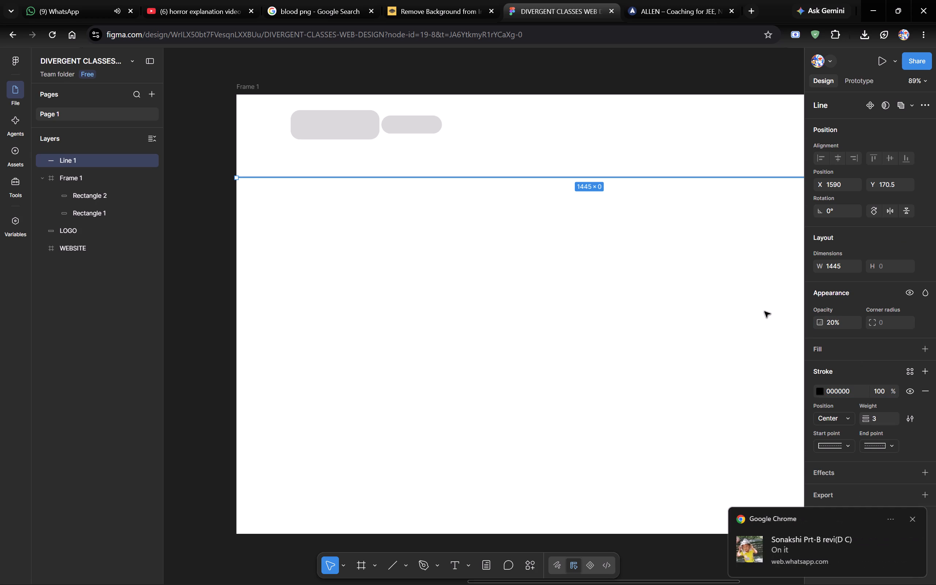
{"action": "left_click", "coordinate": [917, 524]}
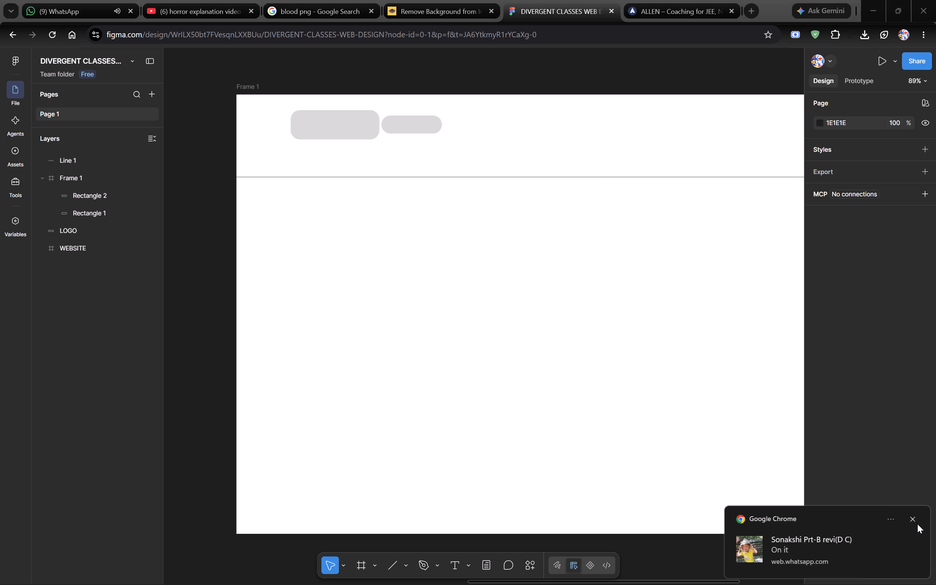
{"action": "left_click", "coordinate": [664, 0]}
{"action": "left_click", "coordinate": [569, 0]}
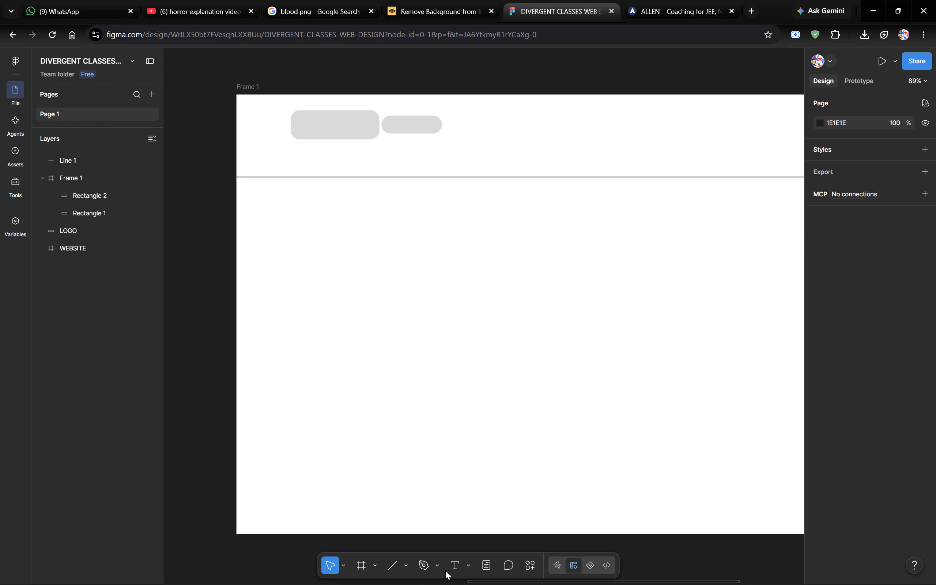
Activate the Text tool to add text in the header area of the frame.
{"action": "left_click", "coordinate": [465, 566]}
{"action": "left_click", "coordinate": [458, 563]}
Draw a text box about 70 × 11 inside Frame 1, below the larger grey placeholder and just above the divider line.
{"action": "left_click", "coordinate": [453, 569]}
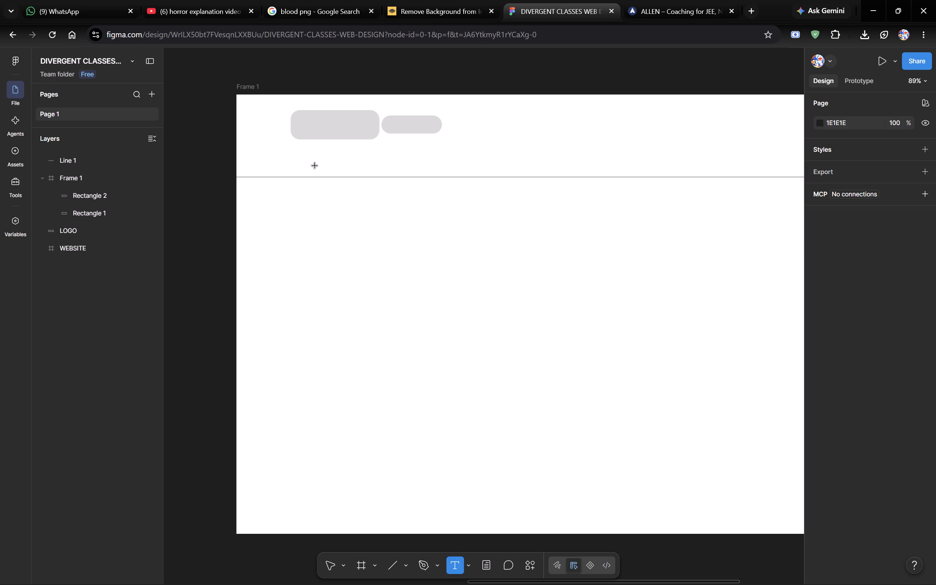
{"action": "left_click_drag", "start_coordinate": [301, 165], "coordinate": [314, 167]}
{"action": "left_click_drag", "start_coordinate": [314, 167], "coordinate": [337, 171]}
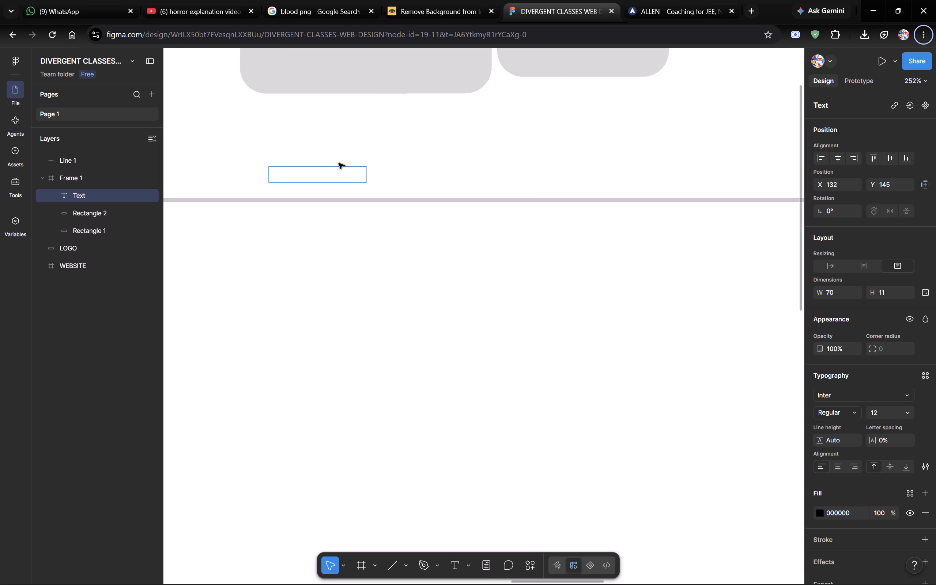
{"action": "key", "text": "ctrl+z"}
{"action": "left_click", "coordinate": [290, 177]}
{"action": "key", "text": "BackSpace"}
{"action": "left_click", "coordinate": [295, 165]}
Enter "Courses" in the text box, checking the wording against the navigation items on the ALLEN homepage.
{"action": "key", "text": "c"}
{"action": "type", "text": "OUR"}
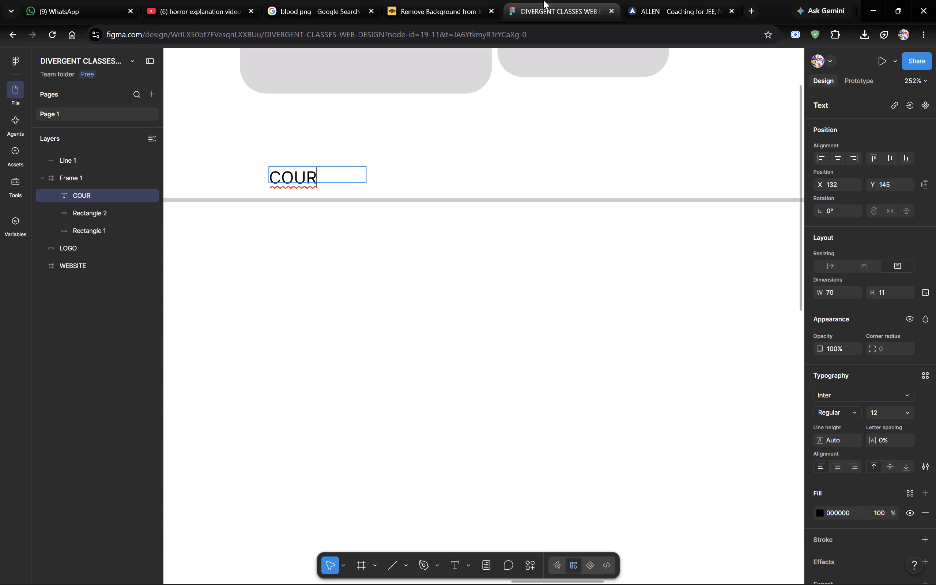
{"action": "left_click", "coordinate": [675, 0]}
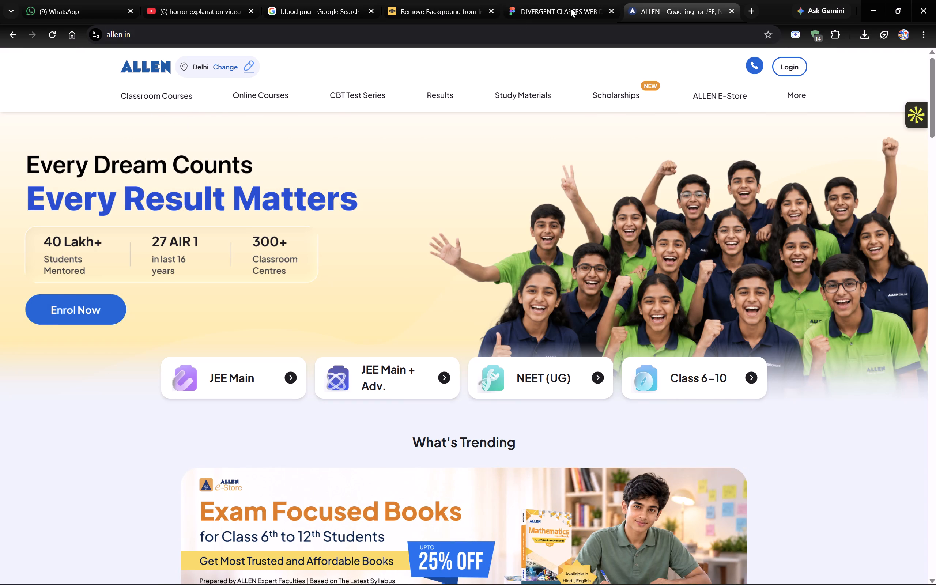
{"action": "left_click", "coordinate": [541, 2]}
{"action": "key", "text": "BackSpace"}
{"action": "key", "text": "BackSpace"}
{"action": "key", "text": "BackSpace"}
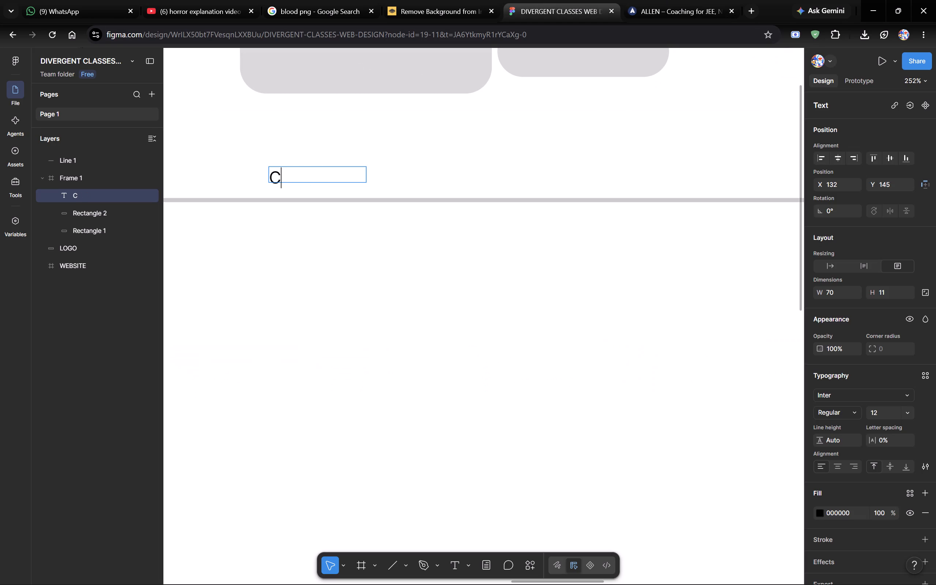
{"action": "type", "text": "ources"}
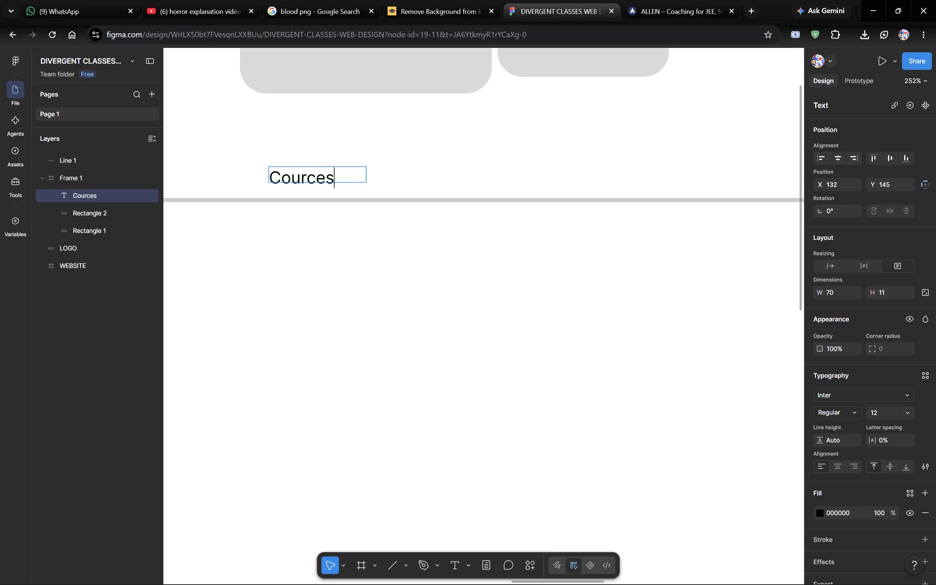
{"action": "left_click", "coordinate": [658, 0]}
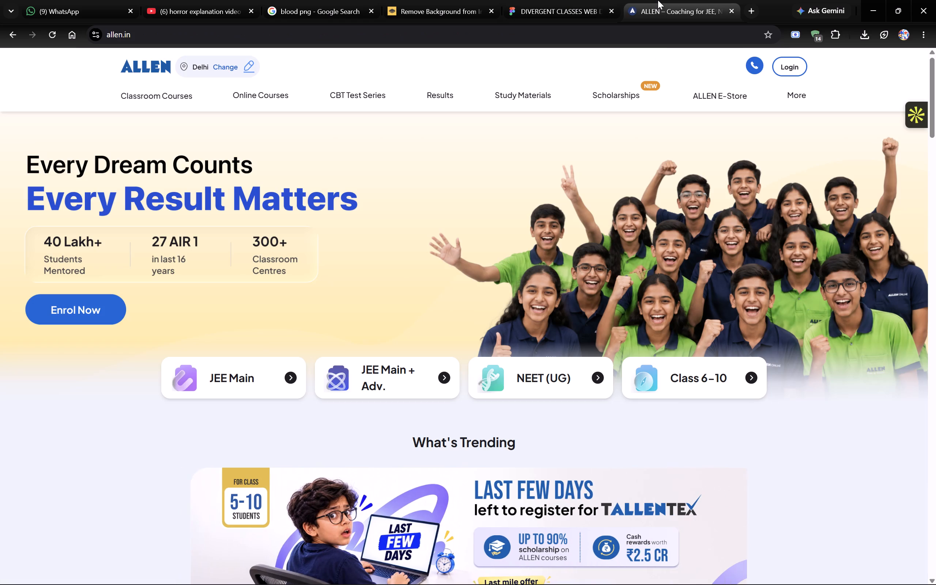
{"action": "left_click", "coordinate": [549, 0]}
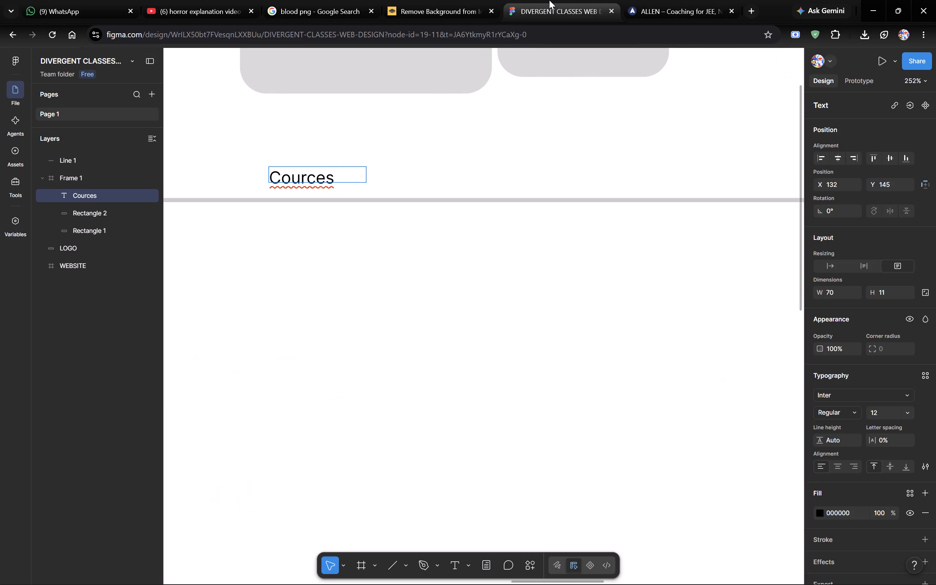
{"action": "key", "text": "BackSpace"}
{"action": "key", "text": "BackSpace"}
{"action": "key", "text": "BackSpace"}
{"action": "type", "text": "ses"}
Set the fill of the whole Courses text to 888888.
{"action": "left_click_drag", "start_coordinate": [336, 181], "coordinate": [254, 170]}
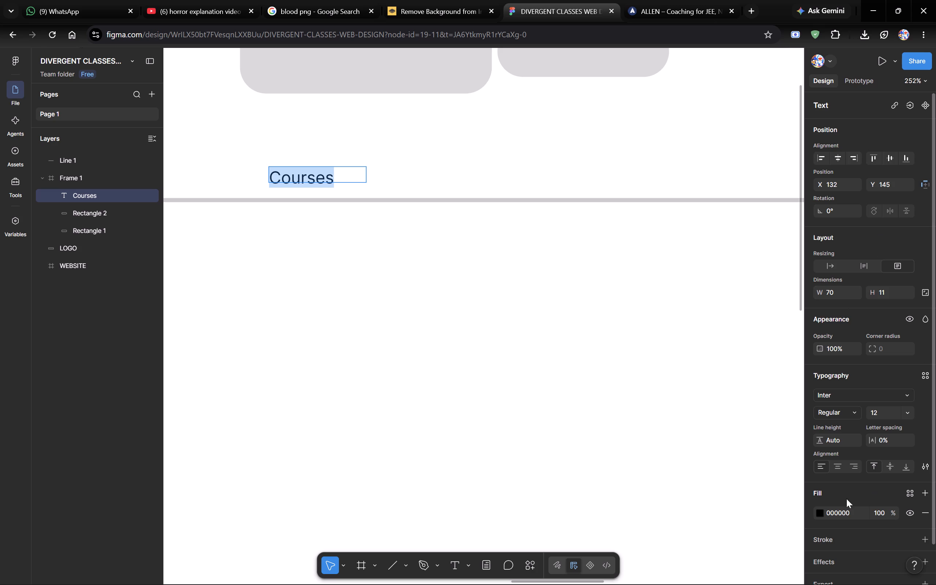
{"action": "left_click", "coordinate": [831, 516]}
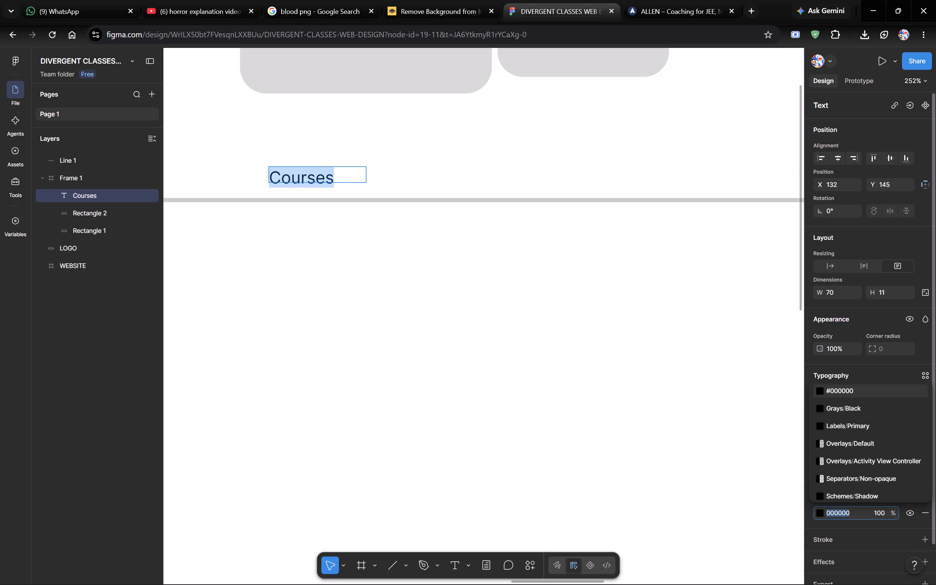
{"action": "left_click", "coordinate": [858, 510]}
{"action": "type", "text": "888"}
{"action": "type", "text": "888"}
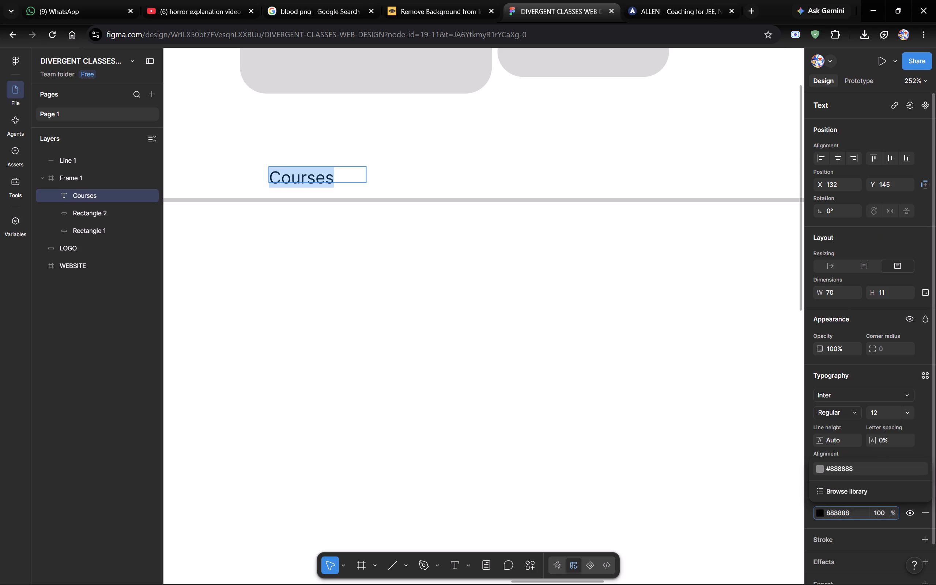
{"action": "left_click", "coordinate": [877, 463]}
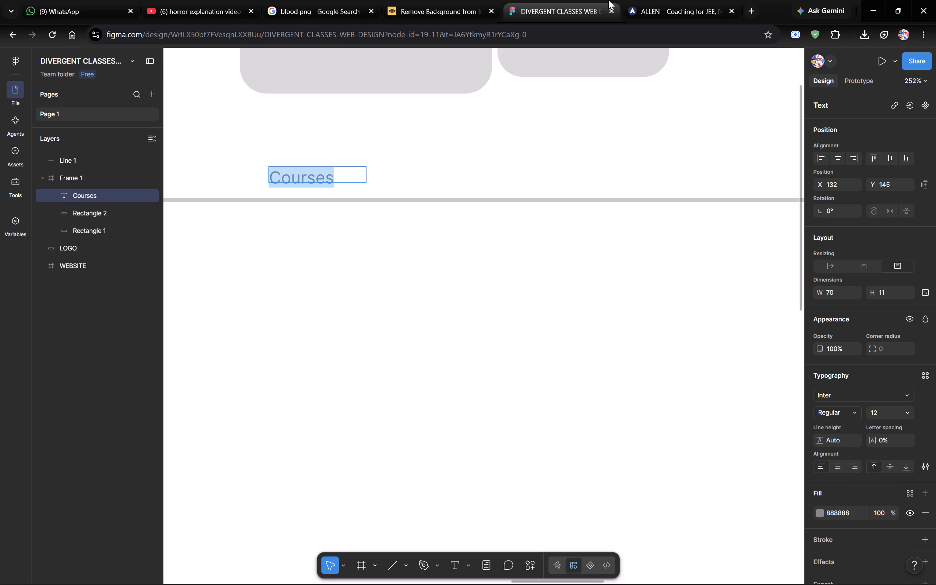
Apply the Grays/Black library colour to the Courses text's fill.
{"action": "double_click", "coordinate": [818, 514]}
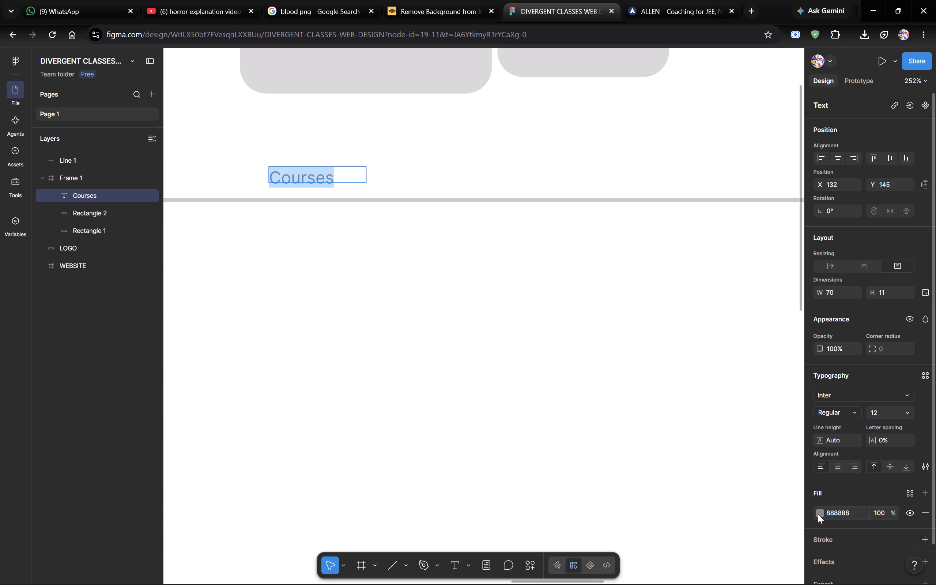
{"action": "left_click", "coordinate": [835, 514]}
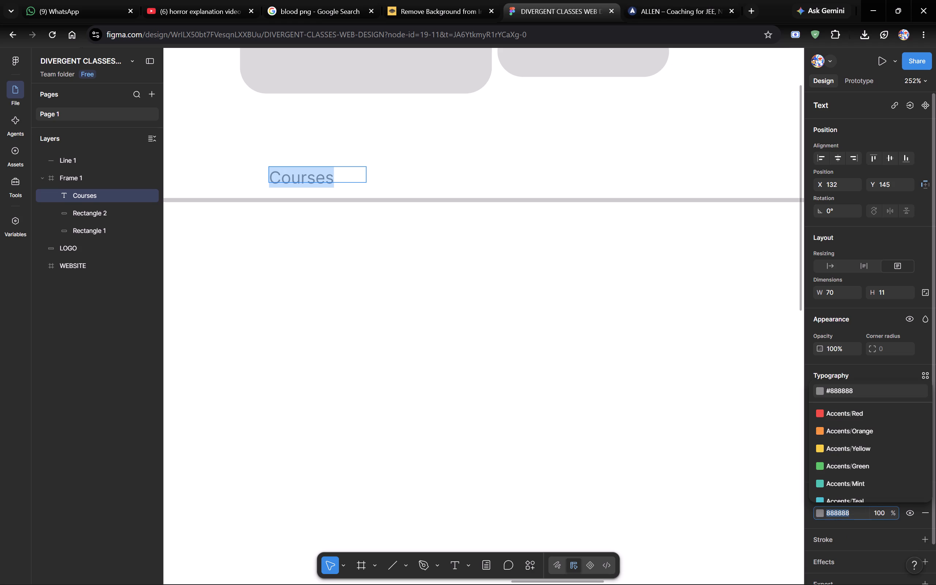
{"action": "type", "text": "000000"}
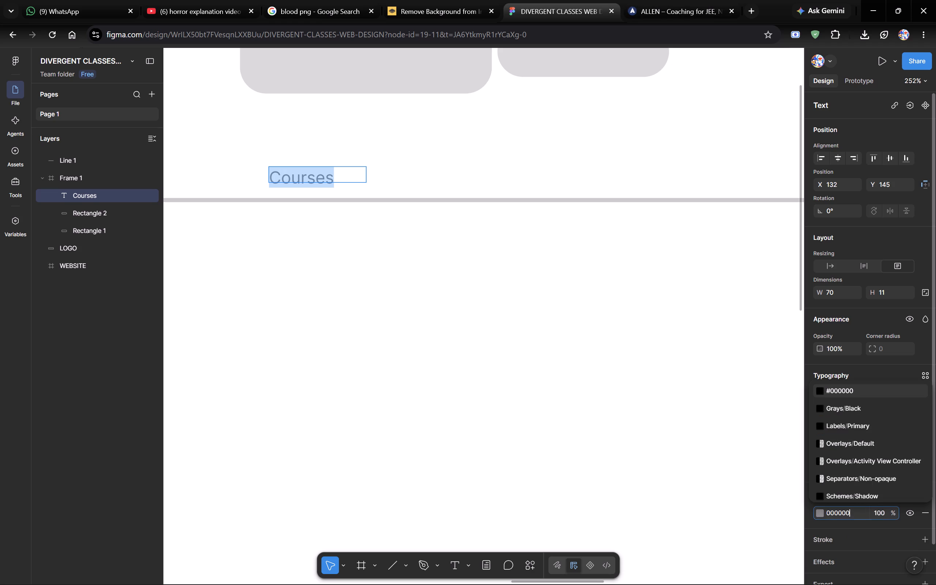
{"action": "left_click", "coordinate": [865, 408]}
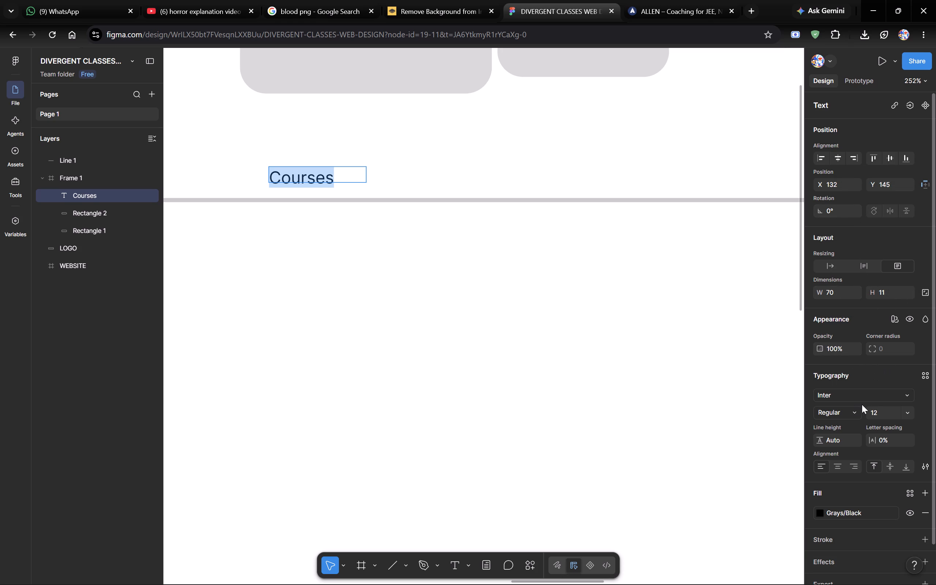
Compare the Courses text's typography with the navigation labels on the ALLEN homepage.
{"action": "left_click", "coordinate": [875, 396]}
{"action": "left_click", "coordinate": [875, 396]}
{"action": "left_click", "coordinate": [688, 0]}
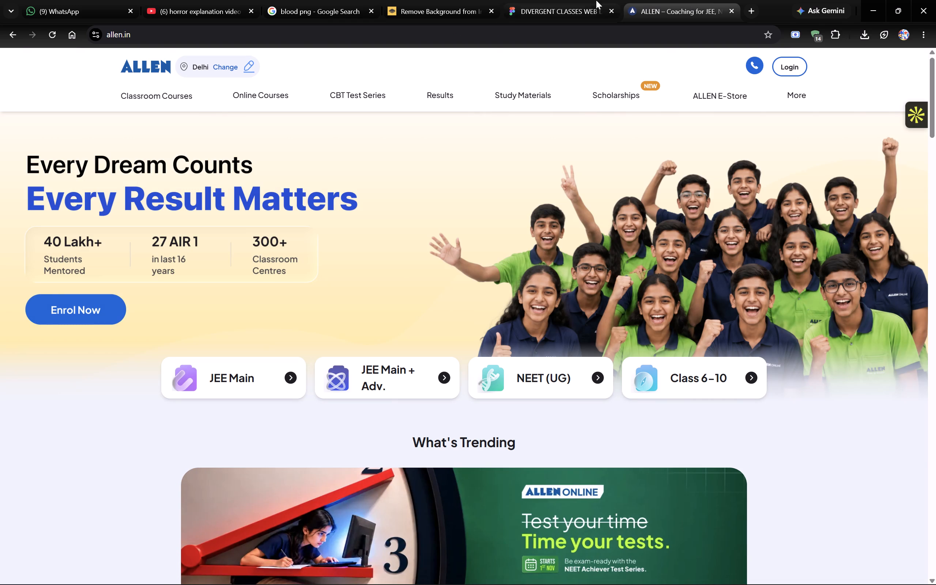
{"action": "left_click", "coordinate": [578, 0]}
{"action": "left_click", "coordinate": [679, 1]}
{"action": "left_click", "coordinate": [578, 0]}
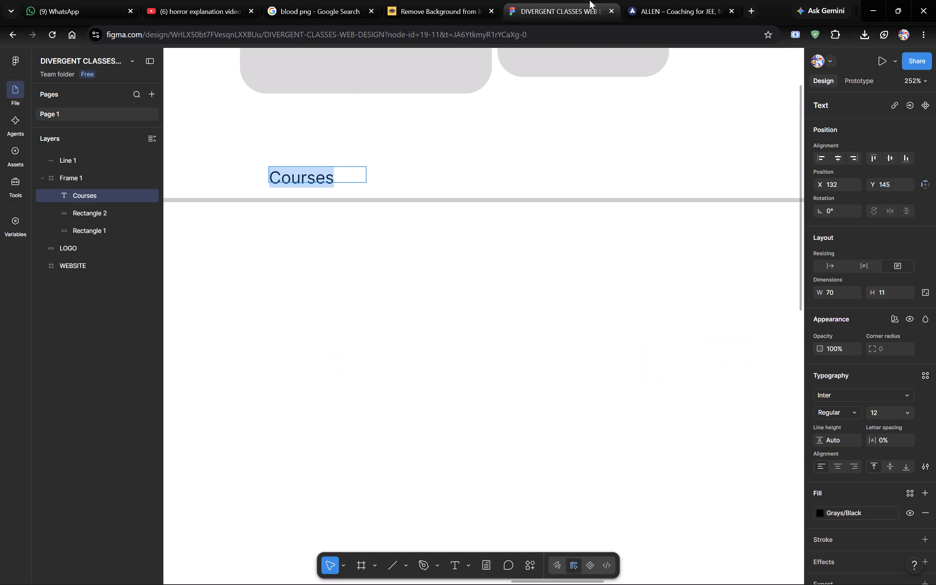
{"action": "left_click", "coordinate": [672, 0]}
{"action": "left_click", "coordinate": [590, 0]}
Move the Courses text along the header to about X 147, keeping it just above the divider line.
{"action": "left_click", "coordinate": [537, 233]}
{"action": "left_click", "coordinate": [436, 112]}
{"action": "scroll", "coordinate": [436, 112], "scroll_direction": "up", "scroll_amount": 1}
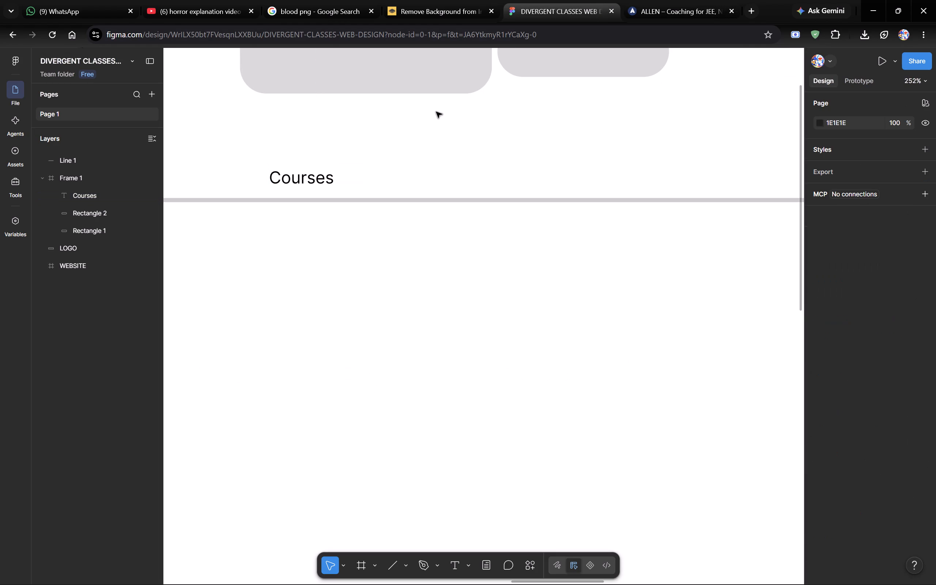
{"action": "scroll", "coordinate": [436, 112], "scroll_direction": "up", "scroll_amount": 1}
{"action": "left_click_drag", "start_coordinate": [316, 275], "coordinate": [320, 278]}
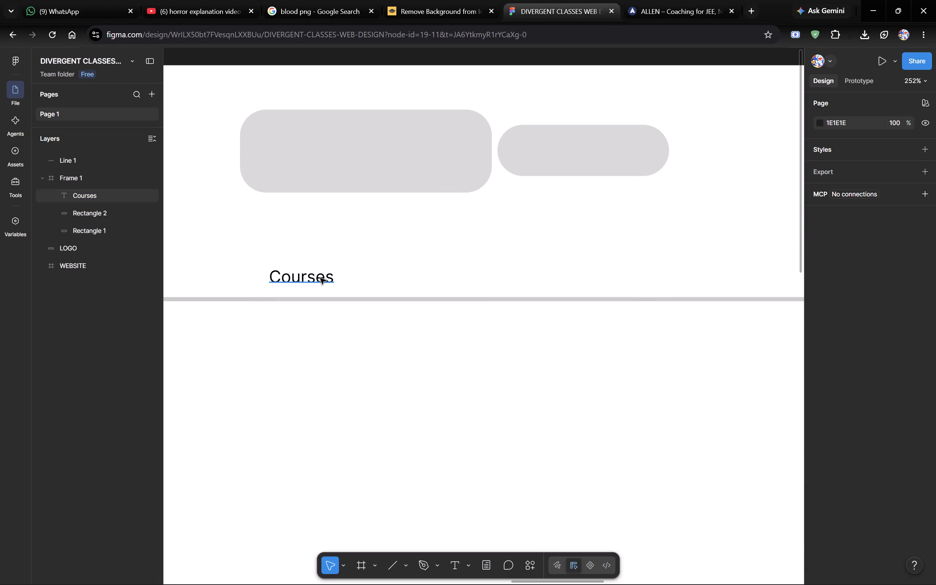
{"action": "left_click_drag", "start_coordinate": [320, 278], "coordinate": [337, 274]}
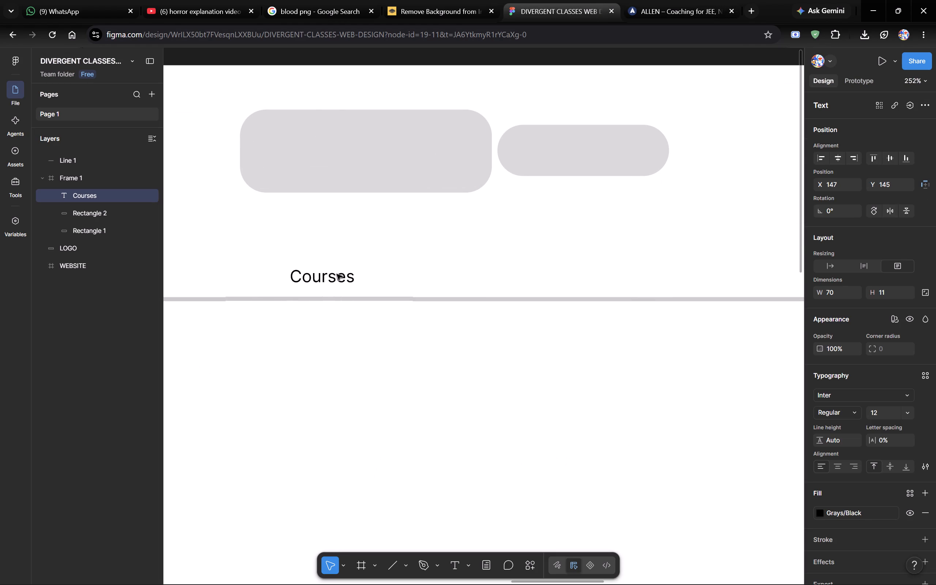
{"action": "left_click_drag", "start_coordinate": [337, 274], "coordinate": [337, 274]}
{"action": "left_click", "coordinate": [442, 264]}
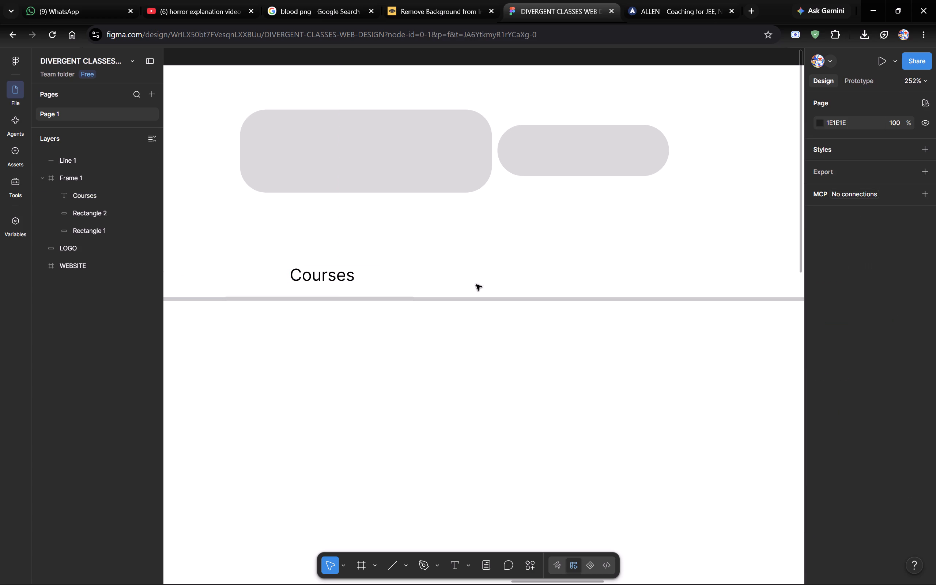
Draw a rectangle about 148 × 28 over the Courses text, resting just above the divider line, after glancing at the ALLEN homepage navigation.
{"action": "left_click", "coordinate": [707, 0]}
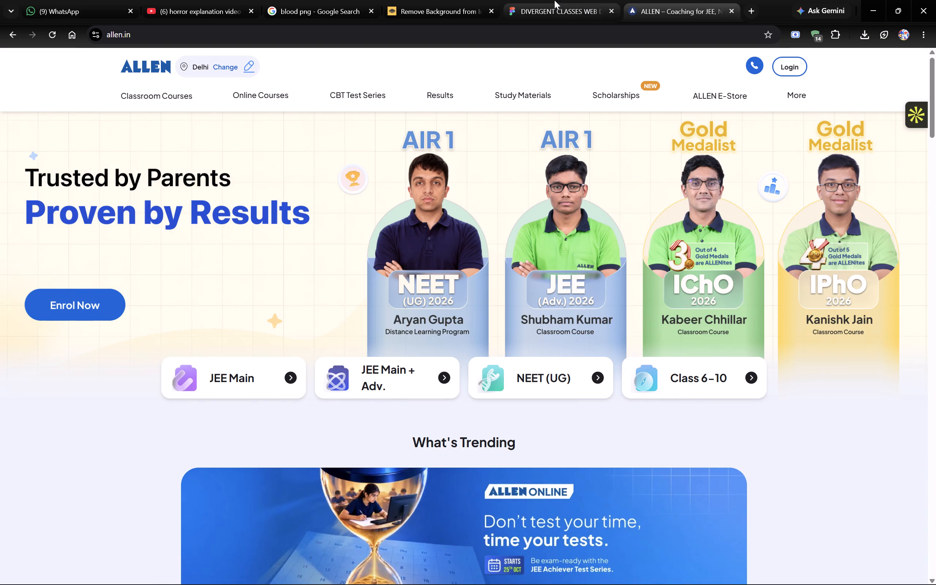
{"action": "left_click", "coordinate": [554, 0]}
{"action": "left_click", "coordinate": [371, 562]}
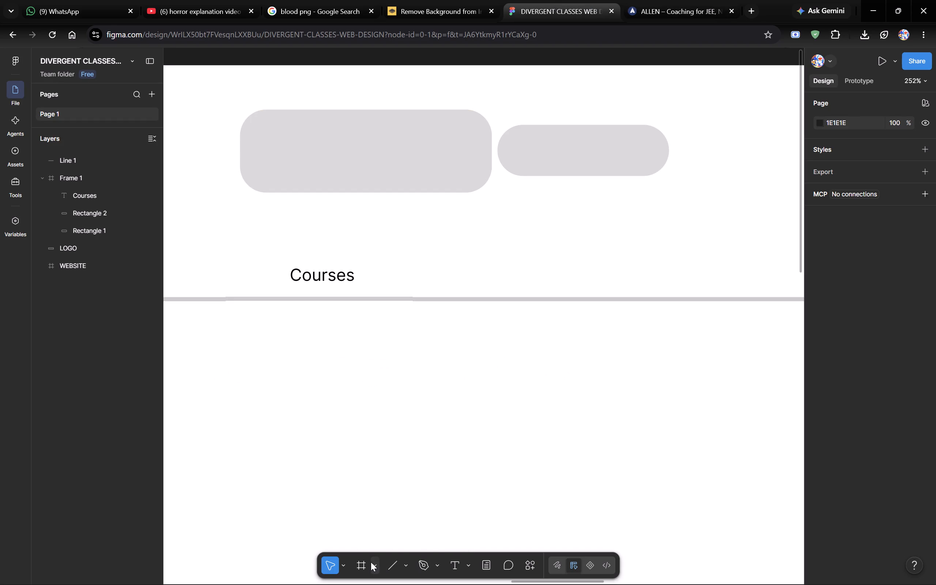
{"action": "left_click", "coordinate": [362, 560]}
{"action": "left_click", "coordinate": [401, 567]}
{"action": "left_click", "coordinate": [406, 566]}
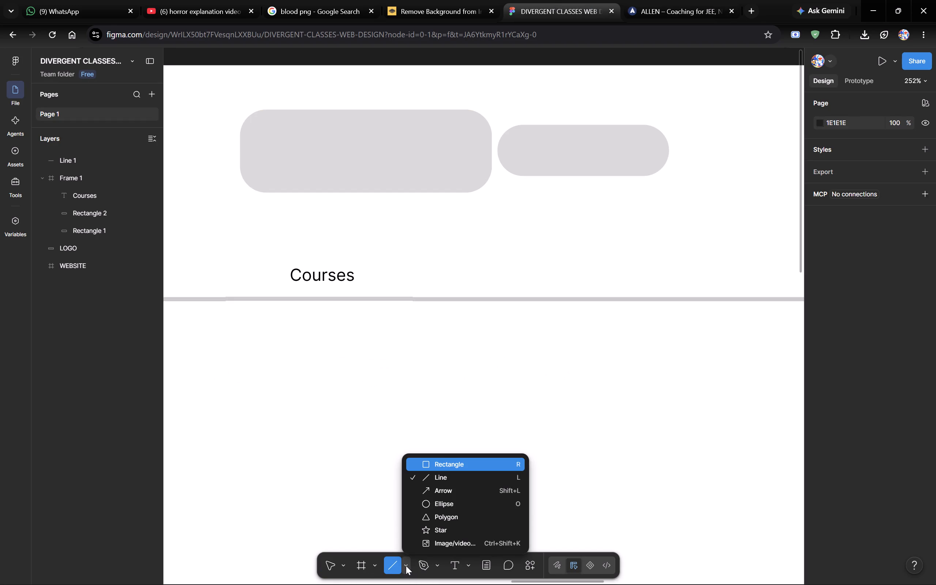
{"action": "left_click", "coordinate": [447, 458]}
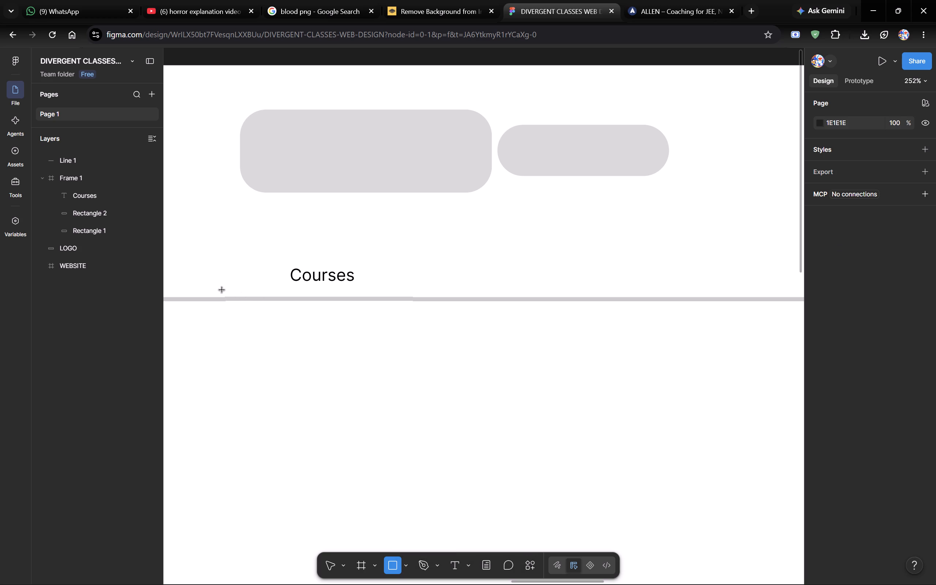
{"action": "left_click_drag", "start_coordinate": [221, 296], "coordinate": [441, 248]}
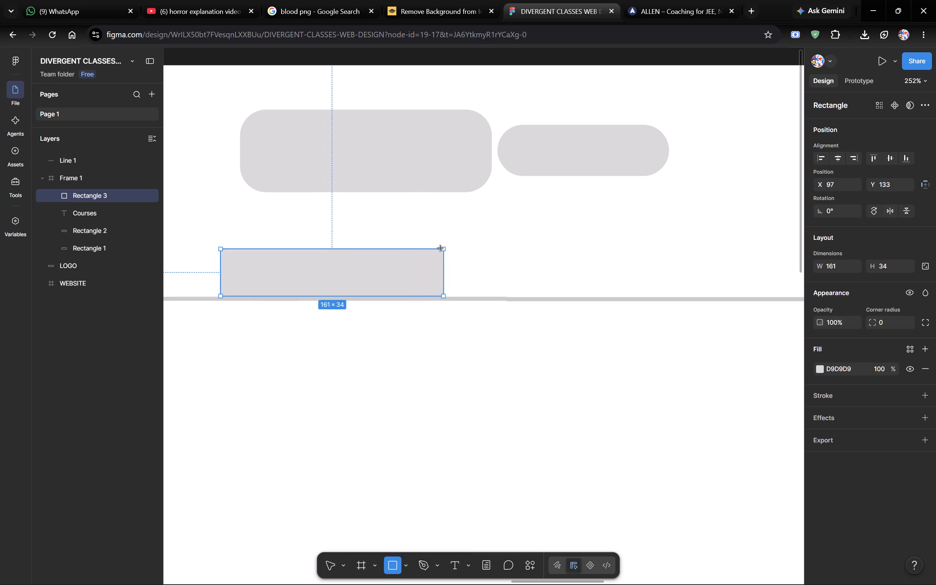
{"action": "left_click_drag", "start_coordinate": [441, 248], "coordinate": [426, 280]}
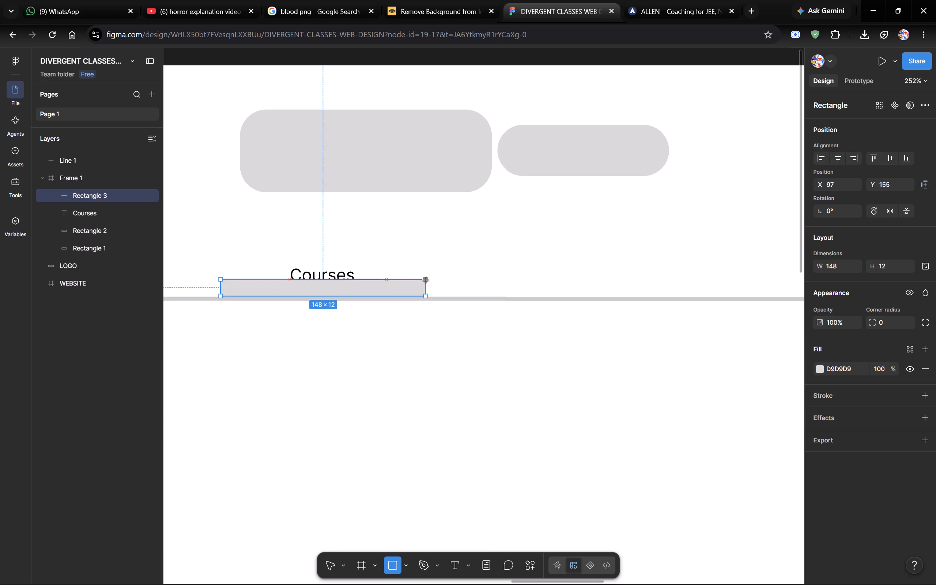
{"action": "left_click_drag", "start_coordinate": [426, 280], "coordinate": [437, 283]}
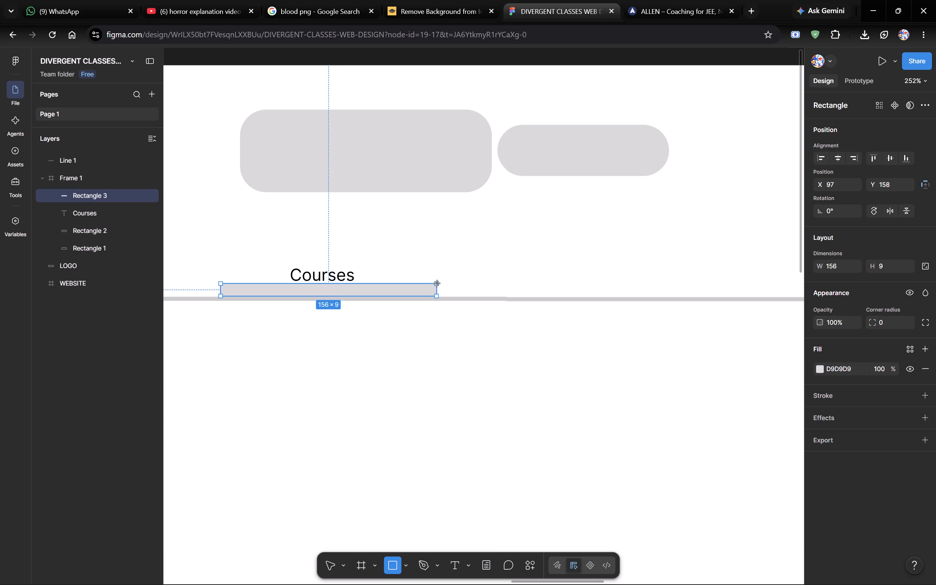
{"action": "left_click_drag", "start_coordinate": [437, 283], "coordinate": [422, 284]}
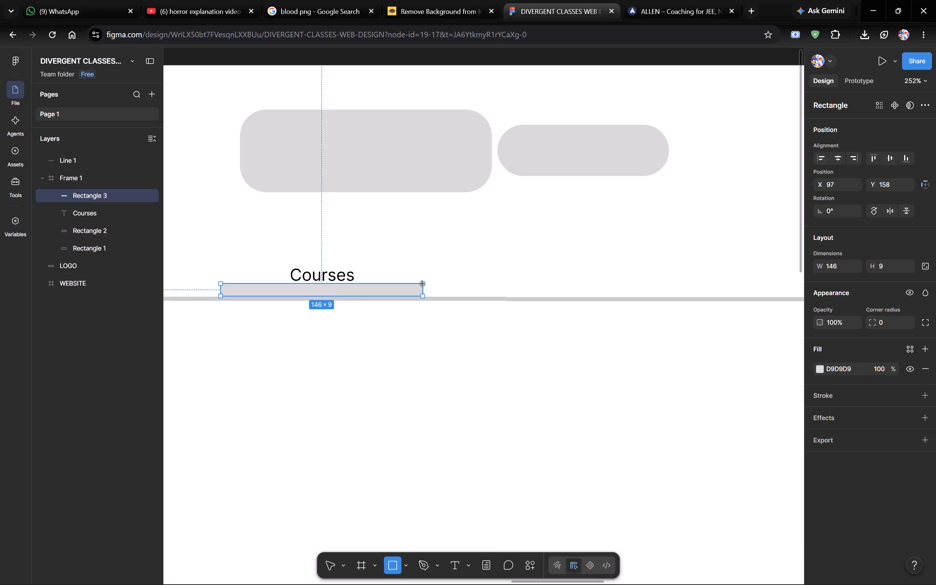
{"action": "left_click_drag", "start_coordinate": [422, 284], "coordinate": [426, 269]}
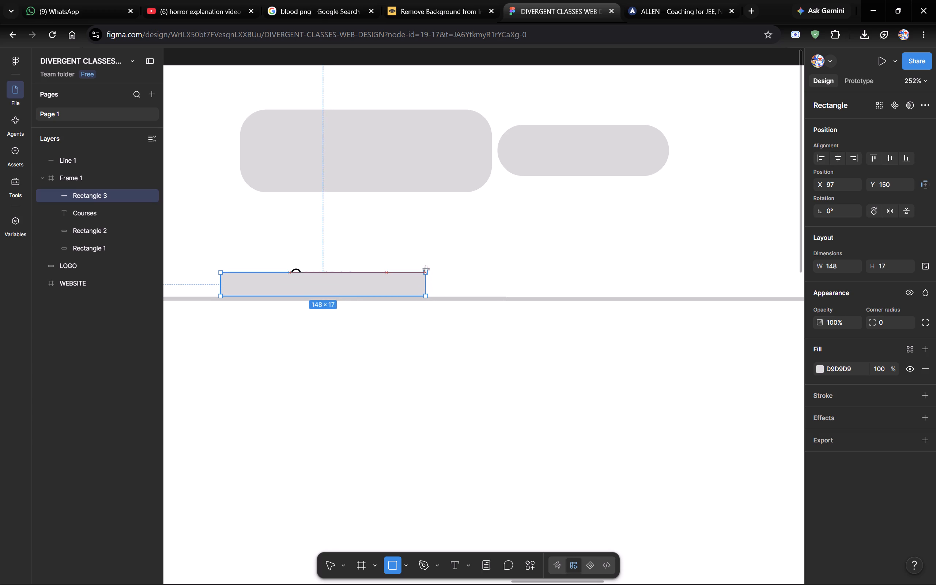
{"action": "left_click_drag", "start_coordinate": [426, 269], "coordinate": [425, 257]}
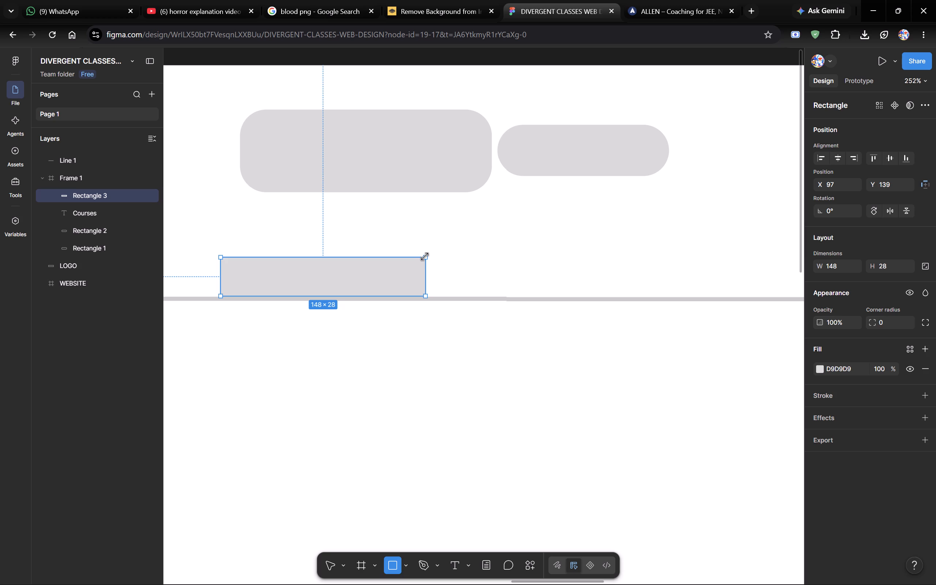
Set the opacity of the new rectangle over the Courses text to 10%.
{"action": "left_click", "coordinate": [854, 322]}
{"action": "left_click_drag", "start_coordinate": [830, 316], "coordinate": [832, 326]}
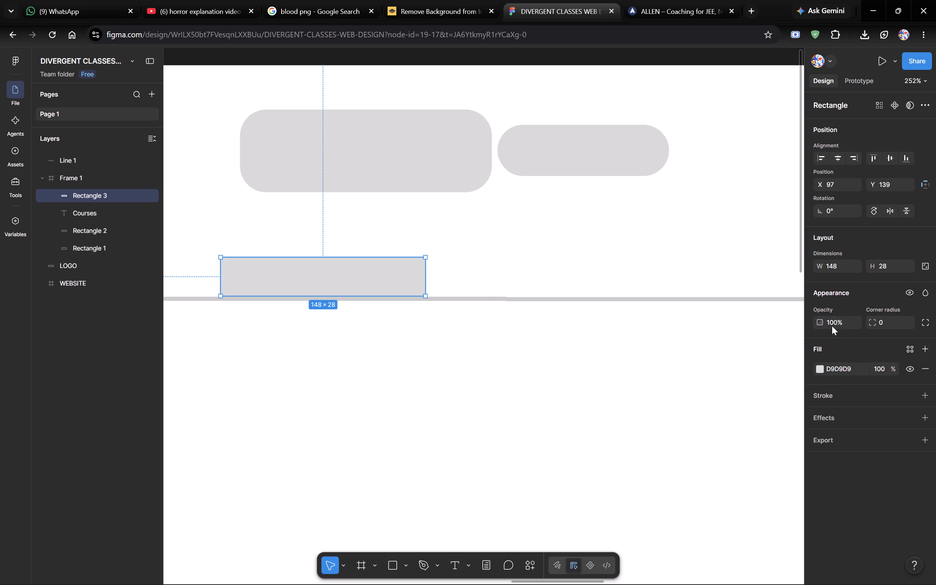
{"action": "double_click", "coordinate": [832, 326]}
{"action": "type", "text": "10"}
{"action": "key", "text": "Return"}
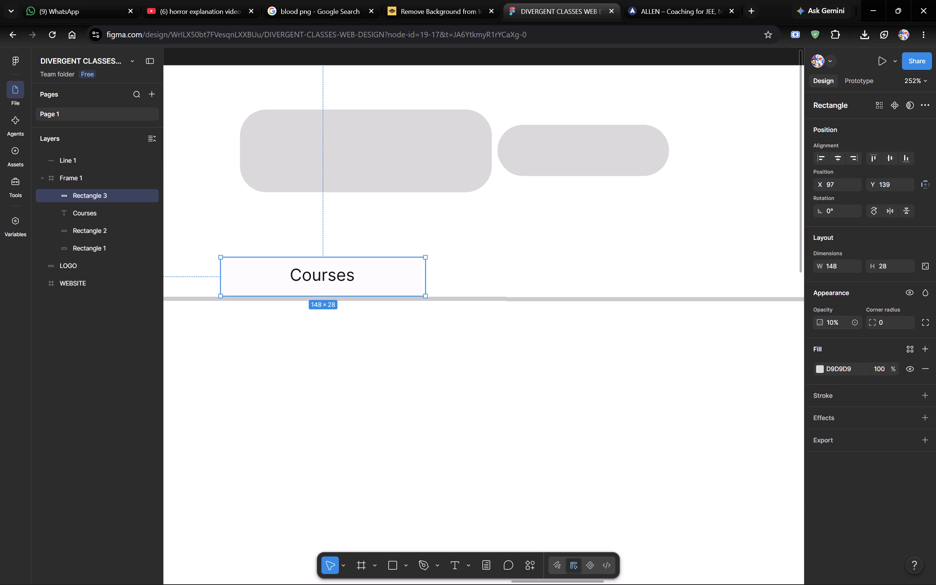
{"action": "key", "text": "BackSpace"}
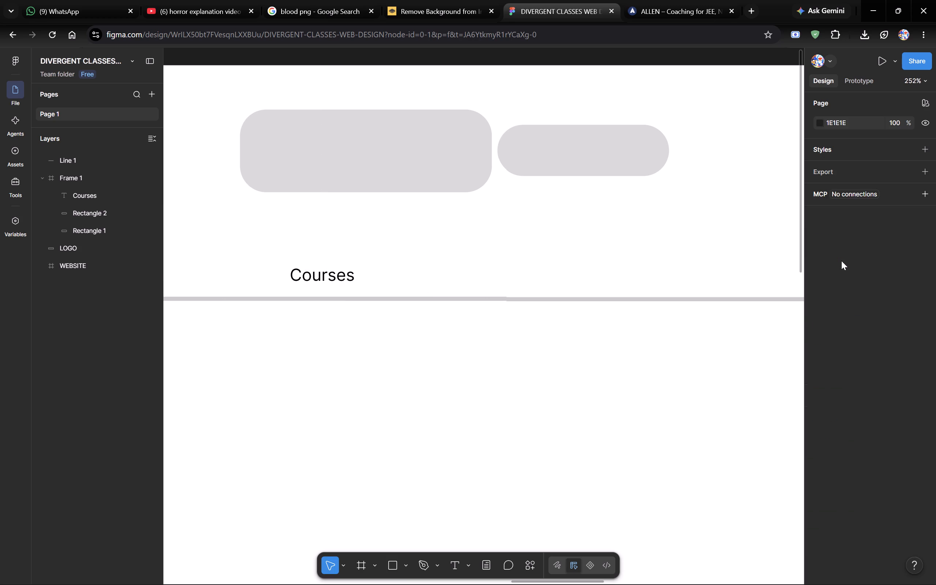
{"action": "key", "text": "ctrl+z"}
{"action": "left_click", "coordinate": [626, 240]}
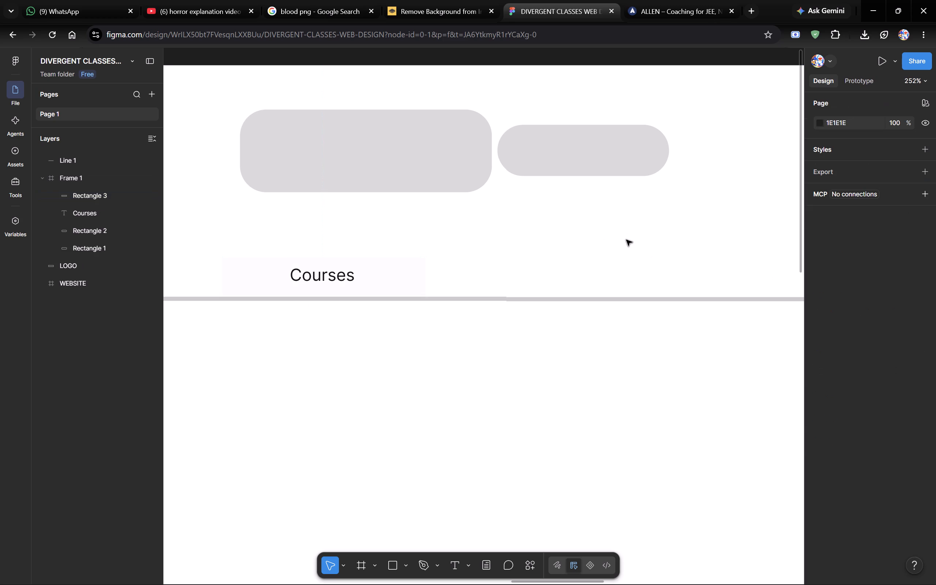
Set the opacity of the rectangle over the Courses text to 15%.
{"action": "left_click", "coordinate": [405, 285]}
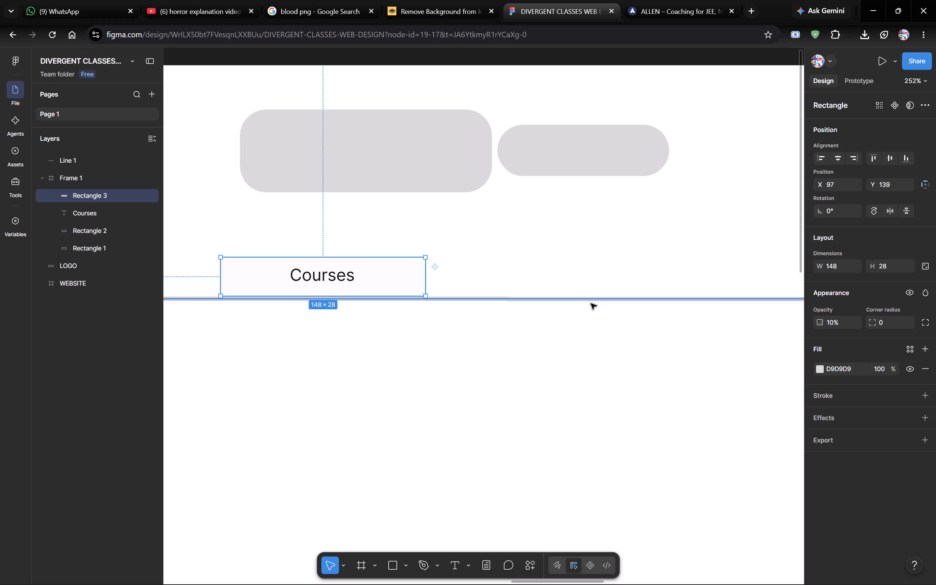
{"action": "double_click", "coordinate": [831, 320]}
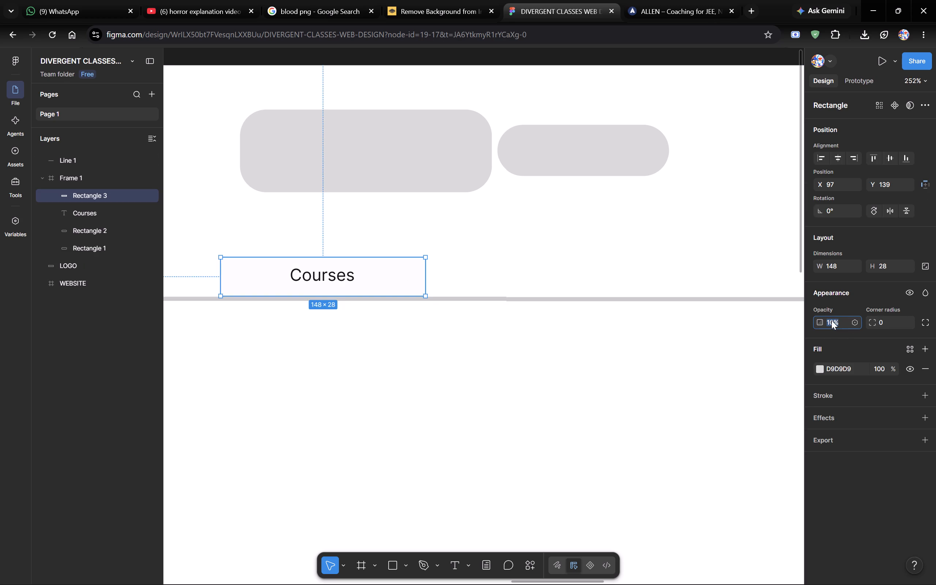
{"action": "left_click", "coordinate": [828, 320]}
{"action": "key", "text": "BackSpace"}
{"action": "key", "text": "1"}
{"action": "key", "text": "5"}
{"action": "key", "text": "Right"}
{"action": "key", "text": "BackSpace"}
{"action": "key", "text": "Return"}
Change the fill colour of the rectangle over the Courses text to black, 000000.
{"action": "left_click", "coordinate": [686, 302]}
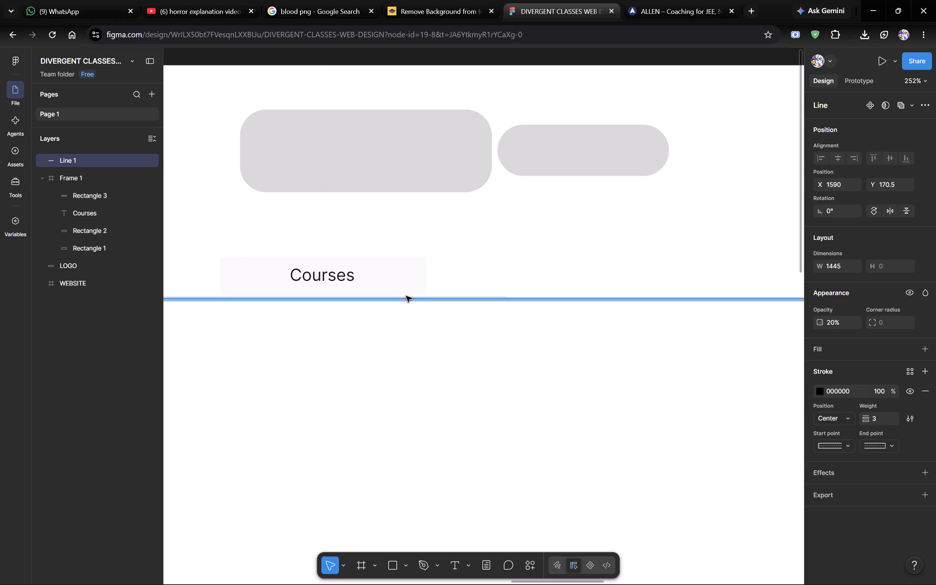
{"action": "left_click", "coordinate": [407, 293]}
{"action": "left_click", "coordinate": [450, 373]}
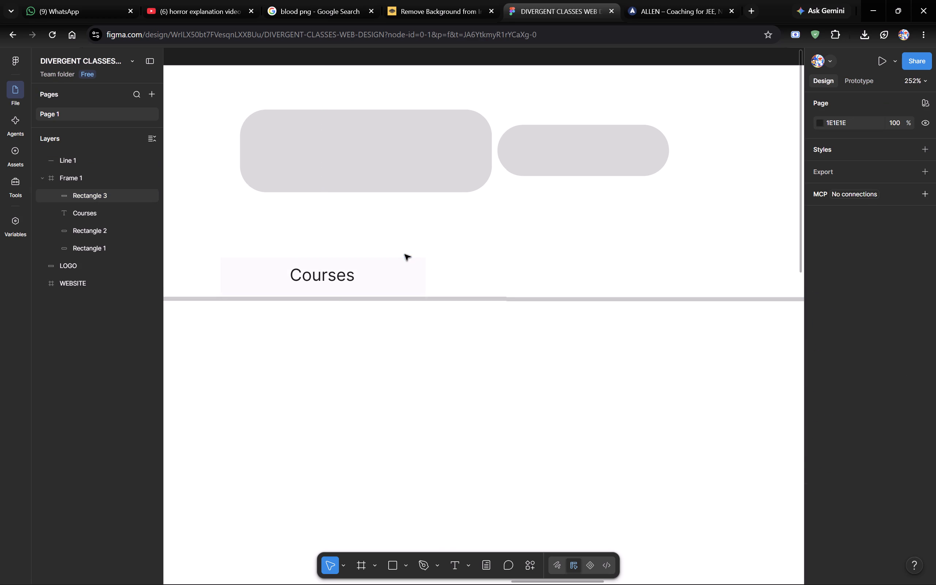
{"action": "left_click", "coordinate": [400, 271]}
{"action": "left_click", "coordinate": [825, 363]}
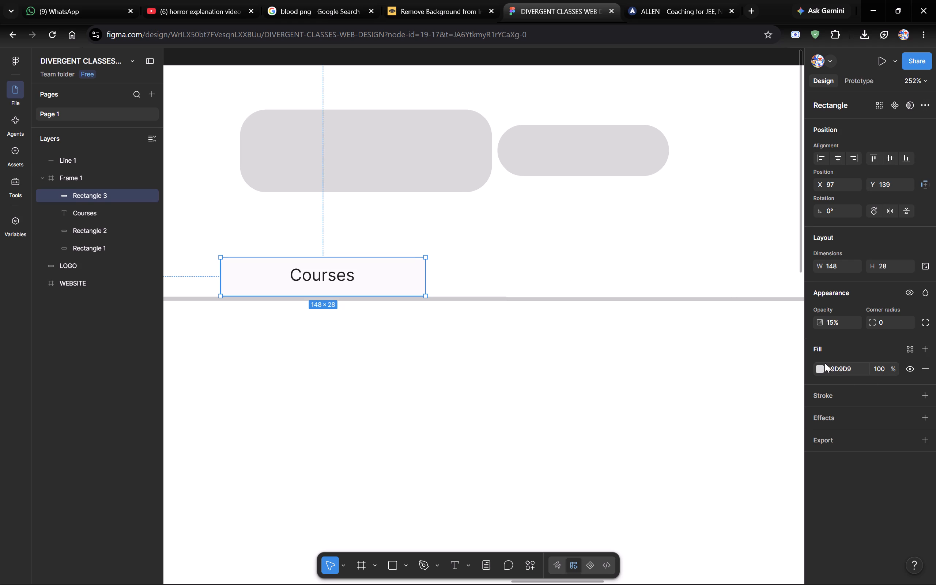
{"action": "double_click", "coordinate": [824, 367]}
{"action": "left_click_drag", "start_coordinate": [823, 366], "coordinate": [692, 466]}
{"action": "left_click_drag", "start_coordinate": [692, 466], "coordinate": [666, 479]}
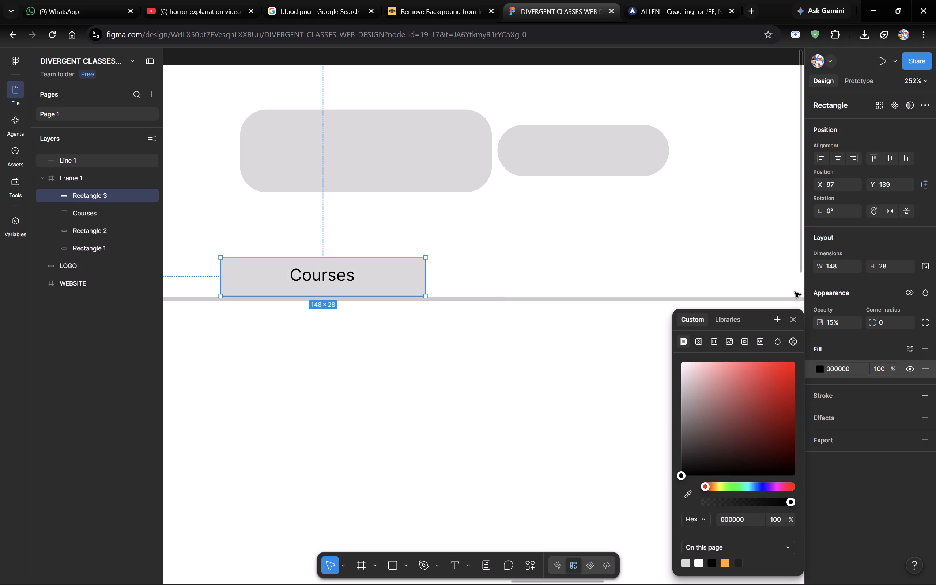
Set the opacity of the black rectangle over the Courses text to 5%.
{"action": "double_click", "coordinate": [832, 320]}
{"action": "key", "text": "5"}
{"action": "key", "text": "Return"}
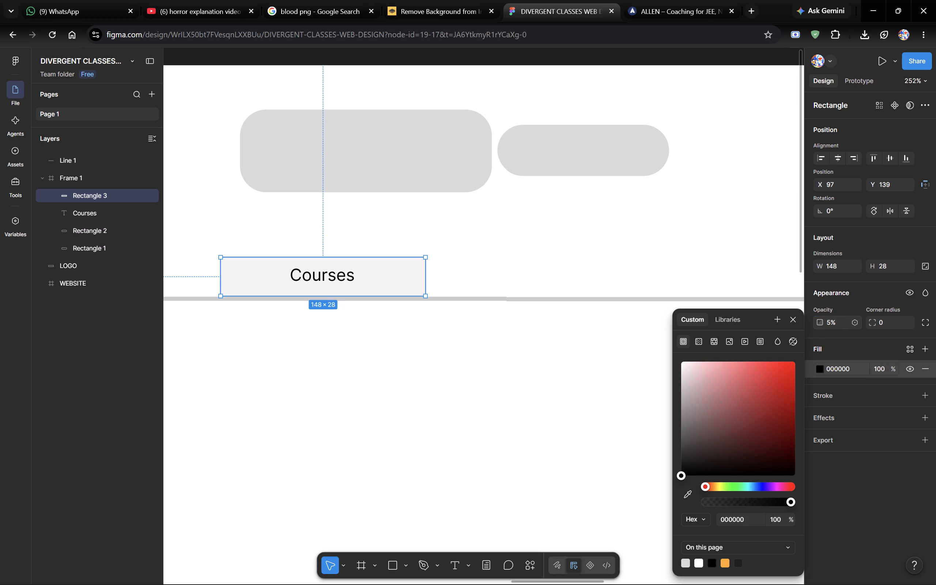
{"action": "left_click", "coordinate": [681, 211]}
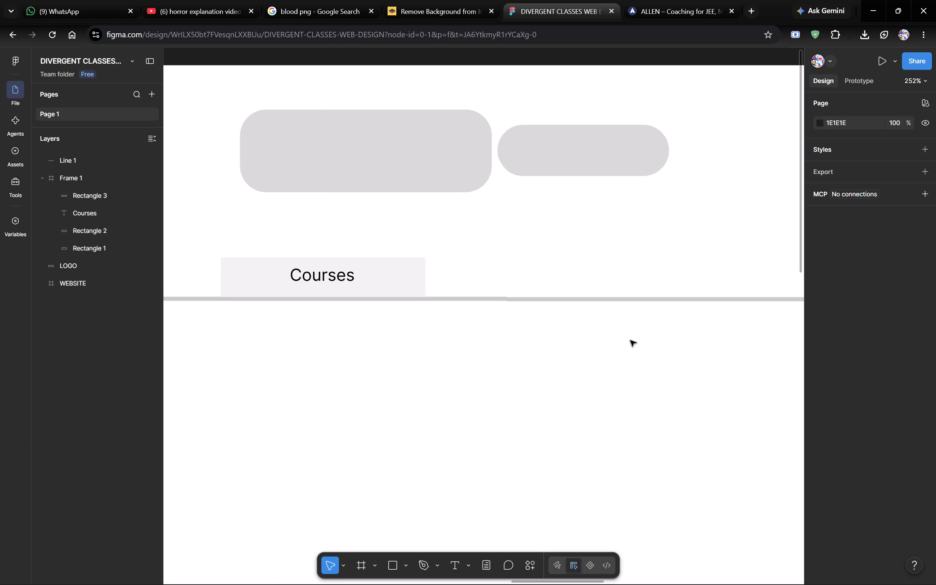
Set the corner radius of the rectangle over the Courses text to 10.
{"action": "left_click", "coordinate": [491, 307]}
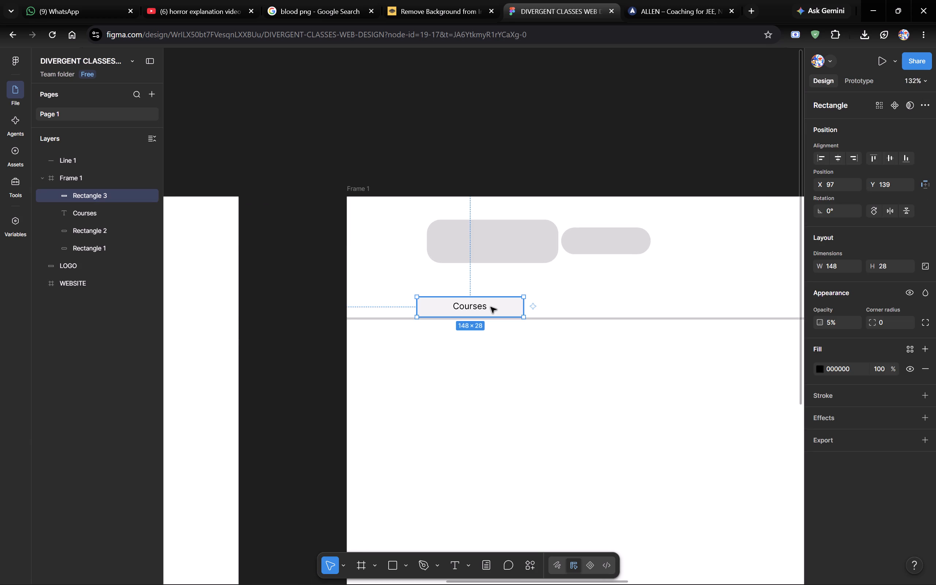
{"action": "left_click_drag", "start_coordinate": [886, 321], "coordinate": [872, 321]}
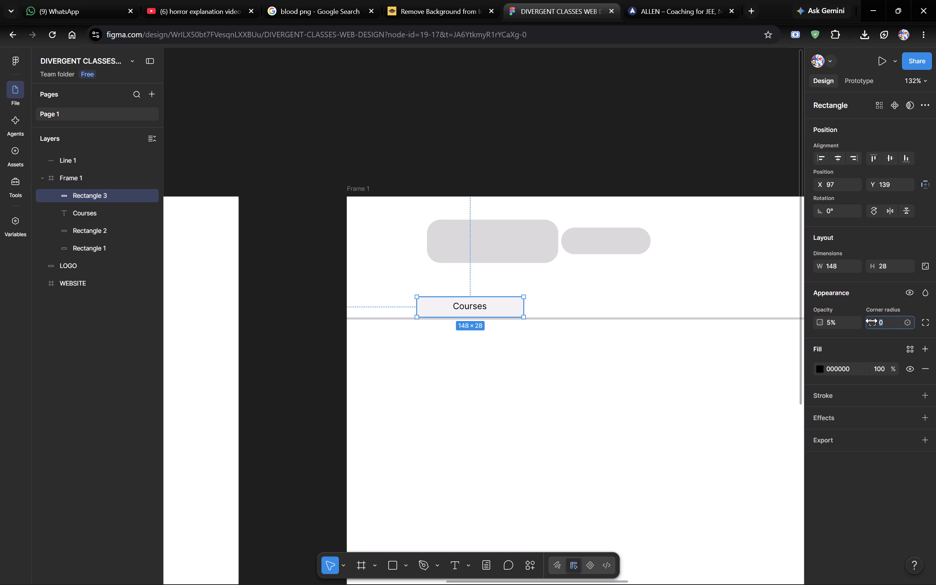
{"action": "type", "text": "10"}
{"action": "key", "text": "Return"}
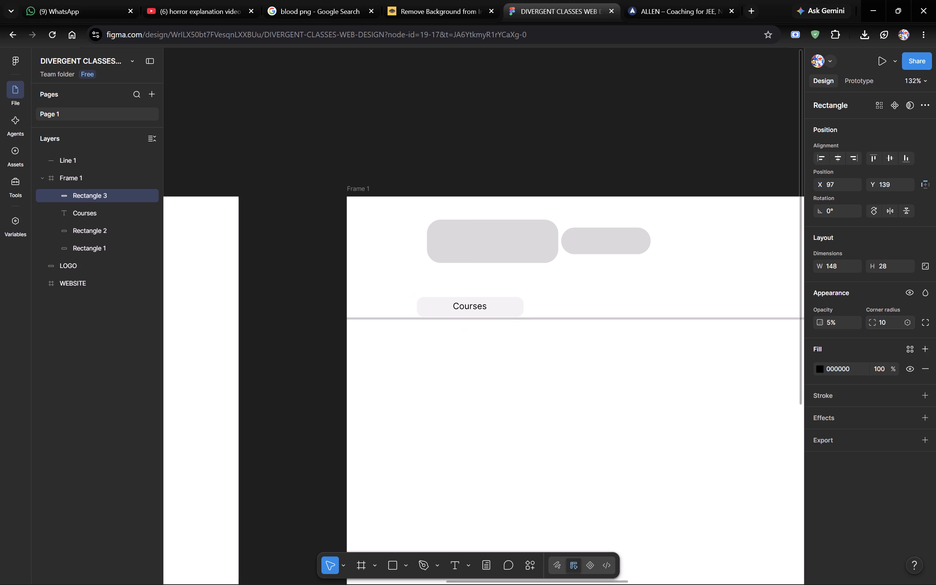
{"action": "left_click", "coordinate": [798, 422]}
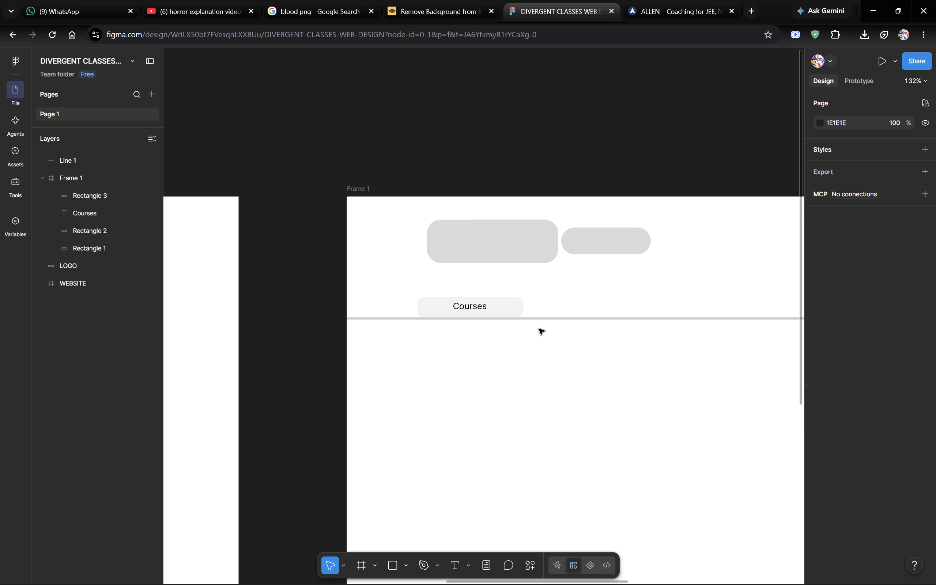
Nudge the rounded rectangle over the Courses text up by 2 px, away from the divider line.
{"action": "scroll", "coordinate": [646, 395], "scroll_direction": "left", "scroll_amount": 1}
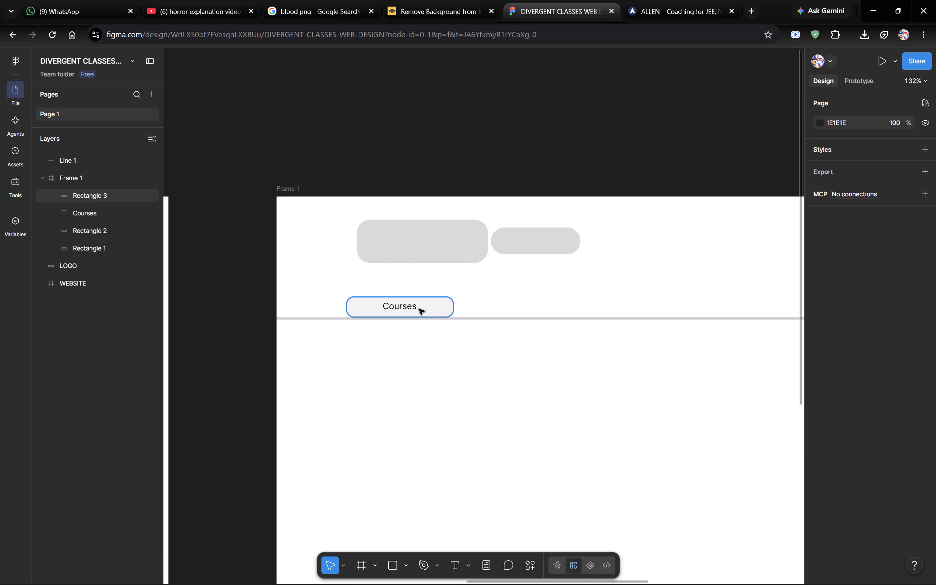
{"action": "left_click", "coordinate": [433, 310]}
{"action": "key", "text": "Up"}
{"action": "key", "text": "Up"}
{"action": "key", "text": "Up"}
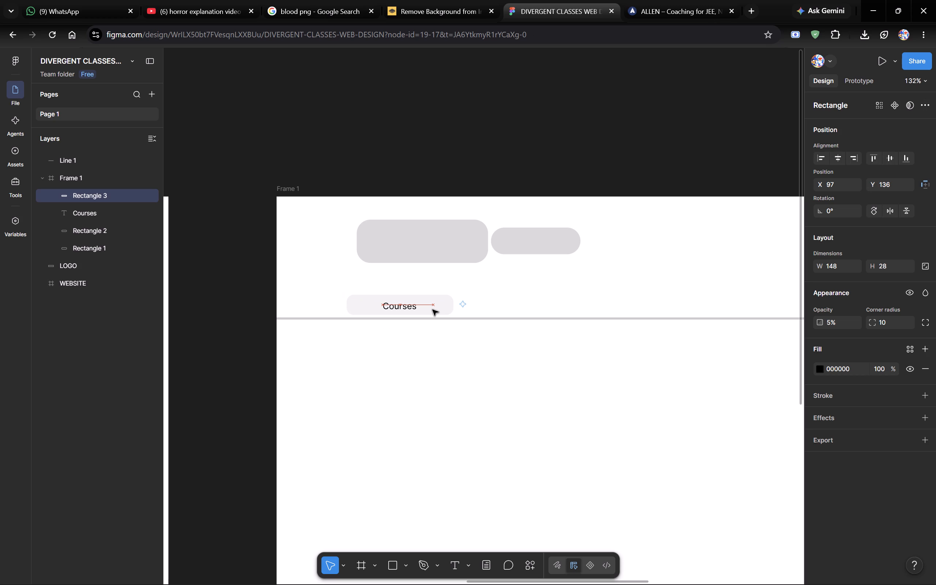
{"action": "key", "text": "Down"}
{"action": "left_click", "coordinate": [506, 341]}
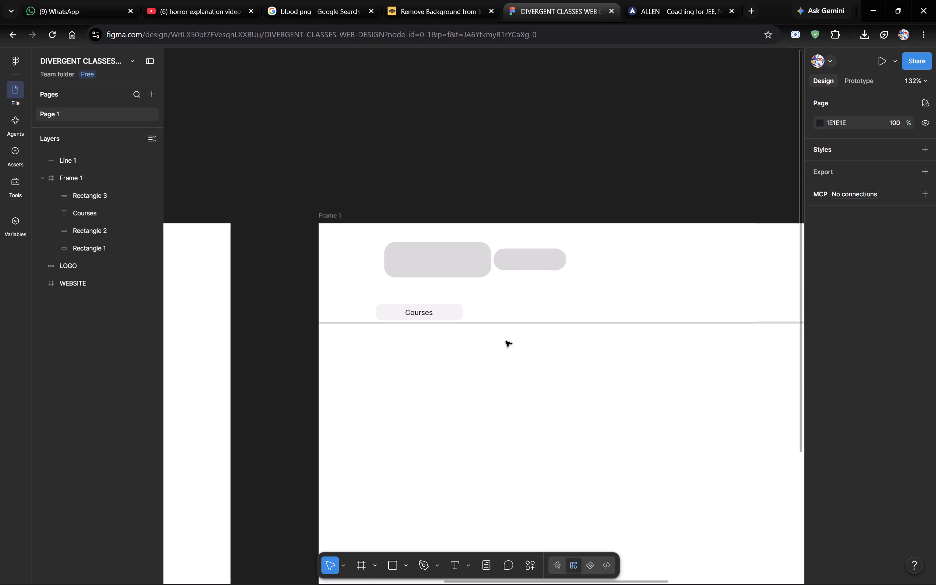
Duplicate the rounded rectangle over the Courses text and place the copy beside it at about X 285, Y 136.
{"action": "scroll", "coordinate": [506, 341], "scroll_direction": "left", "scroll_amount": 2}
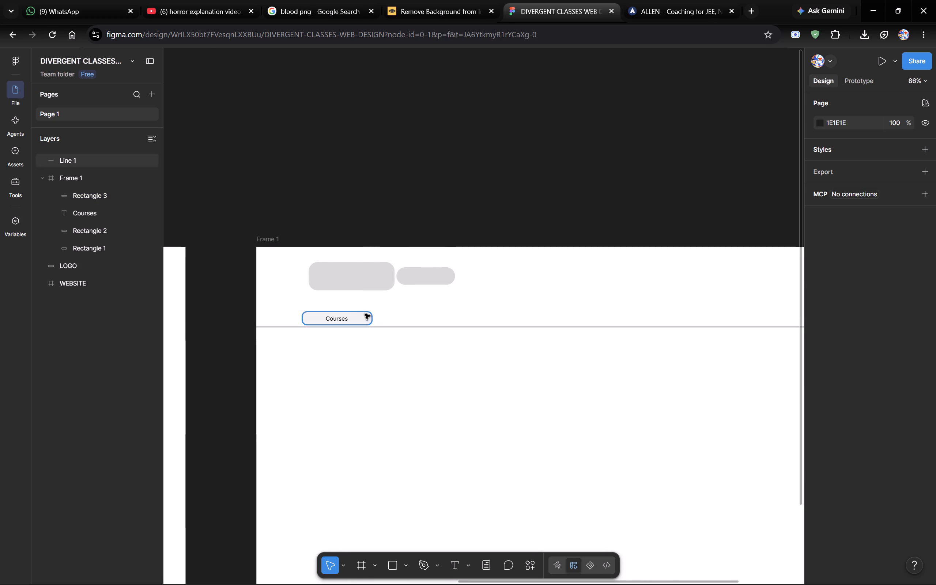
{"action": "left_click", "coordinate": [362, 319]}
{"action": "key", "text": "ctrl+c"}
{"action": "key", "text": "ctrl+v"}
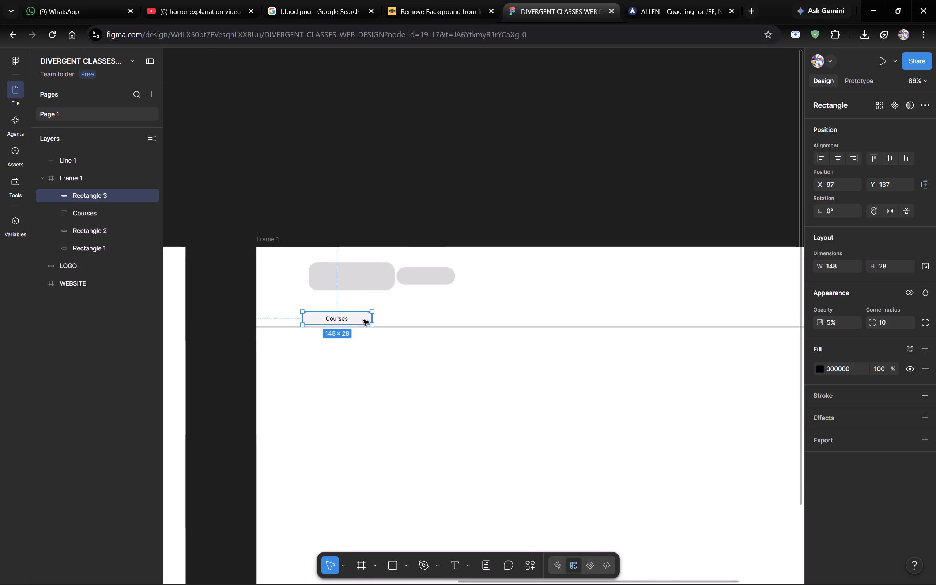
{"action": "left_click_drag", "start_coordinate": [350, 317], "coordinate": [417, 317]}
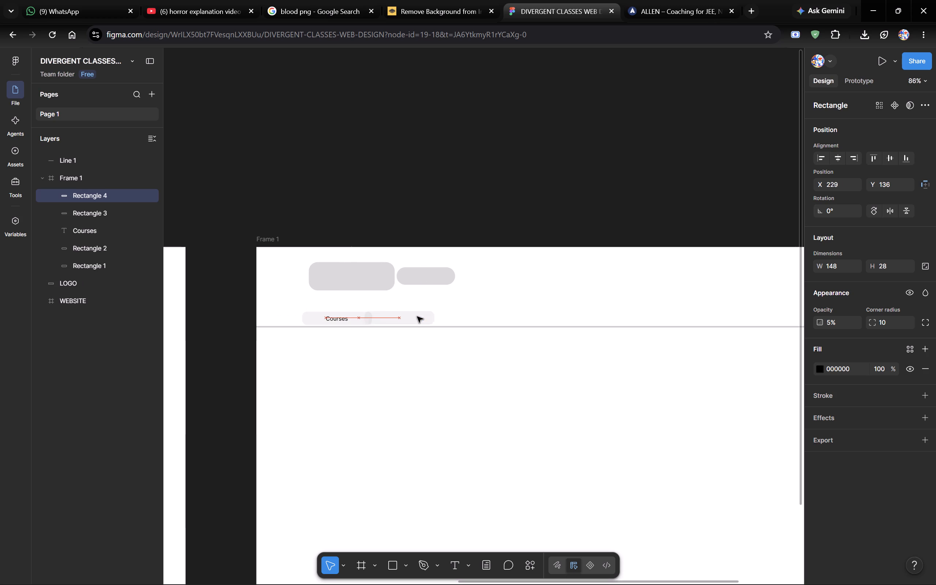
{"action": "left_click_drag", "start_coordinate": [417, 317], "coordinate": [430, 317]}
{"action": "left_click_drag", "start_coordinate": [430, 317], "coordinate": [435, 317]}
{"action": "left_click_drag", "start_coordinate": [435, 317], "coordinate": [439, 316]}
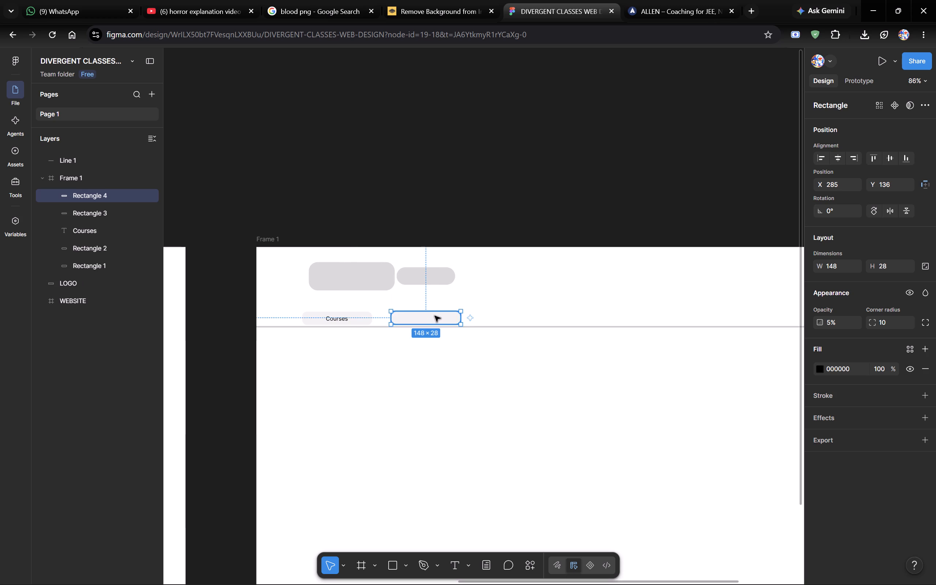
{"action": "left_click", "coordinate": [439, 388]}
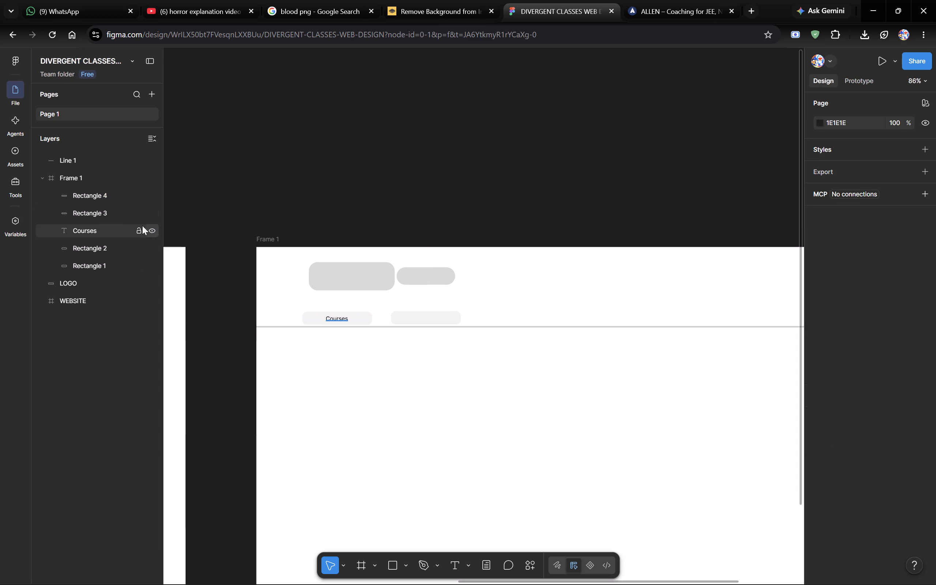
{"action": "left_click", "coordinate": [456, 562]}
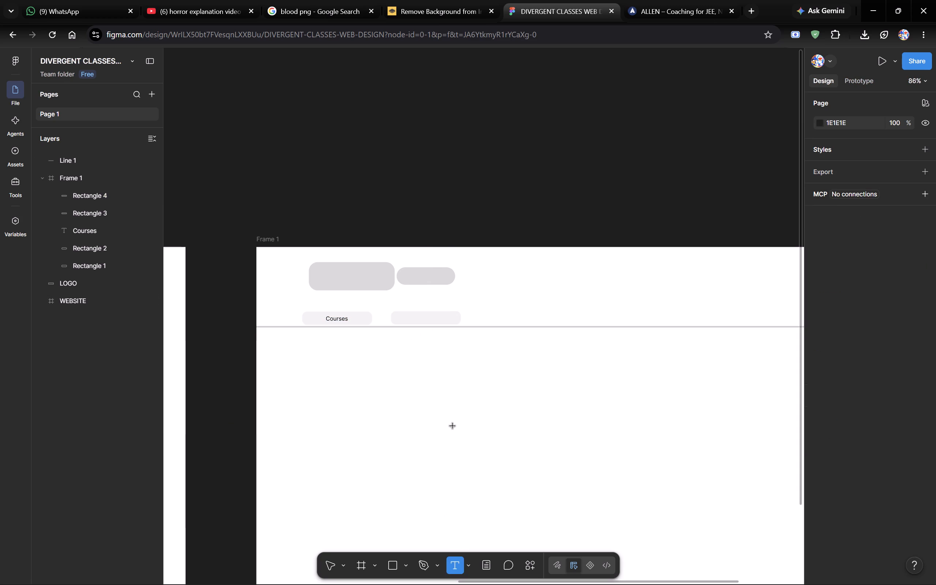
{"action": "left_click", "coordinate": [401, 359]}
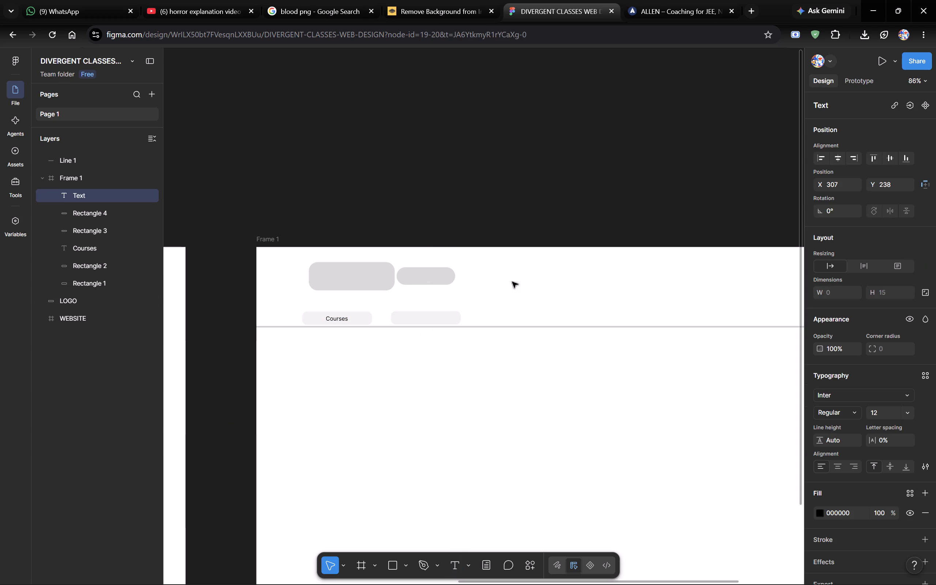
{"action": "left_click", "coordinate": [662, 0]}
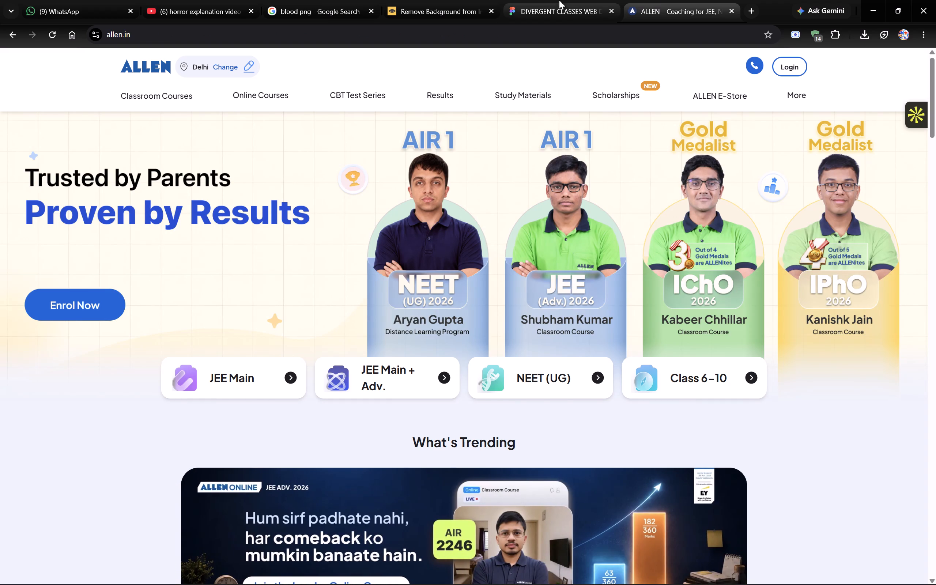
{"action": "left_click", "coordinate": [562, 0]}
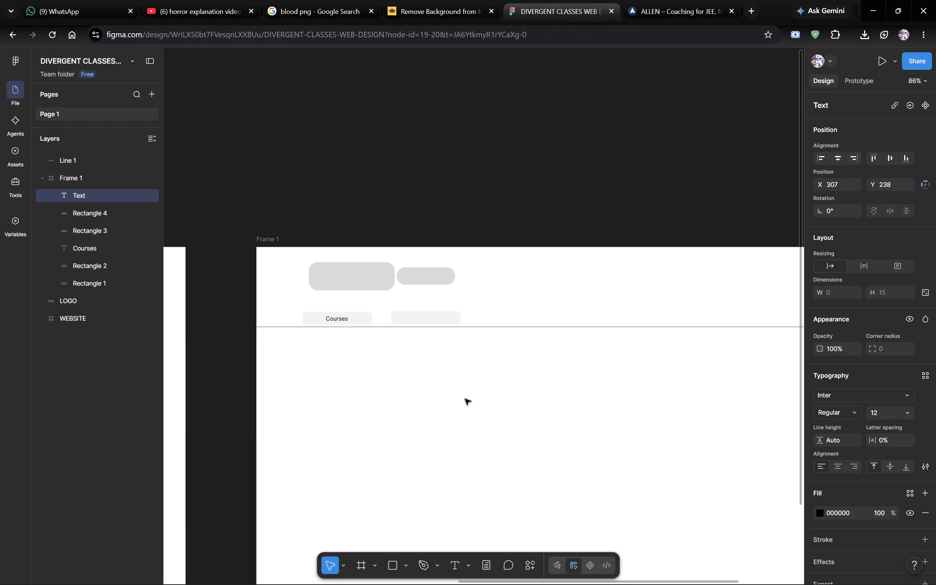
Search the web for divergent classes in a new browser tab.
{"action": "left_click", "coordinate": [750, 2]}
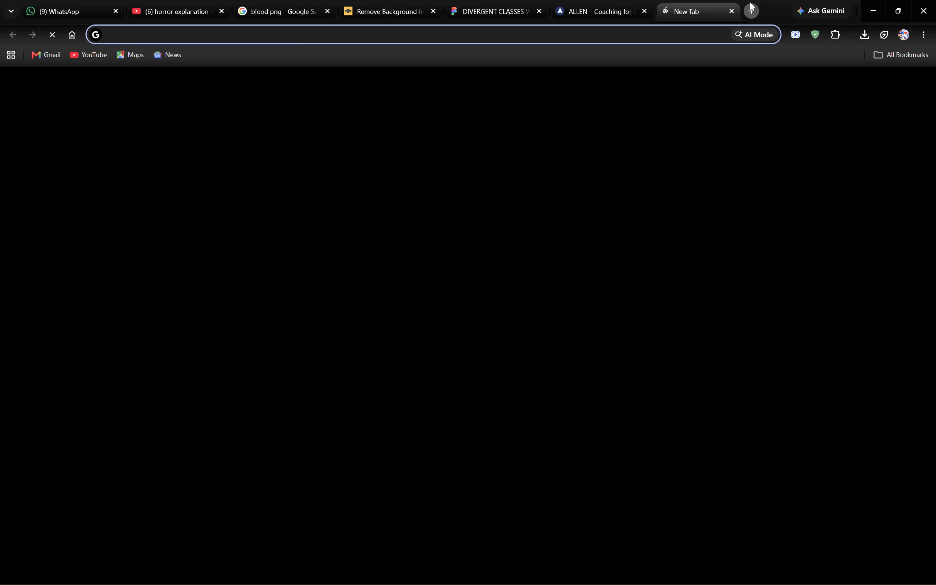
{"action": "type", "text": "divergent classes"}
{"action": "key", "text": "Return"}
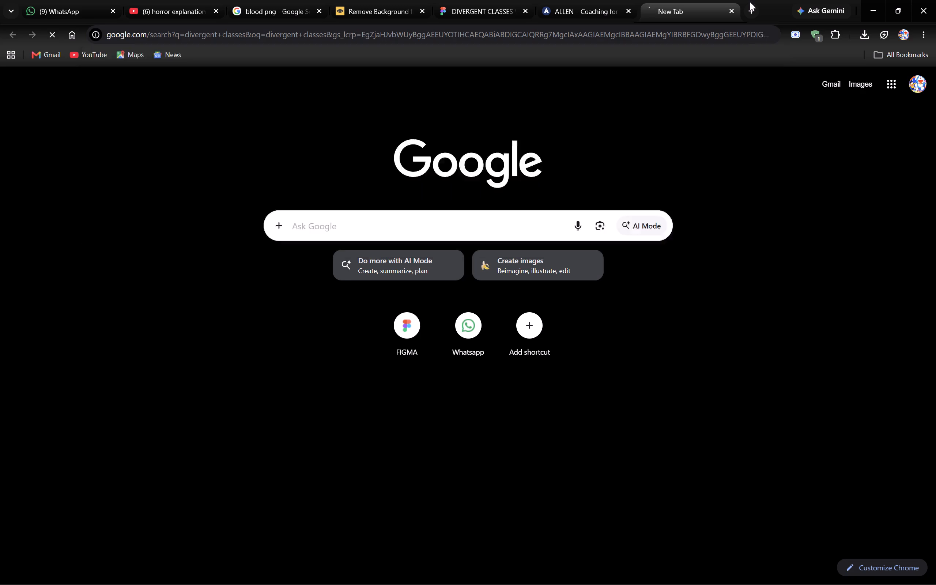
Open the Divergent Classes website from the search results and examine its homepage layout from header to footer.
{"action": "left_click", "coordinate": [390, 170]}
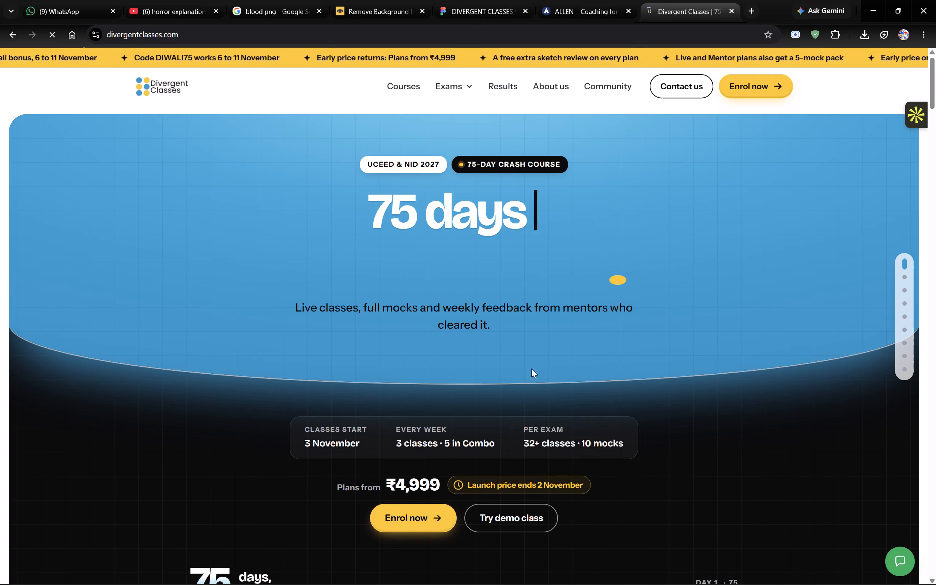
{"action": "scroll", "coordinate": [543, 396], "scroll_direction": "down", "scroll_amount": 15}
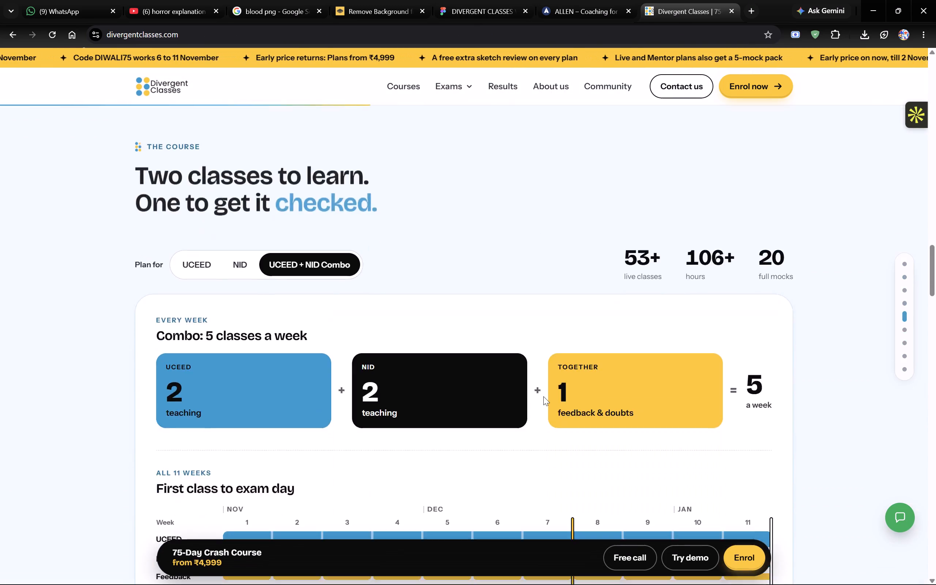
{"action": "scroll", "coordinate": [543, 396], "scroll_direction": "down", "scroll_amount": 8}
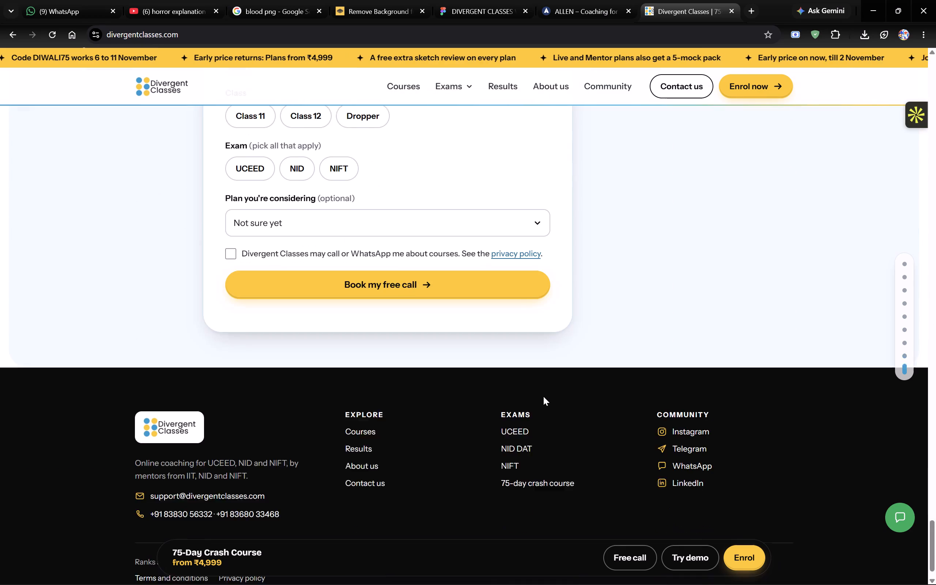
{"action": "scroll", "coordinate": [543, 396], "scroll_direction": "down", "scroll_amount": 1}
{"action": "scroll", "coordinate": [543, 396], "scroll_direction": "up", "scroll_amount": 8}
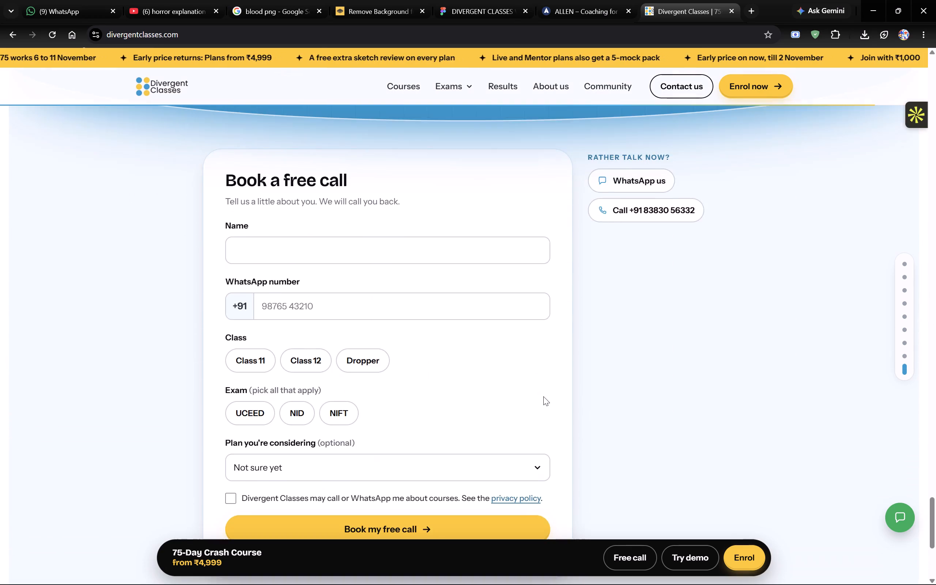
{"action": "scroll", "coordinate": [543, 396], "scroll_direction": "up", "scroll_amount": 11}
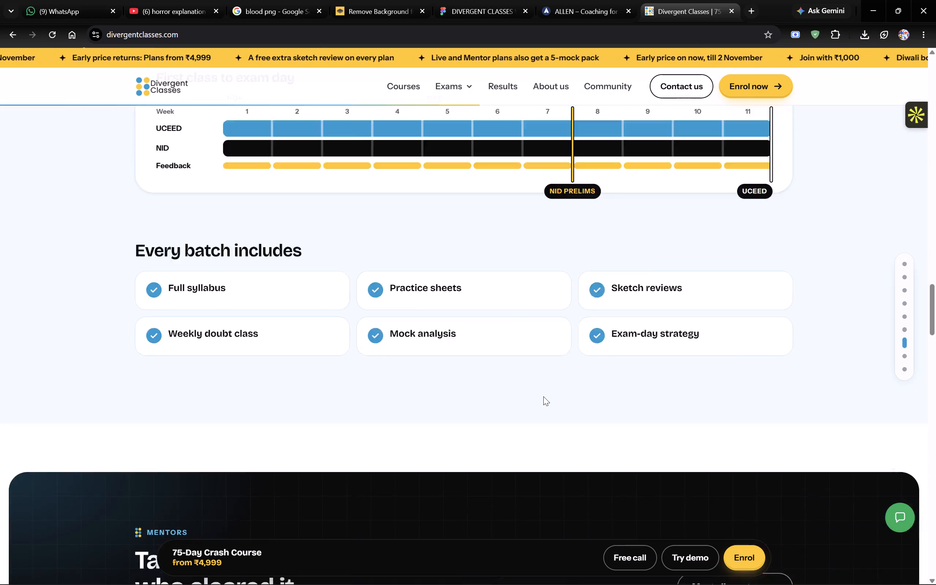
{"action": "scroll", "coordinate": [543, 396], "scroll_direction": "up", "scroll_amount": 8}
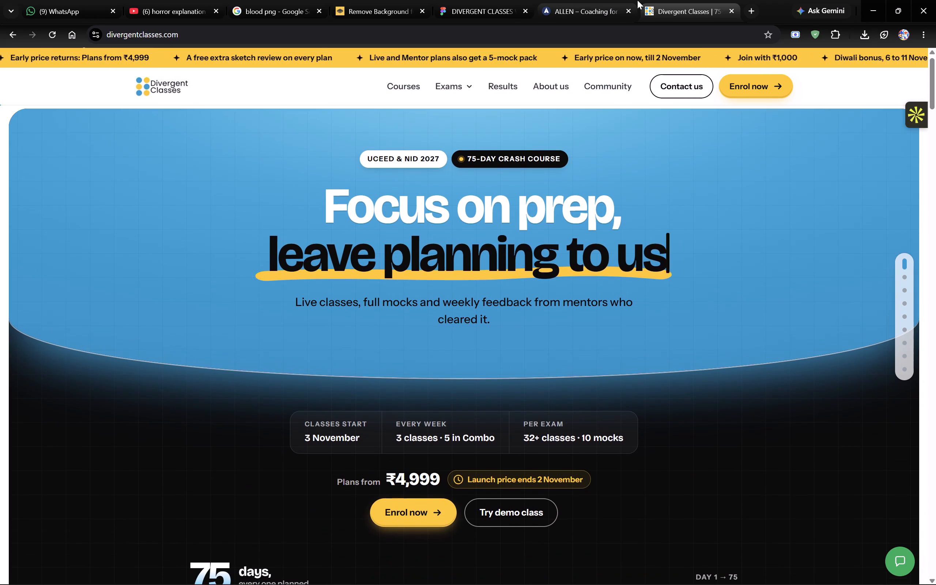
Return to the Figma design, discard the empty text layer below the divider line and activate the Rectangle tool.
{"action": "left_click", "coordinate": [567, 0]}
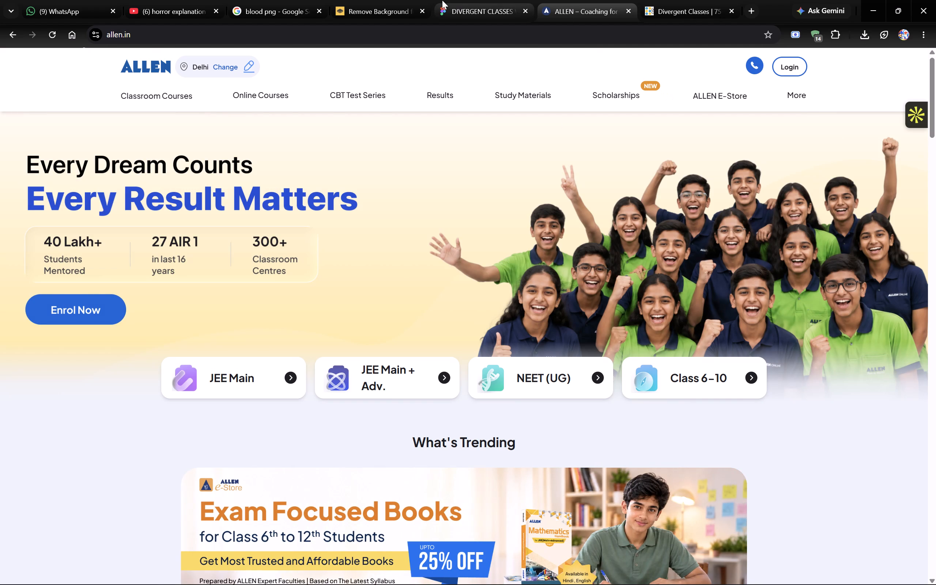
{"action": "left_click", "coordinate": [498, 0]}
{"action": "scroll", "coordinate": [481, 343], "scroll_direction": "down", "scroll_amount": 1}
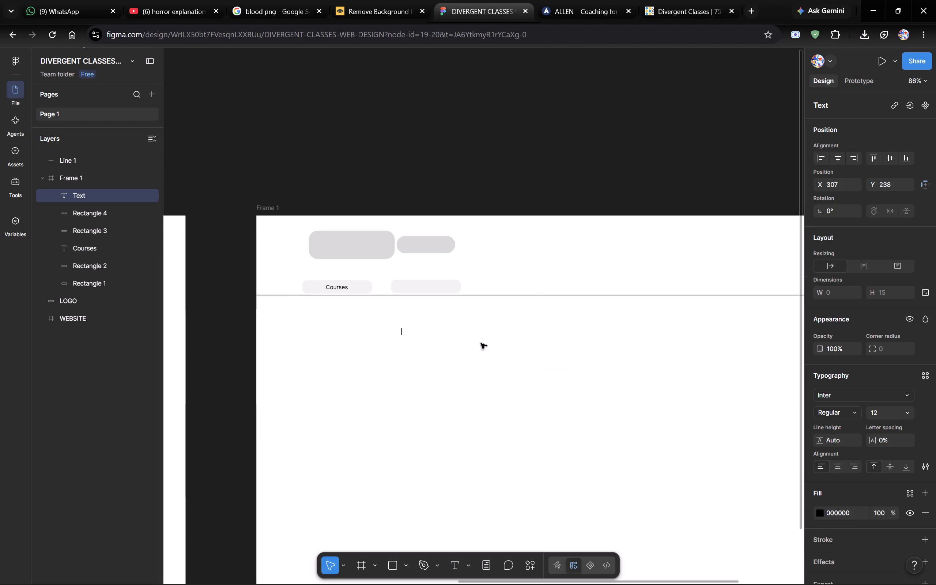
{"action": "scroll", "coordinate": [481, 343], "scroll_direction": "down", "scroll_amount": 1}
{"action": "key", "text": "BackSpace"}
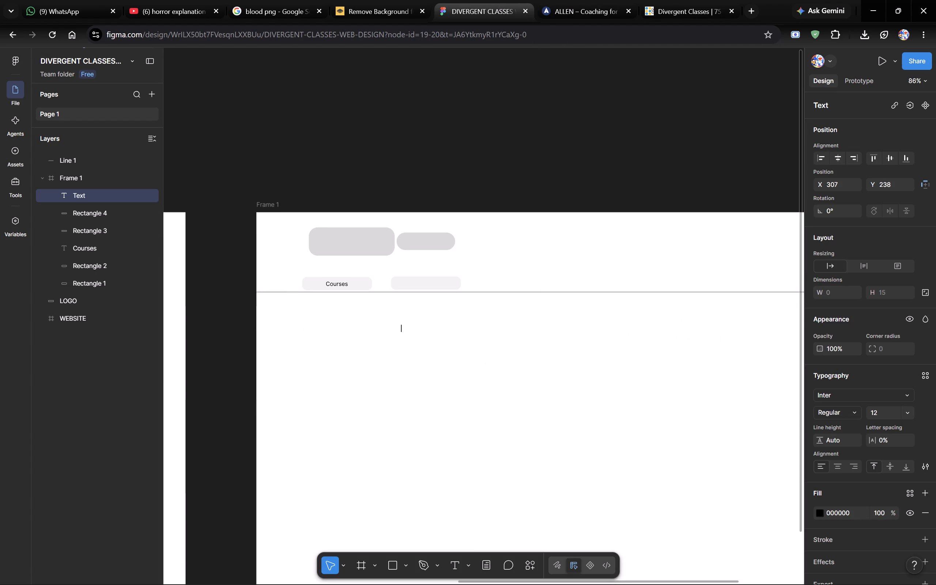
{"action": "left_click", "coordinate": [389, 564]}
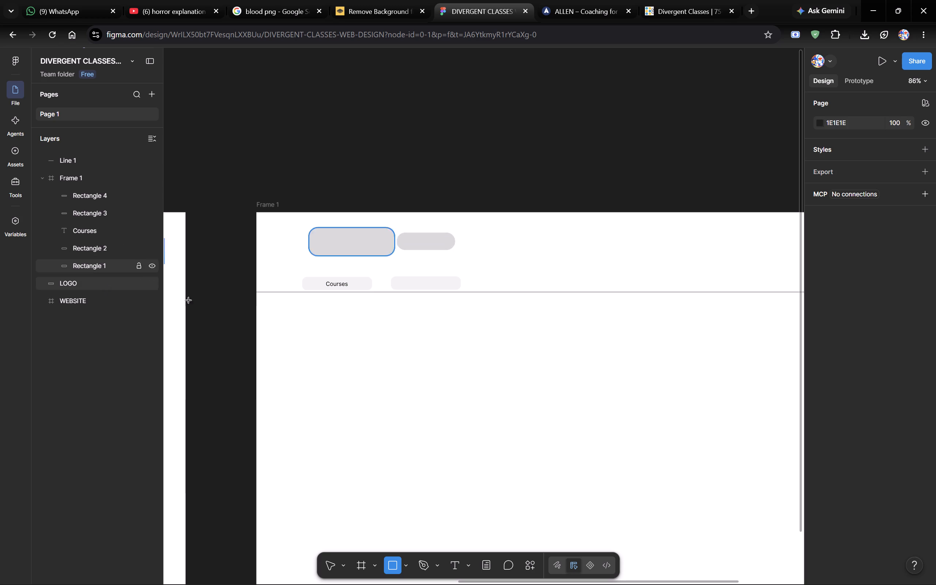
Switch to the ALLEN website to examine its homepage layout below the navigation bar.
{"action": "left_click", "coordinate": [582, 0]}
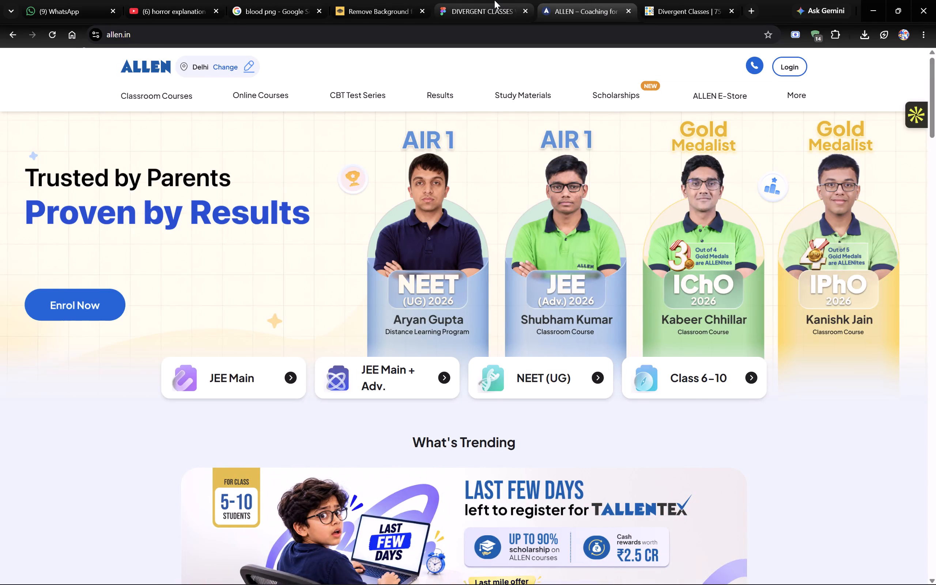
Back in the Figma design, draw a full-width rectangle of about 1445 × 305 px directly below the divider line in Frame 1.
{"action": "left_click", "coordinate": [494, 0]}
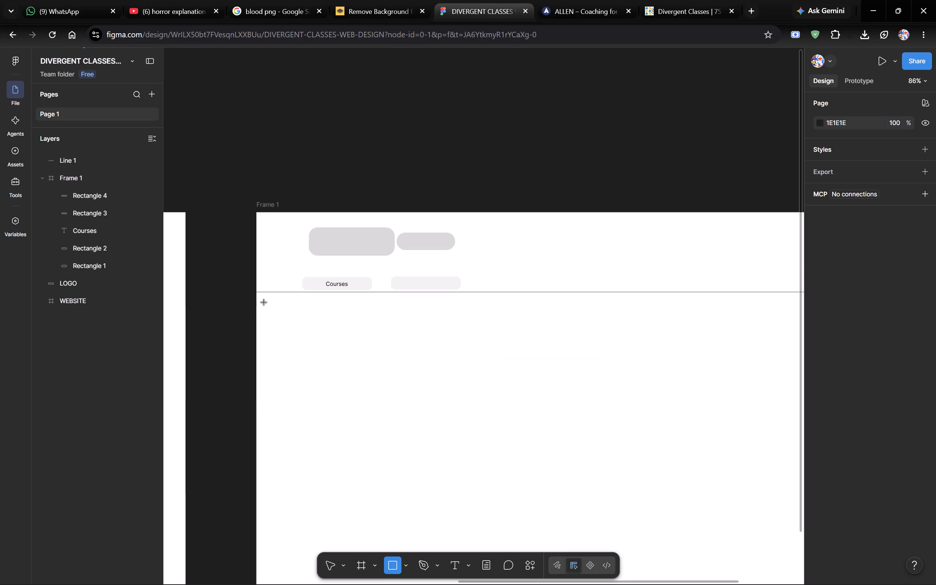
{"action": "scroll", "coordinate": [264, 302], "scroll_direction": "down", "scroll_amount": 1, "text": "alt"}
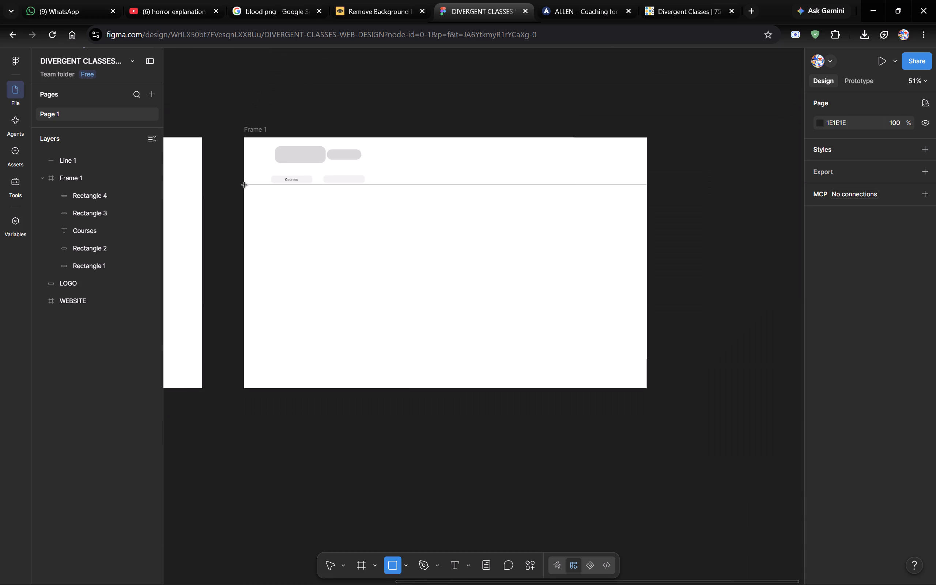
{"action": "left_click_drag", "start_coordinate": [245, 185], "coordinate": [495, 239]}
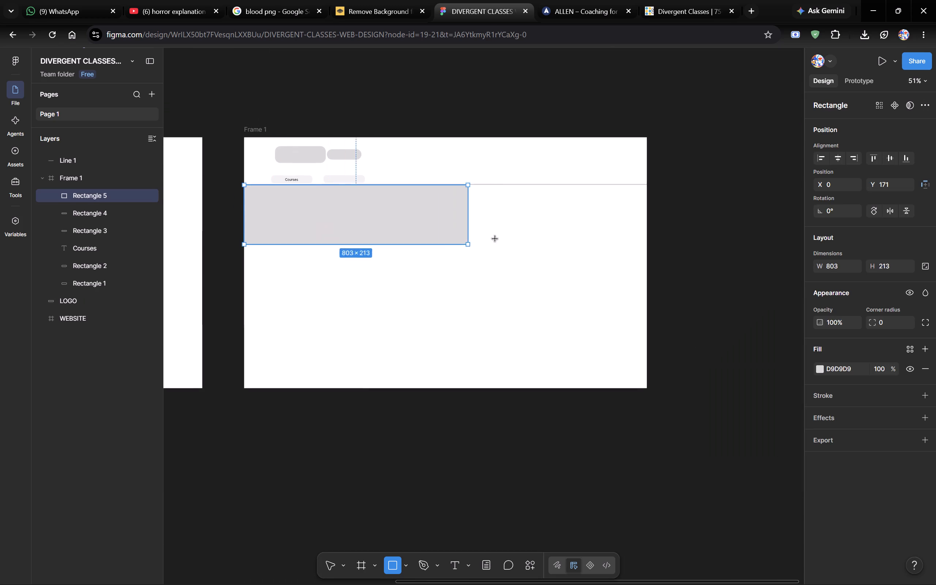
{"action": "left_click_drag", "start_coordinate": [495, 239], "coordinate": [652, 260]}
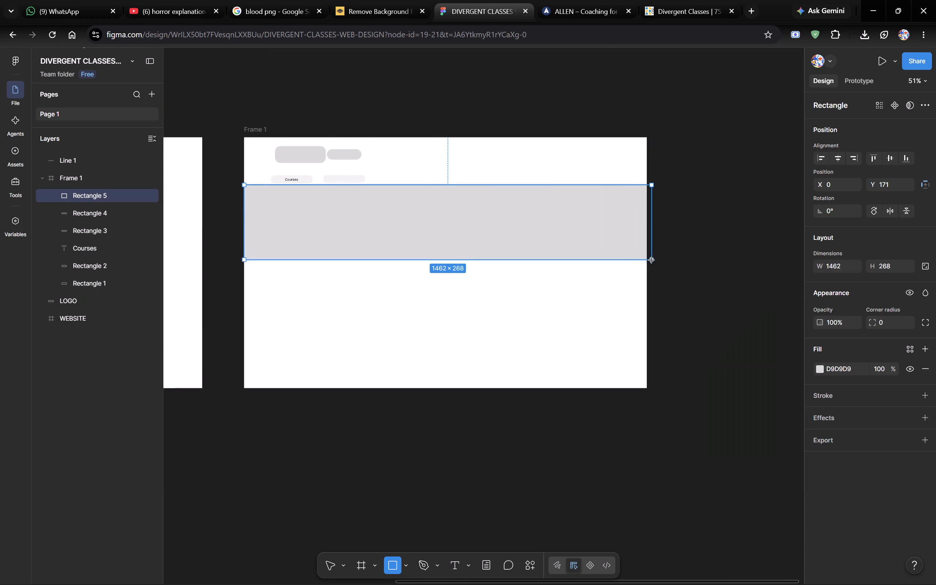
{"action": "left_click_drag", "start_coordinate": [652, 260], "coordinate": [647, 260]}
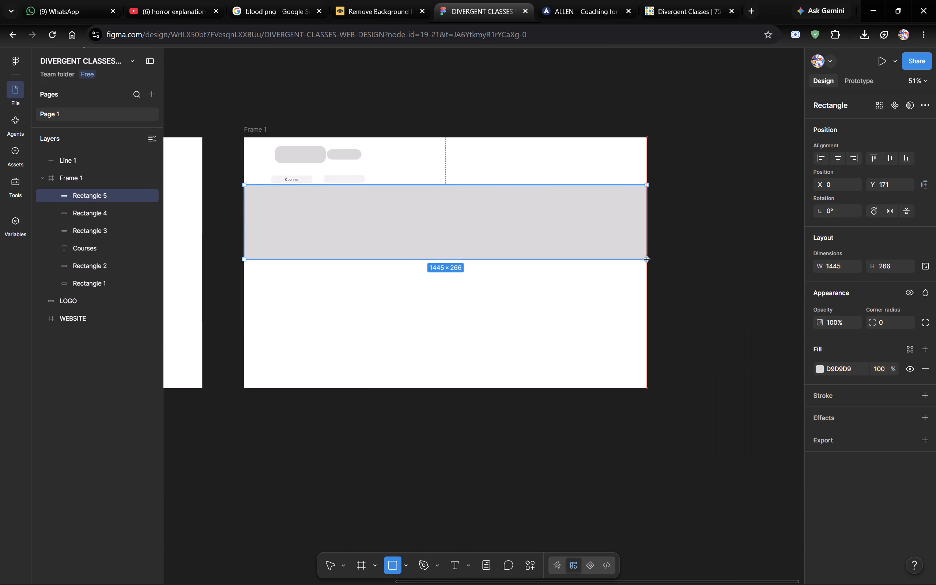
{"action": "left_click_drag", "start_coordinate": [647, 260], "coordinate": [647, 263]}
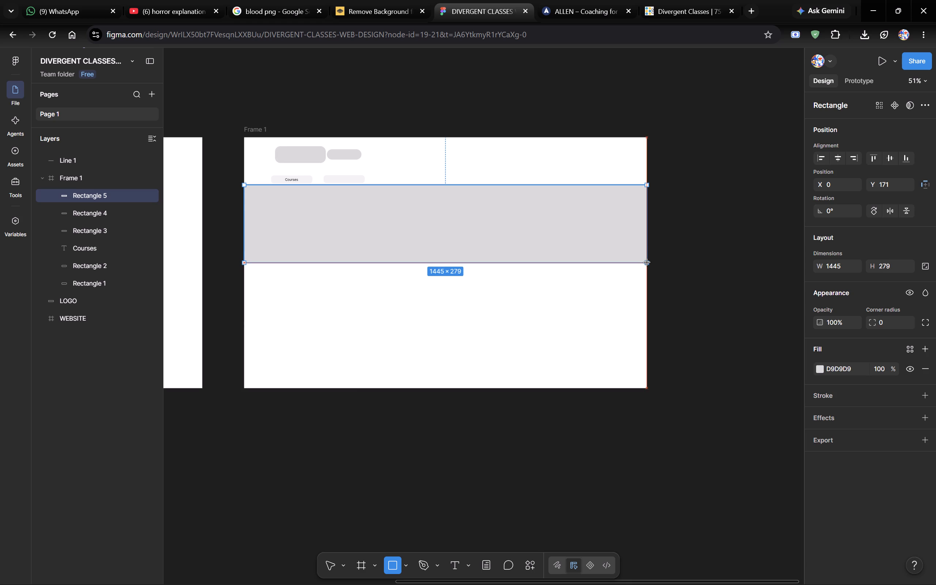
{"action": "left_click_drag", "start_coordinate": [647, 263], "coordinate": [648, 270]}
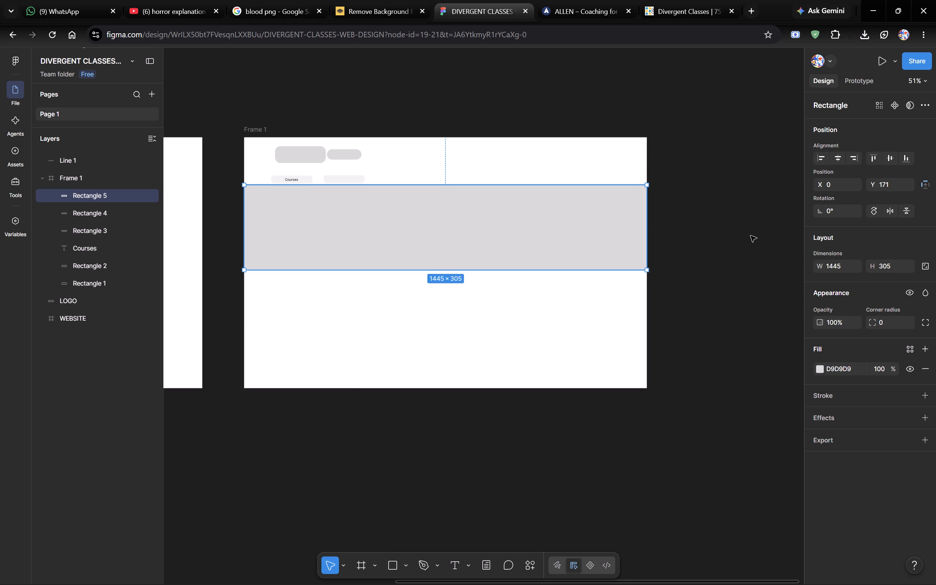
Compare with the ALLEN homepage banner and extend the full-width rectangle to about 366 px high, keeping its corners square.
{"action": "left_click", "coordinate": [607, 1]}
{"action": "left_click", "coordinate": [499, 0]}
{"action": "left_click", "coordinate": [543, 0]}
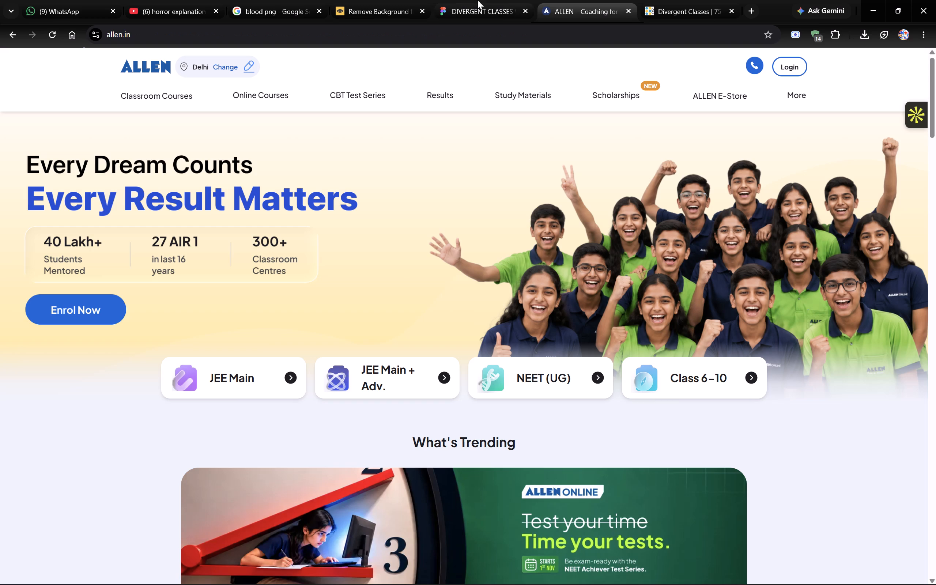
{"action": "left_click", "coordinate": [499, 0]}
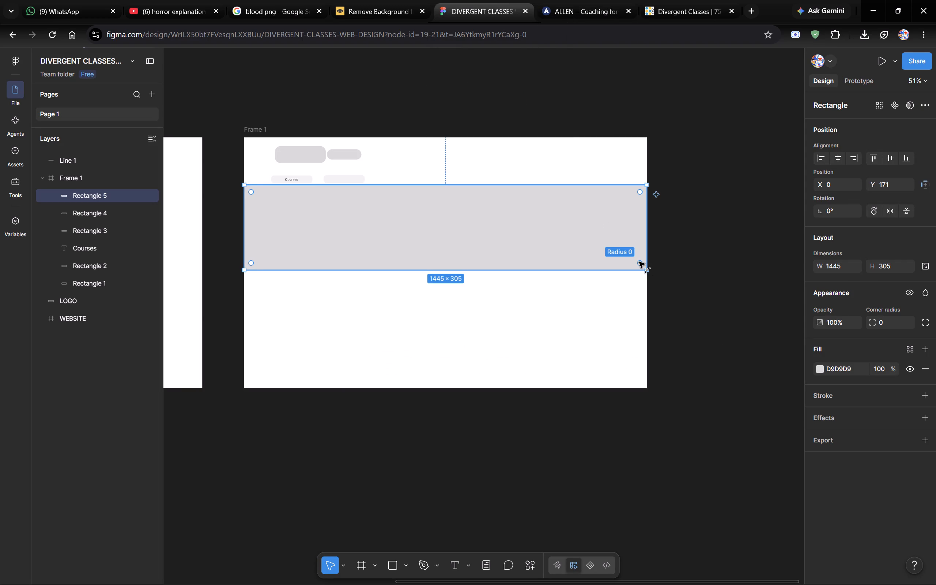
{"action": "left_click_drag", "start_coordinate": [639, 262], "coordinate": [639, 258]}
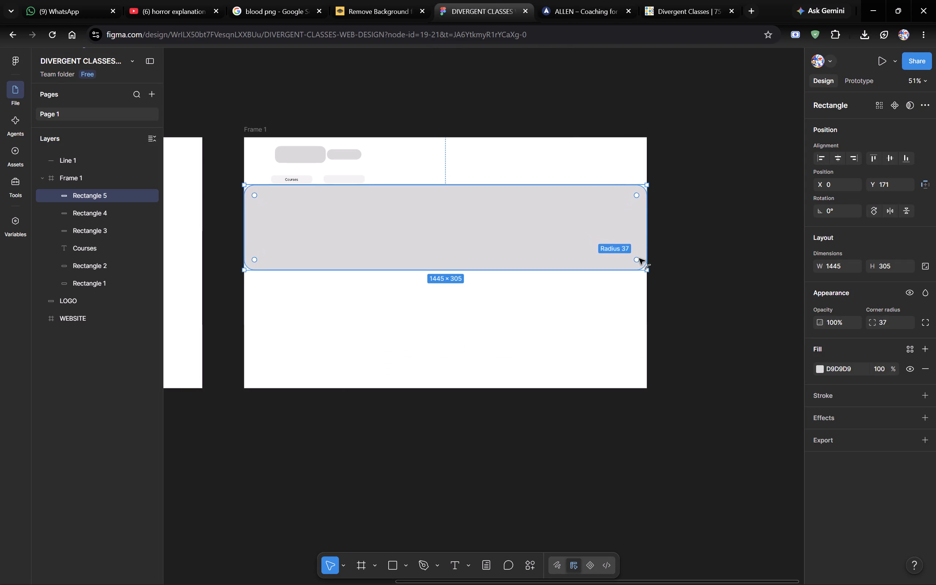
{"action": "left_click_drag", "start_coordinate": [639, 258], "coordinate": [651, 301]}
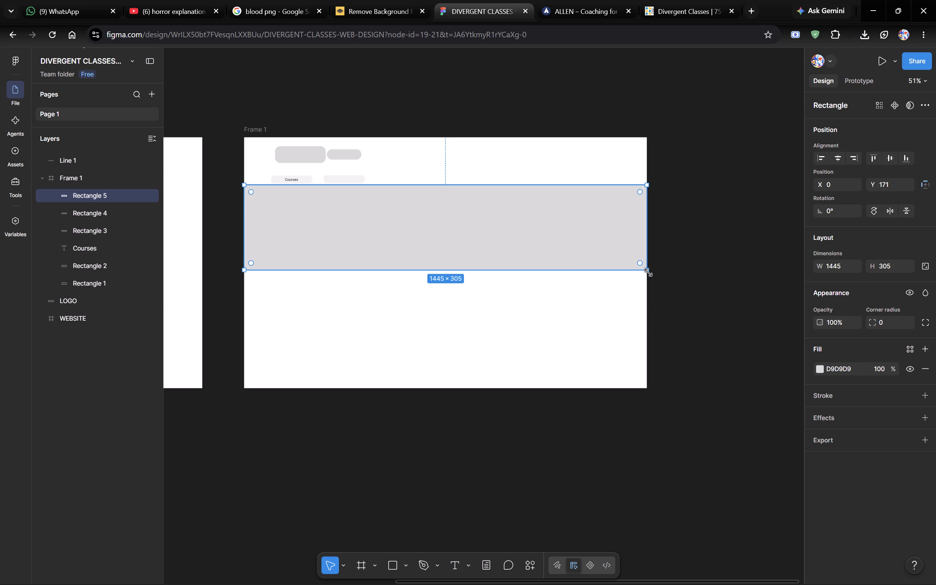
{"action": "left_click_drag", "start_coordinate": [650, 272], "coordinate": [650, 273]}
{"action": "left_click_drag", "start_coordinate": [650, 273], "coordinate": [648, 287]}
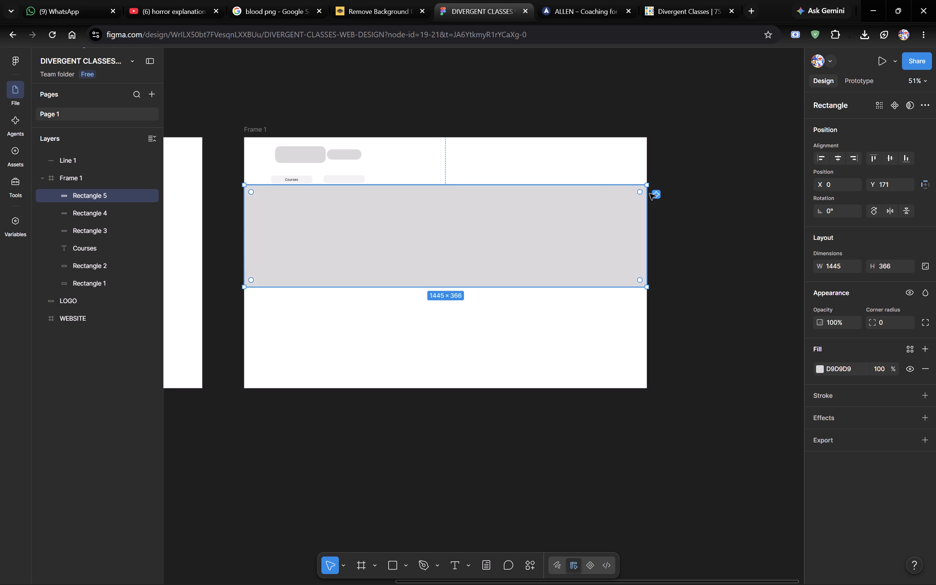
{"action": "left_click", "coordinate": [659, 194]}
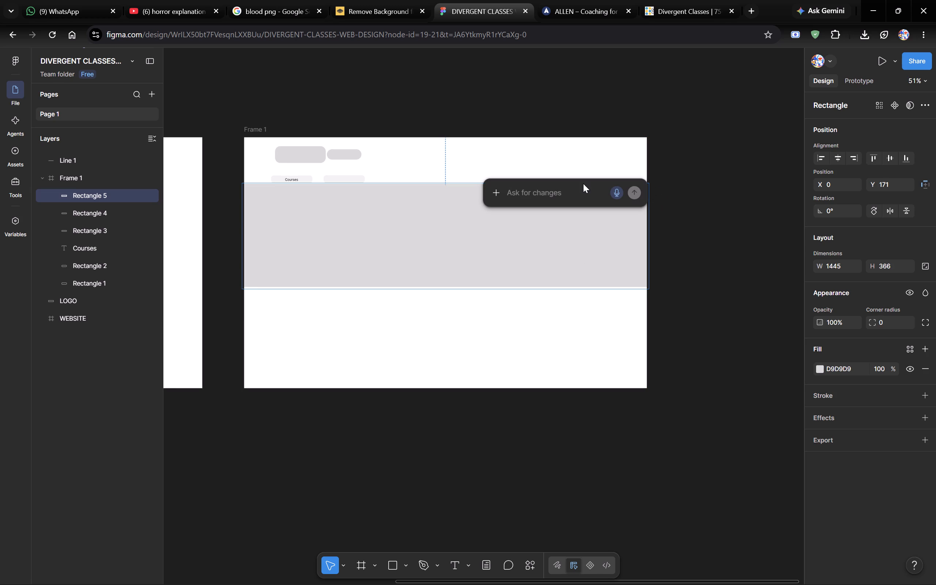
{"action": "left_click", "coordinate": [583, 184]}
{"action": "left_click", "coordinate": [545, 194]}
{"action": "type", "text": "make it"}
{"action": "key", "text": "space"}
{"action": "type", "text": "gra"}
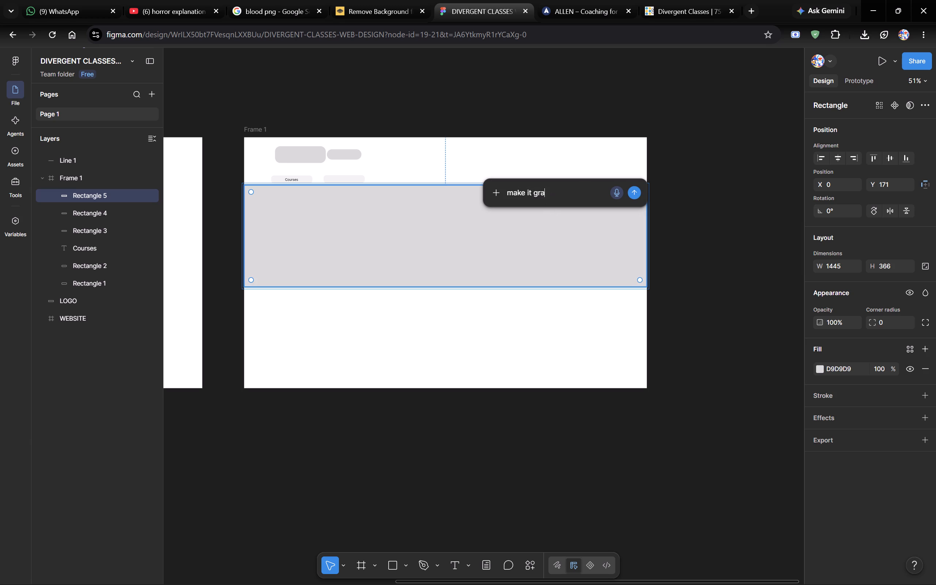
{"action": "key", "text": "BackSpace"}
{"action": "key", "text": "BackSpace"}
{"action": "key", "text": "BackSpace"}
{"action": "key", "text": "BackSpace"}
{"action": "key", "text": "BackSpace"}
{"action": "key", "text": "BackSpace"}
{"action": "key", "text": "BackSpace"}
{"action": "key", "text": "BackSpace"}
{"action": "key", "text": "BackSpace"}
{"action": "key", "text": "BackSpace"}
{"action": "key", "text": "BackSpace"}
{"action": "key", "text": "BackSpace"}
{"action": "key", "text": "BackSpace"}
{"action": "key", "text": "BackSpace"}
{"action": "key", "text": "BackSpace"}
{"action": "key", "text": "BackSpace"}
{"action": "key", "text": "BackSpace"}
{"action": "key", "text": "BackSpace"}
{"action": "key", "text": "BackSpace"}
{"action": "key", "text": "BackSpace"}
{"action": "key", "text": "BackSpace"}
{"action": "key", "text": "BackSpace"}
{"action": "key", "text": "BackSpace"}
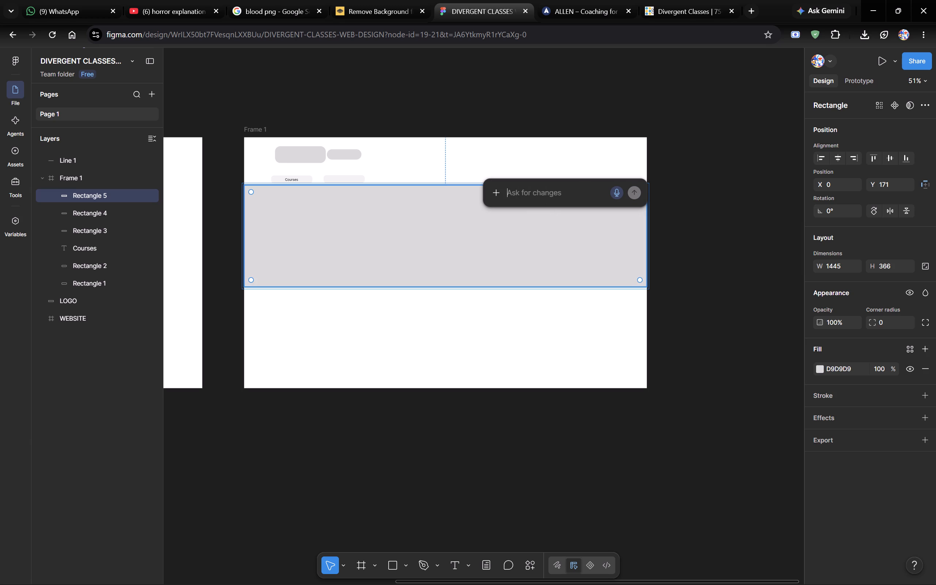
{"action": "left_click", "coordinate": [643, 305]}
Open the choice of effects for the full-width rectangle below the header, dismissing the incoming voice call notification.
{"action": "left_click", "coordinate": [599, 238]}
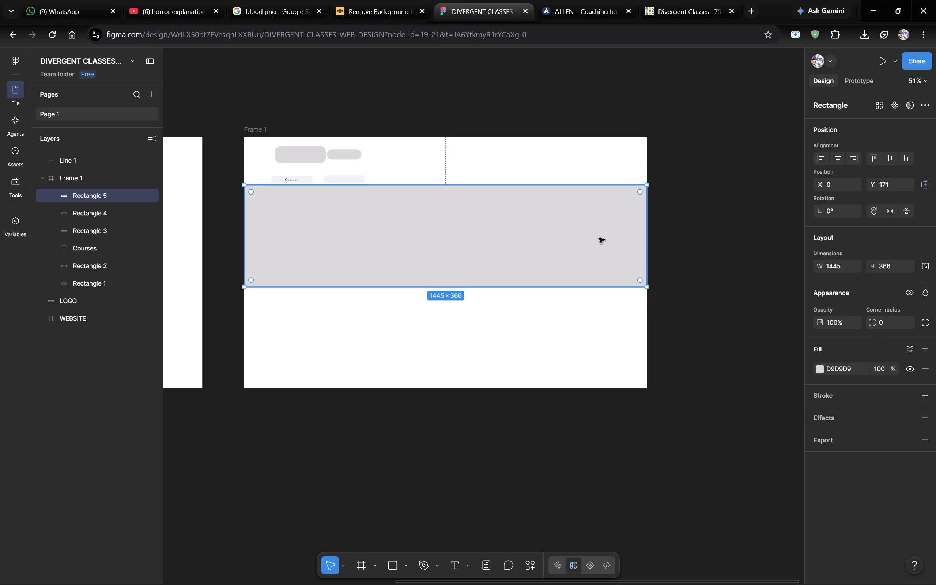
{"action": "left_click", "coordinate": [876, 423]}
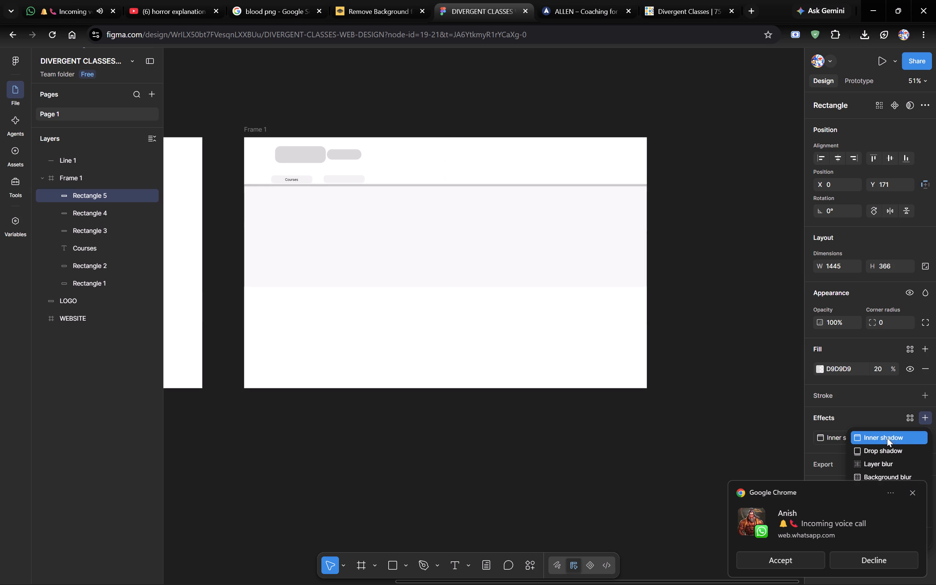
{"action": "left_click", "coordinate": [914, 493]}
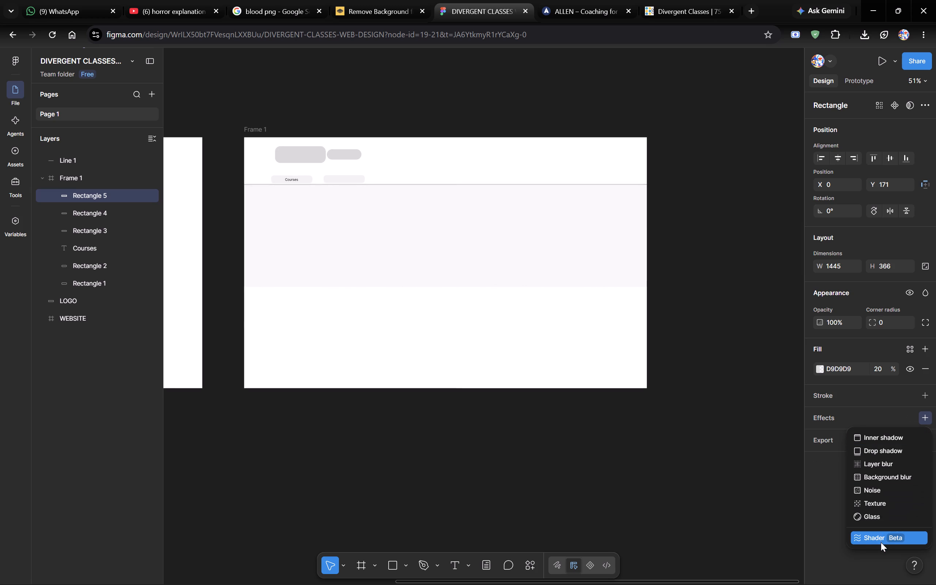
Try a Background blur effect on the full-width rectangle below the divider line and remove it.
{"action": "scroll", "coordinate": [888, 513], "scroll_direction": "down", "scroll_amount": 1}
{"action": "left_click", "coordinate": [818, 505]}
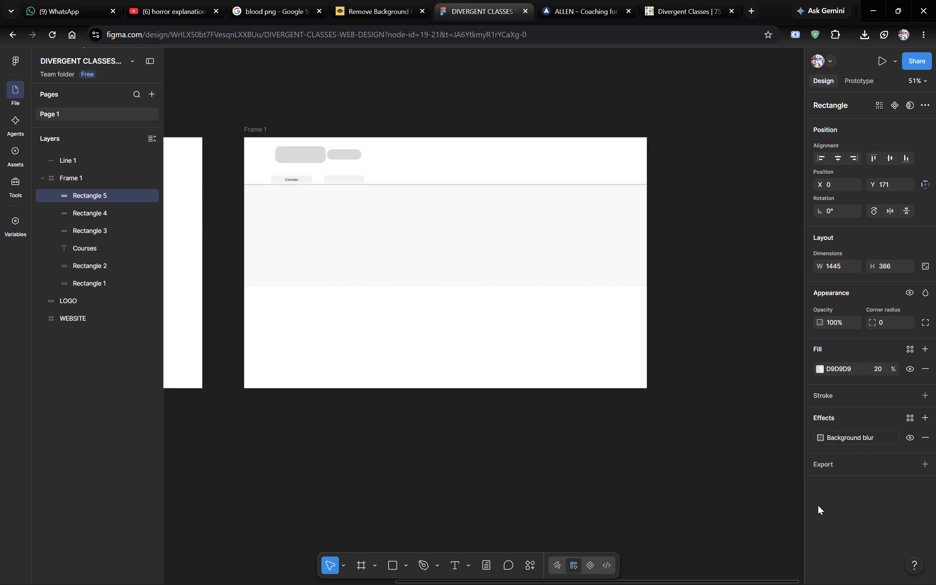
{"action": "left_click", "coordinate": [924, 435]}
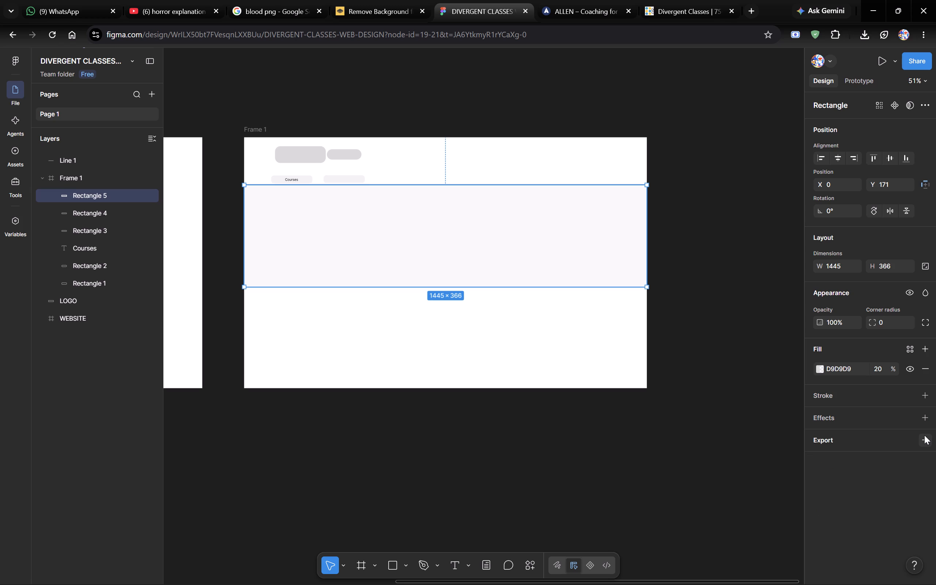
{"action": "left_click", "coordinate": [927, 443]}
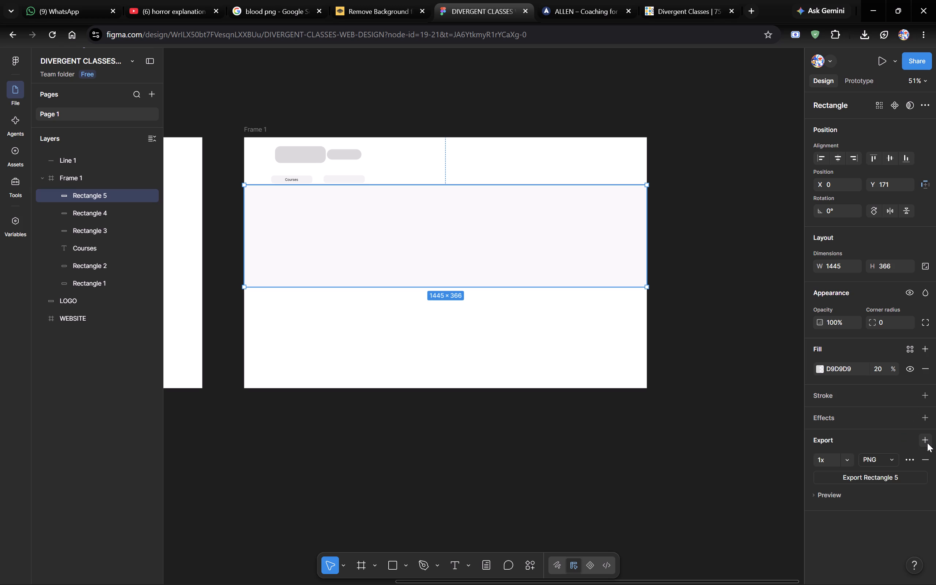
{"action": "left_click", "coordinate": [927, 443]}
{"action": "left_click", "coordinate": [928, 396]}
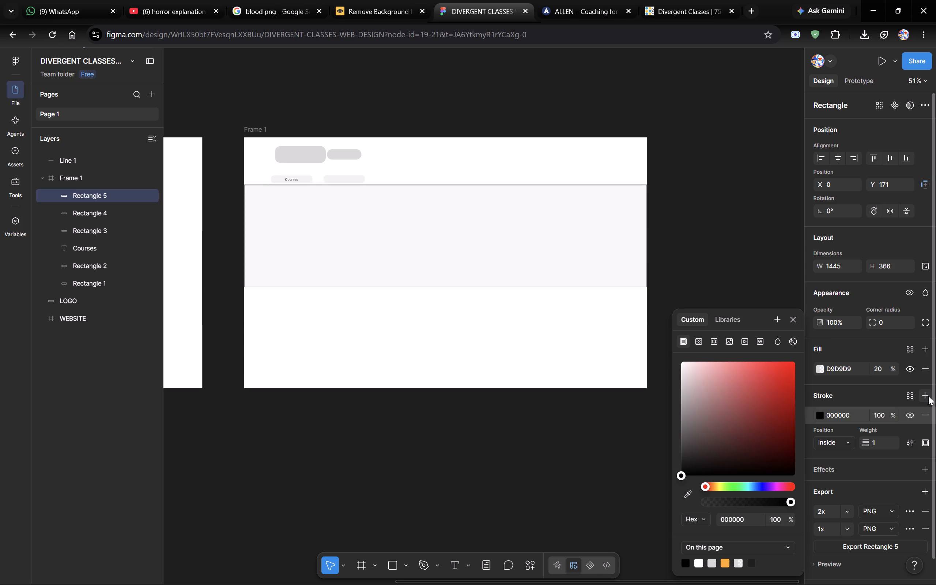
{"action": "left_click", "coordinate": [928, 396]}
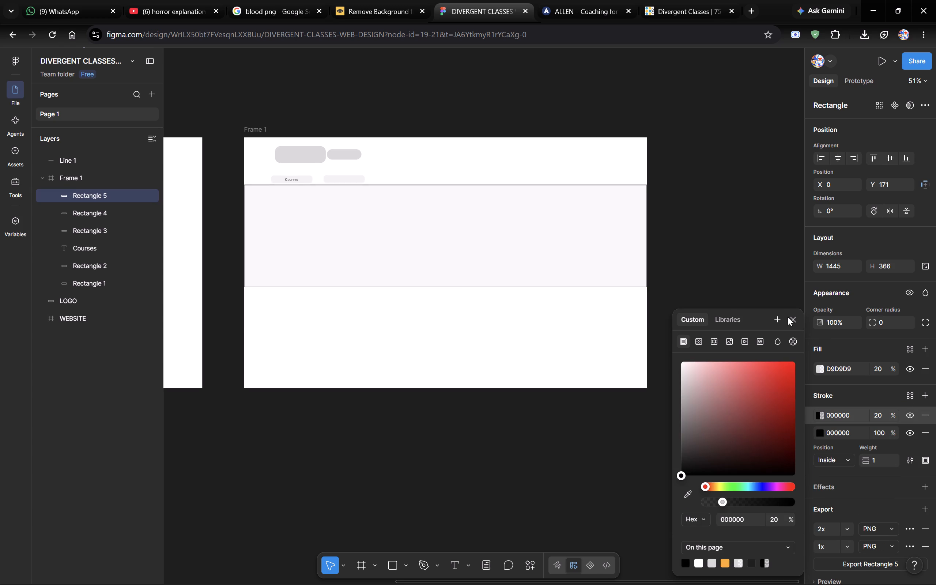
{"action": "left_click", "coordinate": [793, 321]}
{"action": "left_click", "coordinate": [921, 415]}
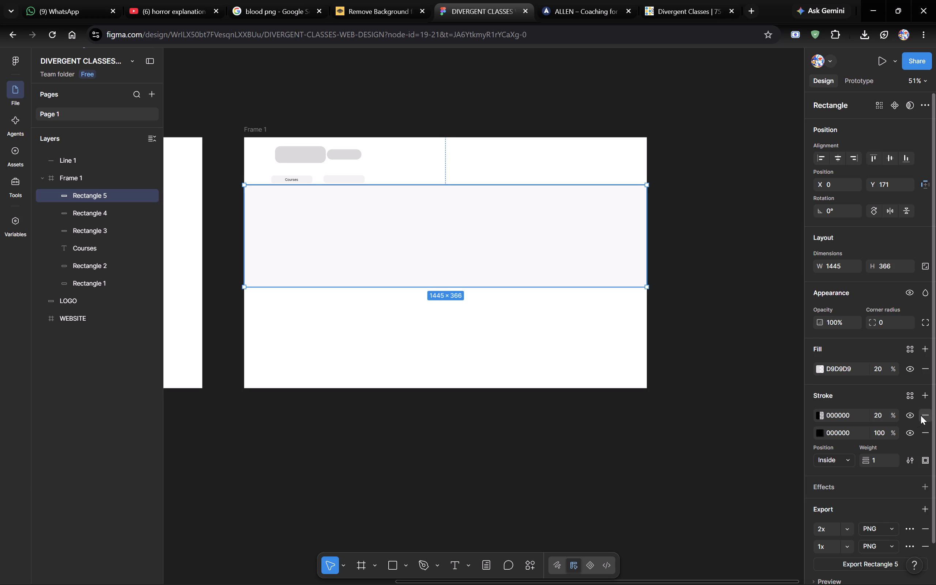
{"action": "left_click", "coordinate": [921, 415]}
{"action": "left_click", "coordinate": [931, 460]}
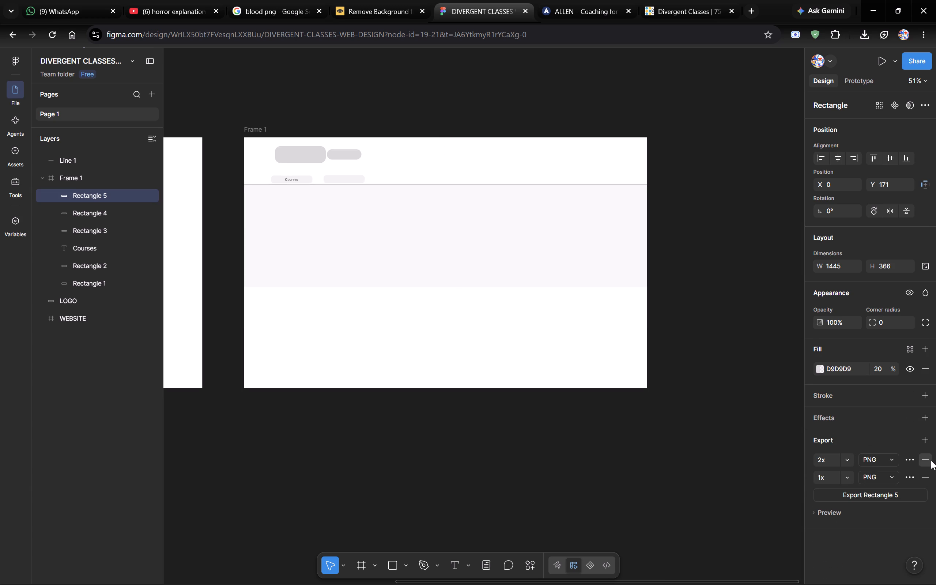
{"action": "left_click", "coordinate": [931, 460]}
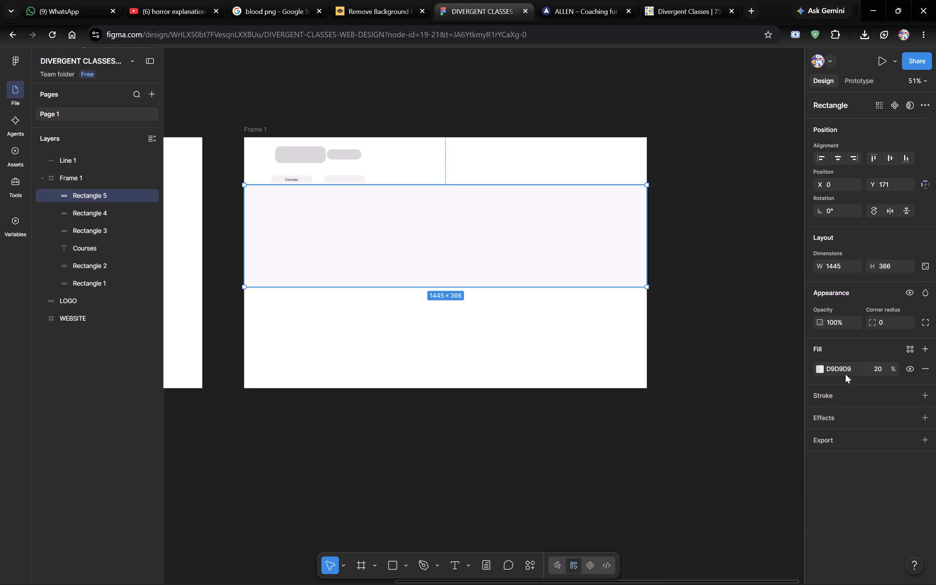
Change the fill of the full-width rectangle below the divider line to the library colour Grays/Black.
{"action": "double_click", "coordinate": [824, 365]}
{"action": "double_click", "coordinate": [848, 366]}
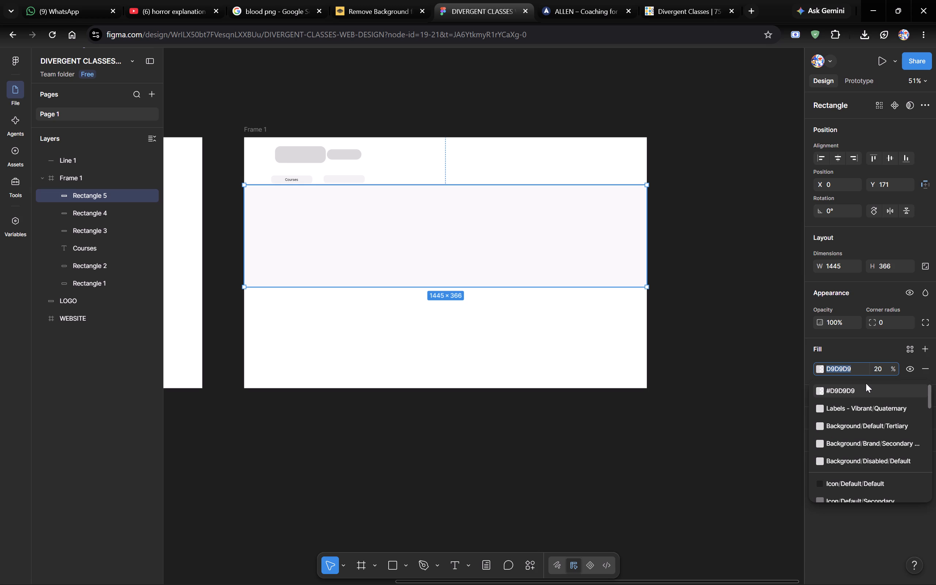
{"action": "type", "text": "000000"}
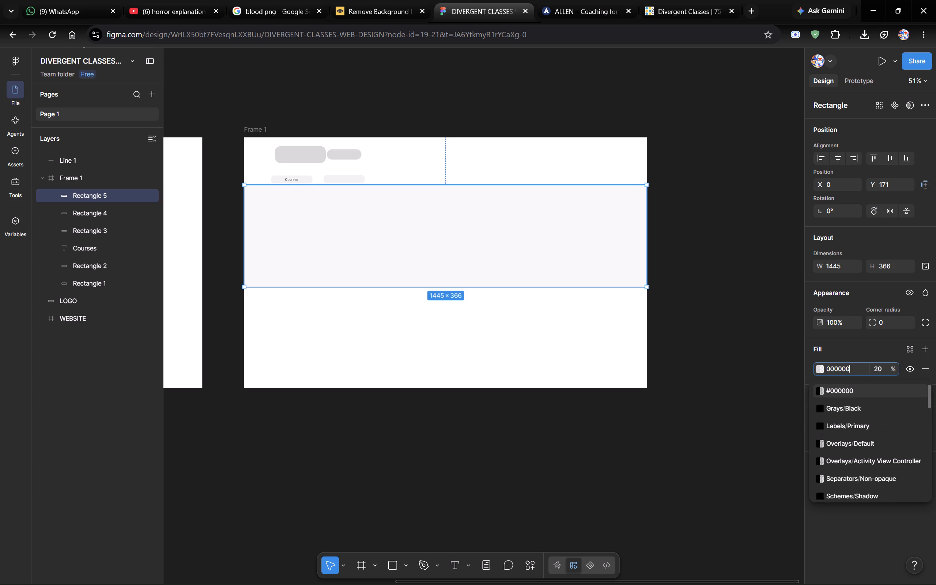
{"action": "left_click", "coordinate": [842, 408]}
Set the full-width rectangle's opacity to 5%, keeping the rectangle in Frame 1.
{"action": "left_click", "coordinate": [847, 321]}
{"action": "key", "text": "5"}
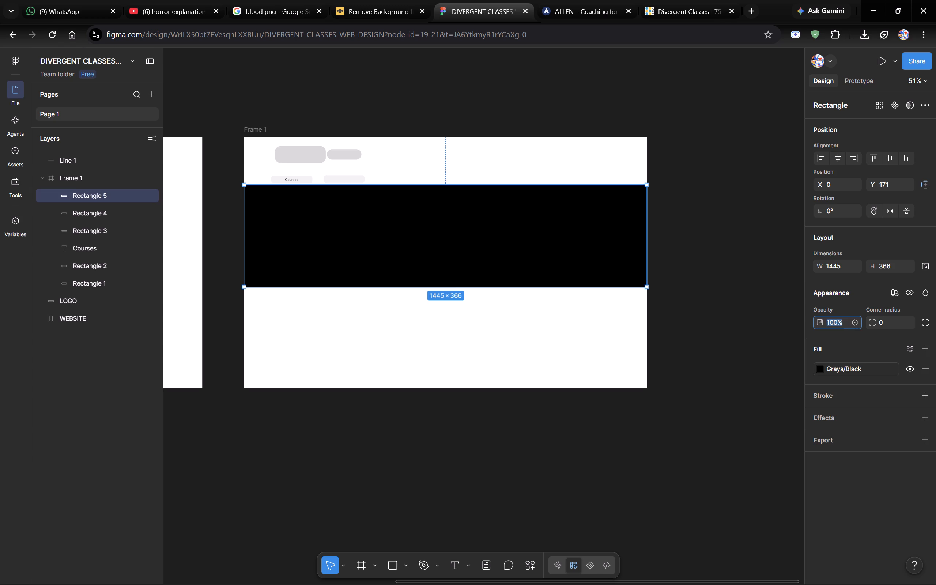
{"action": "key", "text": "Return"}
{"action": "key", "text": "BackSpace"}
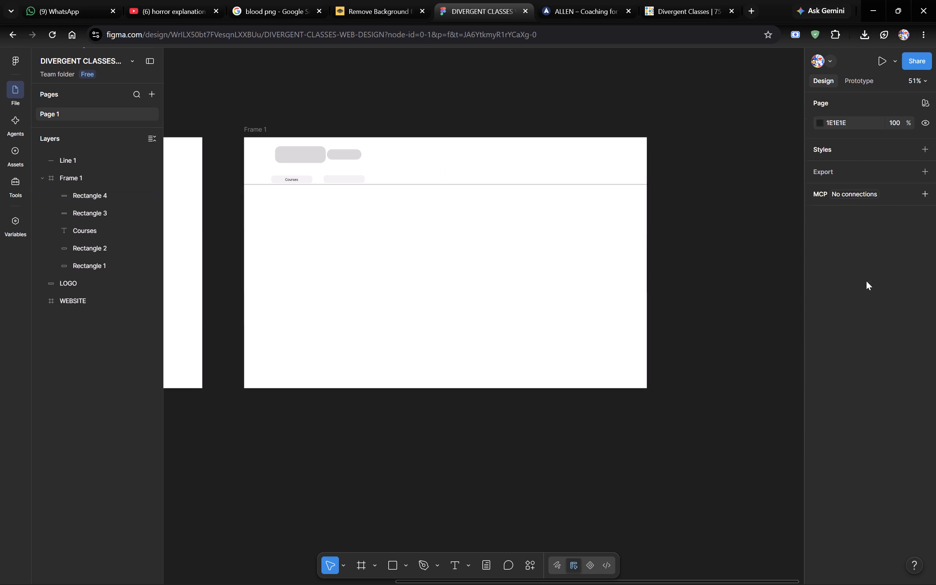
{"action": "key", "text": "ctrl+z"}
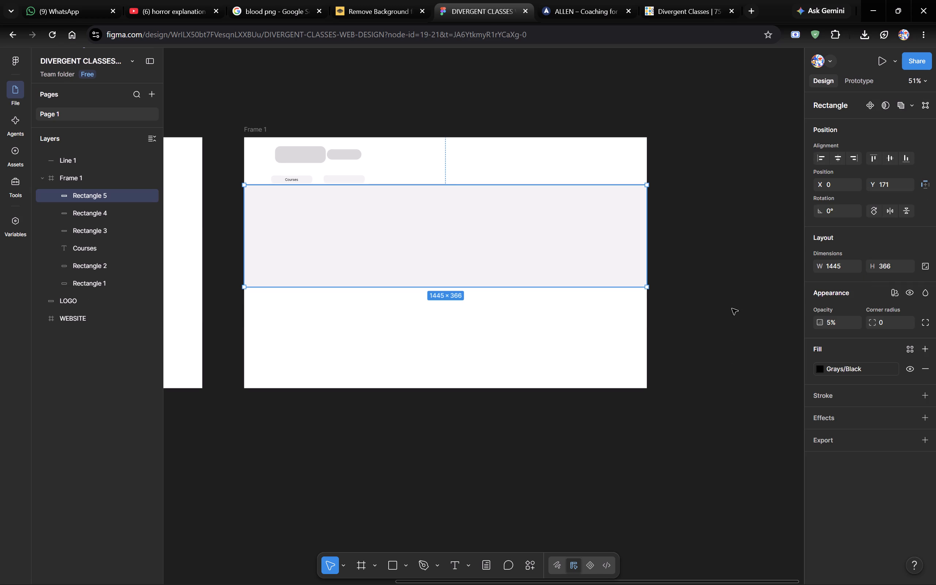
{"action": "left_click", "coordinate": [727, 295]}
Check the stroke colour libraries and effect options for the full-width rectangle, and search the effect styles for "gradi".
{"action": "left_click", "coordinate": [643, 236]}
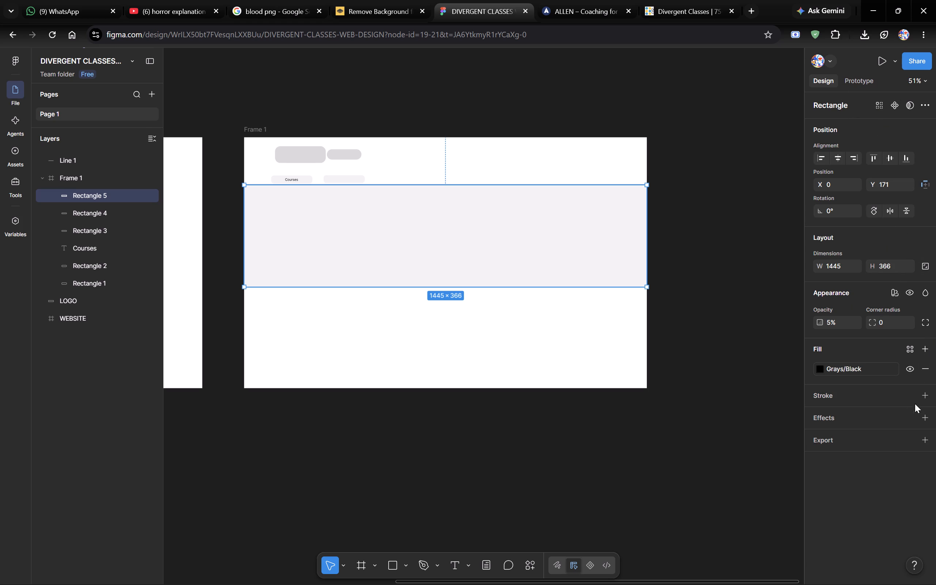
{"action": "left_click", "coordinate": [905, 393]}
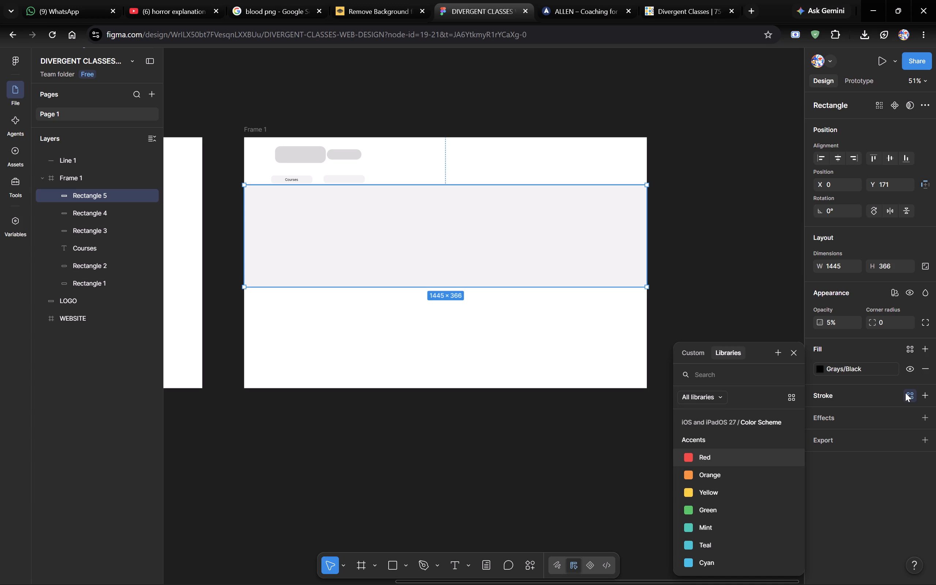
{"action": "left_click", "coordinate": [712, 371]}
{"action": "left_click", "coordinate": [903, 410]}
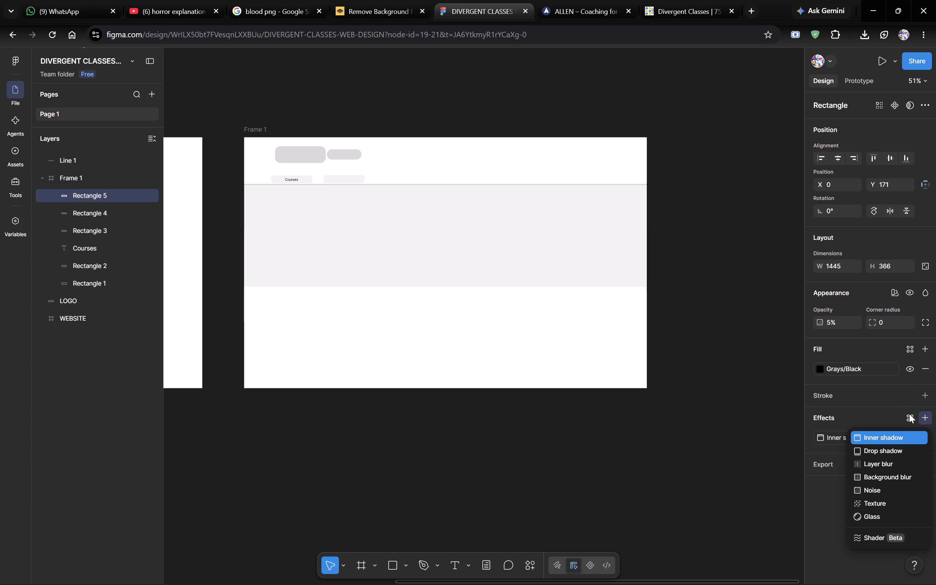
{"action": "left_click", "coordinate": [909, 414]}
{"action": "left_click", "coordinate": [911, 412]}
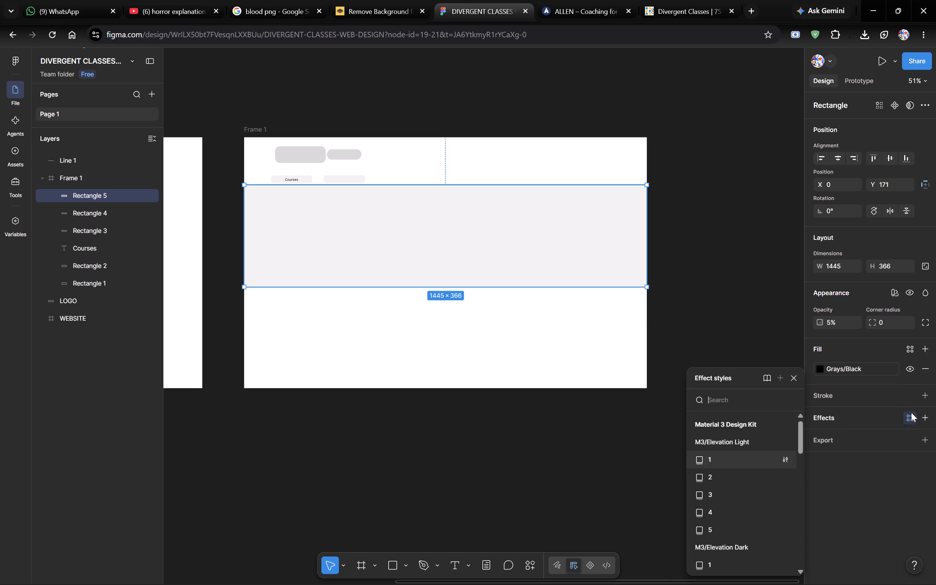
{"action": "left_click", "coordinate": [729, 405]}
{"action": "type", "text": "gradi"}
{"action": "key", "text": "BackSpace"}
{"action": "key", "text": "BackSpace"}
{"action": "key", "text": "BackSpace"}
{"action": "key", "text": "BackSpace"}
{"action": "key", "text": "BackSpace"}
{"action": "key", "text": "BackSpace"}
{"action": "key", "text": "BackSpace"}
{"action": "key", "text": "BackSpace"}
{"action": "key", "text": "BackSpace"}
{"action": "key", "text": "BackSpace"}
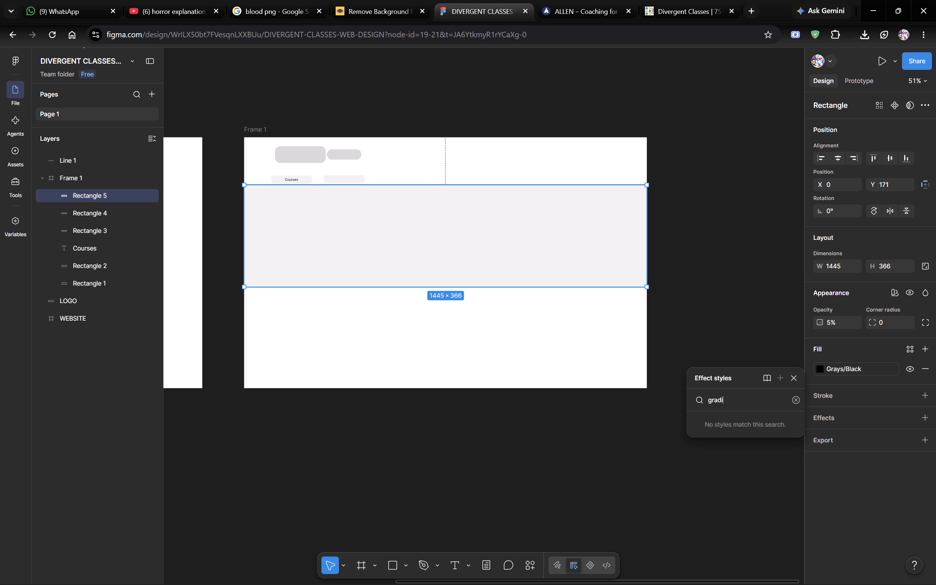
Browse the fill colour libraries for the full-width rectangle and search them for "gradi".
{"action": "left_click", "coordinate": [851, 368]}
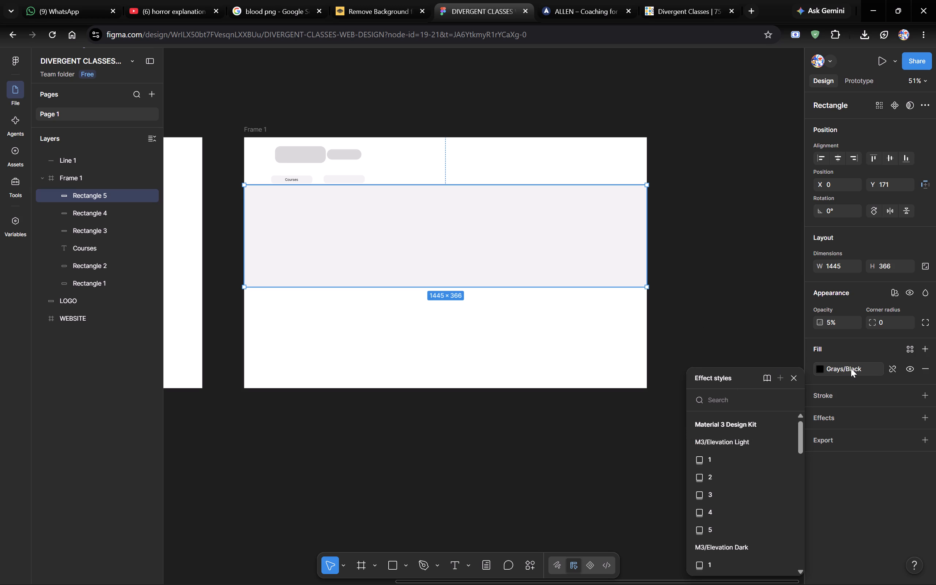
{"action": "scroll", "coordinate": [738, 474], "scroll_direction": "down", "scroll_amount": 1}
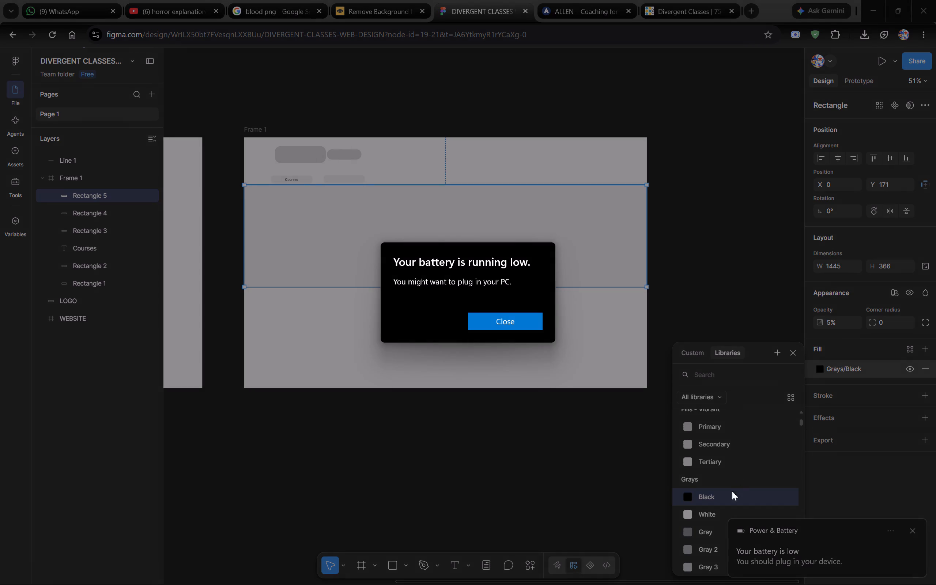
{"action": "left_click", "coordinate": [533, 326]}
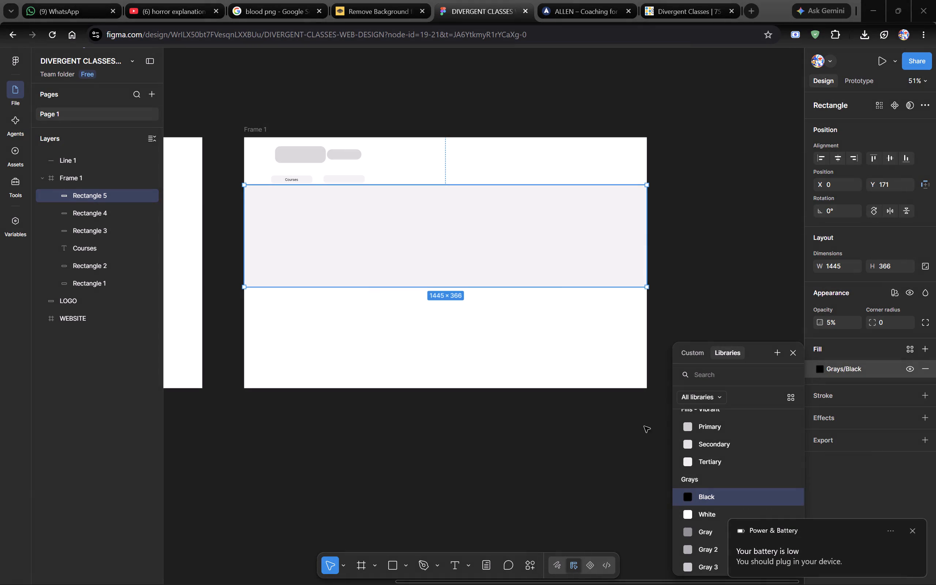
{"action": "scroll", "coordinate": [735, 484], "scroll_direction": "down", "scroll_amount": 1}
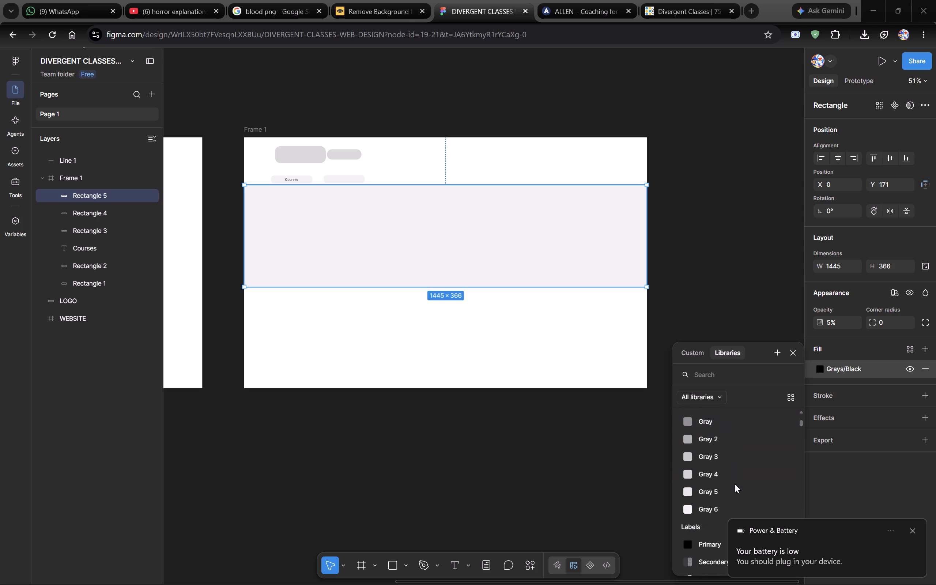
{"action": "scroll", "coordinate": [735, 484], "scroll_direction": "down", "scroll_amount": 3}
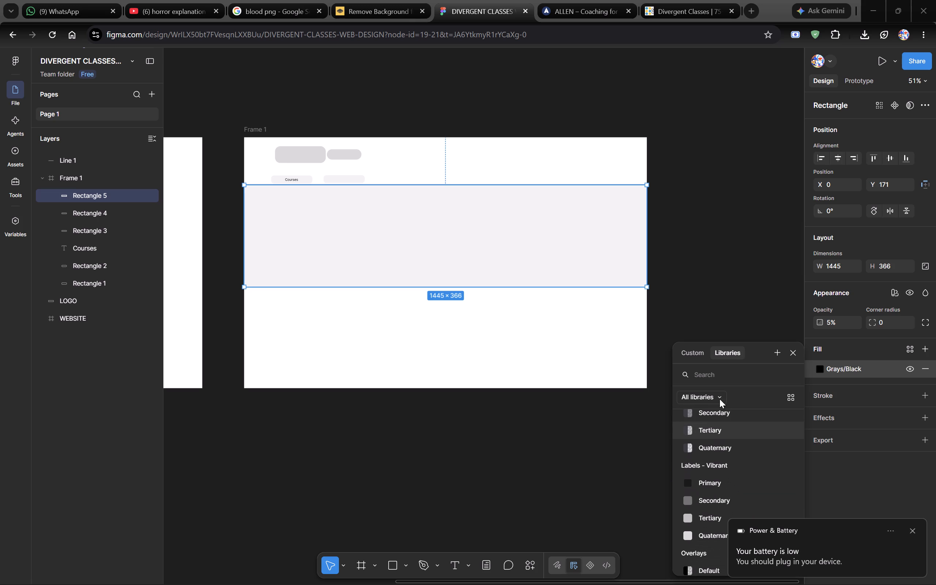
{"action": "left_click", "coordinate": [733, 374]}
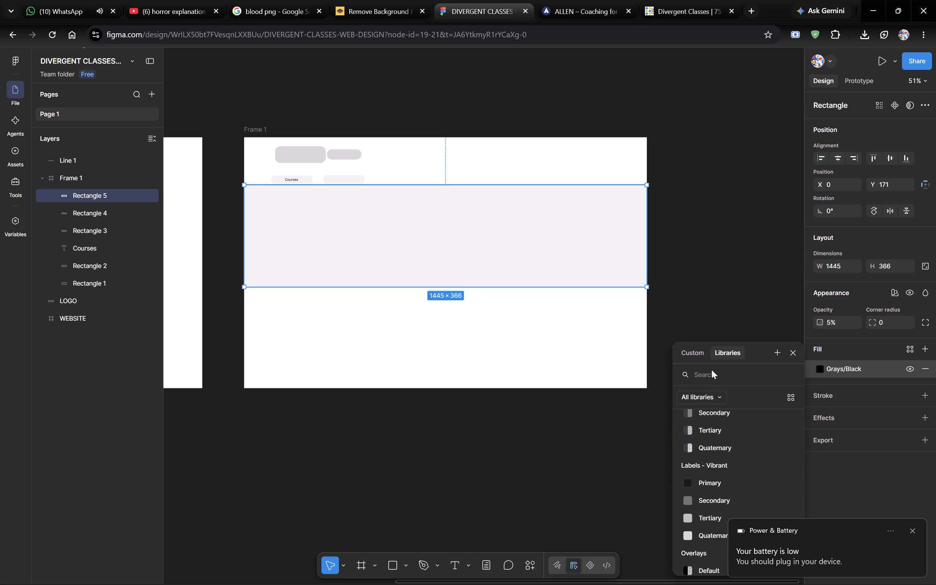
{"action": "left_click", "coordinate": [697, 368]}
{"action": "type", "text": "gradi"}
{"action": "key", "text": "BackSpace"}
{"action": "key", "text": "BackSpace"}
{"action": "key", "text": "BackSpace"}
{"action": "key", "text": "BackSpace"}
{"action": "key", "text": "BackSpace"}
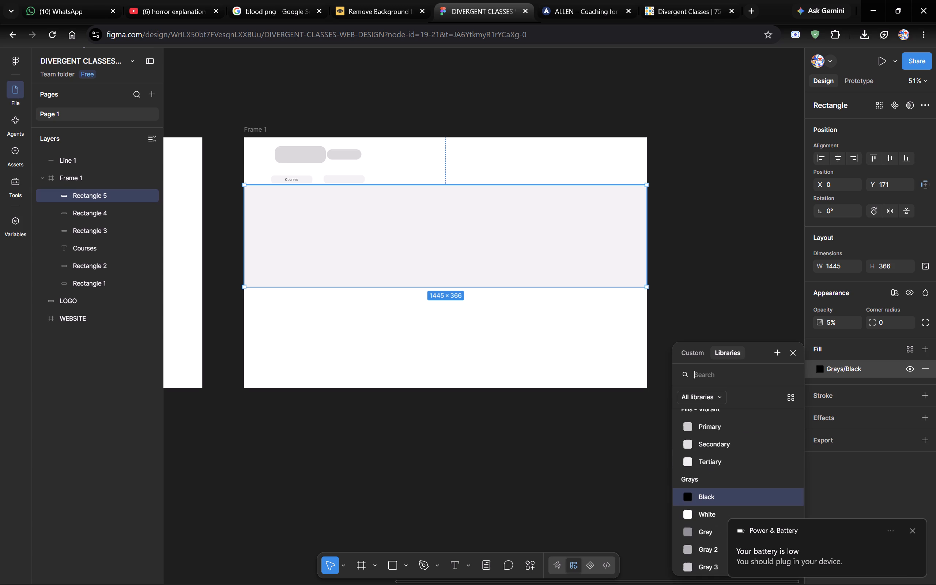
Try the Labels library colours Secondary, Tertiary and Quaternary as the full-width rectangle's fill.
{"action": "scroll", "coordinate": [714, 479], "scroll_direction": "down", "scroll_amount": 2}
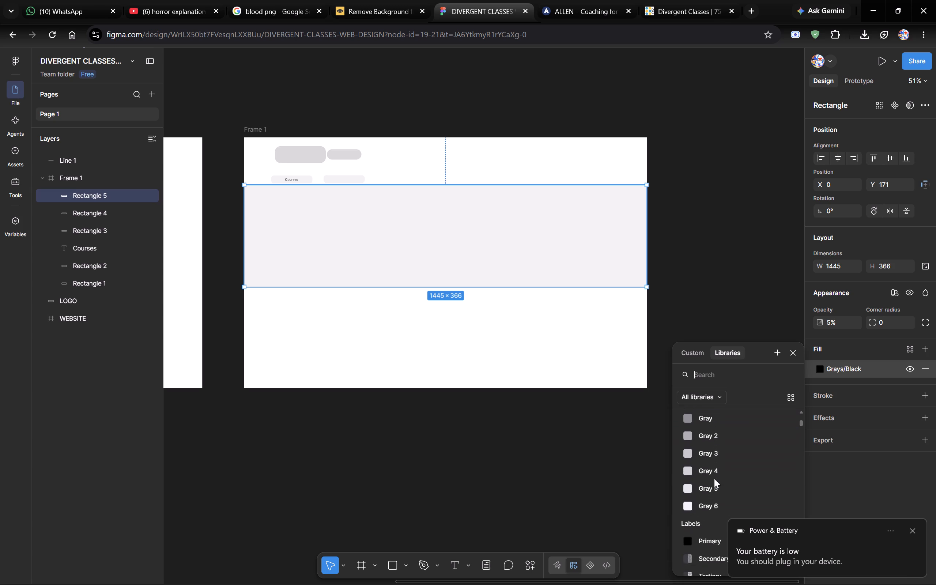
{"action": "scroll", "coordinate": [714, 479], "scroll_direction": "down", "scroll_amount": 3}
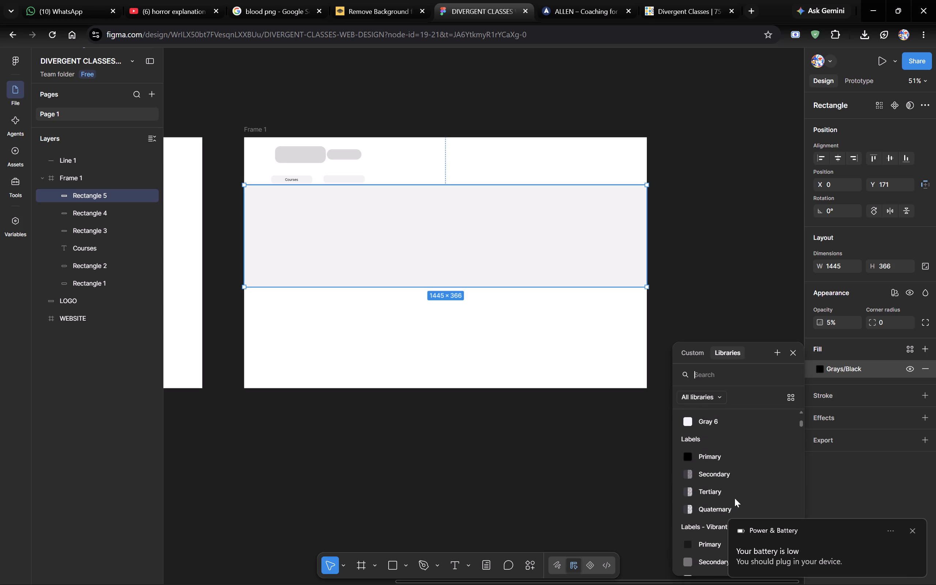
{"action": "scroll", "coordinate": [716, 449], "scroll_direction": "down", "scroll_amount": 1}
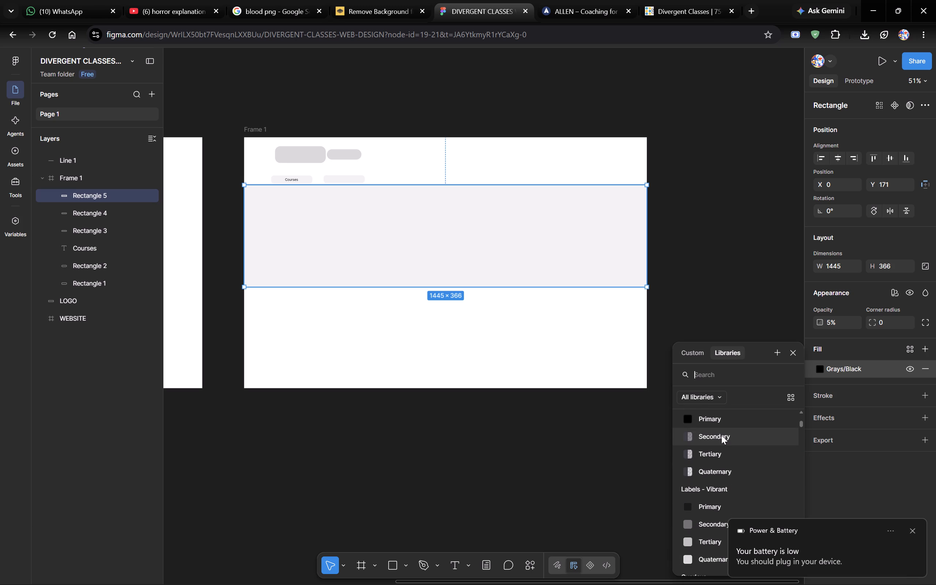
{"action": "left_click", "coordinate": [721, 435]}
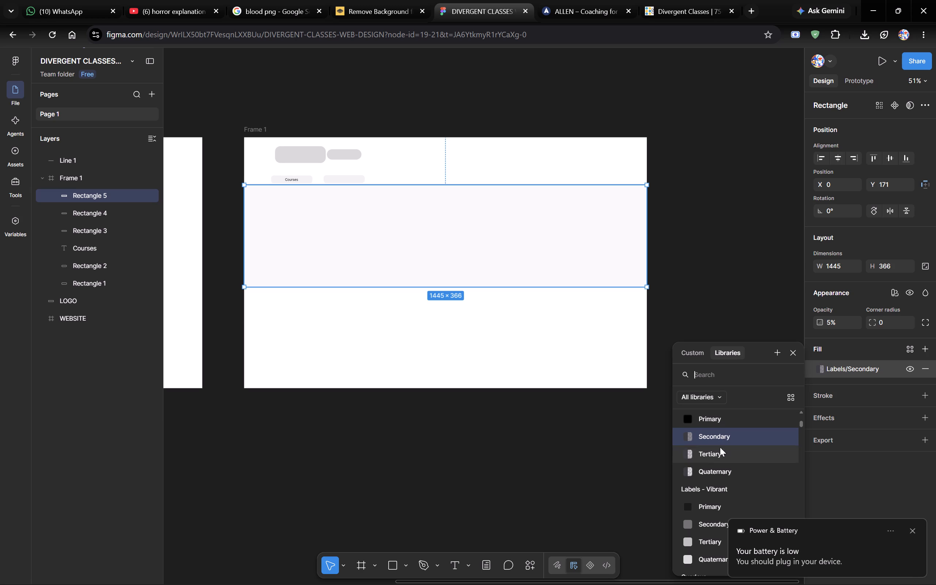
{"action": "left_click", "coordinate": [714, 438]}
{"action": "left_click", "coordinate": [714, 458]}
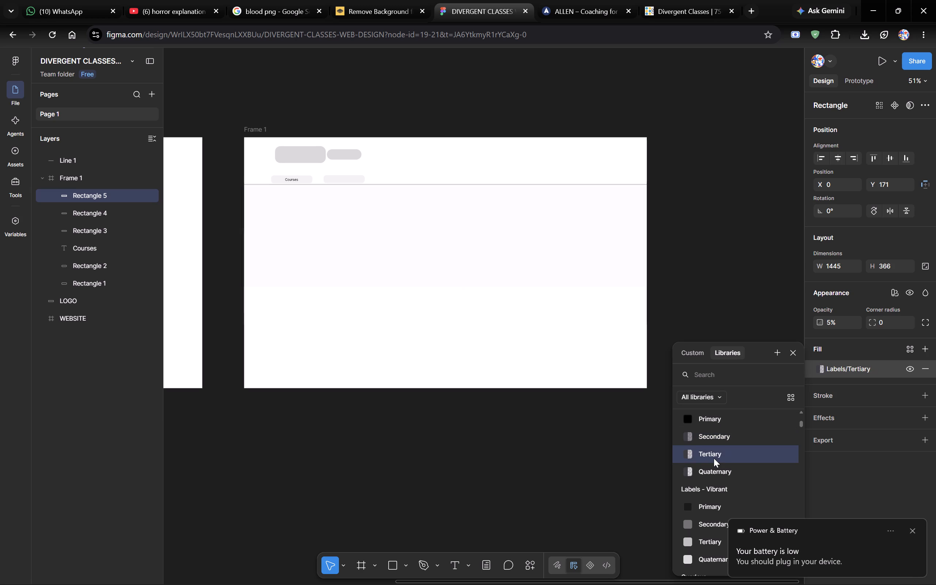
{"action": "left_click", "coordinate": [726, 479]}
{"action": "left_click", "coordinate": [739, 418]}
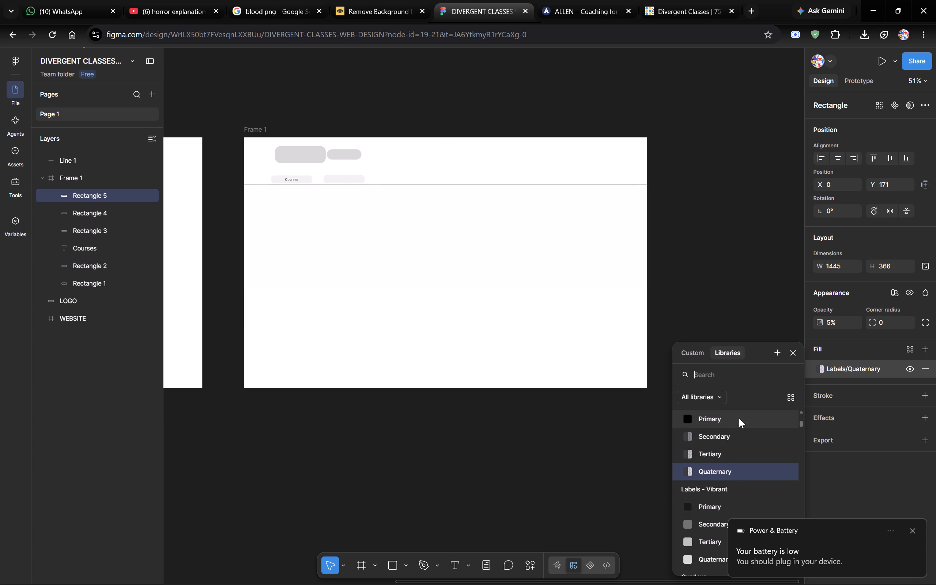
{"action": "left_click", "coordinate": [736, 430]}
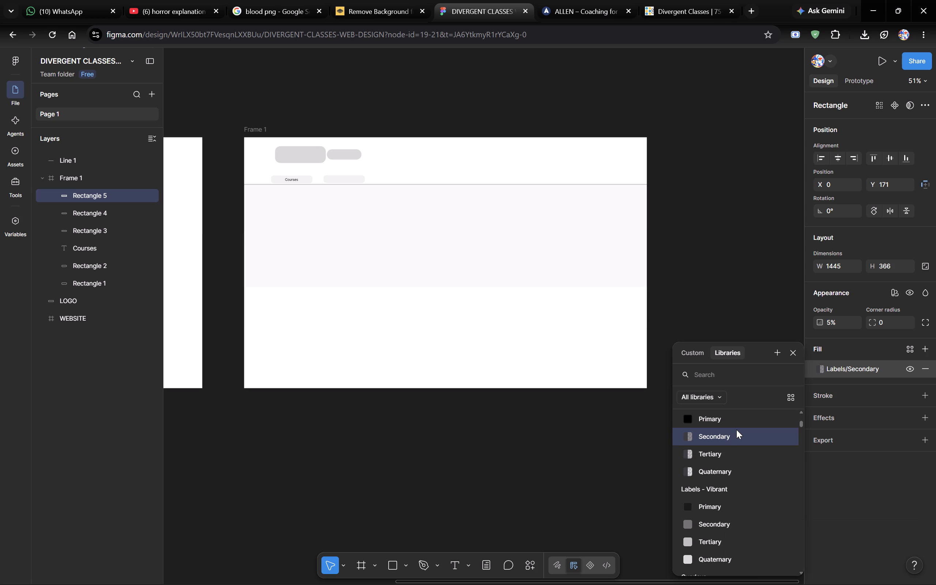
Compare the Labels - Vibrant colours Secondary and Primary on the full-width rectangle and apply Primary as its fill.
{"action": "scroll", "coordinate": [736, 430], "scroll_direction": "down", "scroll_amount": 1}
{"action": "left_click", "coordinate": [711, 465]}
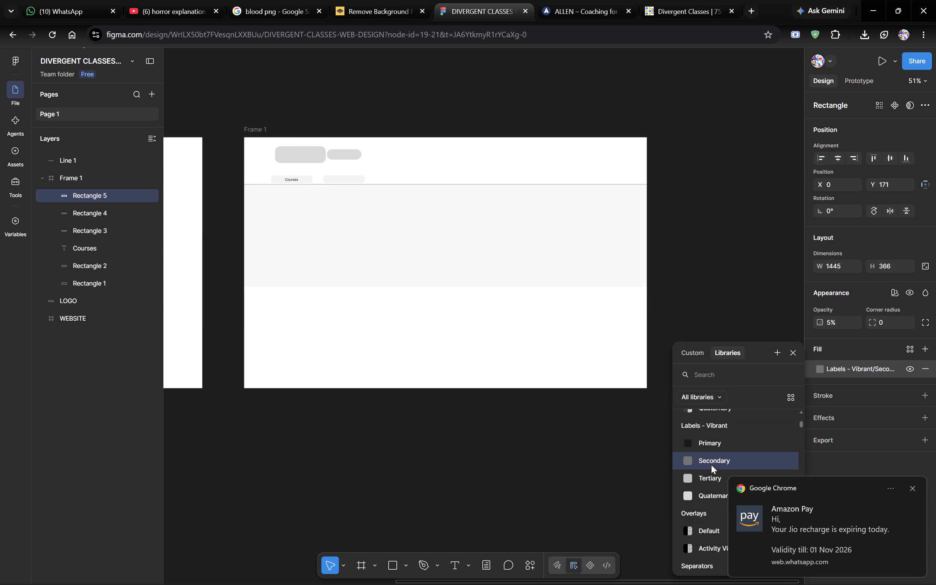
{"action": "left_click", "coordinate": [706, 437]}
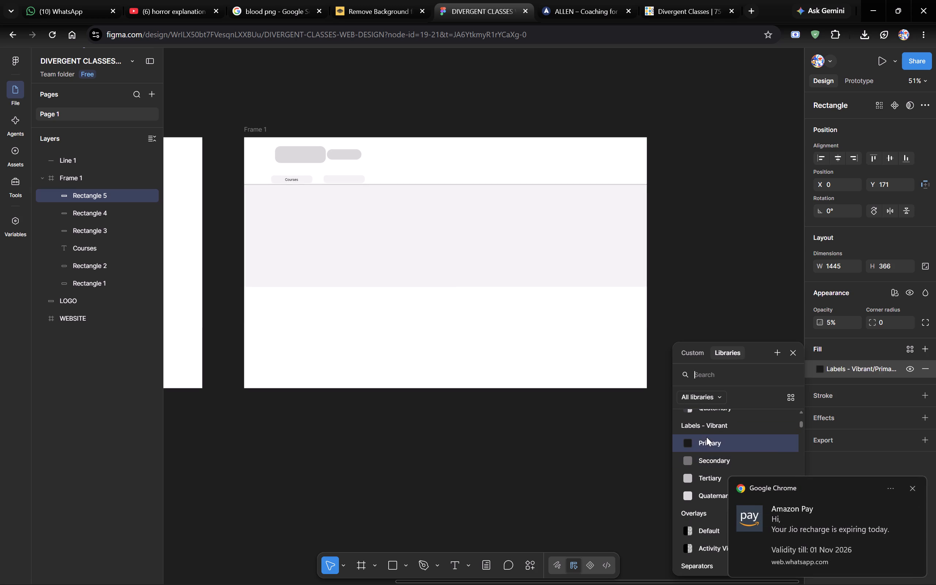
{"action": "left_click", "coordinate": [701, 288]}
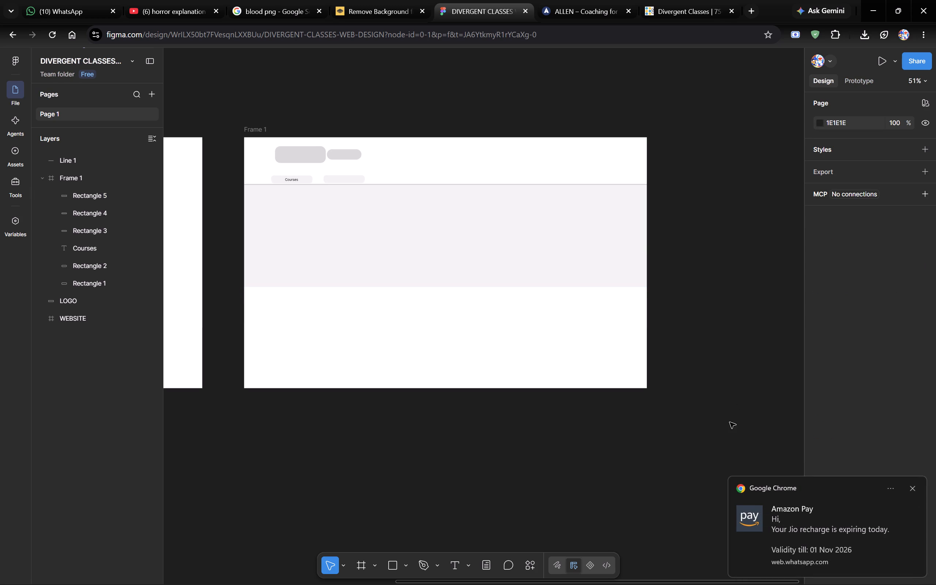
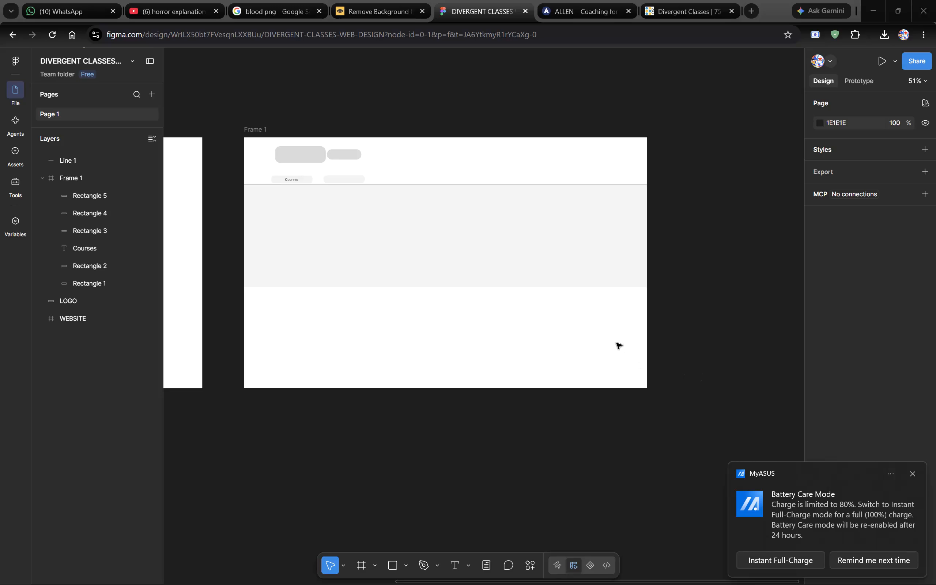
Resize the full-width banner rectangle to about 1453 × 333, using ALLEN's homepage banner as reference.
{"action": "left_click", "coordinate": [597, 1]}
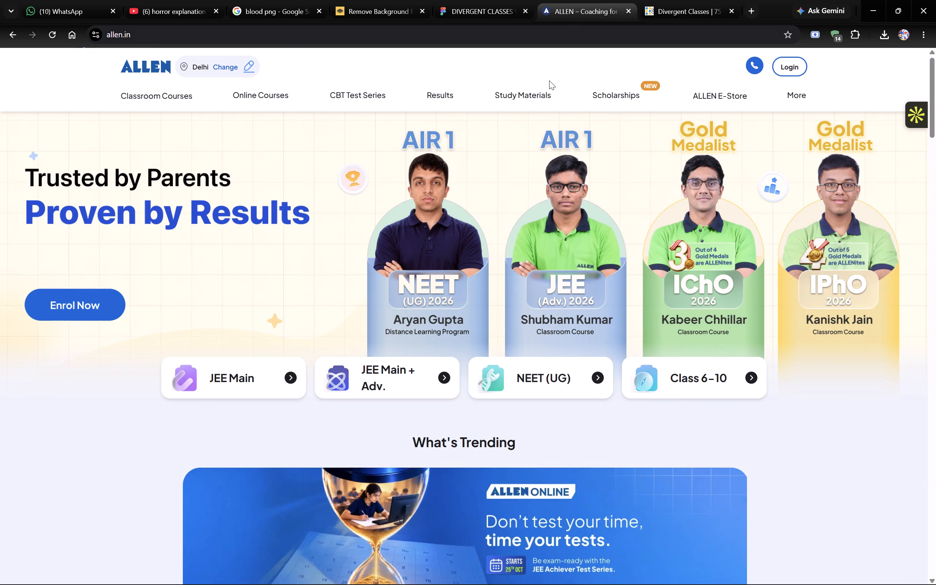
{"action": "left_click", "coordinate": [512, 0]}
{"action": "left_click", "coordinate": [388, 263]}
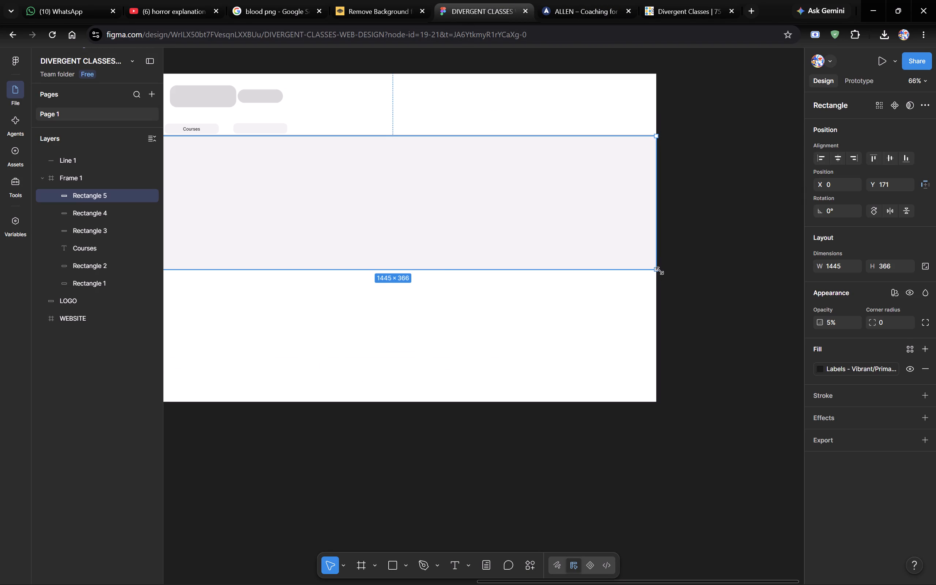
{"action": "left_click_drag", "start_coordinate": [660, 271], "coordinate": [658, 252]}
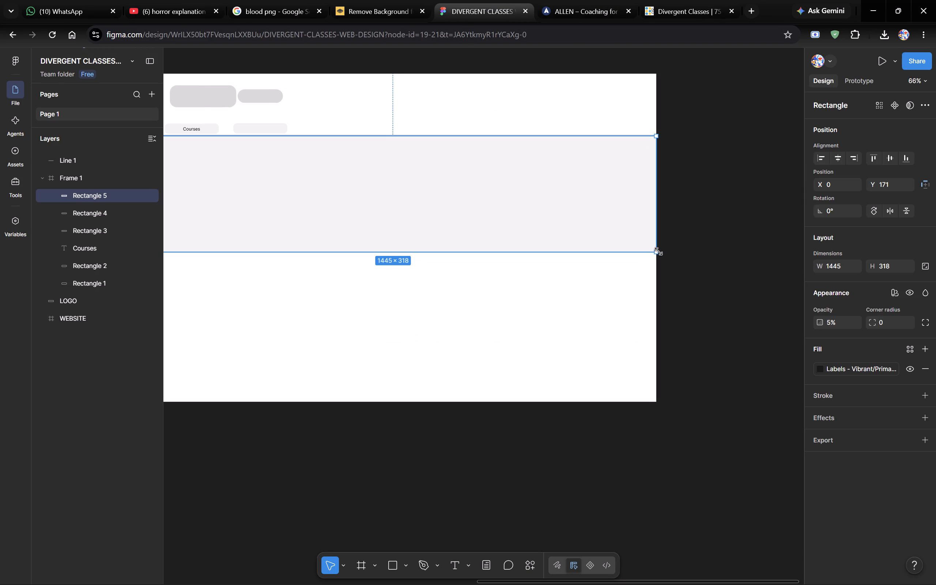
{"action": "left_click_drag", "start_coordinate": [656, 249], "coordinate": [656, 252]}
{"action": "left_click_drag", "start_coordinate": [656, 252], "coordinate": [659, 257]}
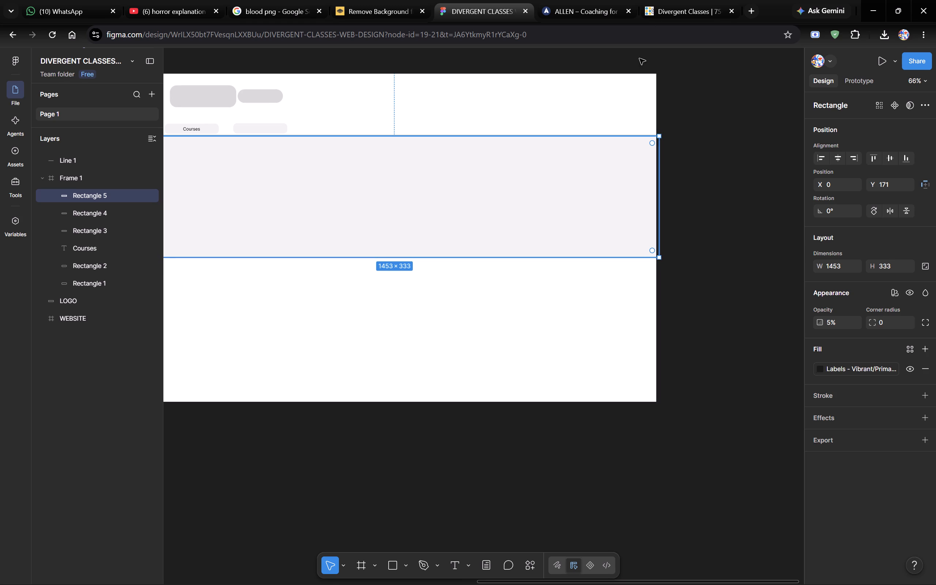
Add the text "Scholorships" centred on the second navigation highlight at about X 322, Y 143, using ALLEN's navigation as reference.
{"action": "left_click", "coordinate": [671, 0]}
{"action": "left_click", "coordinate": [622, 0]}
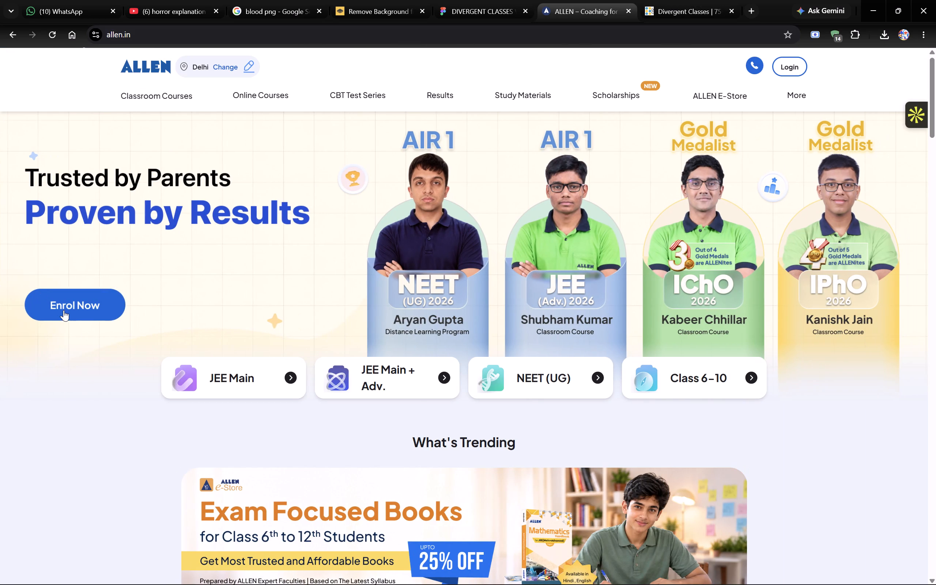
{"action": "left_click", "coordinate": [98, 306]}
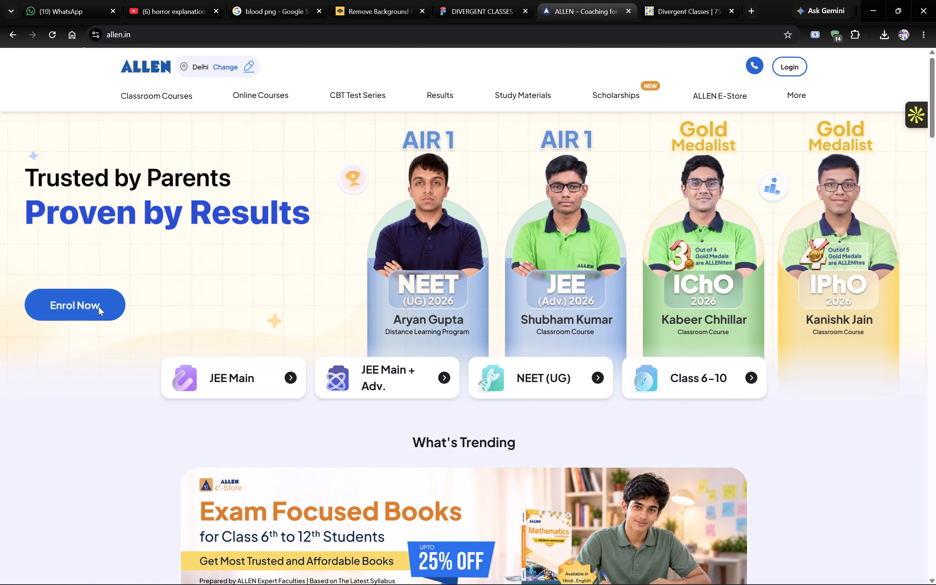
{"action": "left_click", "coordinate": [107, 303]}
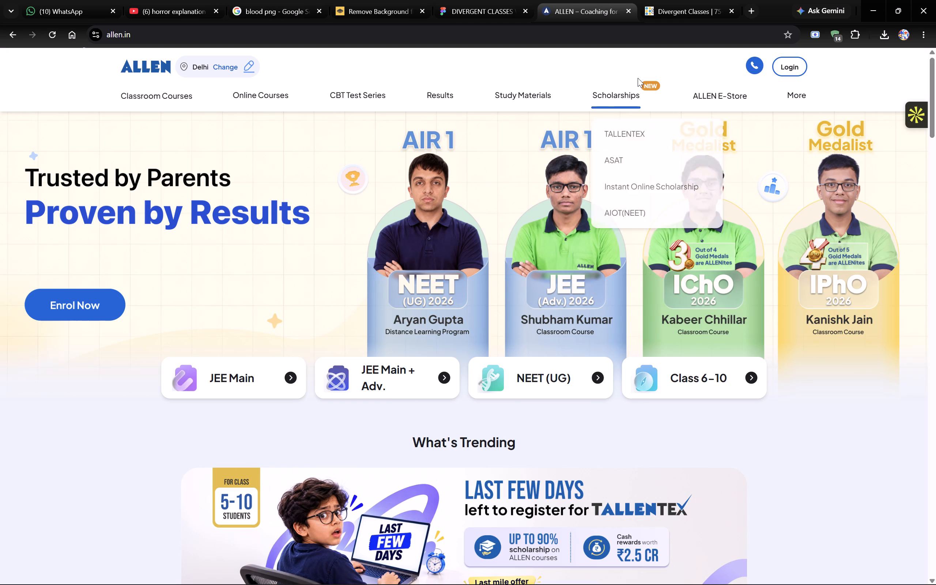
{"action": "left_click", "coordinate": [509, 0]}
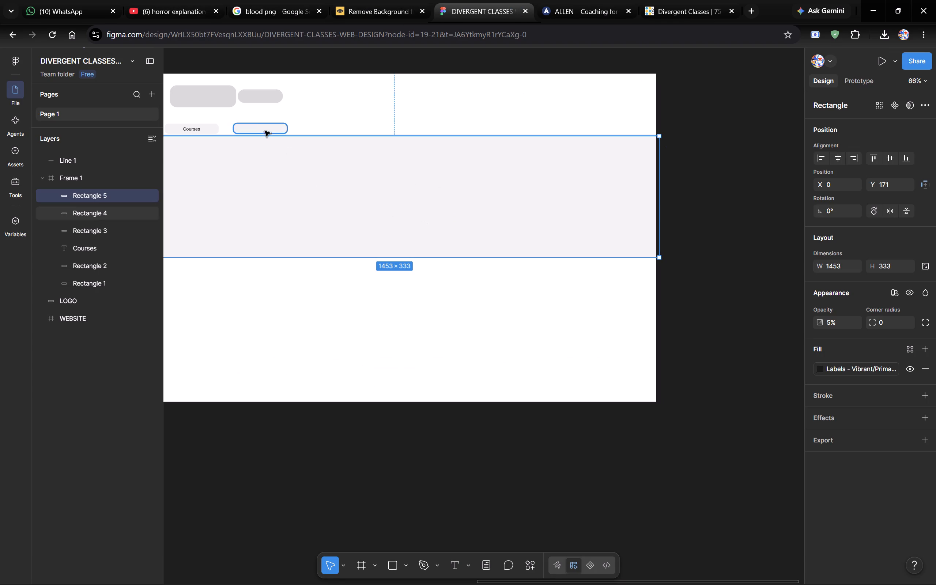
{"action": "left_click", "coordinate": [454, 566]}
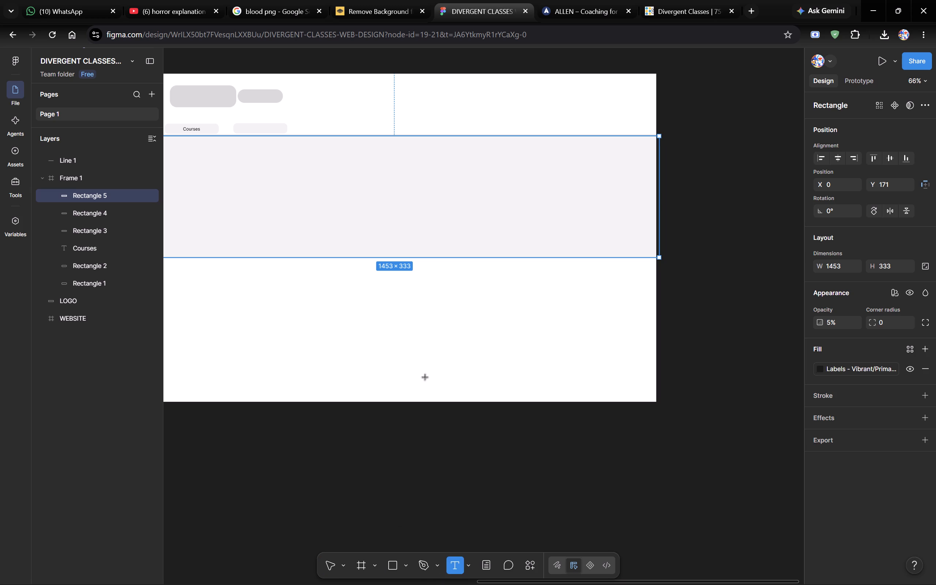
{"action": "left_click", "coordinate": [244, 128]}
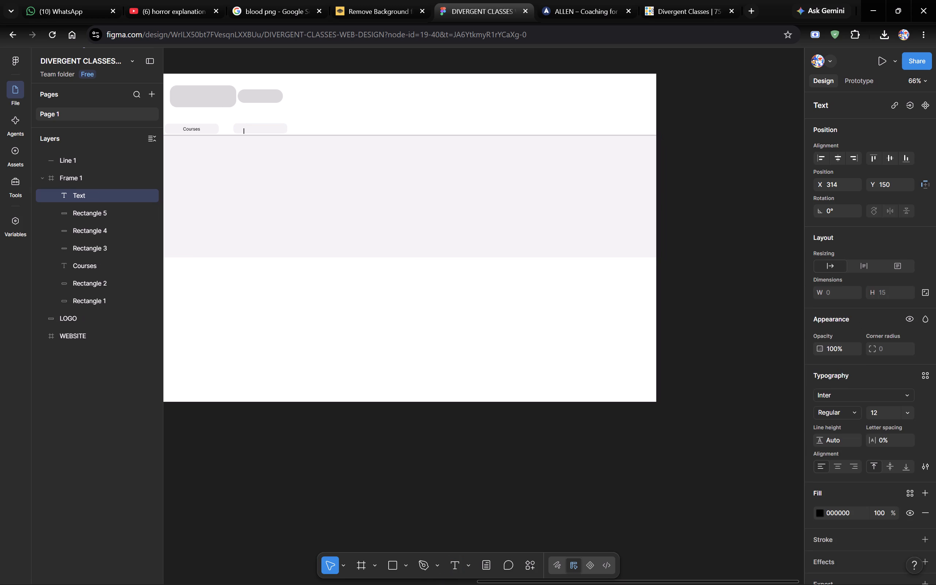
{"action": "key", "text": "s"}
{"action": "type", "text": "cholorship[s"}
{"action": "key", "text": "BackSpace"}
{"action": "key", "text": "BackSpace"}
{"action": "key", "text": "s"}
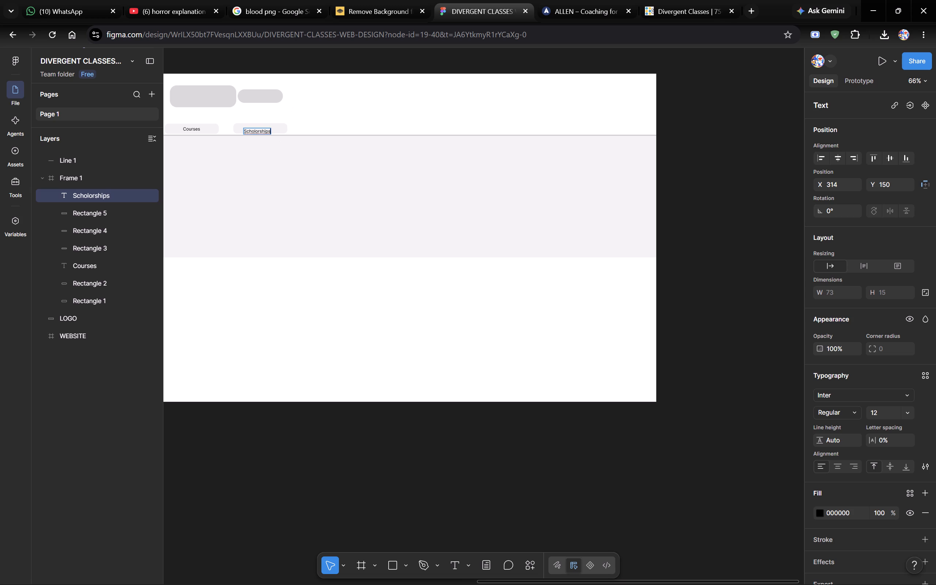
{"action": "left_click", "coordinate": [697, 194]}
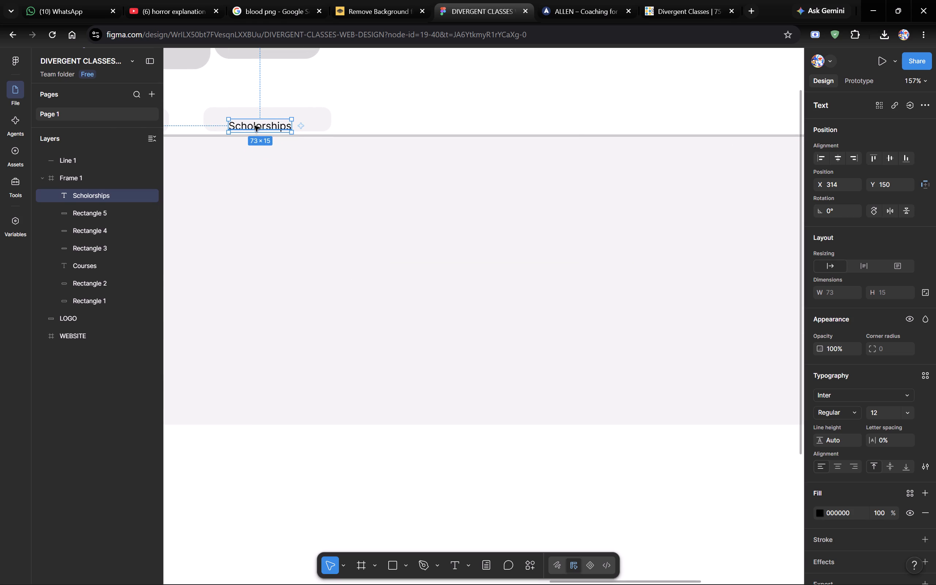
{"action": "left_click_drag", "start_coordinate": [254, 128], "coordinate": [261, 122]}
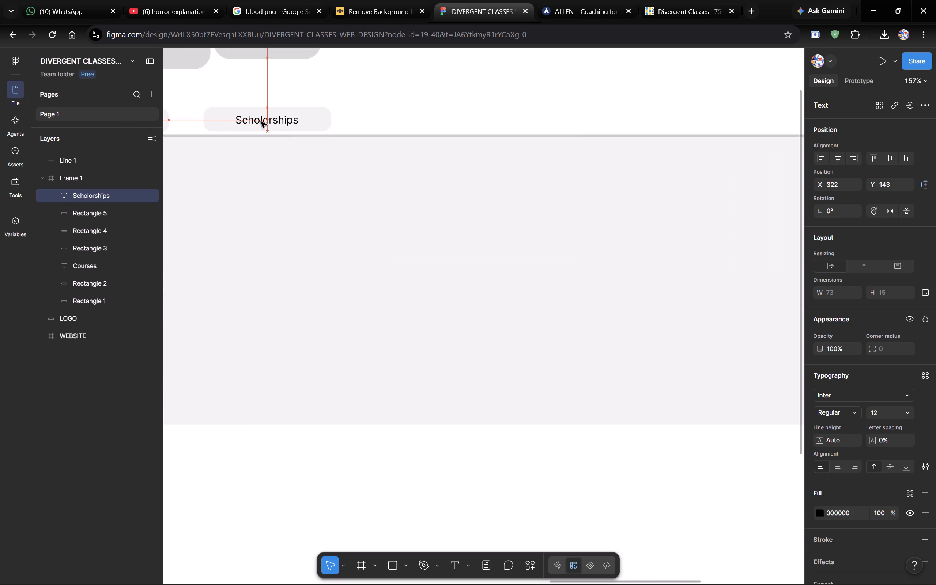
{"action": "left_click_drag", "start_coordinate": [261, 122], "coordinate": [262, 122]}
{"action": "left_click", "coordinate": [378, 76]}
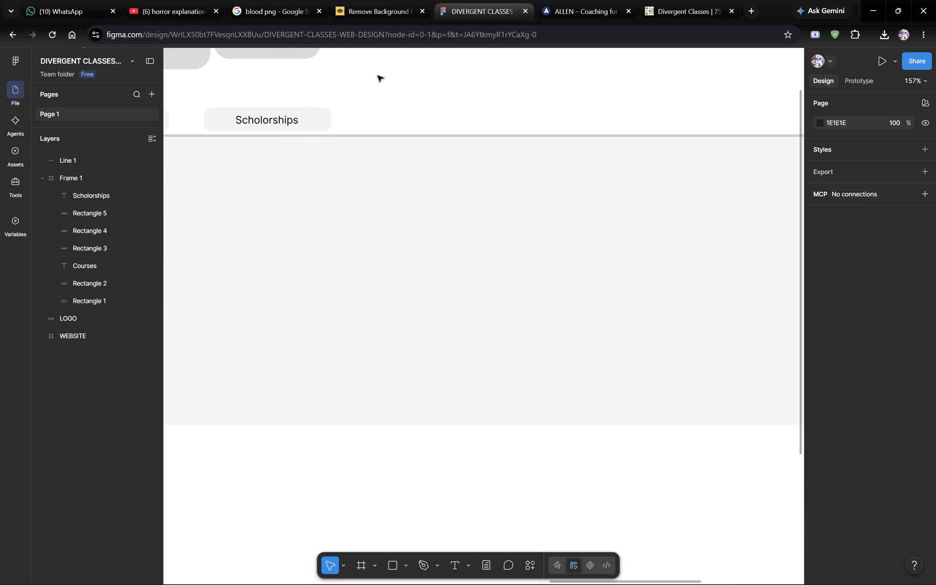
Using ALLEN's navigation as reference, duplicate the Scholorships highlight rectangle and place the copy beyond it in the row at about X 473, Y 136.
{"action": "left_click", "coordinate": [597, 0]}
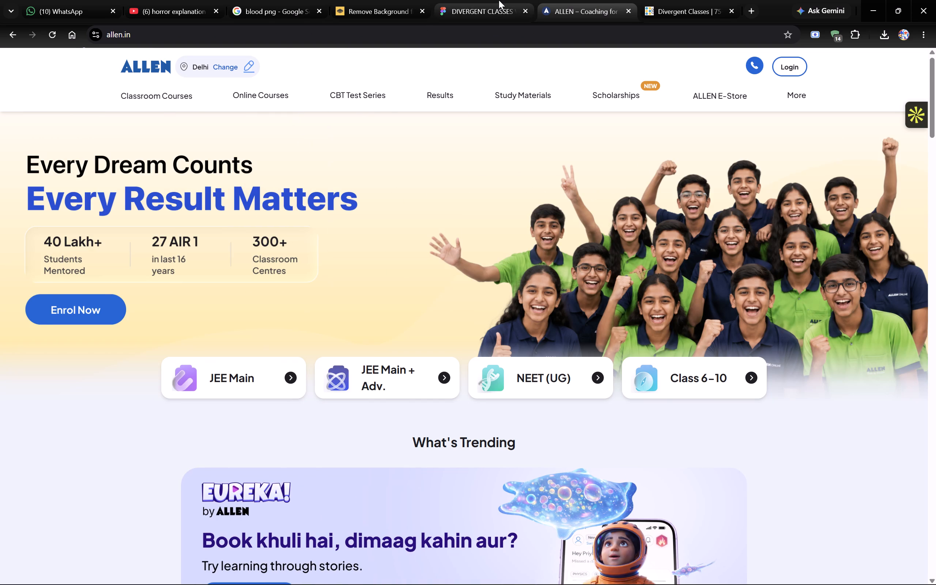
{"action": "left_click", "coordinate": [499, 0]}
{"action": "left_click", "coordinate": [554, 0]}
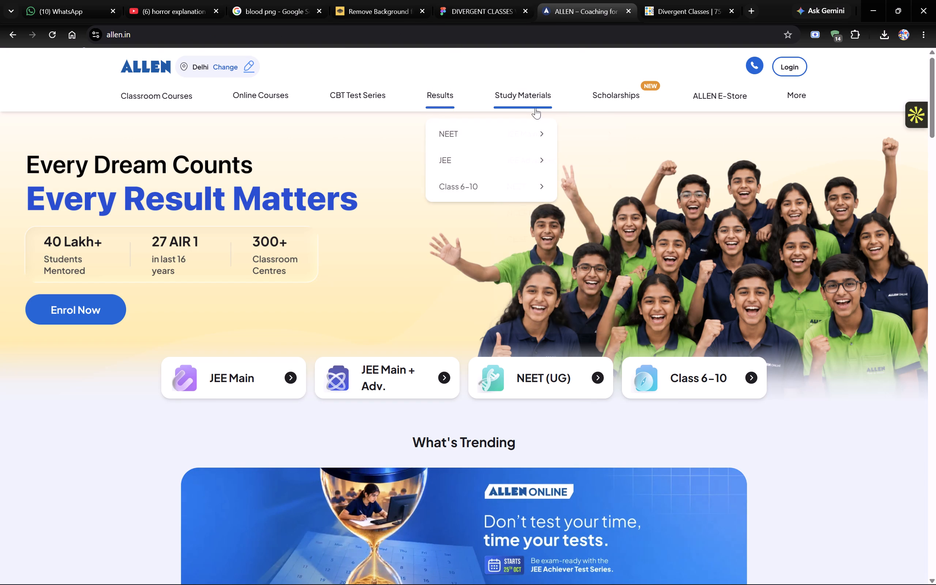
{"action": "left_click", "coordinate": [472, 5]}
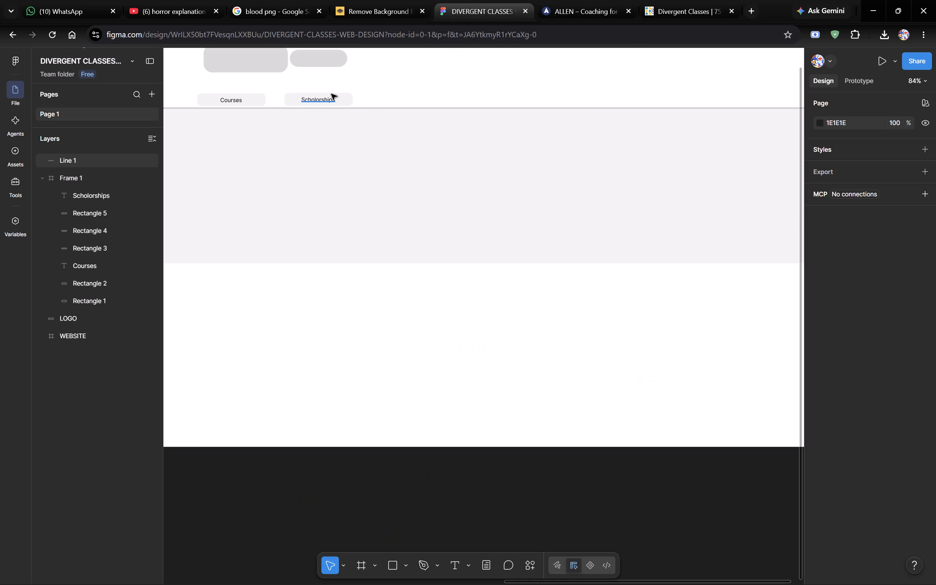
{"action": "left_click", "coordinate": [297, 99]}
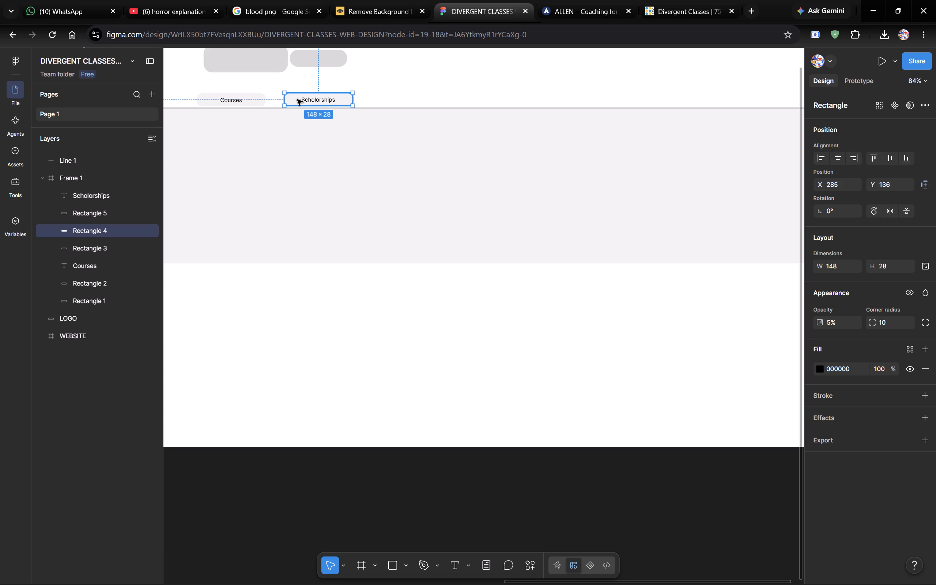
{"action": "key", "text": "ctrl+c"}
{"action": "key", "text": "ctrl+v"}
{"action": "key", "text": "Right"}
{"action": "key", "text": "Right"}
{"action": "key", "text": "Right"}
{"action": "key", "text": "Right"}
{"action": "key", "text": "Right"}
{"action": "key", "text": "Right"}
{"action": "key", "text": "Right"}
{"action": "key", "text": "Right"}
{"action": "key", "text": "Right"}
{"action": "key", "text": "Right"}
{"action": "key", "text": "Right"}
{"action": "key", "text": "Right"}
{"action": "key", "text": "Right"}
{"action": "key", "text": "Right"}
{"action": "key", "text": "Right"}
{"action": "key", "text": "Right"}
{"action": "key", "text": "Right"}
{"action": "key", "text": "Right"}
{"action": "key", "text": "Right"}
{"action": "key", "text": "Right"}
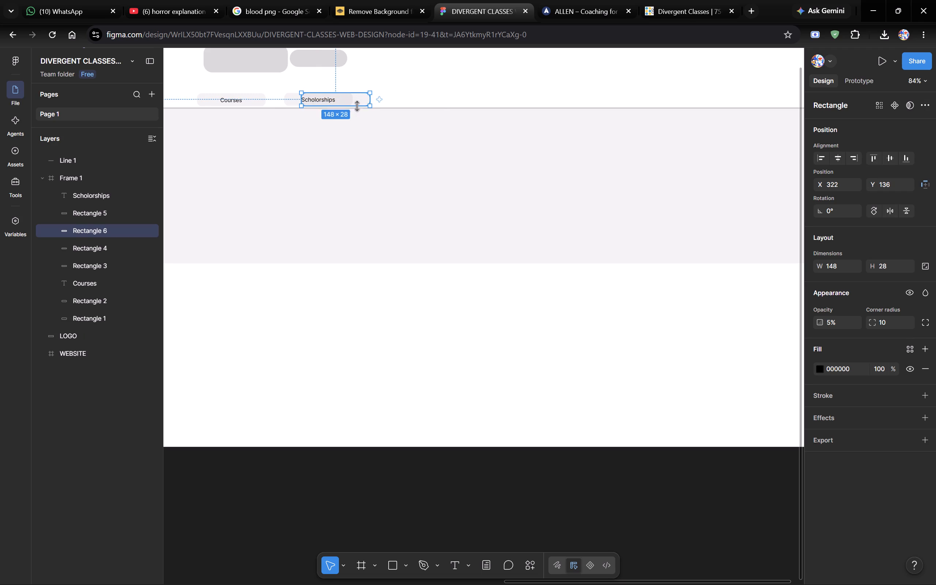
{"action": "left_click_drag", "start_coordinate": [359, 105], "coordinate": [428, 103]}
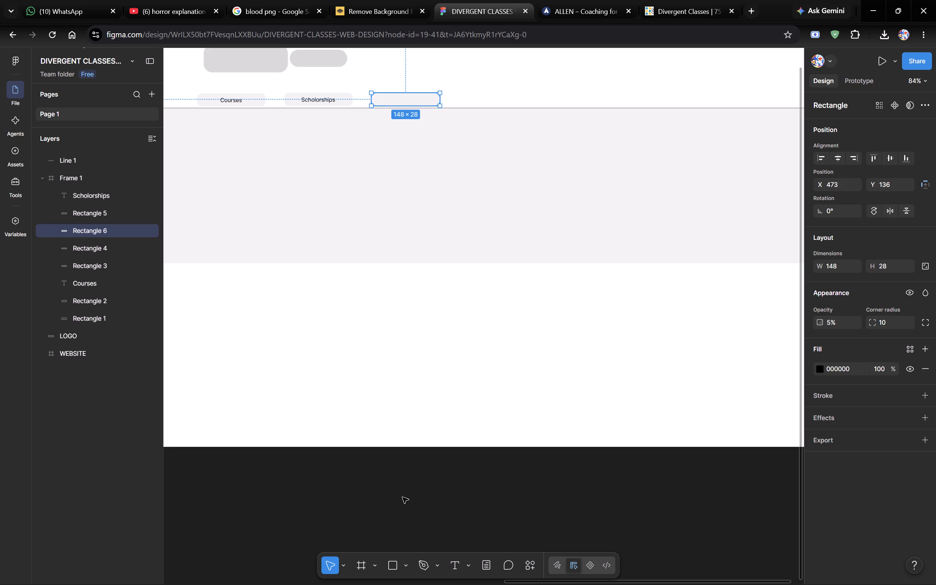
Add the text "Results" centred on the third navigation highlight, at about X 526, Y 144.
{"action": "left_click", "coordinate": [455, 563]}
{"action": "left_click", "coordinate": [382, 99]}
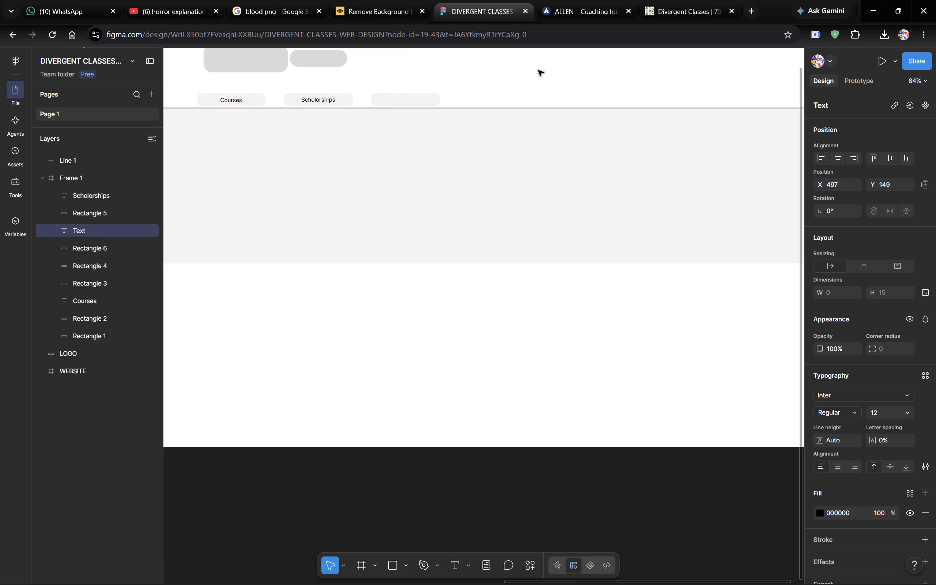
{"action": "type", "text": "RE"}
{"action": "type", "text": "esults"}
{"action": "left_click", "coordinate": [506, 93]}
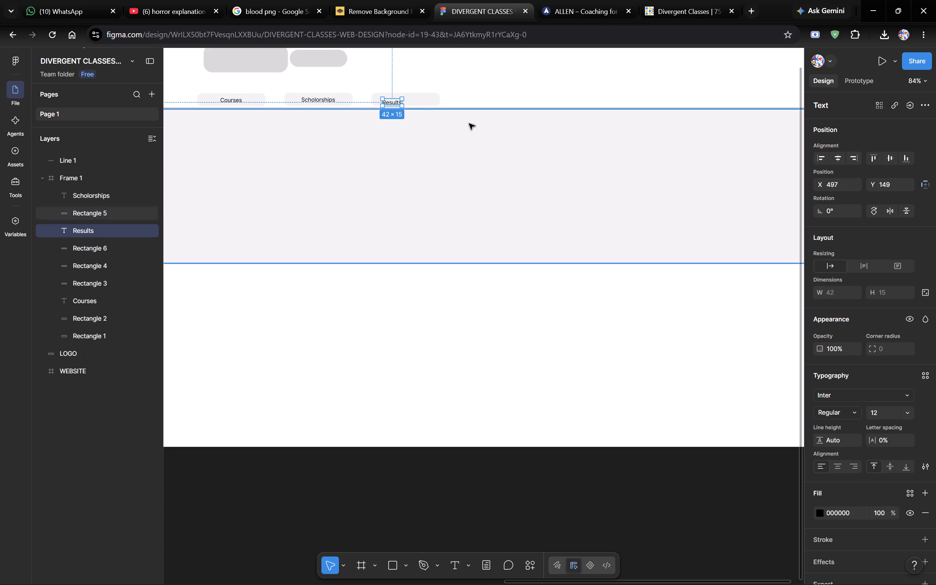
{"action": "left_click_drag", "start_coordinate": [393, 102], "coordinate": [404, 98]}
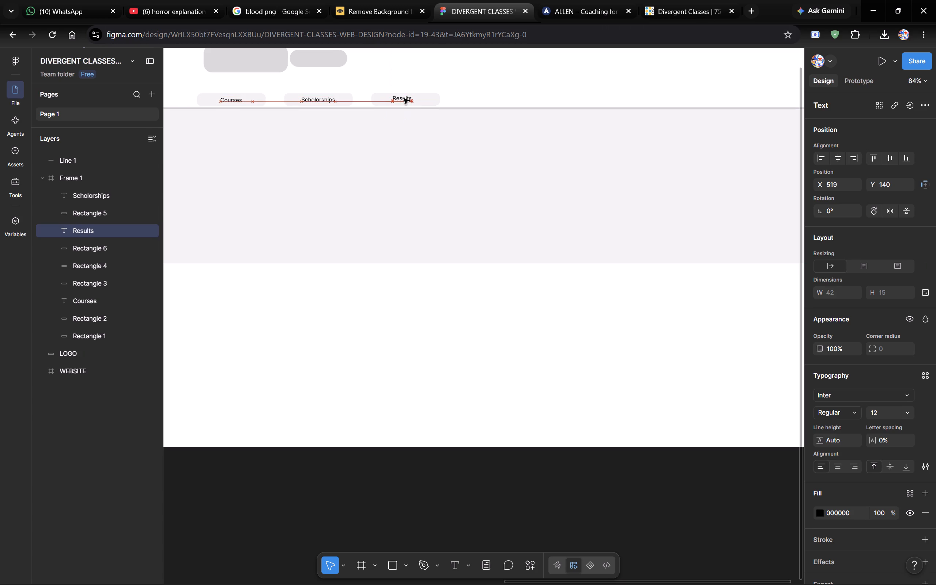
{"action": "left_click_drag", "start_coordinate": [404, 98], "coordinate": [405, 101]}
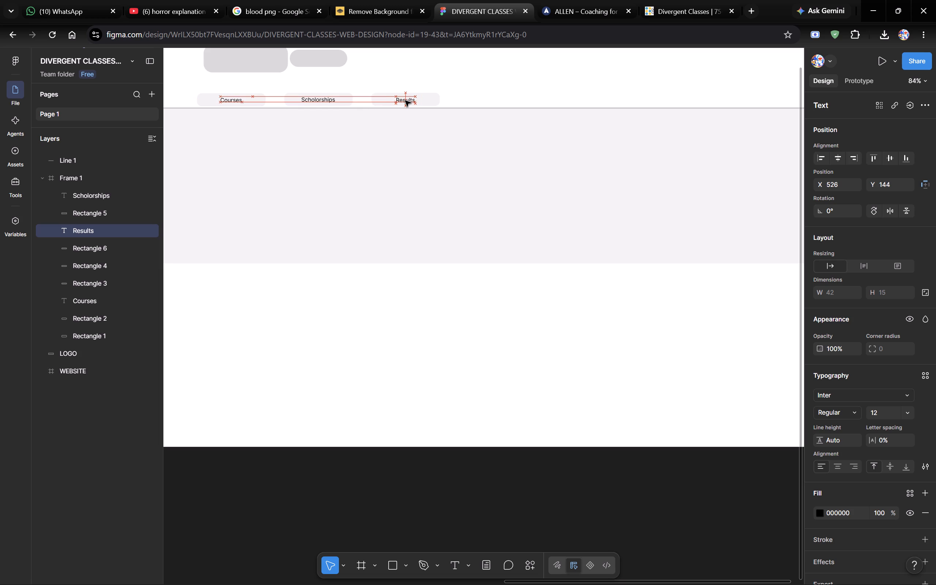
{"action": "left_click_drag", "start_coordinate": [405, 101], "coordinate": [405, 100]}
{"action": "left_click", "coordinate": [482, 91]}
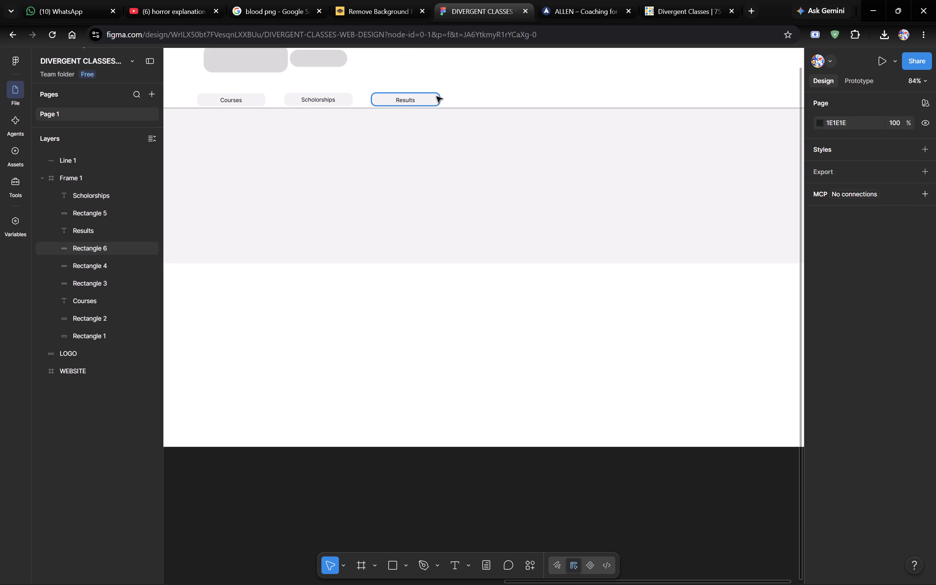
Duplicate the Results highlight rectangle and place the copy as the fourth in the row at about X 661, Y 136.
{"action": "left_click", "coordinate": [437, 97]}
{"action": "key", "text": "ctrl+c"}
{"action": "key", "text": "ctrl+v"}
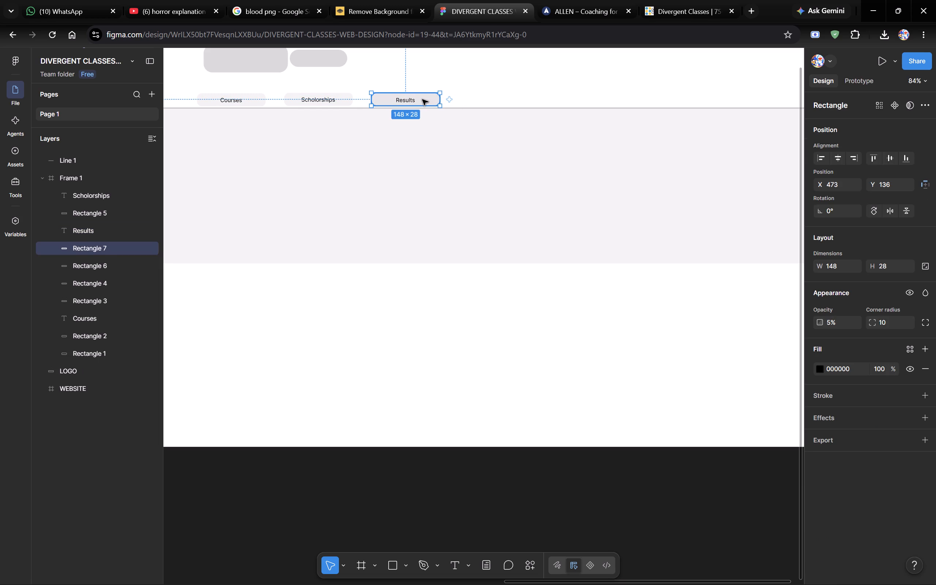
{"action": "left_click_drag", "start_coordinate": [422, 99], "coordinate": [507, 99]}
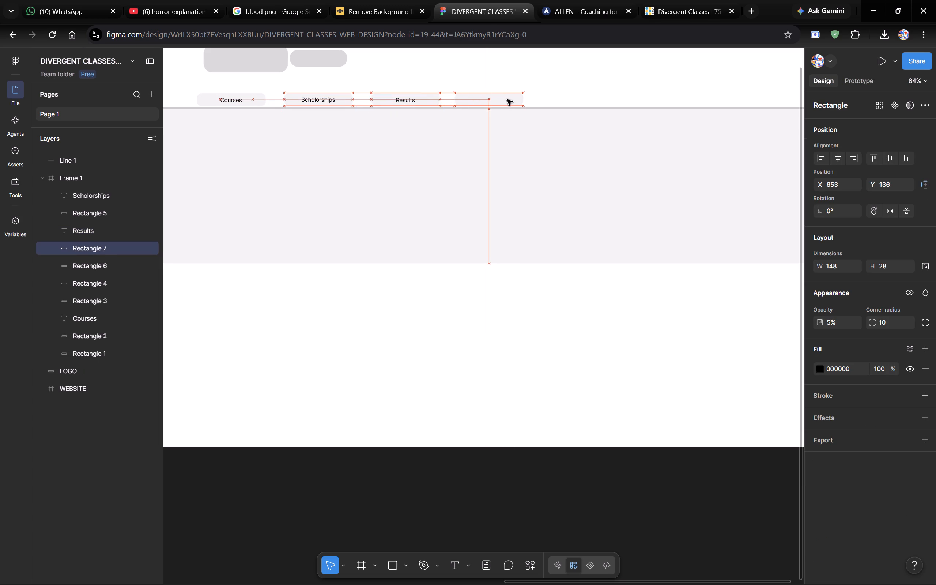
{"action": "left_click_drag", "start_coordinate": [507, 99], "coordinate": [509, 99]}
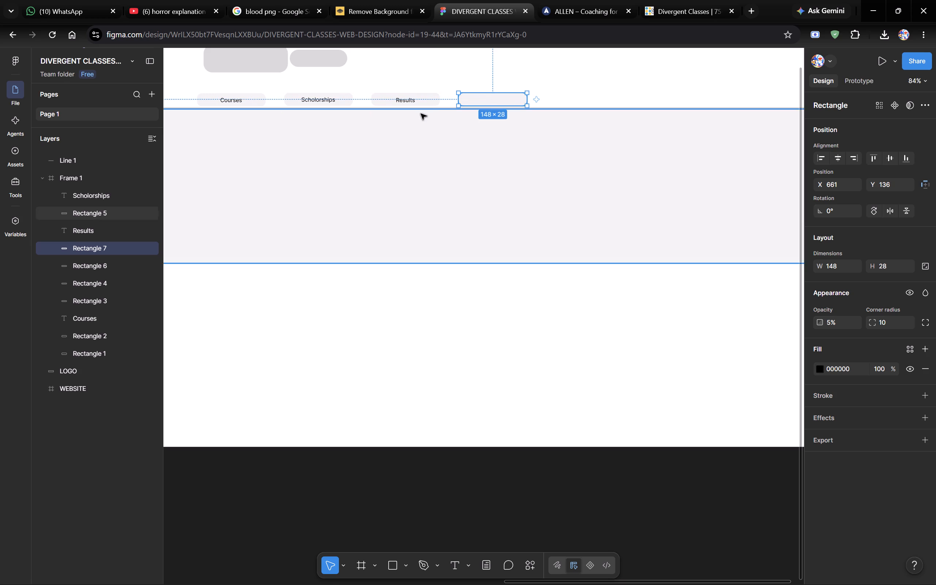
Duplicate the Results label onto the fourth navigation highlight, change its text to "Exams" and centre it at about X 716, Y 144.
{"action": "left_click", "coordinate": [413, 99]}
{"action": "key", "text": "ctrl+c"}
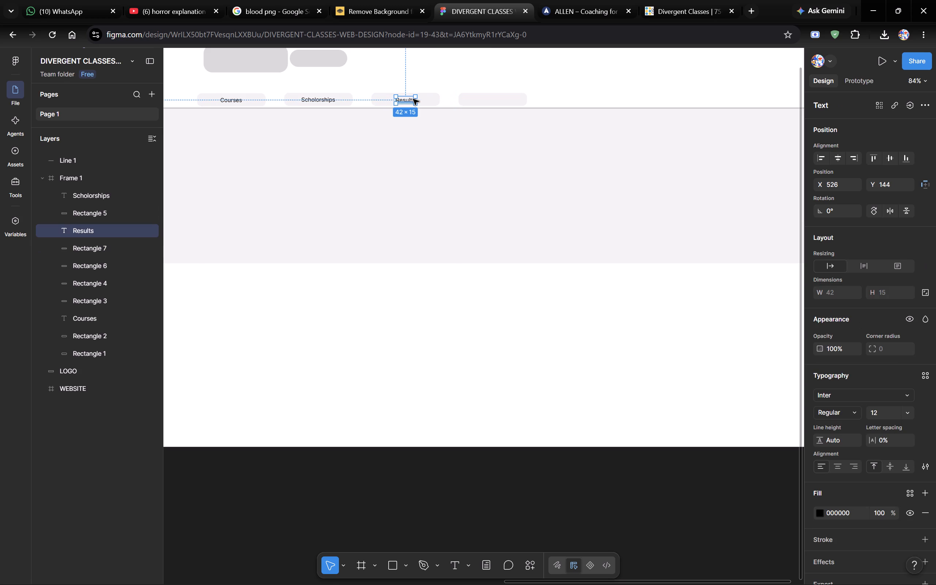
{"action": "key", "text": "ctrl+v"}
{"action": "left_click_drag", "start_coordinate": [406, 102], "coordinate": [471, 102]}
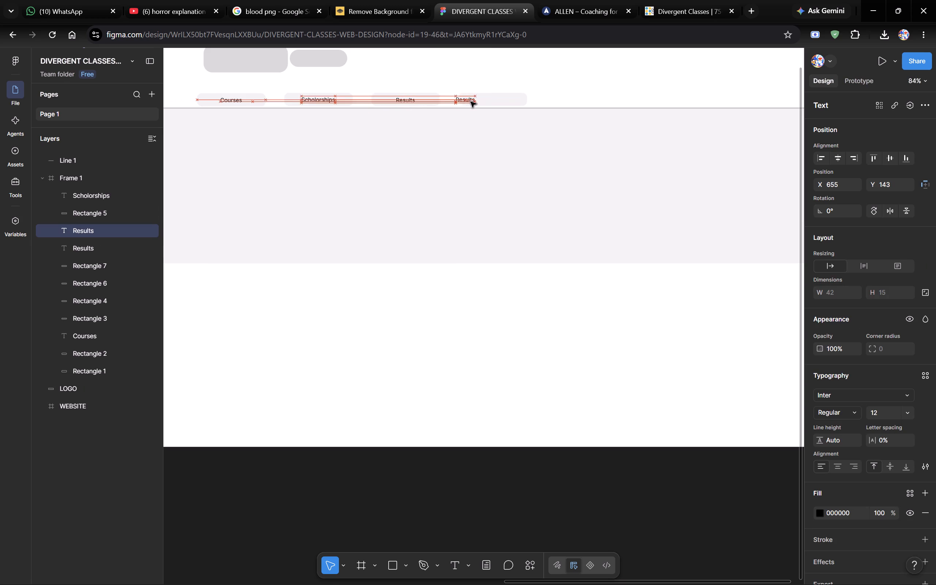
{"action": "left_click_drag", "start_coordinate": [471, 102], "coordinate": [488, 101]}
{"action": "double_click", "coordinate": [488, 101]}
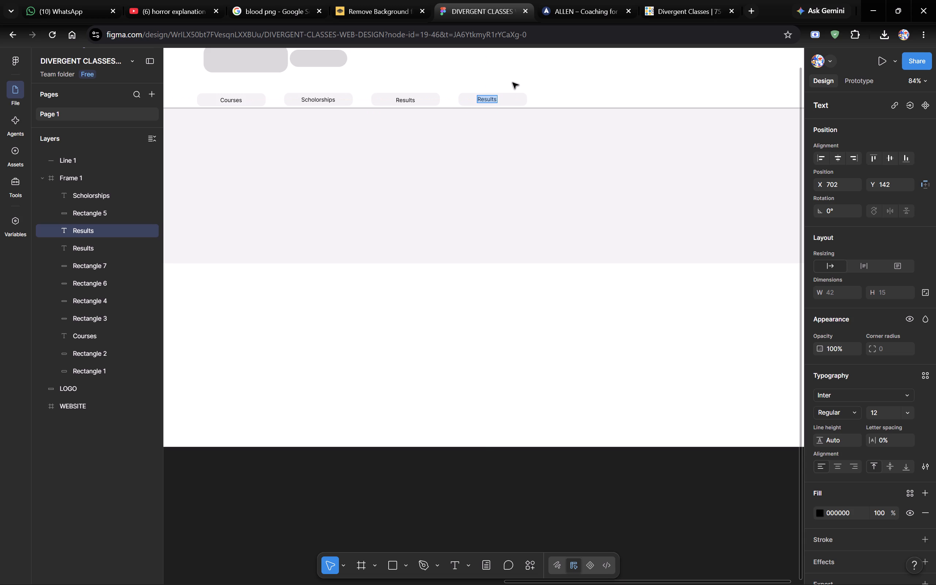
{"action": "type", "text": "xams"}
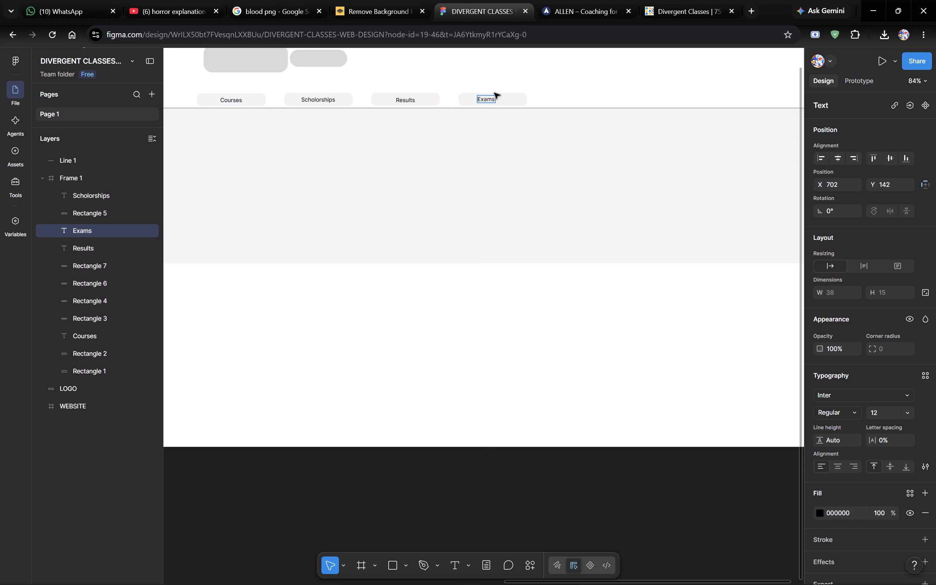
{"action": "left_click", "coordinate": [497, 90]}
{"action": "left_click_drag", "start_coordinate": [487, 99], "coordinate": [493, 100]}
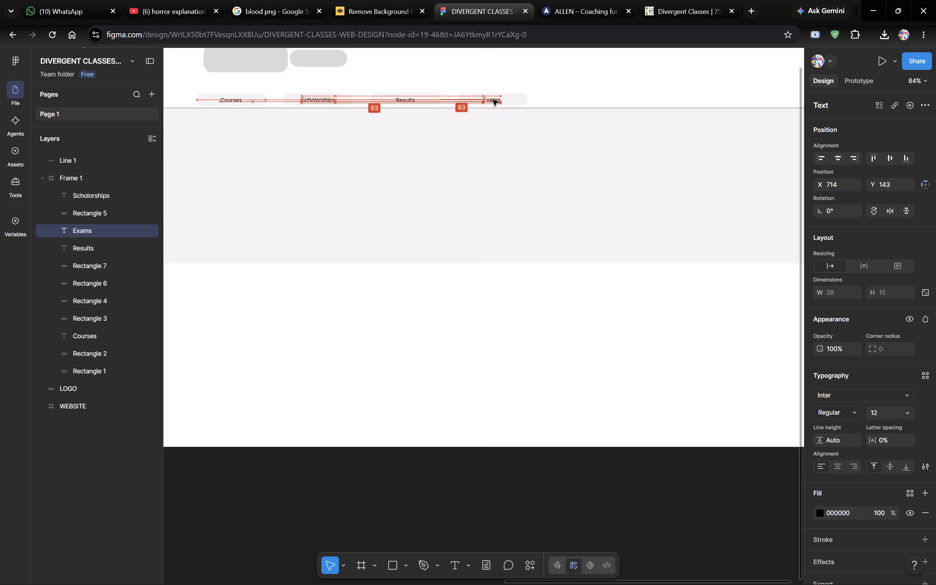
{"action": "left_click_drag", "start_coordinate": [493, 100], "coordinate": [491, 99]}
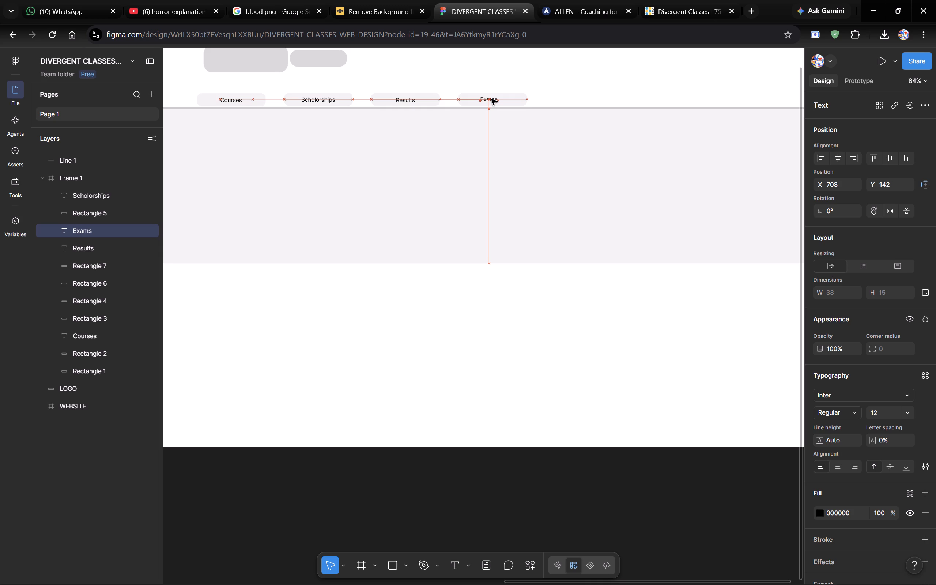
{"action": "left_click_drag", "start_coordinate": [491, 99], "coordinate": [495, 102]}
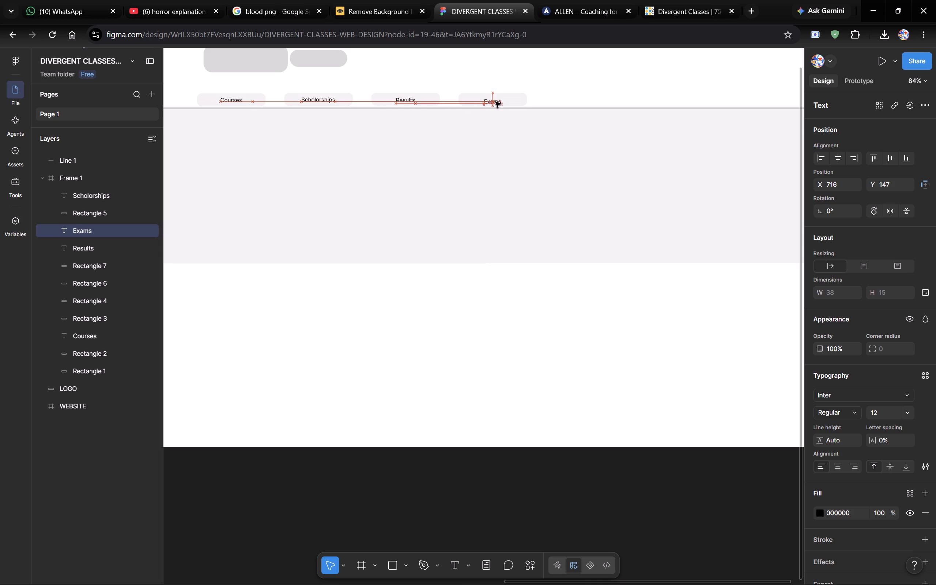
{"action": "left_click_drag", "start_coordinate": [495, 102], "coordinate": [495, 100]}
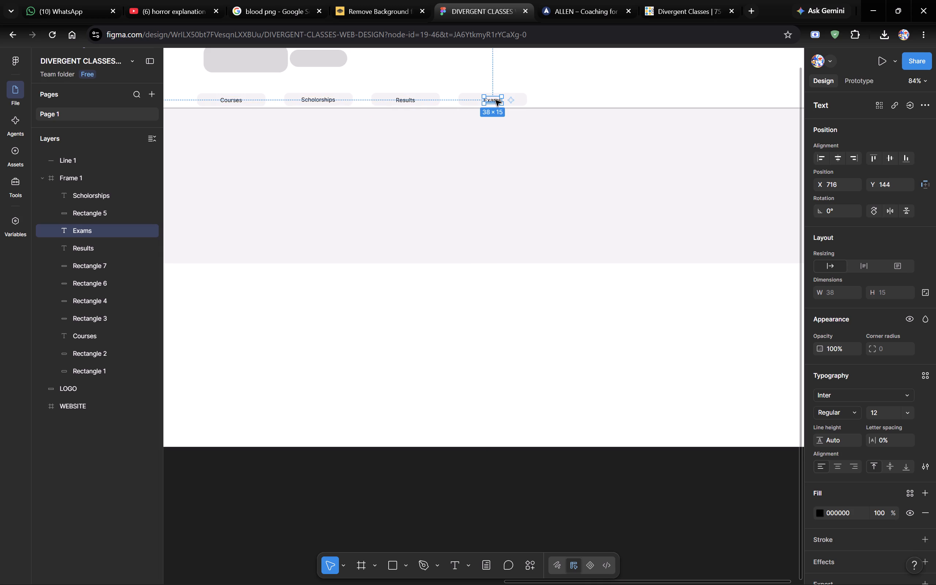
Nudge the Exams label vertically to Y 143 so it lines up with the Scholorships label.
{"action": "scroll", "coordinate": [495, 100], "scroll_direction": "right", "scroll_amount": 1}
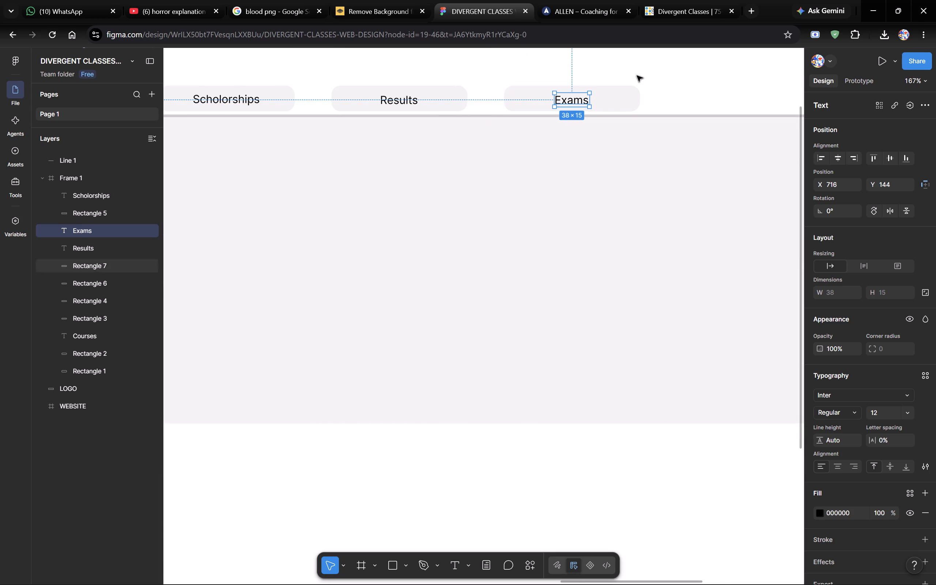
{"action": "left_click", "coordinate": [651, 75]}
{"action": "left_click", "coordinate": [573, 102]}
{"action": "key", "text": "Up"}
{"action": "key", "text": "Up"}
{"action": "key", "text": "Down"}
{"action": "key", "text": "Down"}
{"action": "key", "text": "Down"}
{"action": "key", "text": "Down"}
{"action": "key", "text": "Down"}
{"action": "key", "text": "Up"}
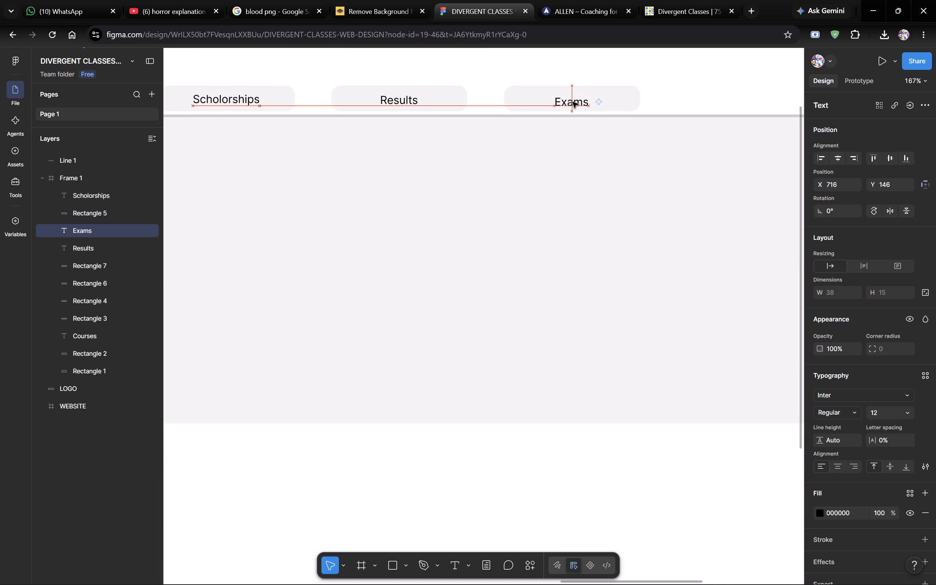
{"action": "key", "text": "Up"}
{"action": "key", "text": "Up"}
{"action": "key", "text": "Up"}
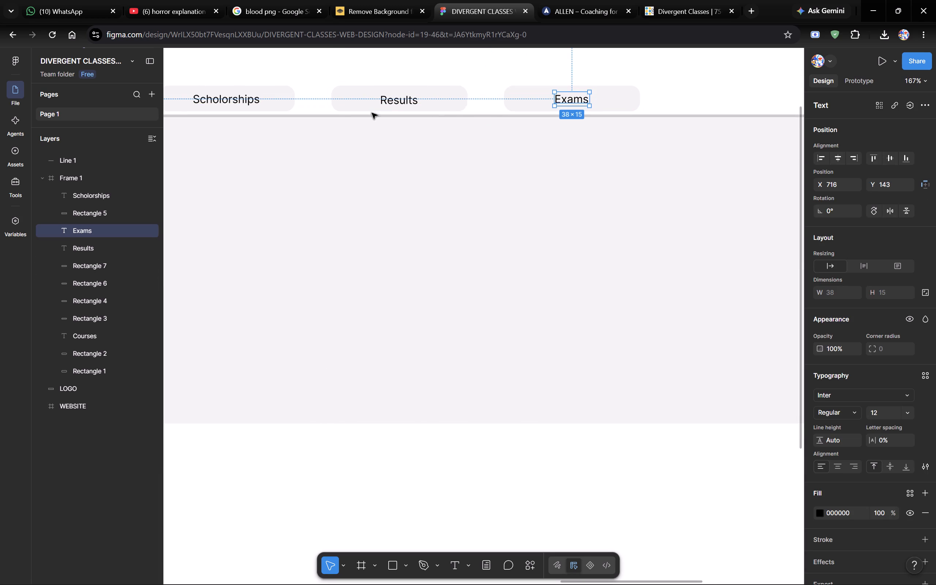
Nudge the Results label to Y 143, keeping it at X 526 on its highlight.
{"action": "left_click", "coordinate": [400, 97]}
{"action": "left_click", "coordinate": [400, 97]}
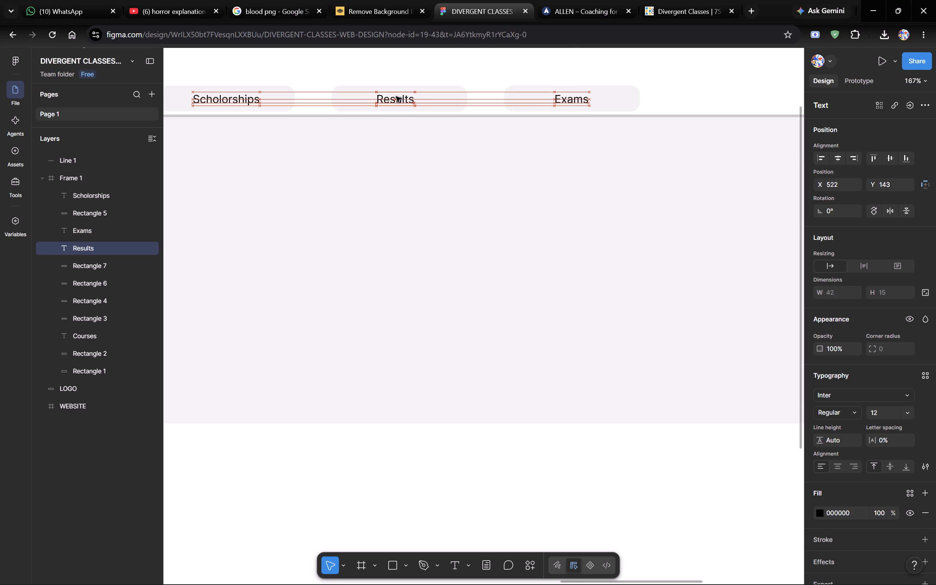
{"action": "key", "text": "Up"}
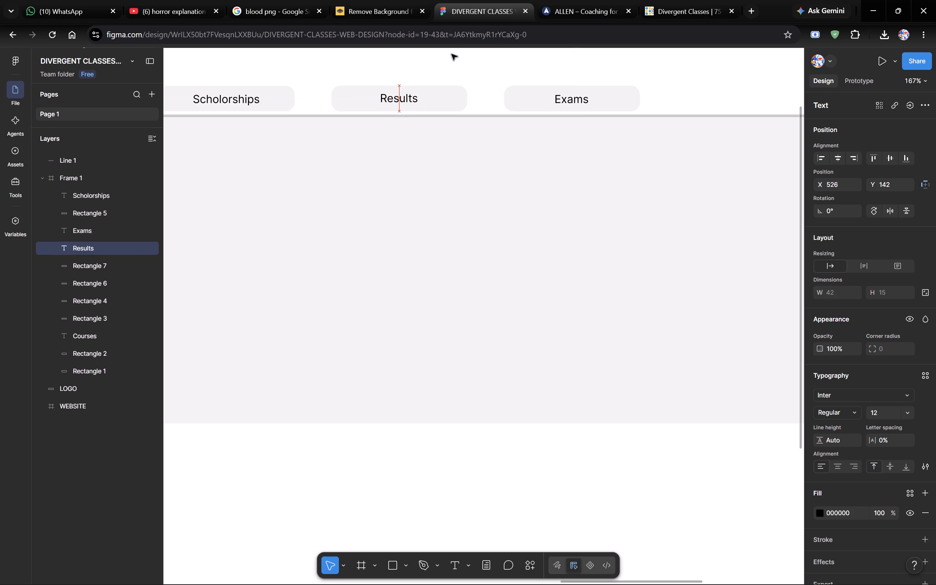
{"action": "key", "text": "Down"}
Send the highlight rectangle of the Courses label to the back of the layer order.
{"action": "scroll", "coordinate": [452, 54], "scroll_direction": "right", "scroll_amount": 1}
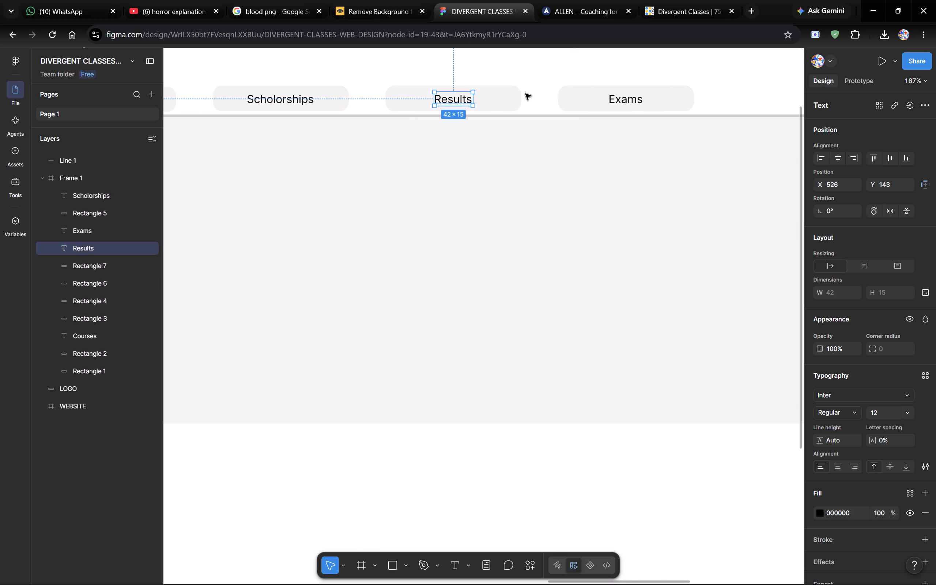
{"action": "scroll", "coordinate": [354, 110], "scroll_direction": "right", "scroll_amount": 3}
{"action": "left_click", "coordinate": [312, 97]}
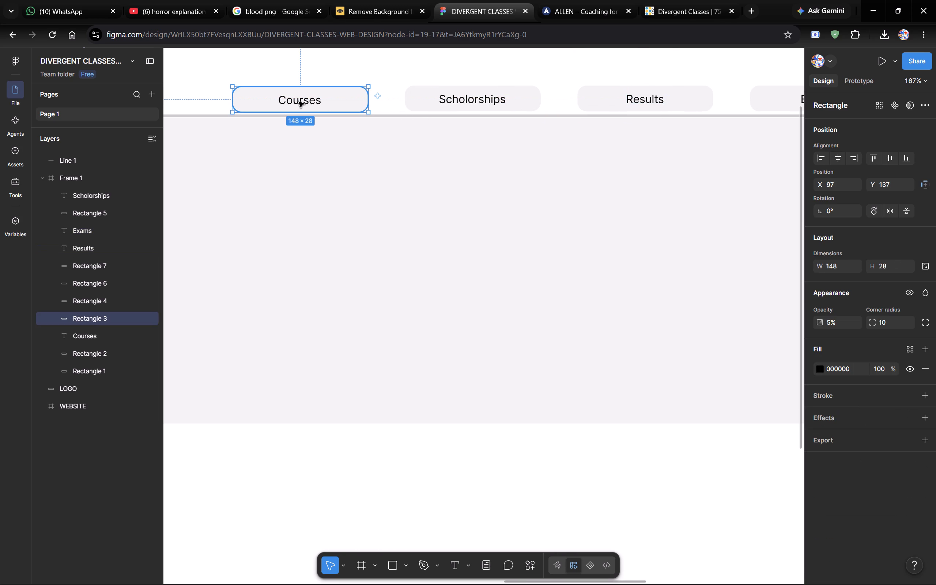
{"action": "left_click", "coordinate": [299, 102]}
{"action": "left_click", "coordinate": [324, 99]}
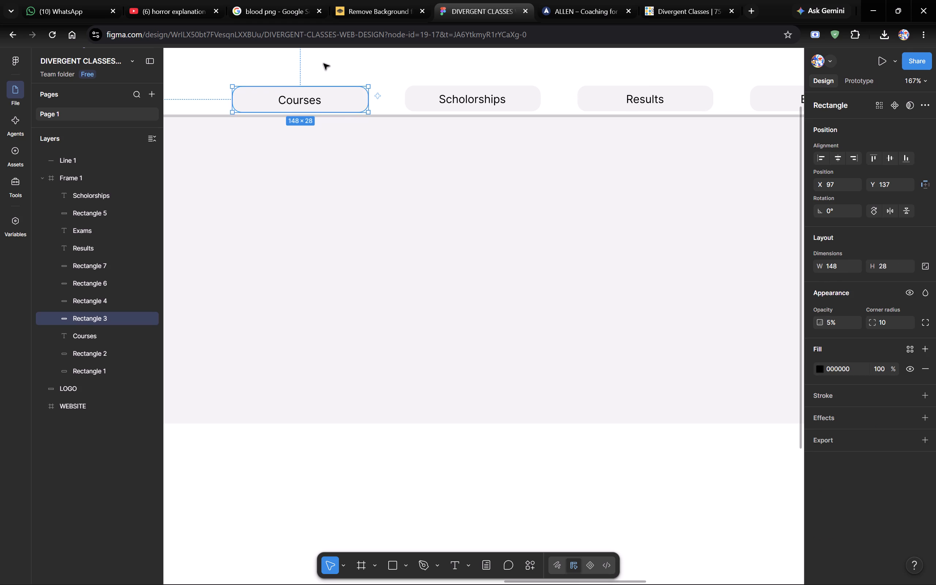
{"action": "left_click", "coordinate": [324, 64]}
{"action": "left_click", "coordinate": [313, 103]}
{"action": "right_click", "coordinate": [313, 103]}
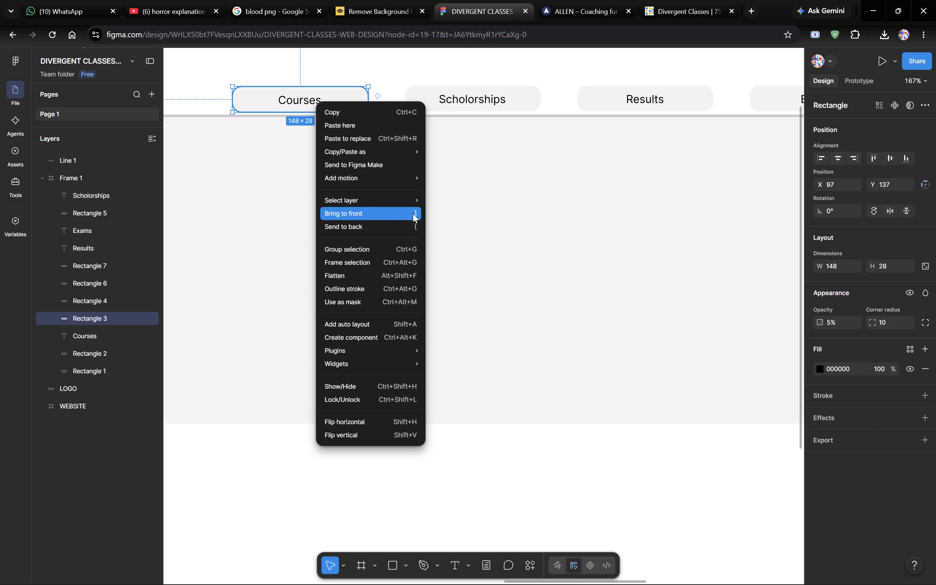
{"action": "left_click", "coordinate": [405, 225]}
Nudge the Courses label up to Y 143 to align it with the other navigation labels.
{"action": "left_click", "coordinate": [313, 103]}
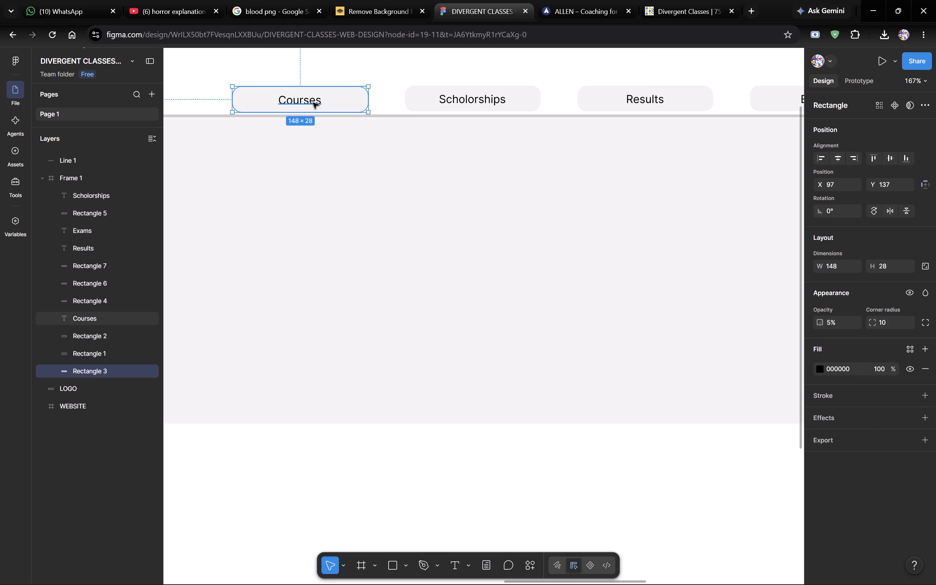
{"action": "left_click", "coordinate": [313, 103]}
{"action": "key", "text": "Up"}
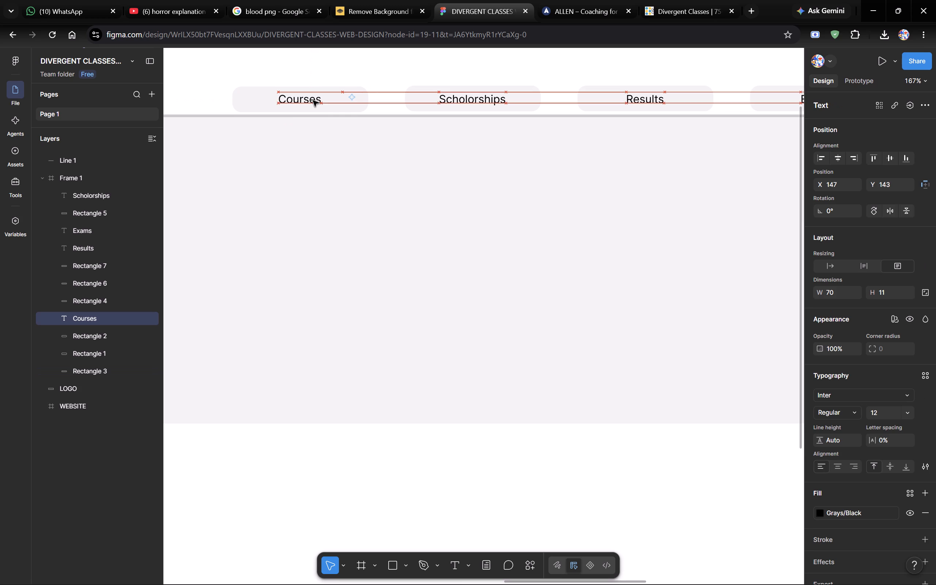
{"action": "left_click", "coordinate": [435, 55]}
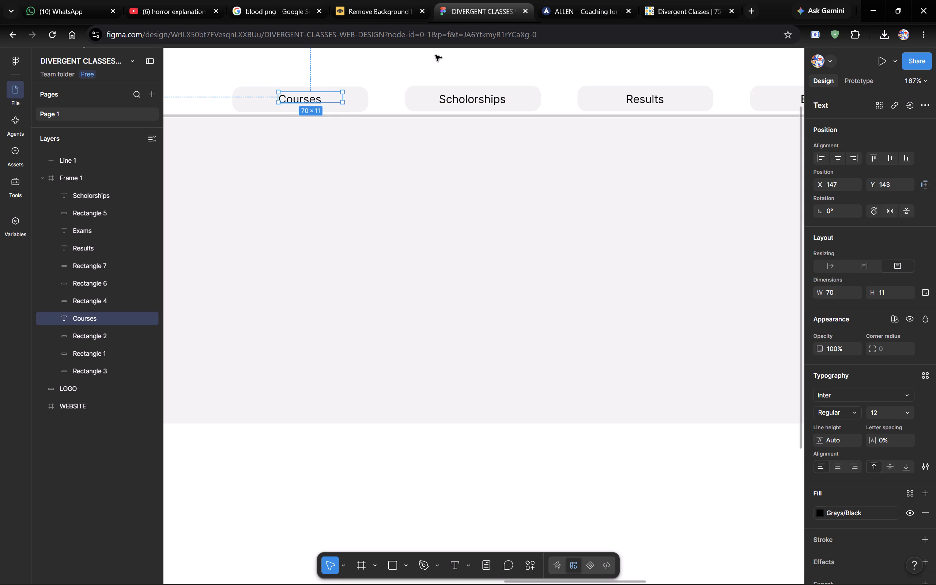
Add the text "DIVERGENT CLASSES" on the larger grey header rectangle at about X 136, Y 50.
{"action": "scroll", "coordinate": [435, 55], "scroll_direction": "left", "scroll_amount": 1}
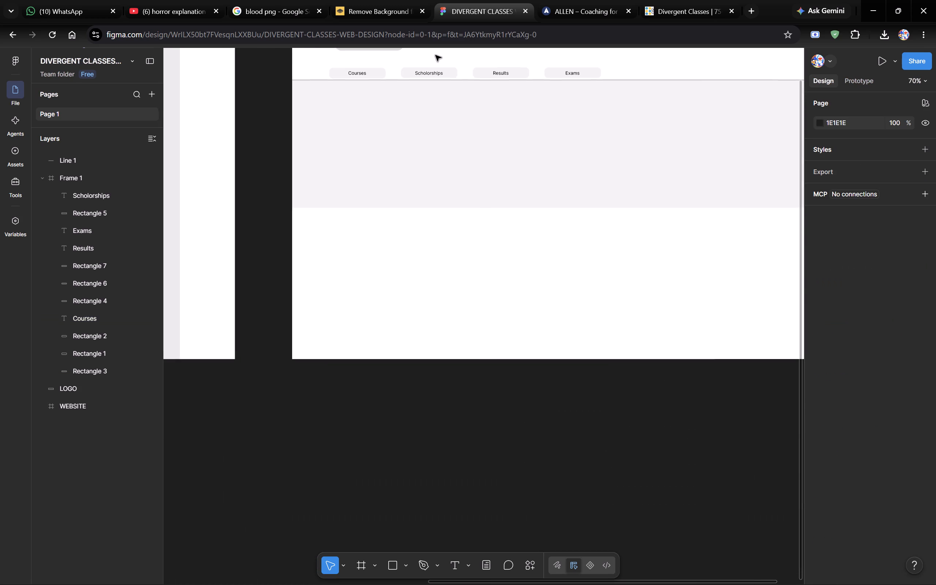
{"action": "scroll", "coordinate": [440, 130], "scroll_direction": "up", "scroll_amount": 1}
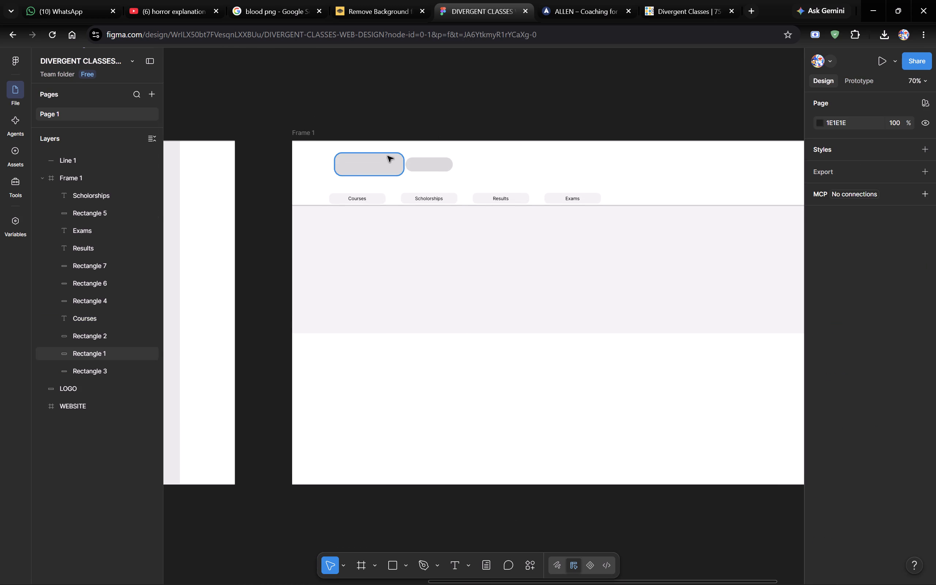
{"action": "left_click", "coordinate": [452, 558]}
{"action": "left_click", "coordinate": [344, 159]}
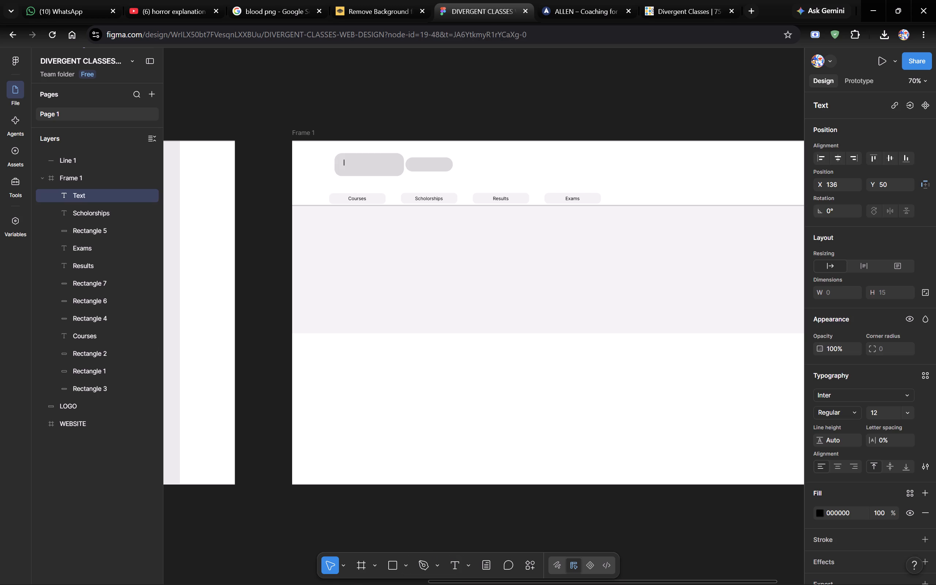
{"action": "type", "text": "DIVERGENT CLASSES"}
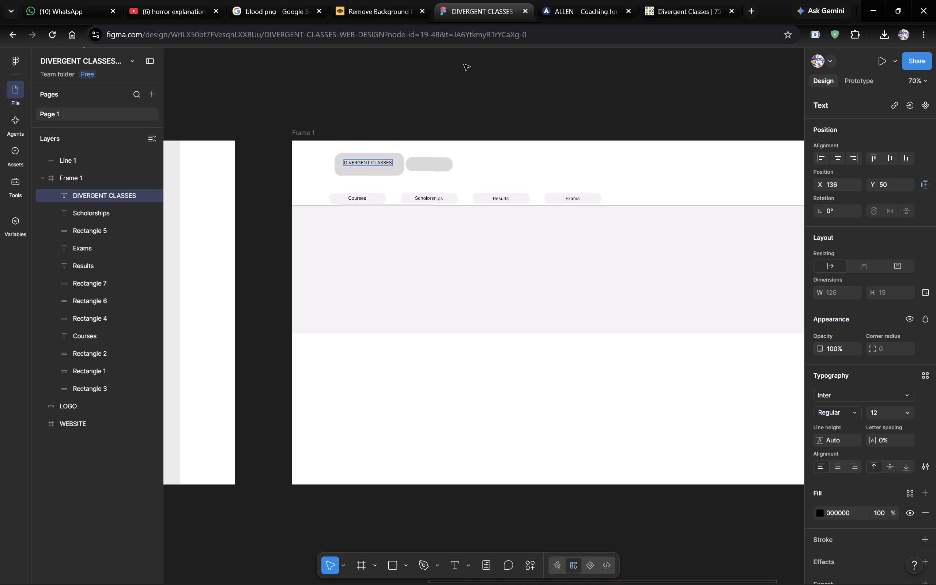
{"action": "left_click", "coordinate": [430, 105]}
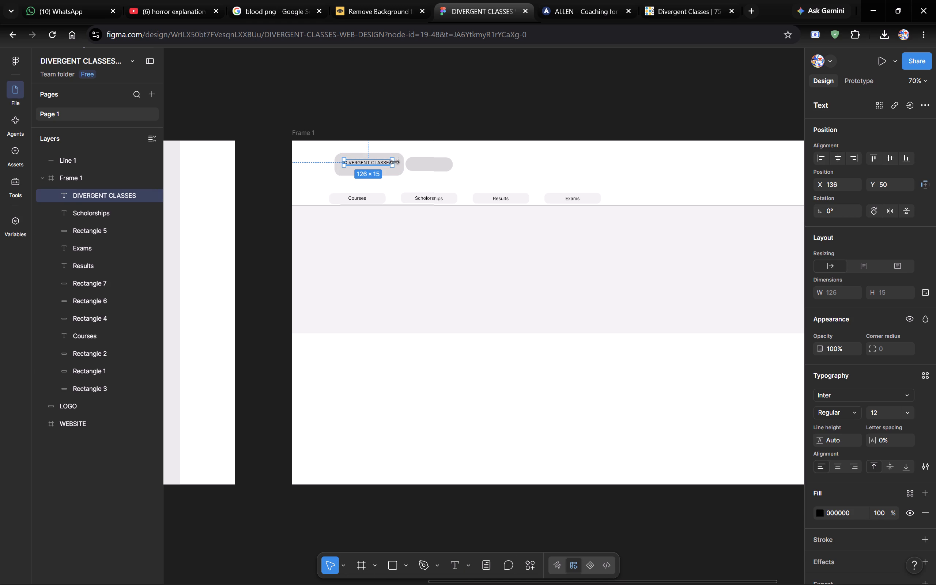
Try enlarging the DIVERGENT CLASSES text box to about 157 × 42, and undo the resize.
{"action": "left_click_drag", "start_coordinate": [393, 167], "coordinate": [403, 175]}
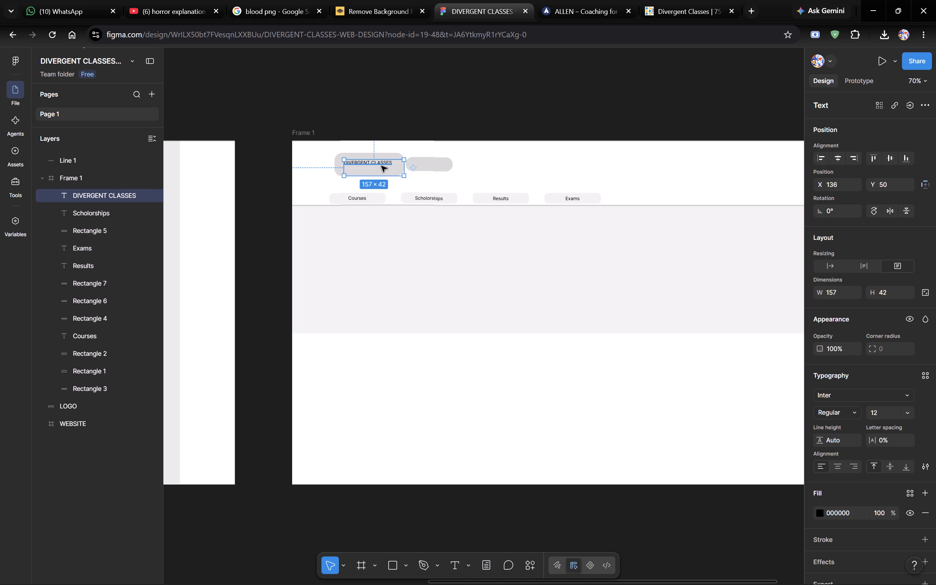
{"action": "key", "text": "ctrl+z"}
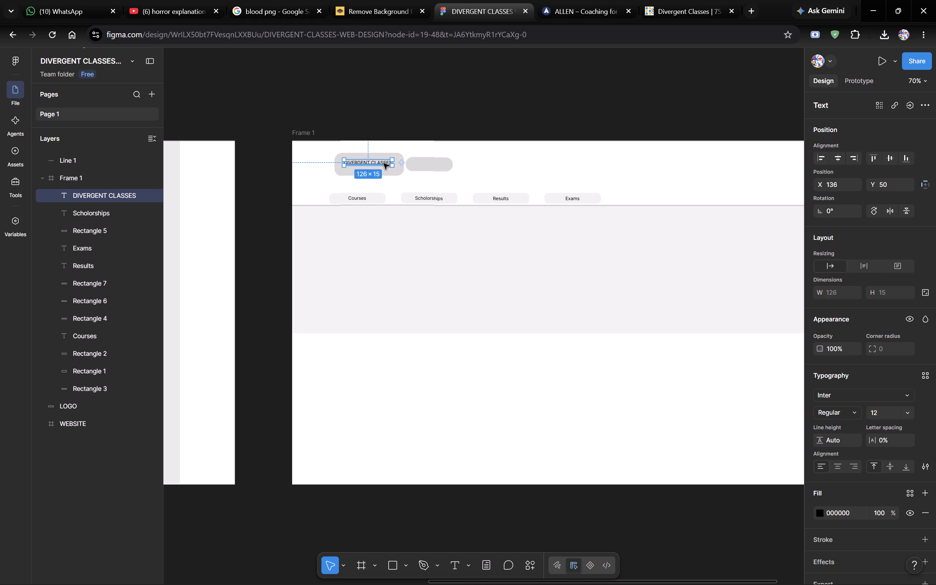
Move the DIVERGENT CLASSES text to about X 139, Y 50, centring it horizontally on its grey header rectangle.
{"action": "left_click", "coordinate": [384, 163]}
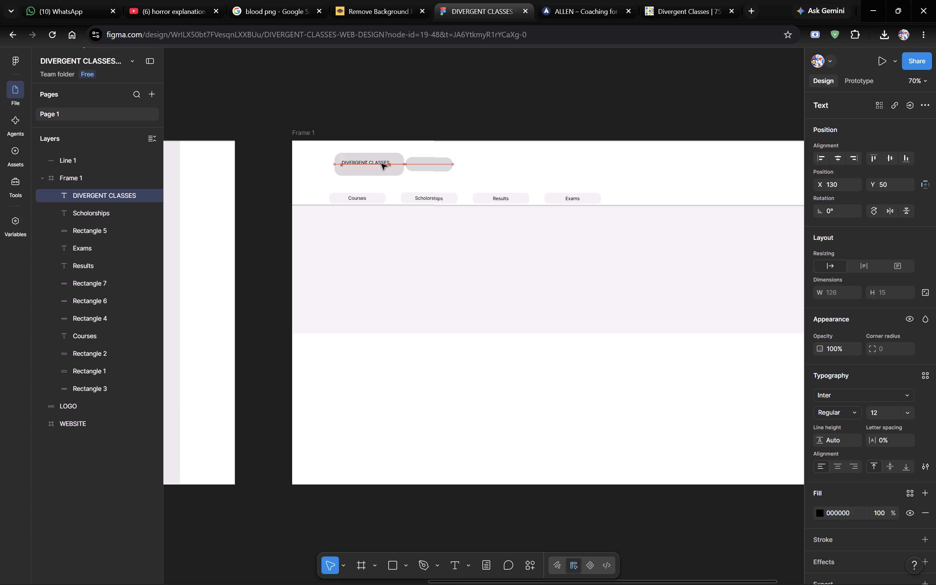
{"action": "key", "text": "ctrl+a"}
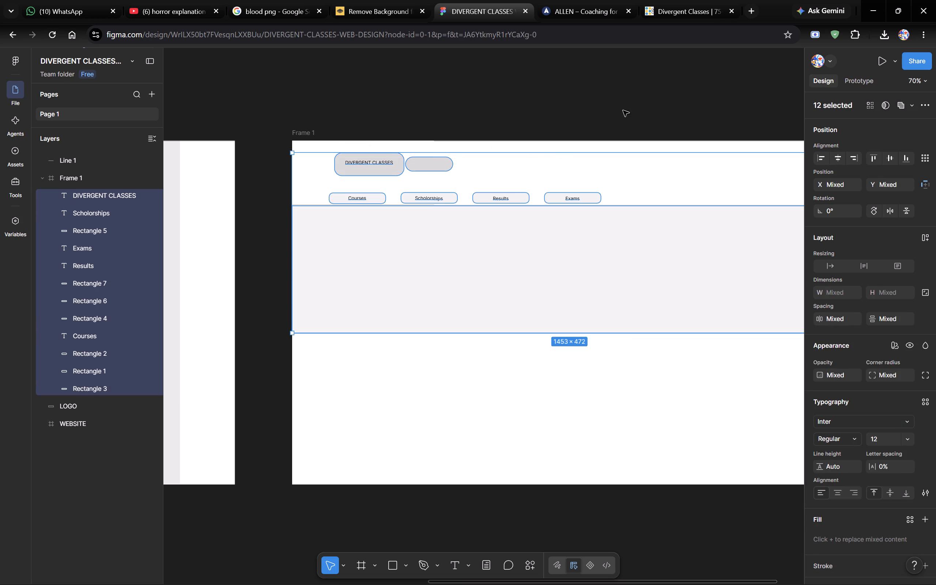
{"action": "key", "text": "ctrl+a"}
Set the font size of the DIVERGENT CLASSES header text to 15.
{"action": "left_click", "coordinate": [386, 161]}
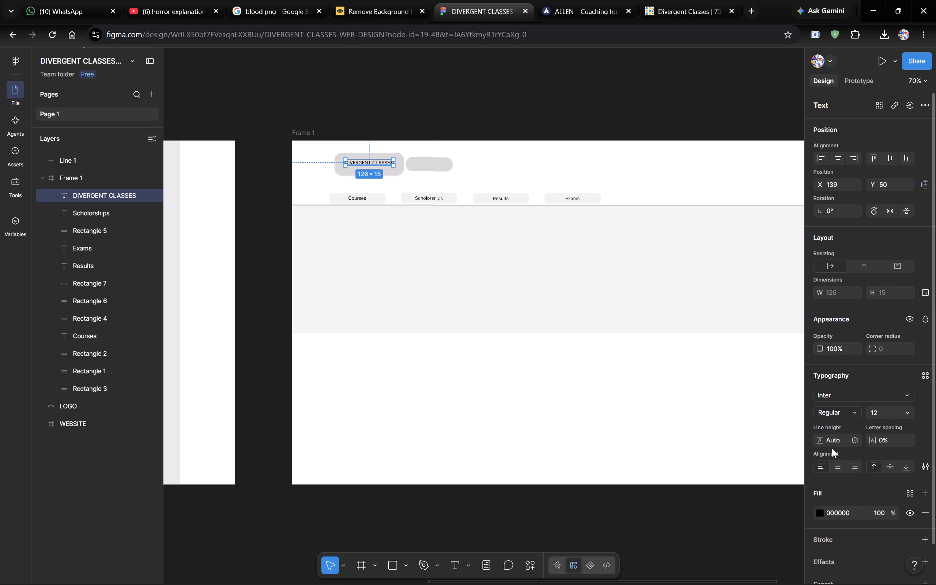
{"action": "left_click", "coordinate": [910, 407]}
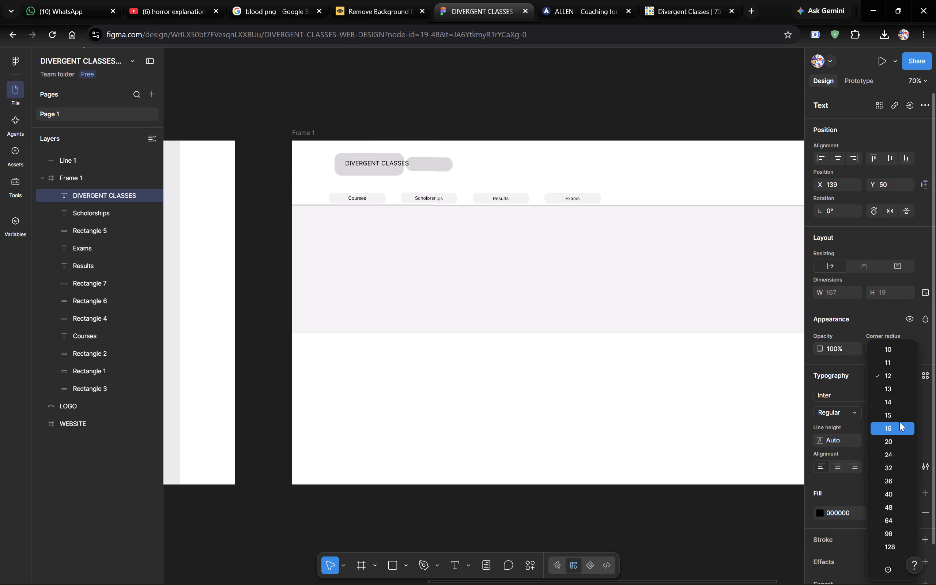
{"action": "left_click", "coordinate": [899, 421]}
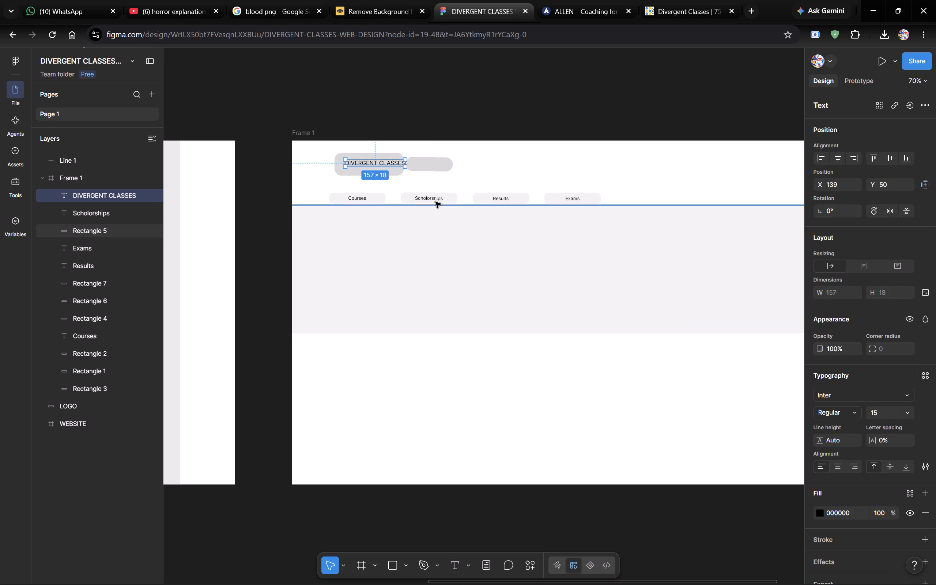
Set the font size of the DIVERGENT CLASSES header text to 20.
{"action": "left_click", "coordinate": [906, 416]}
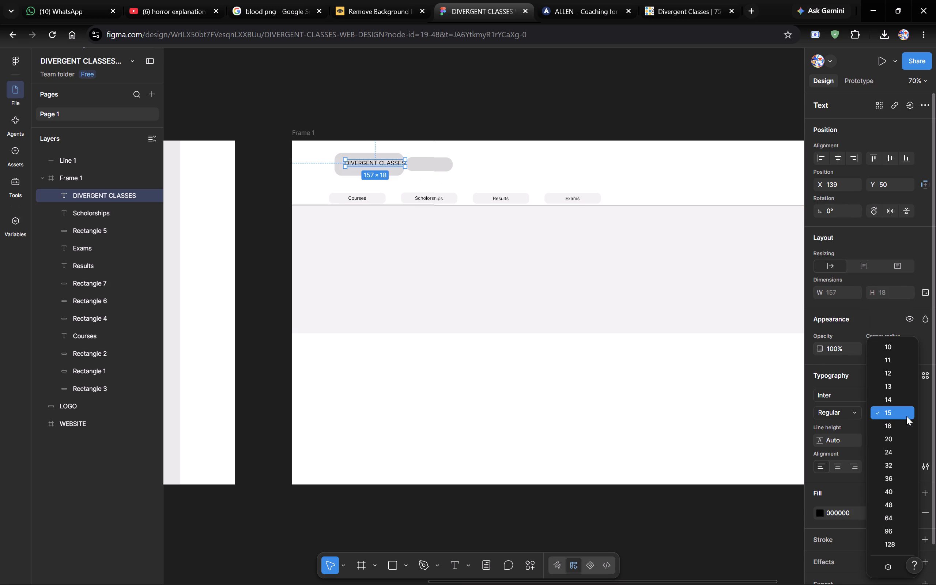
{"action": "left_click", "coordinate": [906, 443]}
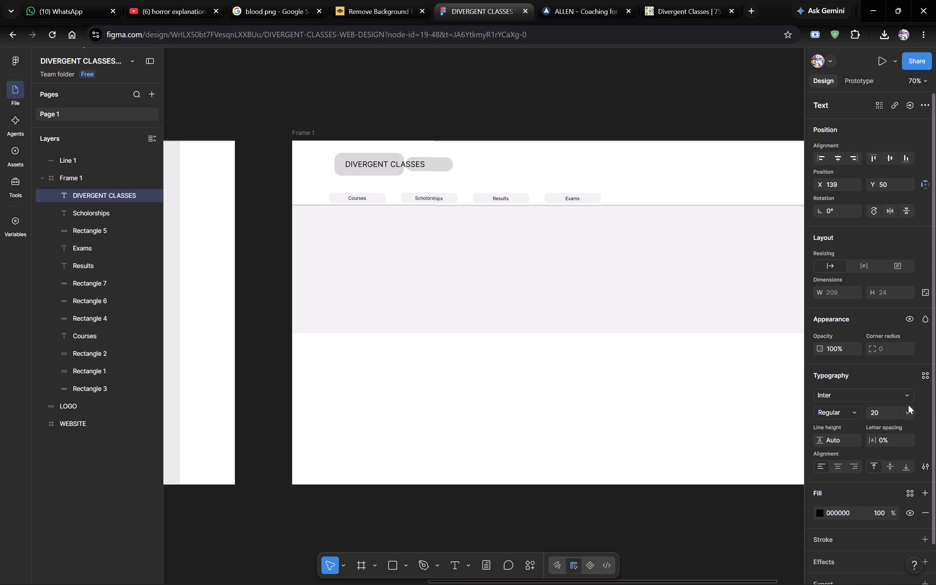
{"action": "left_click", "coordinate": [908, 405]}
{"action": "left_click", "coordinate": [909, 411]}
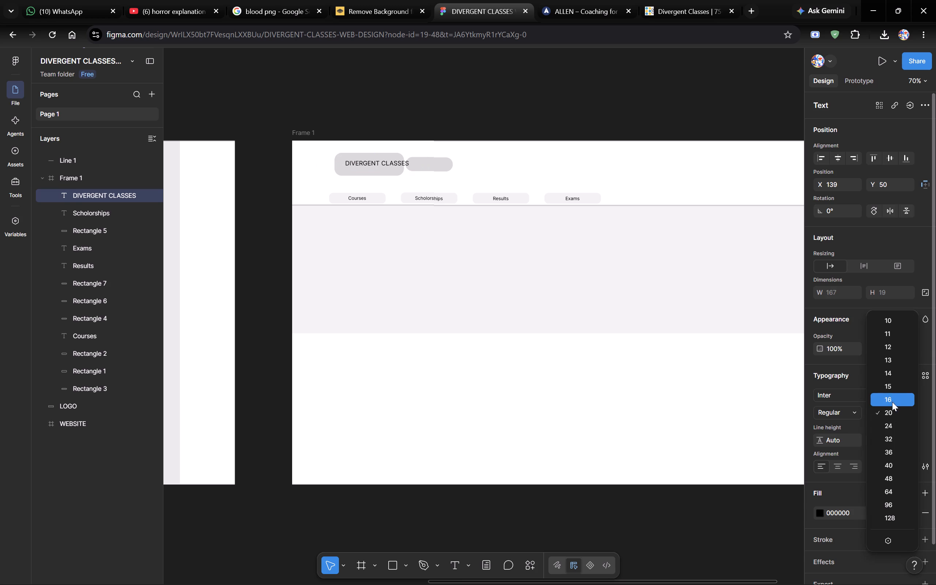
{"action": "left_click", "coordinate": [429, 169]}
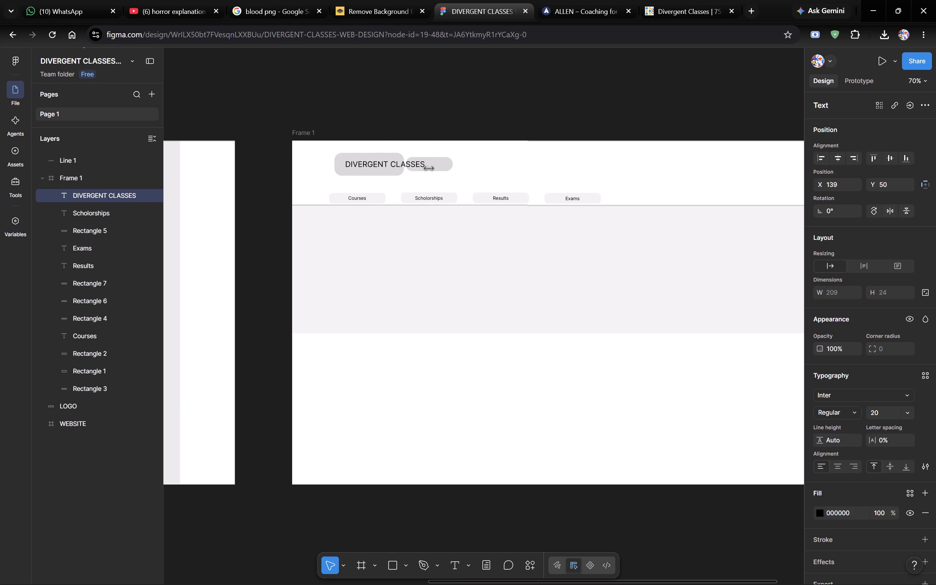
Resize the DIVERGENT CLASSES text box to about 123 × 42, wrapping it onto two lines, and move it to about X 140, Y 41.
{"action": "left_click", "coordinate": [411, 165]}
{"action": "left_click_drag", "start_coordinate": [427, 171], "coordinate": [392, 176]}
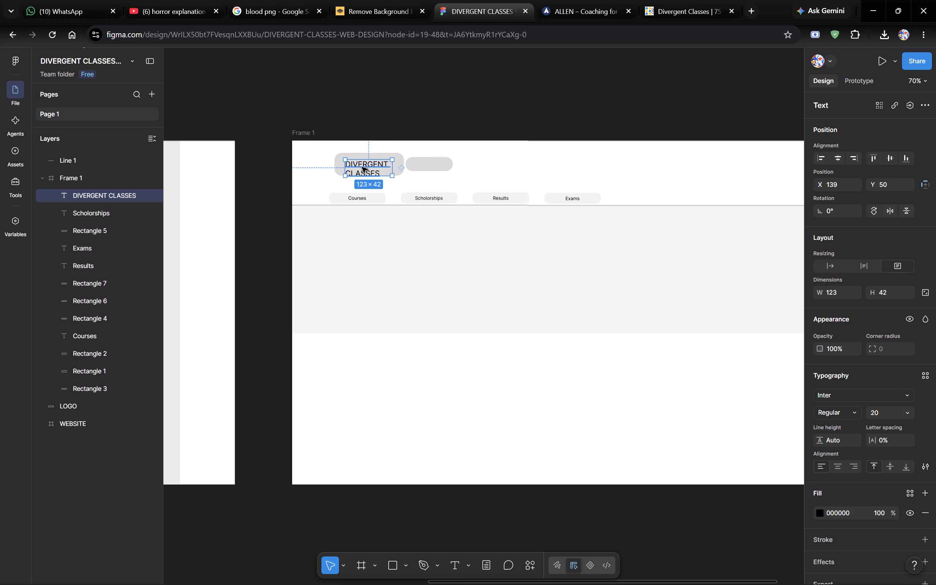
{"action": "left_click_drag", "start_coordinate": [361, 169], "coordinate": [359, 164]}
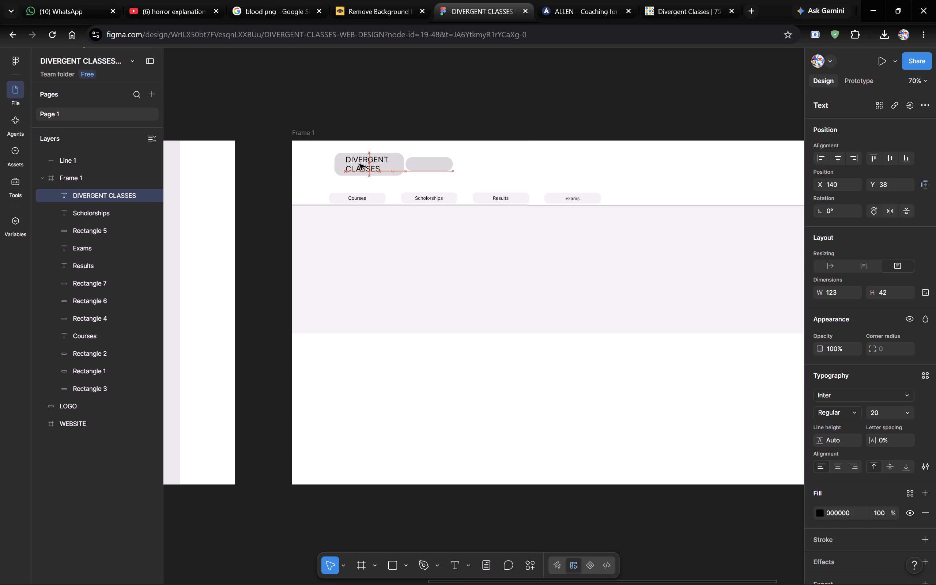
{"action": "left_click_drag", "start_coordinate": [359, 164], "coordinate": [359, 165]}
Centre-align the two lines of the DIVERGENT CLASSES header text.
{"action": "left_click", "coordinate": [841, 469]}
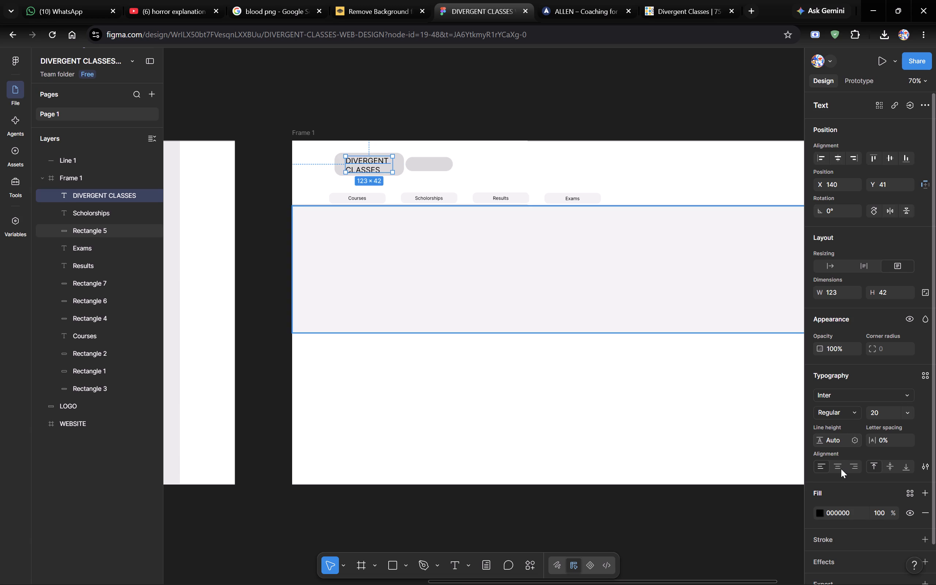
Fine-tune the DIVERGENT CLASSES text position to X 140, Y 40, centring it on its grey header rectangle.
{"action": "left_click", "coordinate": [378, 166]}
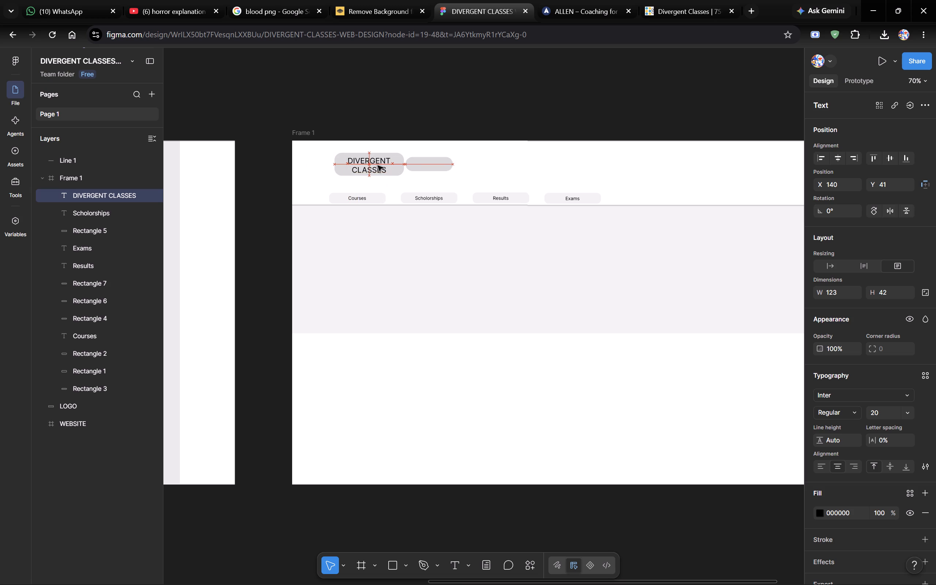
{"action": "left_click", "coordinate": [377, 165]}
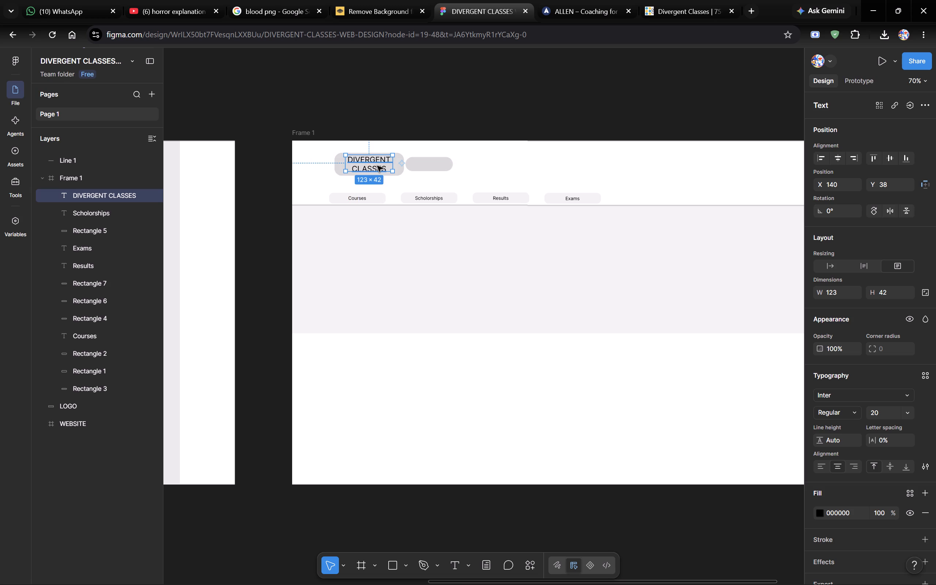
{"action": "key", "text": "Down"}
{"action": "key", "text": "Down"}
{"action": "key", "text": "Down"}
{"action": "key", "text": "Up"}
{"action": "key", "text": "Down"}
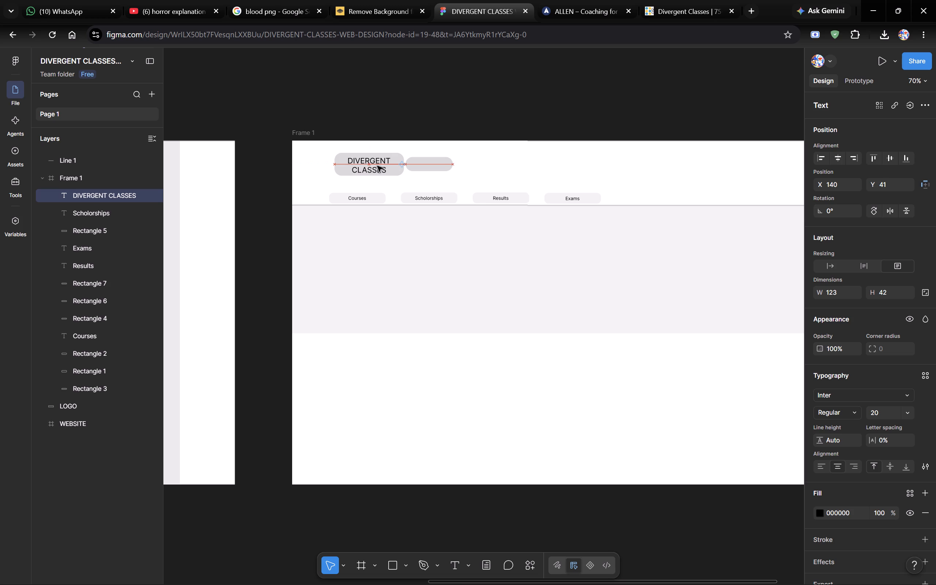
{"action": "key", "text": "Left"}
{"action": "key", "text": "Left"}
{"action": "key", "text": "Right"}
{"action": "key", "text": "Right"}
{"action": "key", "text": "Right"}
{"action": "key", "text": "Left"}
{"action": "key", "text": "Left"}
{"action": "key", "text": "Left"}
{"action": "key", "text": "Left"}
{"action": "key", "text": "Left"}
{"action": "key", "text": "Left"}
{"action": "key", "text": "Left"}
{"action": "key", "text": "Left"}
{"action": "key", "text": "Left"}
{"action": "key", "text": "Right"}
{"action": "key", "text": "Right"}
{"action": "key", "text": "Right"}
{"action": "key", "text": "Right"}
{"action": "key", "text": "Right"}
{"action": "key", "text": "Right"}
{"action": "key", "text": "Right"}
{"action": "key", "text": "Right"}
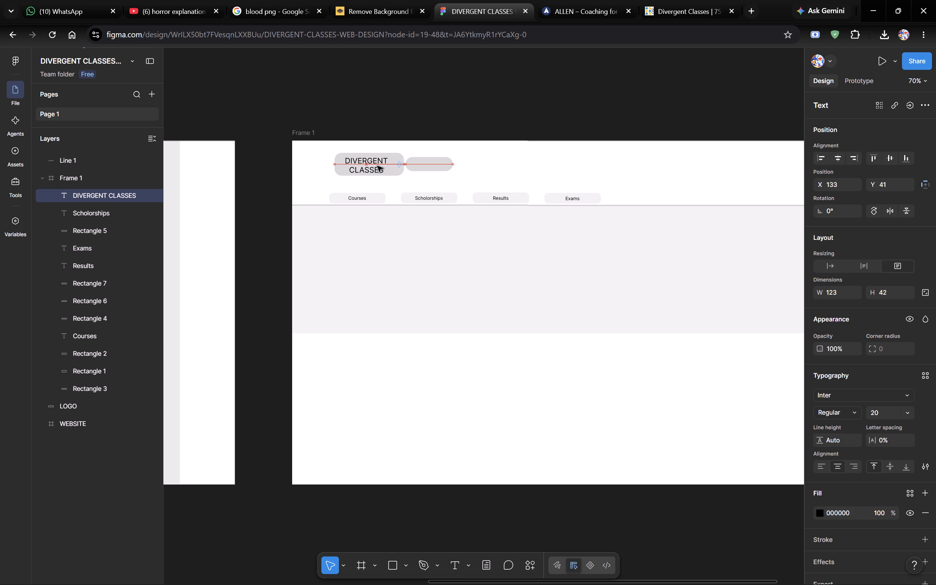
{"action": "key", "text": "Right"}
{"action": "key", "text": "Left"}
{"action": "key", "text": "Left"}
{"action": "key", "text": "Left"}
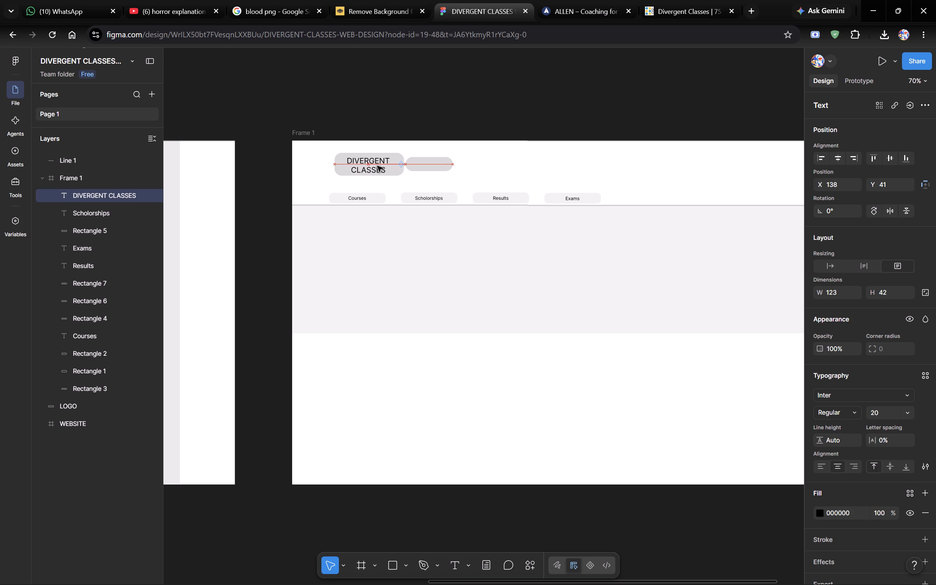
{"action": "key", "text": "Right"}
{"action": "key", "text": "Right"}
{"action": "key", "text": "Up"}
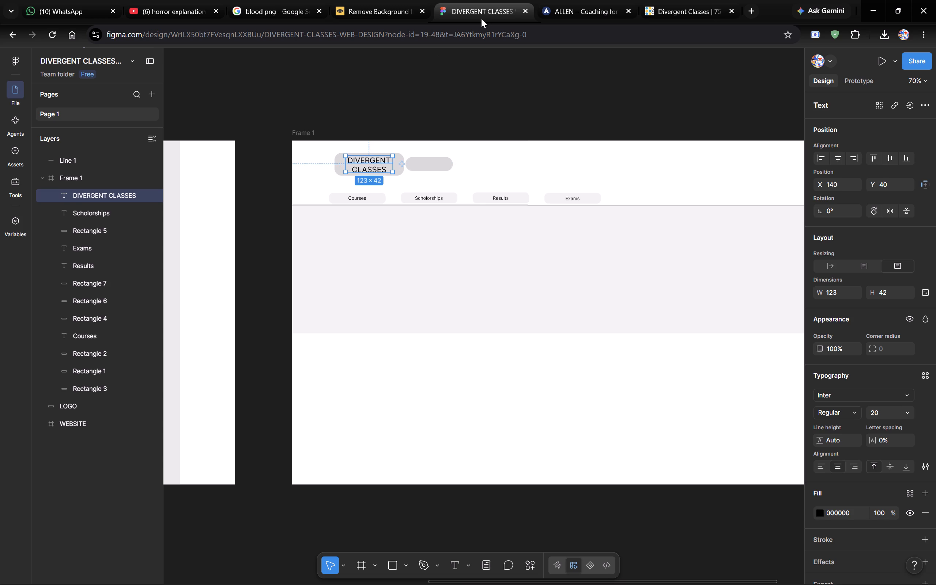
{"action": "left_click", "coordinate": [463, 85]}
Add the text "Location" on the smaller grey header rectangle at about X 287, Y 66.
{"action": "left_click", "coordinate": [416, 171]}
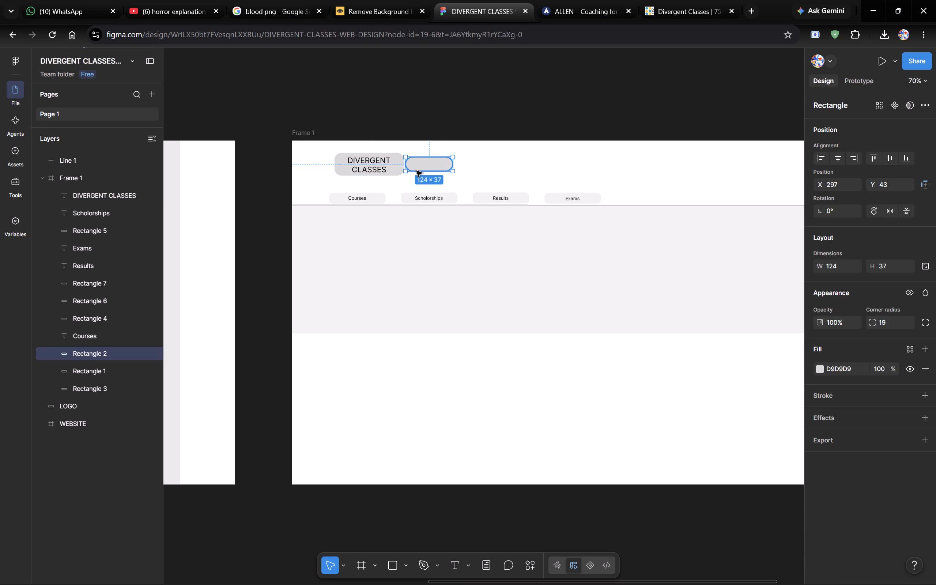
{"action": "left_click", "coordinate": [450, 565]}
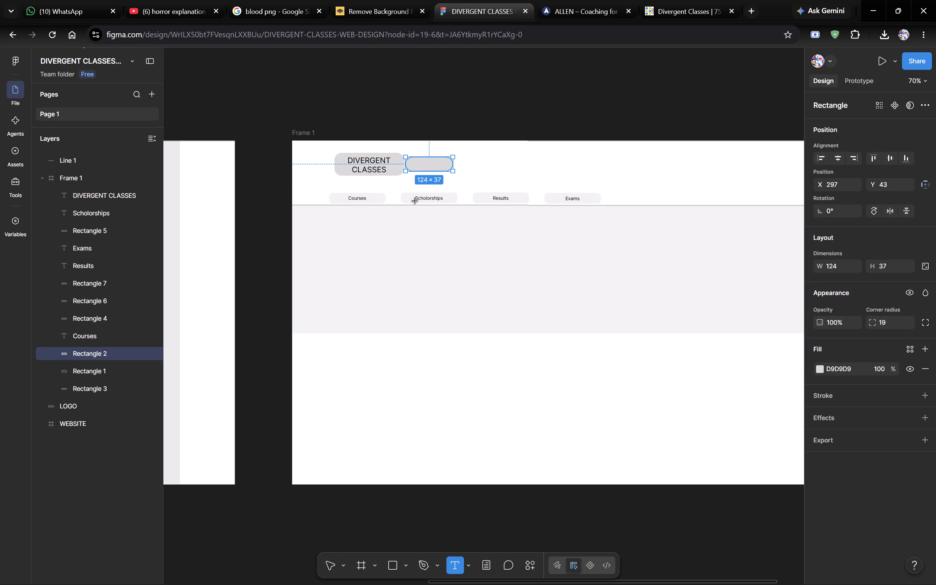
{"action": "left_click", "coordinate": [418, 166]}
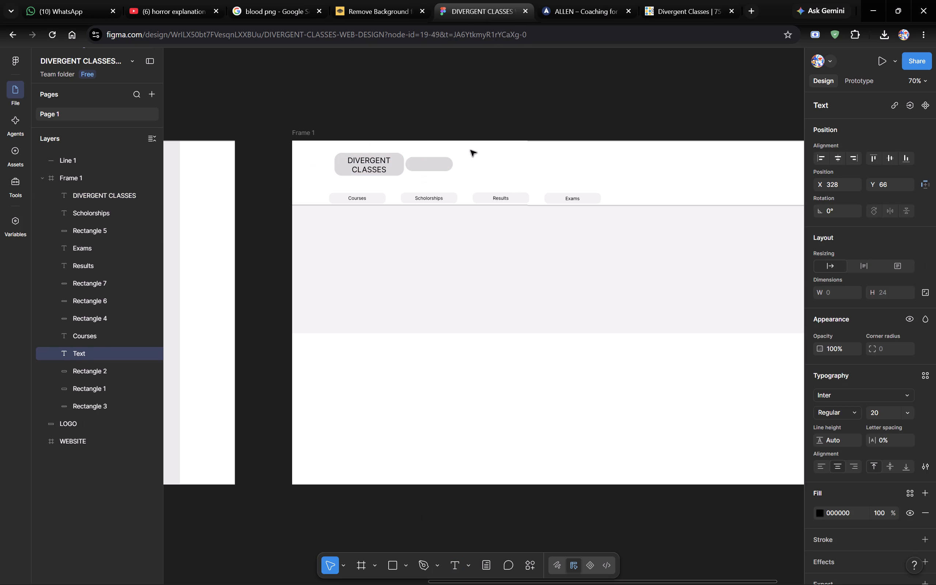
{"action": "key", "text": "l"}
{"action": "type", "text": "ocation"}
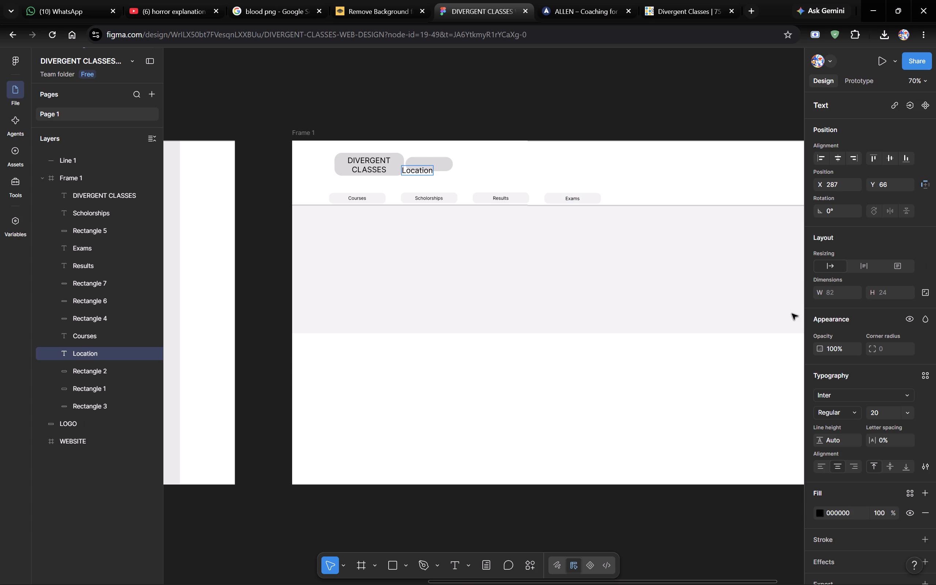
Set the font size of the whole Location text to 12.
{"action": "left_click", "coordinate": [911, 412]}
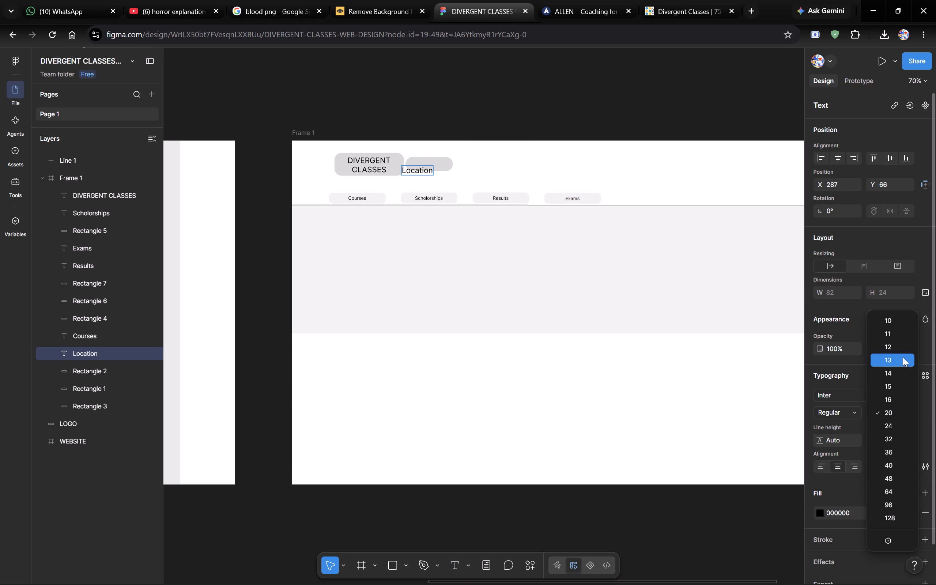
{"action": "left_click", "coordinate": [905, 340]}
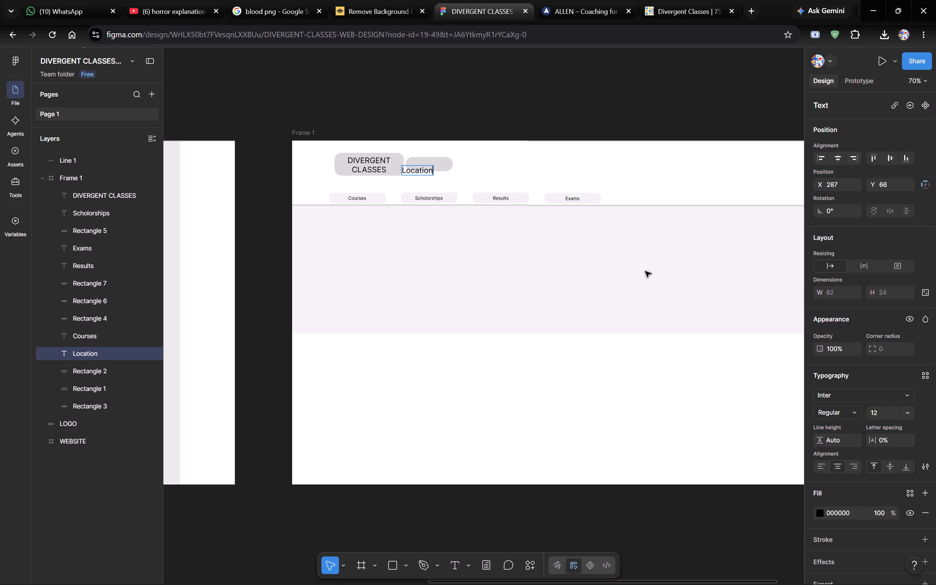
{"action": "left_click_drag", "start_coordinate": [431, 174], "coordinate": [422, 173]}
{"action": "left_click_drag", "start_coordinate": [422, 173], "coordinate": [404, 170]}
{"action": "left_click_drag", "start_coordinate": [401, 169], "coordinate": [416, 169]}
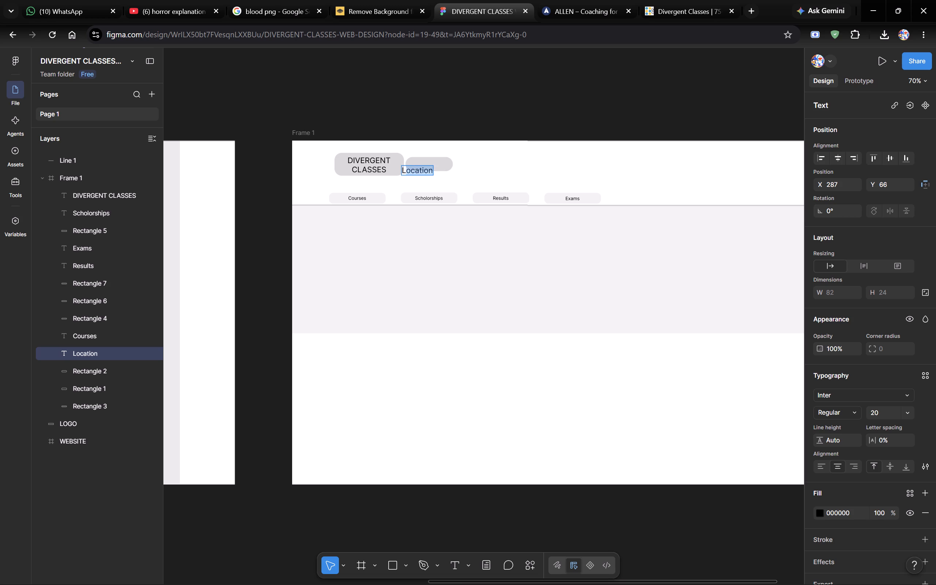
{"action": "left_click", "coordinate": [430, 169]}
{"action": "left_click_drag", "start_coordinate": [433, 170], "coordinate": [388, 167]}
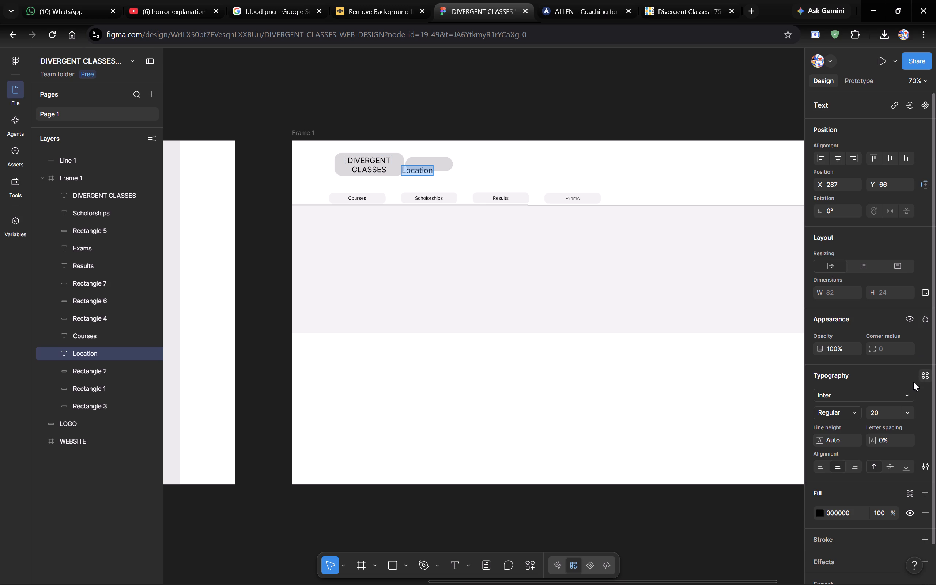
{"action": "left_click", "coordinate": [908, 409]}
{"action": "left_click", "coordinate": [899, 345]}
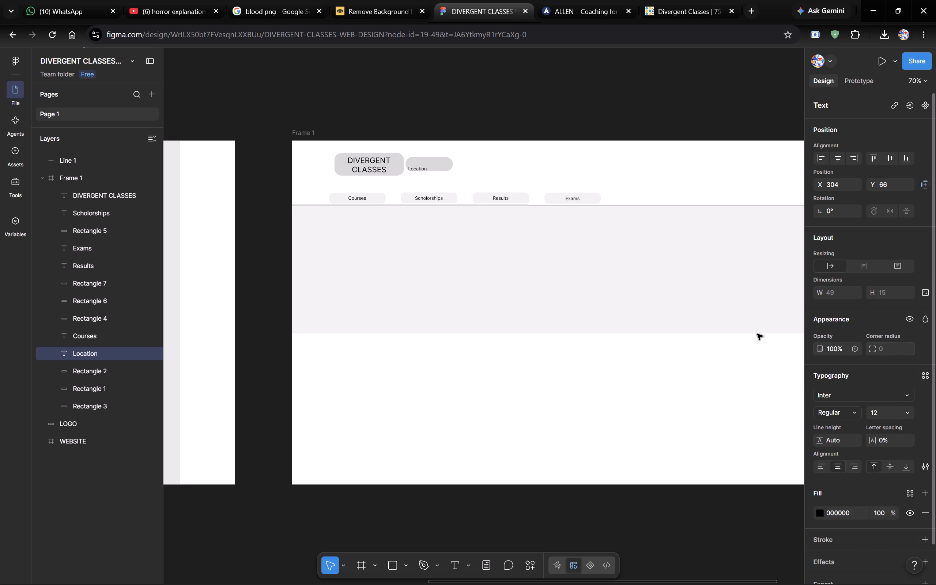
{"action": "left_click", "coordinate": [441, 105]}
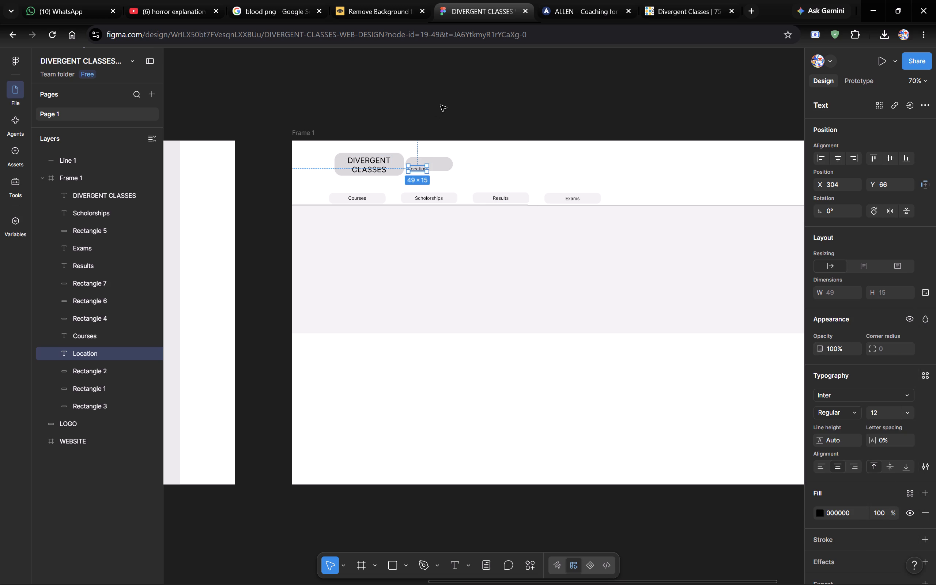
Move the Location text to about X 316, Y 54, vertically centred within the smaller grey header rectangle.
{"action": "left_click_drag", "start_coordinate": [416, 166], "coordinate": [422, 164]}
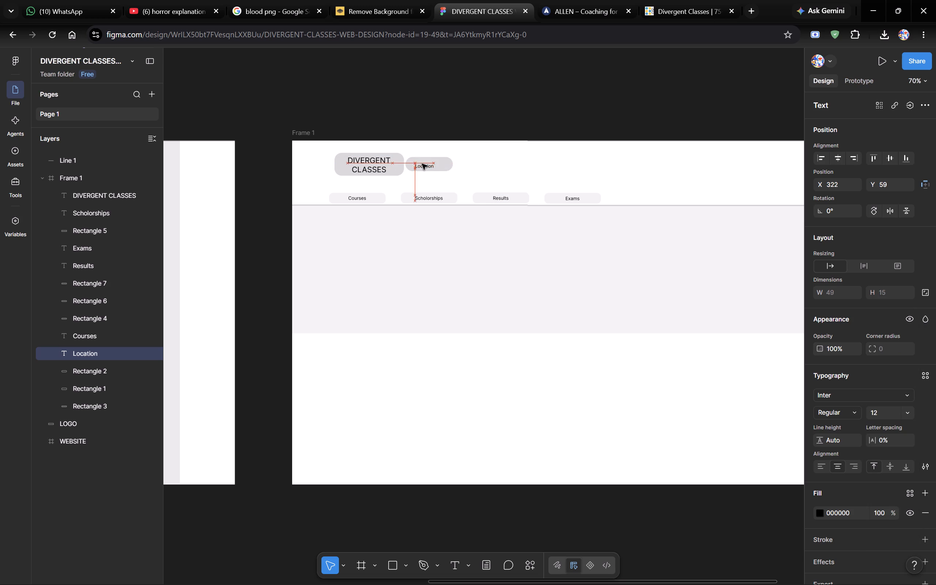
{"action": "left_click_drag", "start_coordinate": [422, 164], "coordinate": [421, 162]}
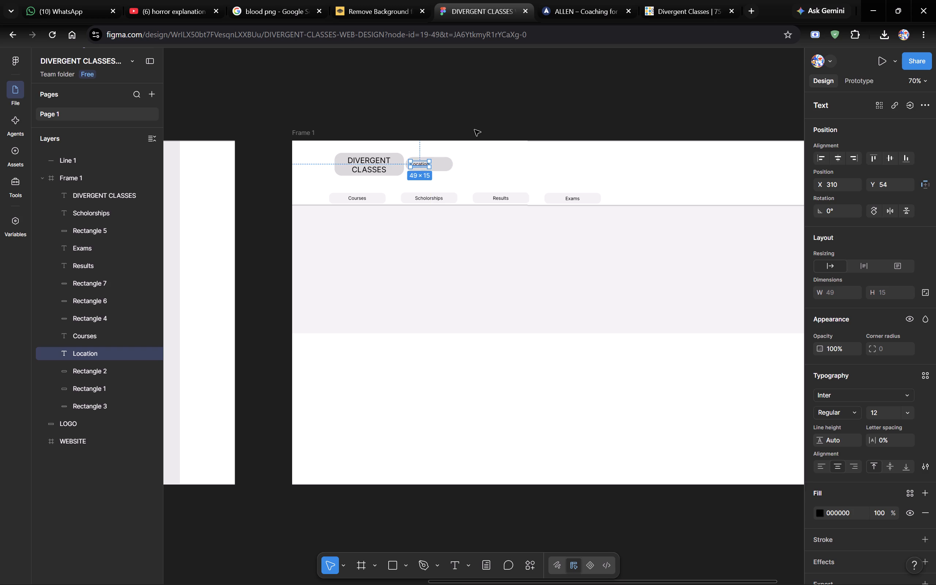
{"action": "left_click", "coordinate": [475, 130]}
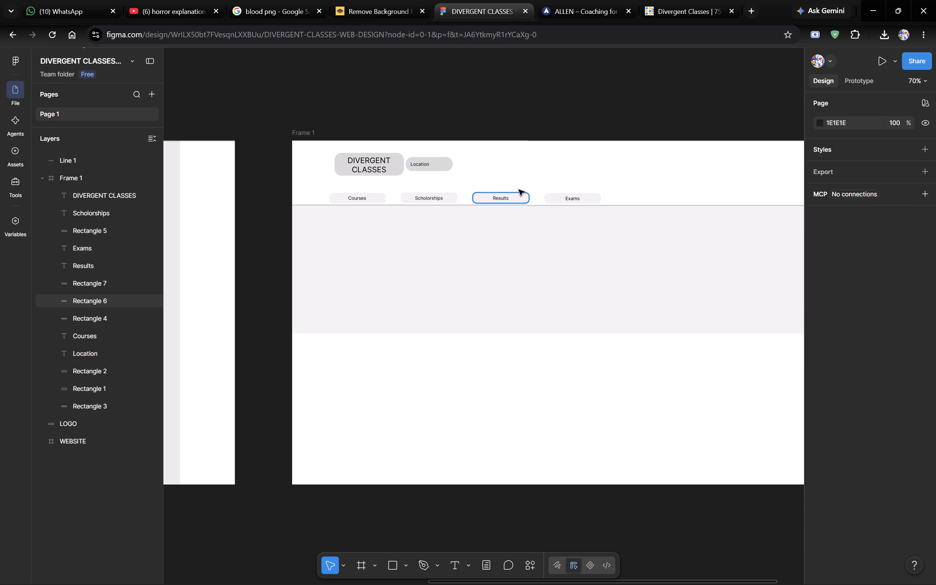
{"action": "left_click", "coordinate": [420, 162]}
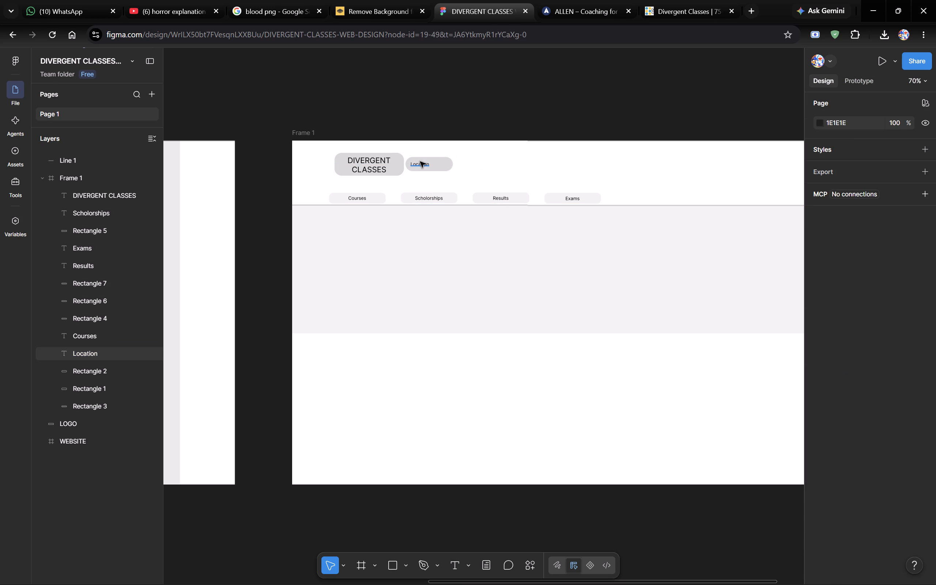
{"action": "key", "text": "Right"}
{"action": "key", "text": "Right"}
{"action": "key", "text": "Right"}
{"action": "key", "text": "Right"}
{"action": "key", "text": "Right"}
{"action": "key", "text": "Right"}
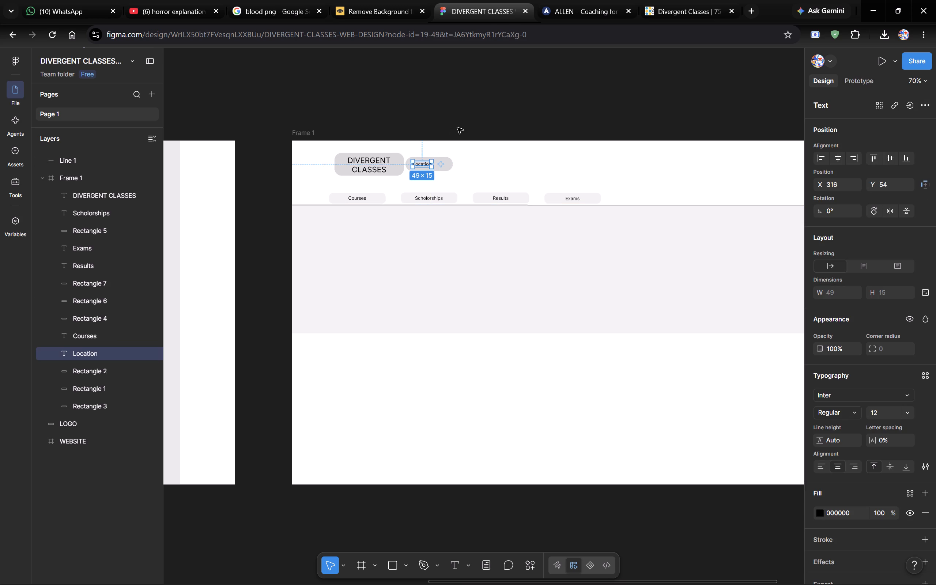
{"action": "left_click", "coordinate": [457, 128]}
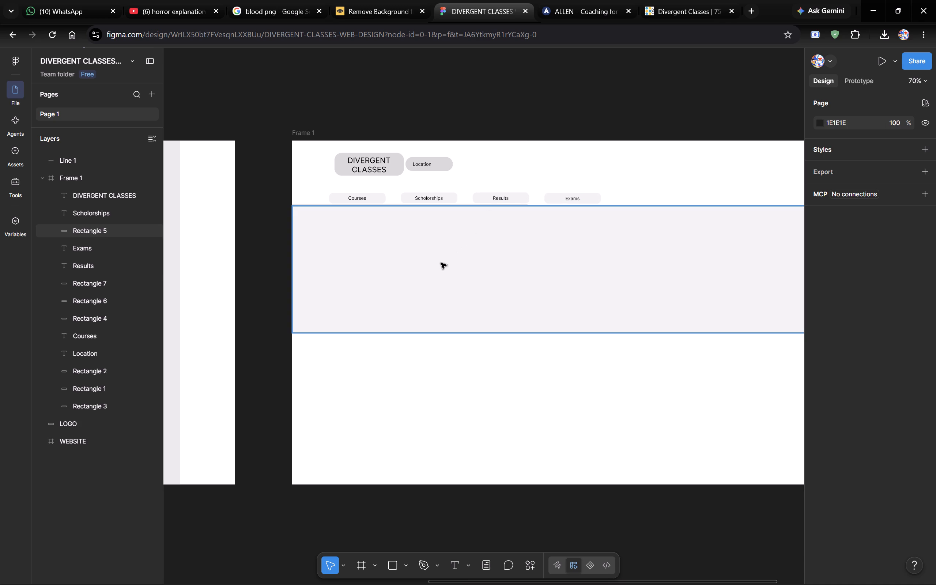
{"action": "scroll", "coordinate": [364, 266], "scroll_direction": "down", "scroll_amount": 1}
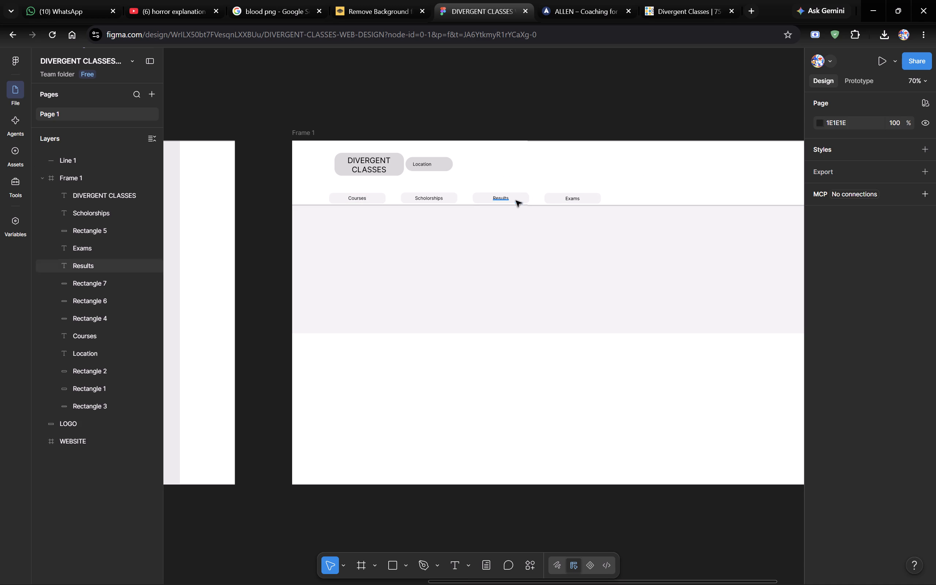
Duplicate the rectangle behind Results and place the copy after the Exams rectangle in the navigation row, at about X 849, Y 135.
{"action": "left_click", "coordinate": [524, 201]}
{"action": "key", "text": "ctrl+c"}
{"action": "key", "text": "ctrl+v"}
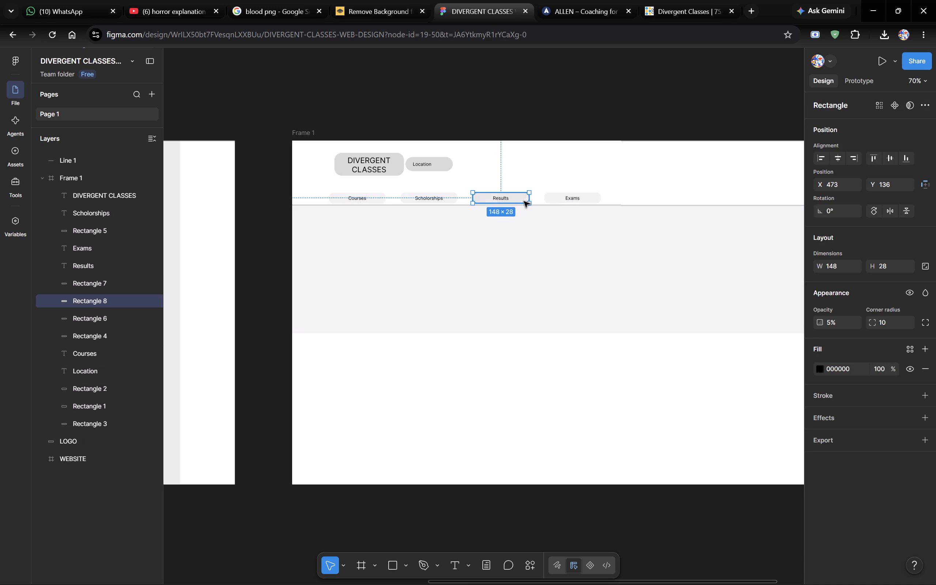
{"action": "left_click_drag", "start_coordinate": [513, 201], "coordinate": [657, 196]}
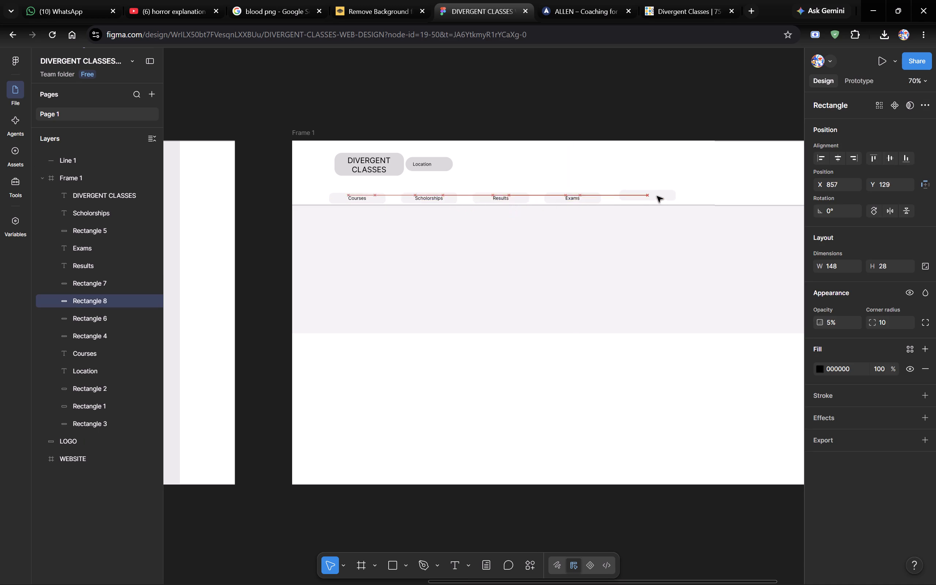
{"action": "left_click_drag", "start_coordinate": [657, 196], "coordinate": [653, 199]}
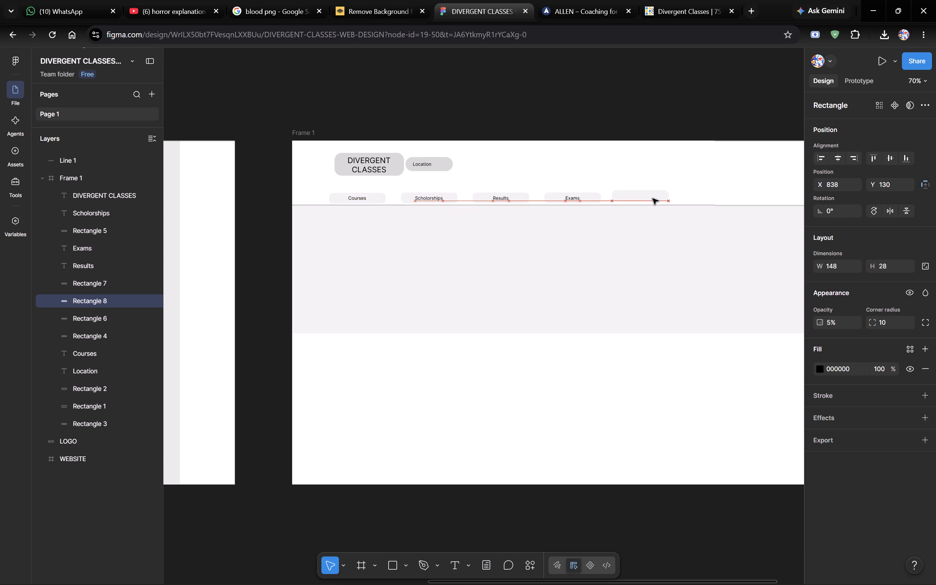
{"action": "left_click_drag", "start_coordinate": [653, 199], "coordinate": [655, 200]}
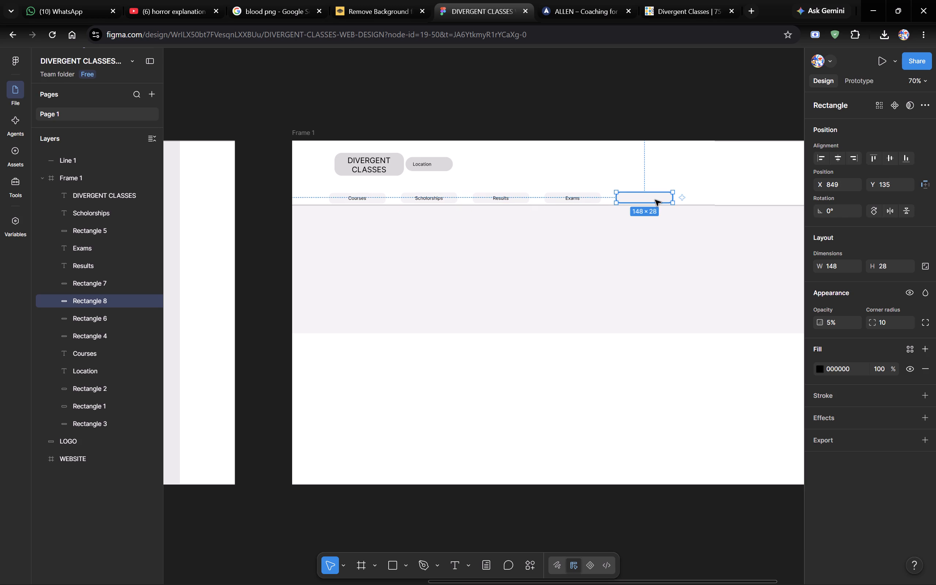
Duplicate the new blank navigation rectangle and place the copy next along the row at about X 1037, Y 135.
{"action": "key", "text": "ctrl+c"}
{"action": "key", "text": "ctrl+v"}
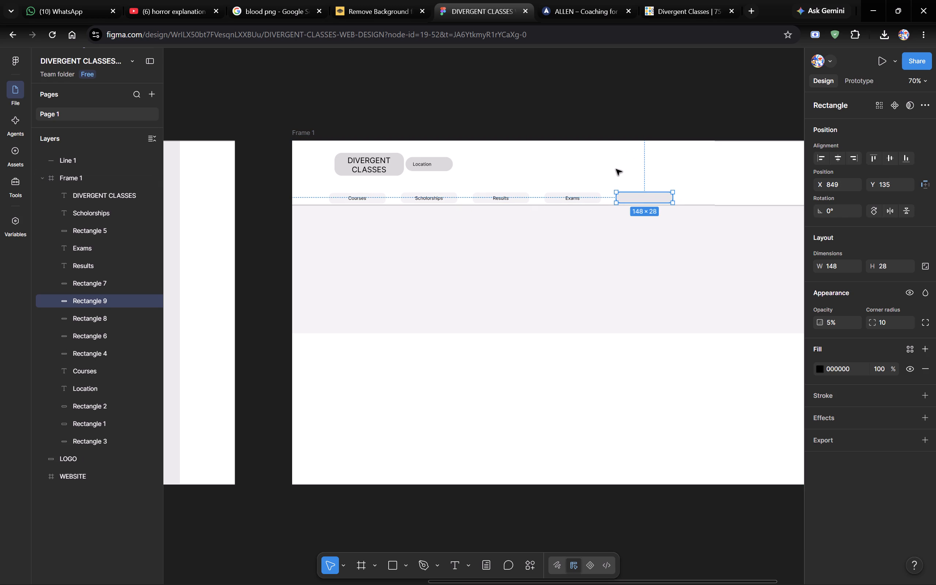
{"action": "left_click_drag", "start_coordinate": [656, 194], "coordinate": [723, 193]}
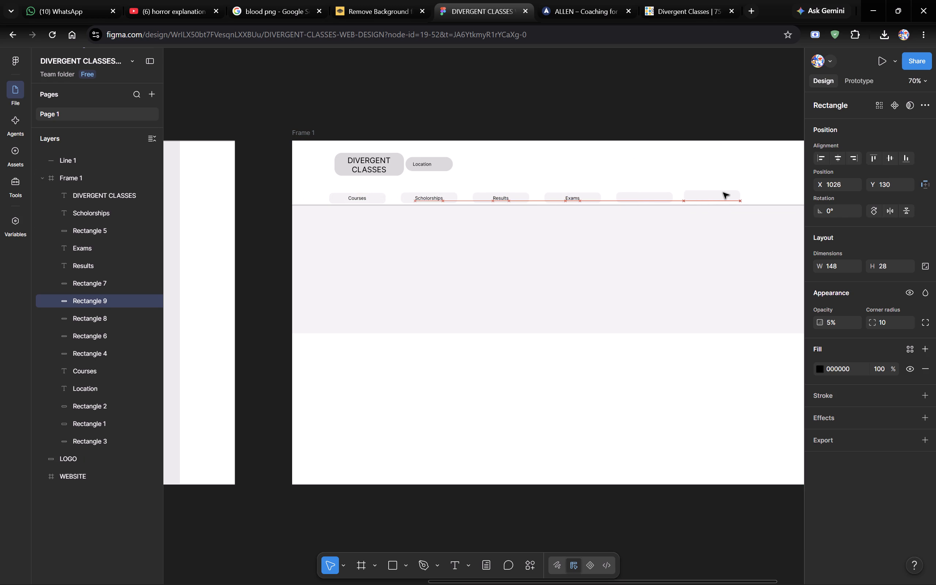
{"action": "left_click_drag", "start_coordinate": [723, 193], "coordinate": [729, 194]}
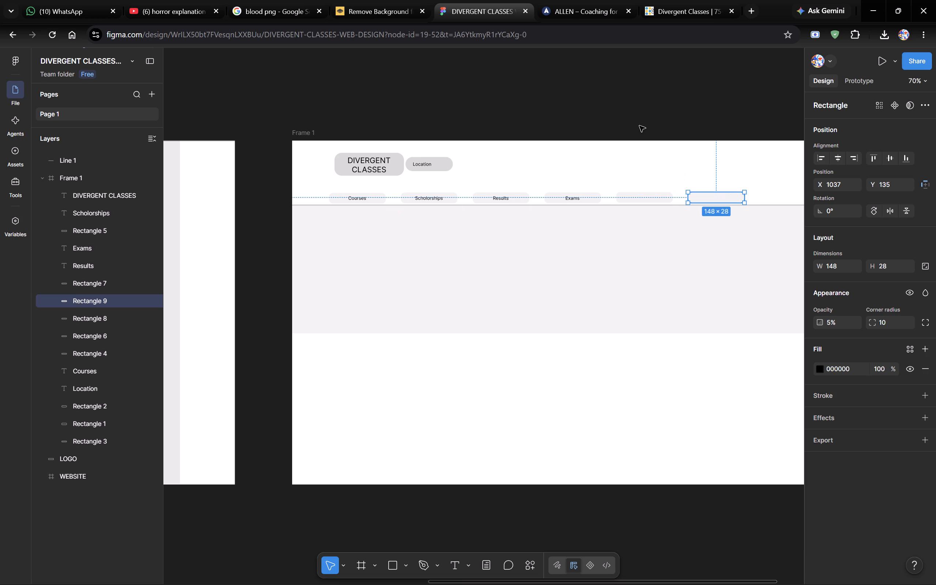
Paste another copy of the blank navigation rectangle and place it at the row's end, at about X 1225, Y 137.
{"action": "key", "text": "ctrl+v"}
{"action": "left_click_drag", "start_coordinate": [655, 201], "coordinate": [761, 203]}
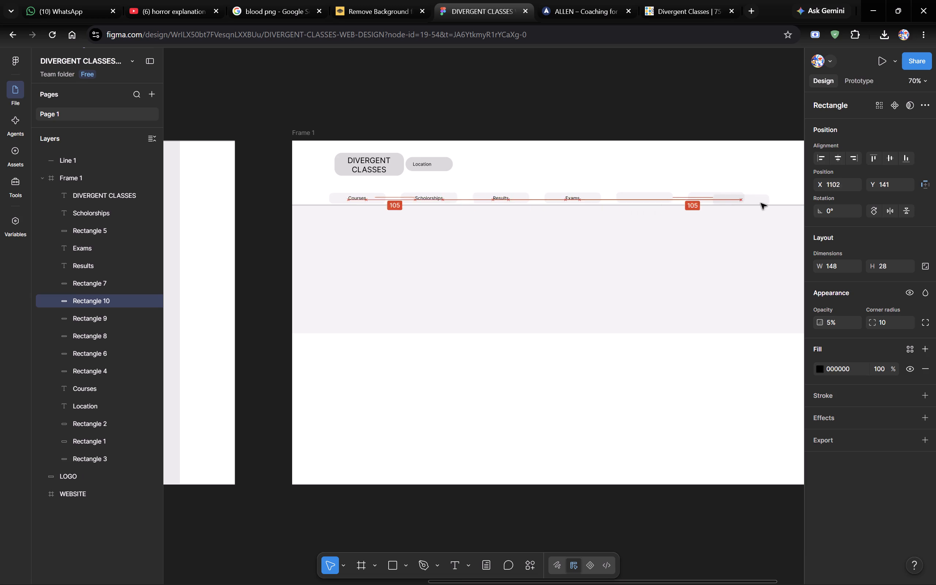
{"action": "left_click_drag", "start_coordinate": [761, 203], "coordinate": [705, 203]}
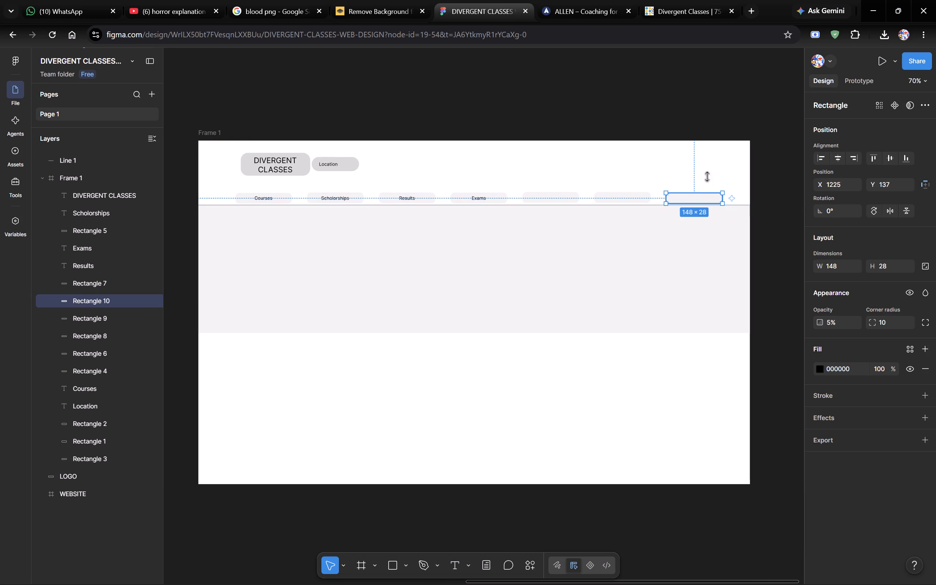
{"action": "left_click", "coordinate": [732, 102]}
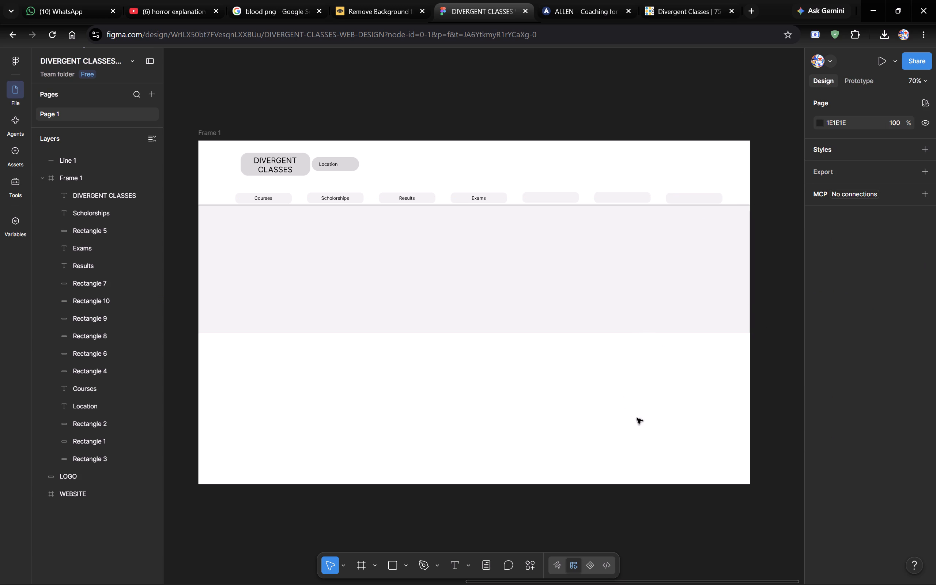
Shift all seven navigation rectangles together with the Scholorships, Results and Exams labels slightly left within the frame.
{"action": "scroll", "coordinate": [581, 382], "scroll_direction": "down", "scroll_amount": 1}
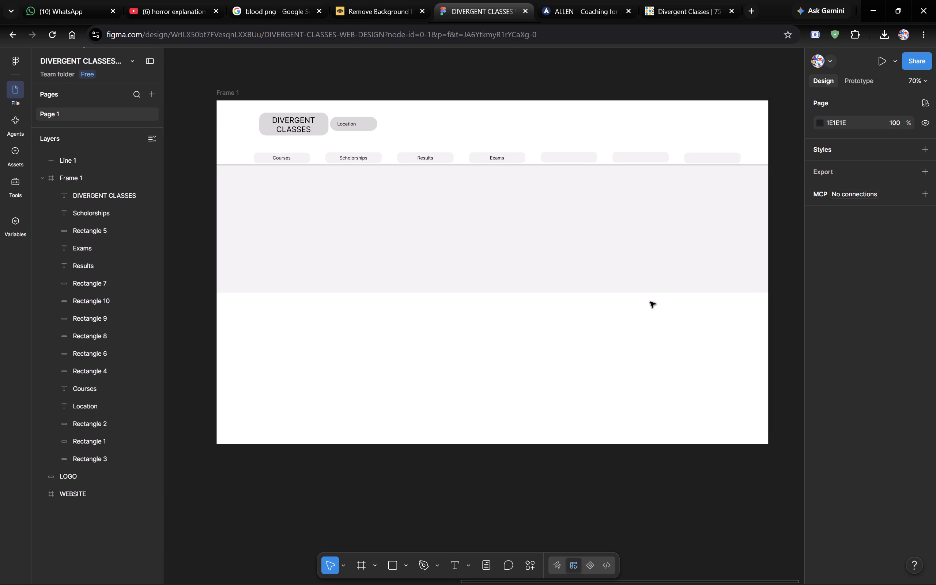
{"action": "left_click_drag", "start_coordinate": [749, 155], "coordinate": [344, 154]}
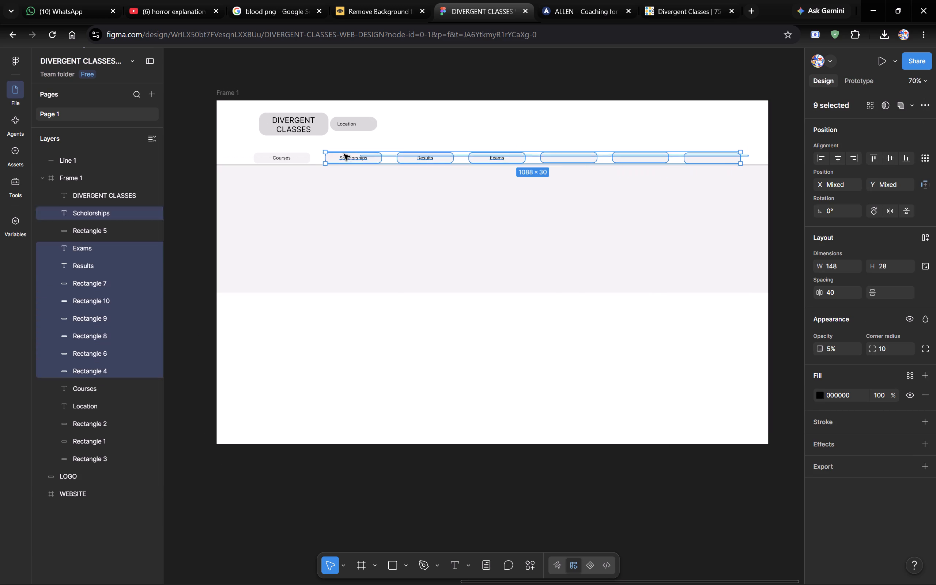
{"action": "left_click_drag", "start_coordinate": [344, 154], "coordinate": [293, 158]}
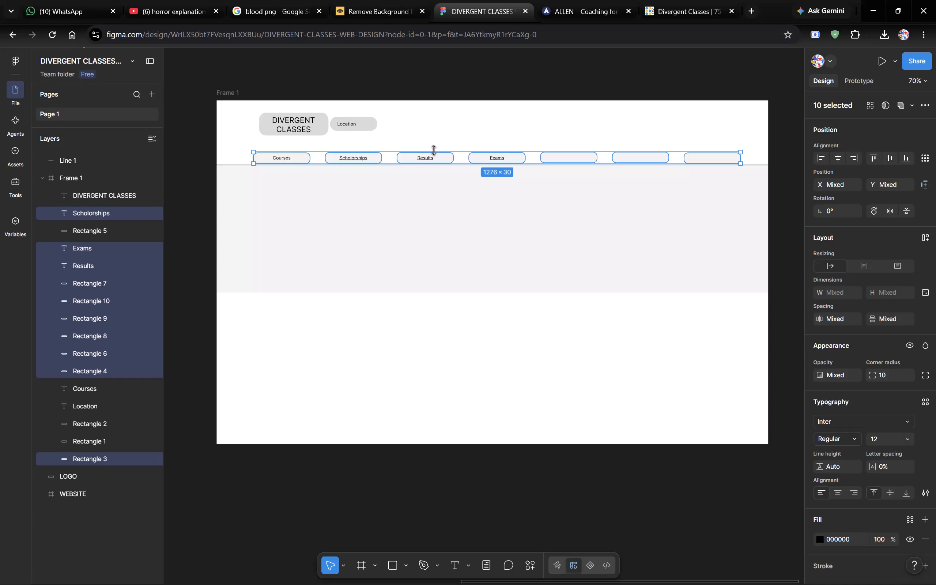
{"action": "left_click_drag", "start_coordinate": [447, 157], "coordinate": [435, 154]}
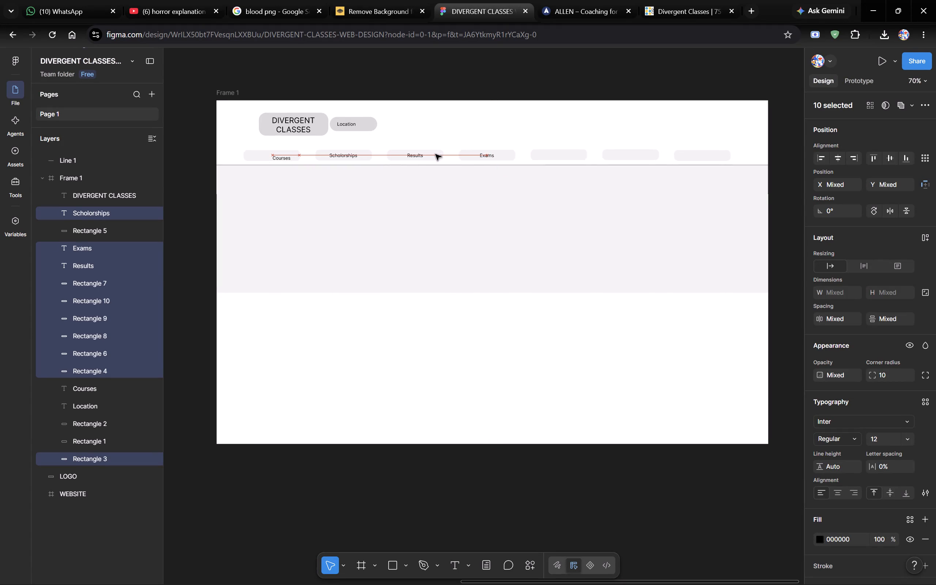
{"action": "left_click_drag", "start_coordinate": [435, 154], "coordinate": [434, 156]}
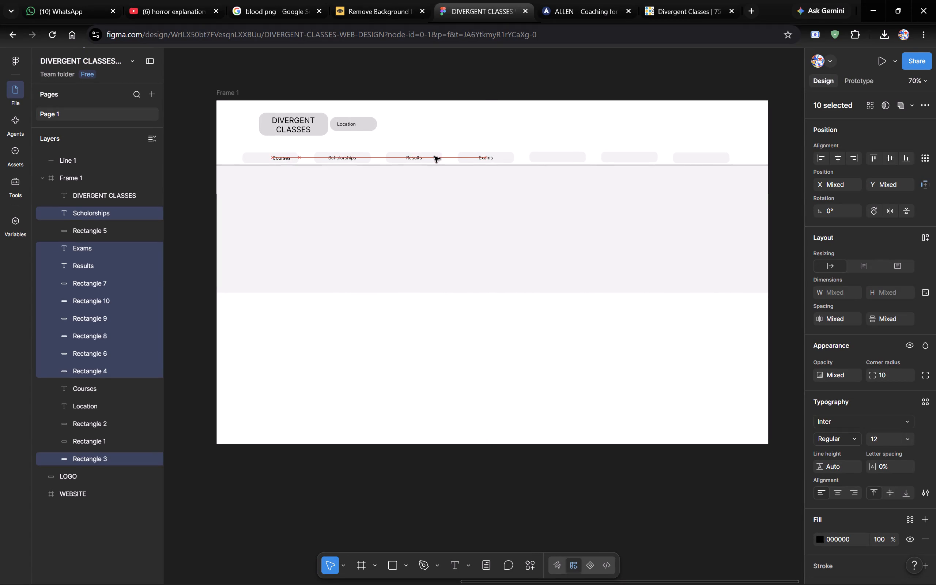
{"action": "left_click_drag", "start_coordinate": [434, 156], "coordinate": [442, 156]}
{"action": "left_click", "coordinate": [424, 125]}
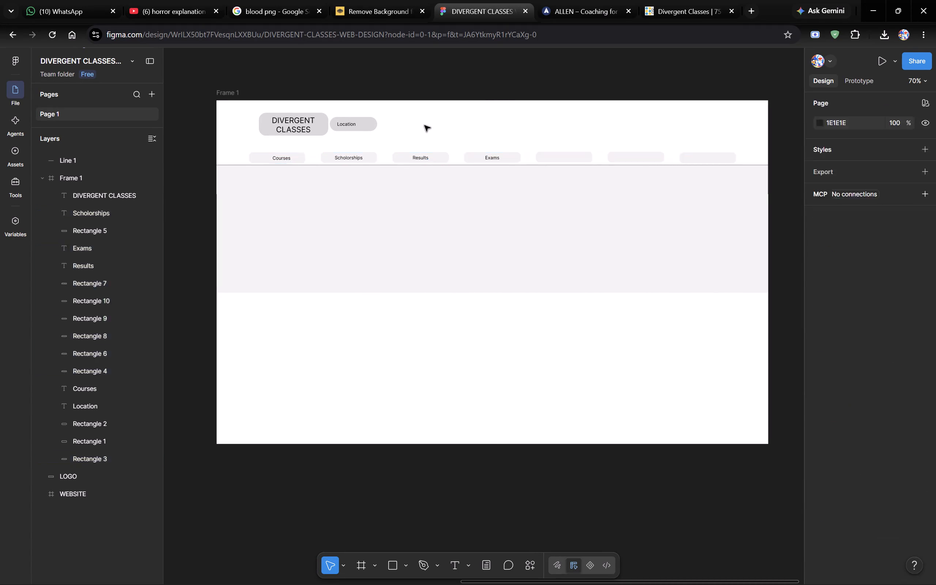
Move the Courses text slightly left within the first navigation rectangle, level with the other labels.
{"action": "left_click_drag", "start_coordinate": [286, 157], "coordinate": [280, 156]}
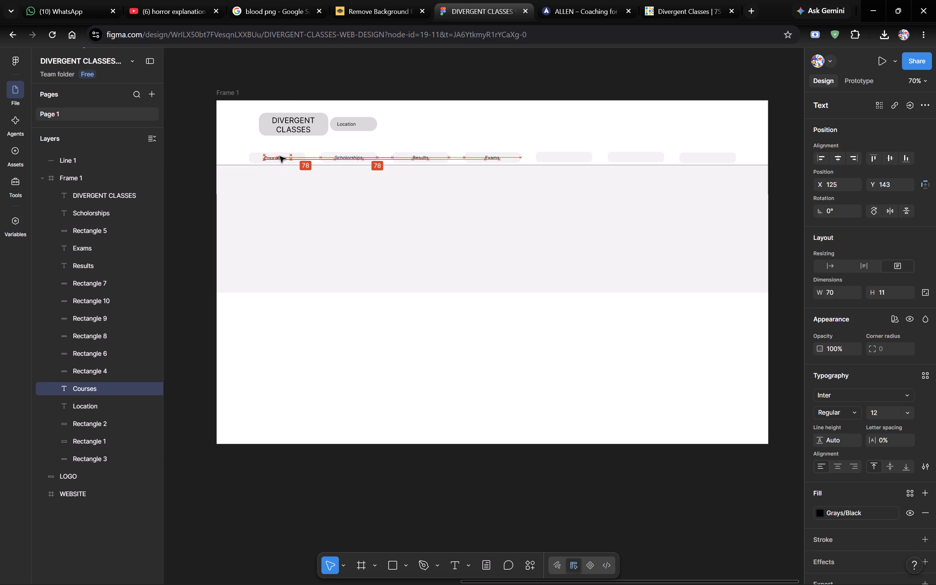
{"action": "left_click_drag", "start_coordinate": [280, 156], "coordinate": [277, 157]}
{"action": "left_click", "coordinate": [391, 133]}
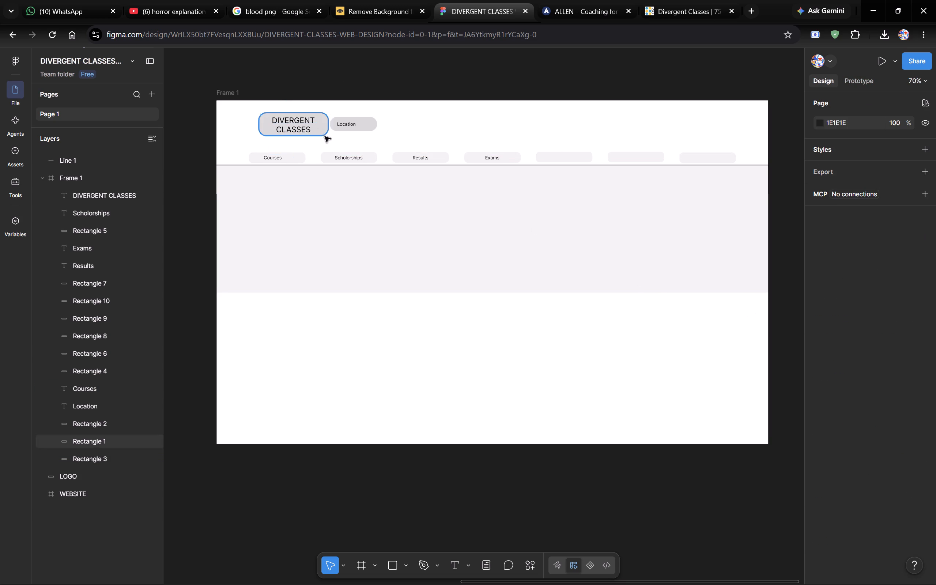
Set the opacity of the DIVERGENT CLASSES text to 69%.
{"action": "left_click", "coordinate": [294, 129]}
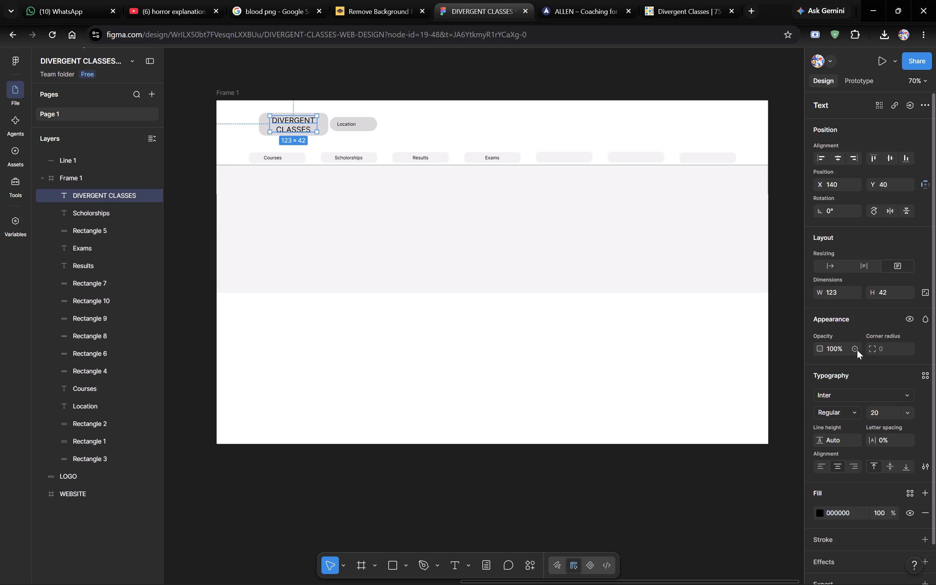
{"action": "left_click_drag", "start_coordinate": [842, 350], "coordinate": [828, 350]}
{"action": "type", "text": "70"}
{"action": "key", "text": "Return"}
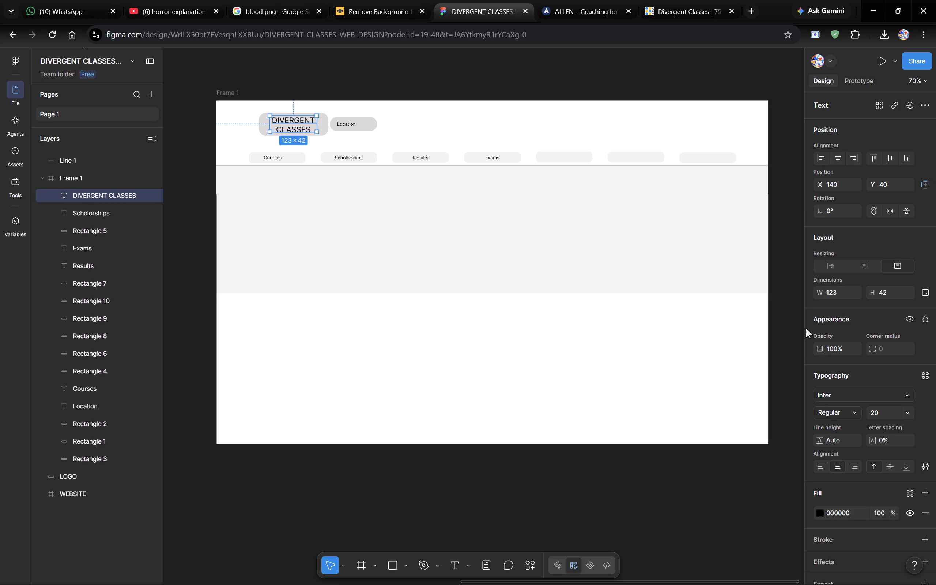
{"action": "left_click_drag", "start_coordinate": [838, 347], "coordinate": [815, 351]}
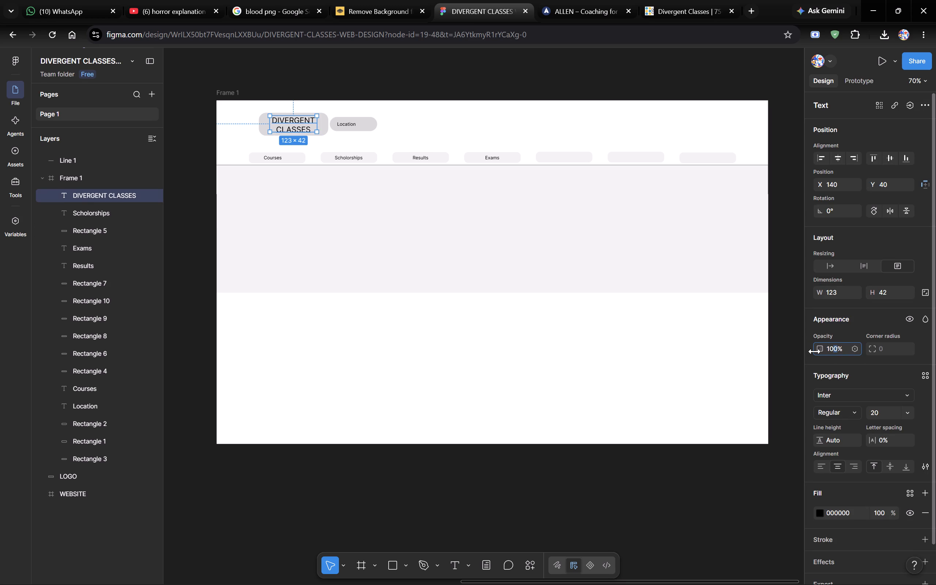
{"action": "key", "text": "6"}
{"action": "type", "text": "9="}
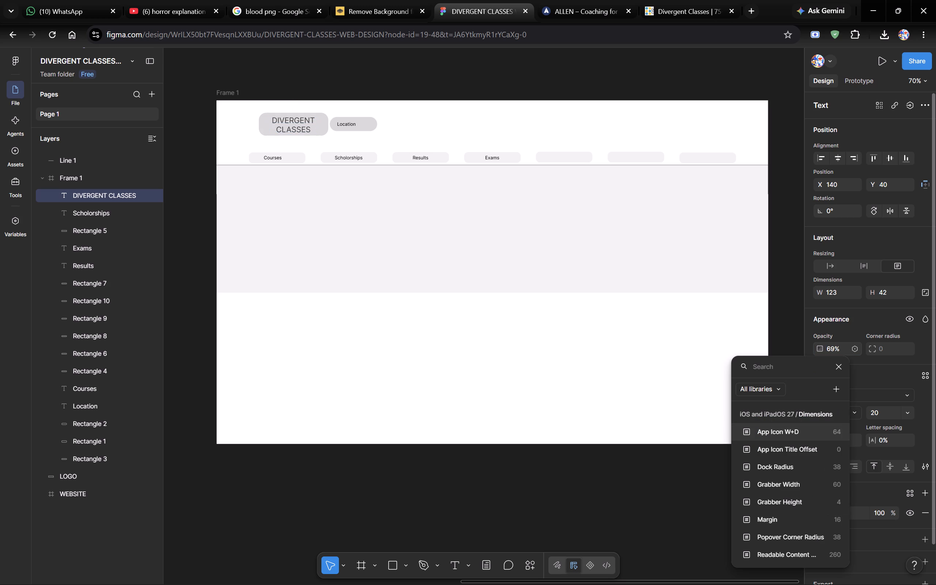
{"action": "left_click", "coordinate": [870, 365]}
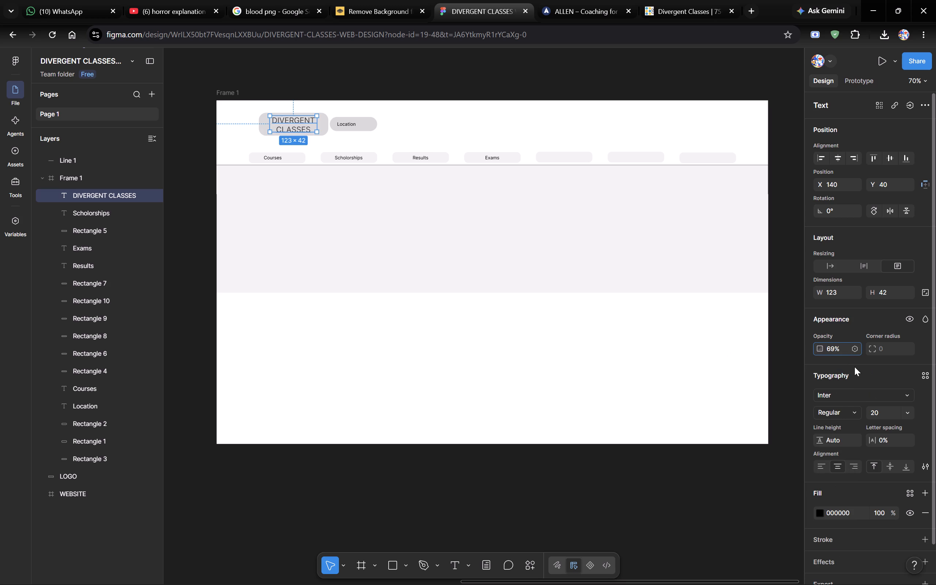
{"action": "key", "text": "Return"}
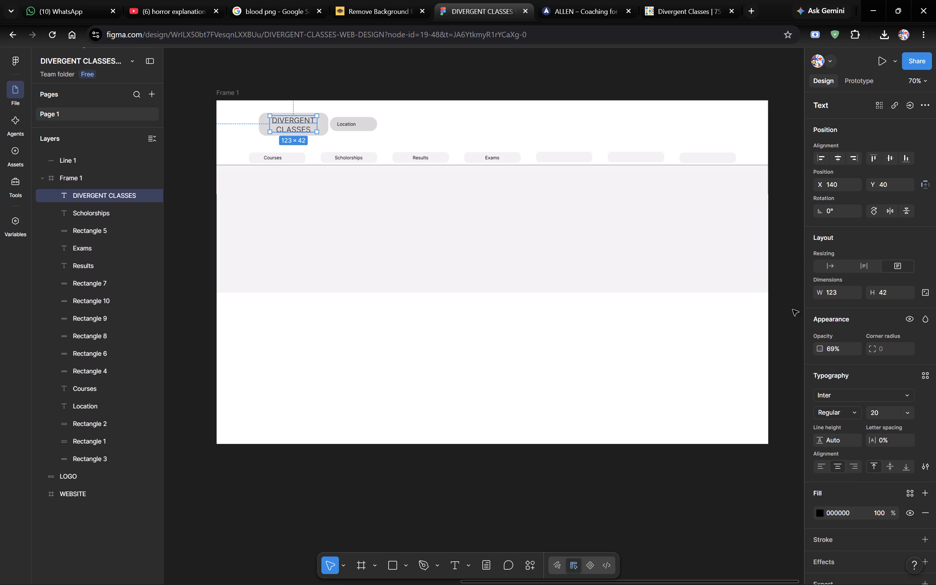
{"action": "left_click", "coordinate": [793, 310]}
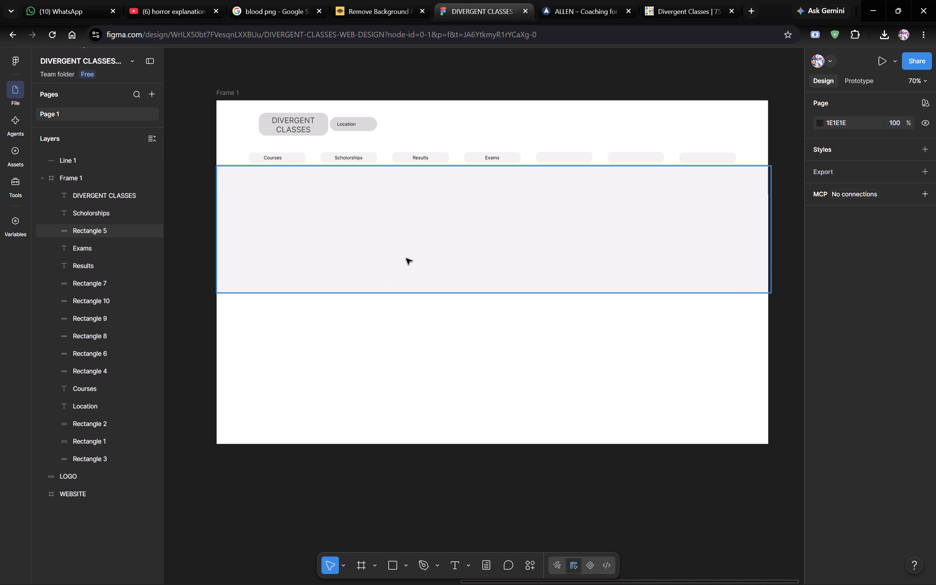
Using ALLEN's homepage as reference, draw a grey rectangle about 231 × 62 across the banner's lower edge at about X 271, Y 490.
{"action": "scroll", "coordinate": [499, 314], "scroll_direction": "down", "scroll_amount": 1}
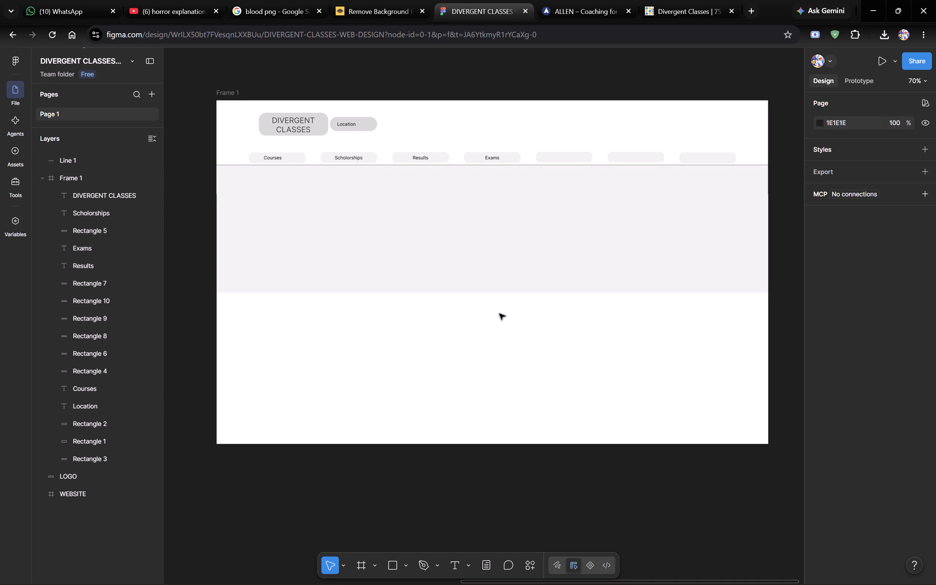
{"action": "scroll", "coordinate": [499, 314], "scroll_direction": "down", "scroll_amount": 1}
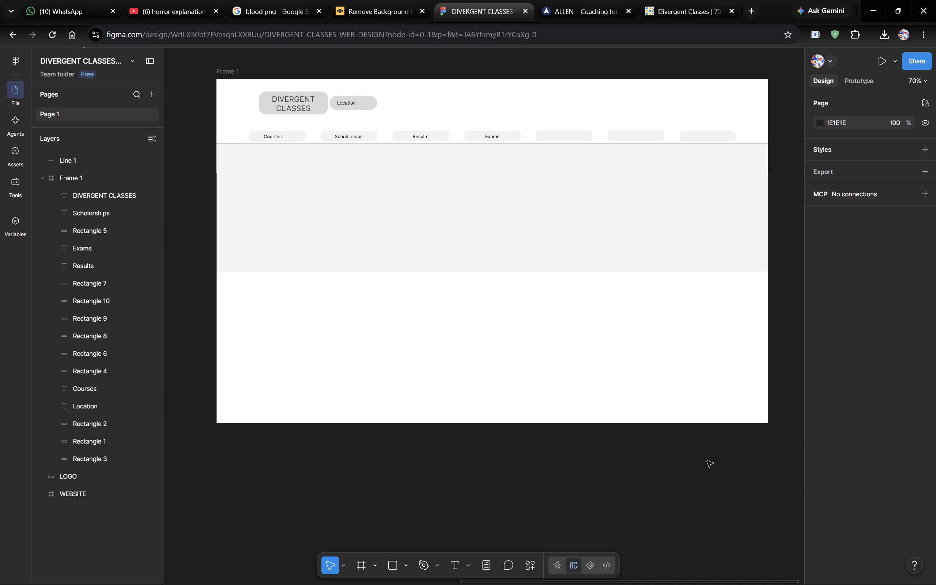
{"action": "left_click", "coordinate": [580, 0]}
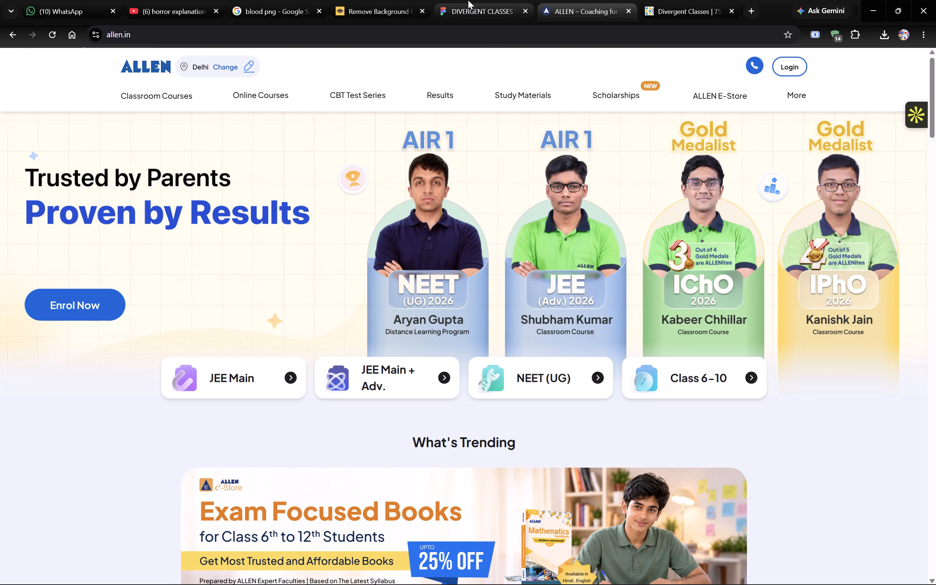
{"action": "left_click", "coordinate": [468, 0]}
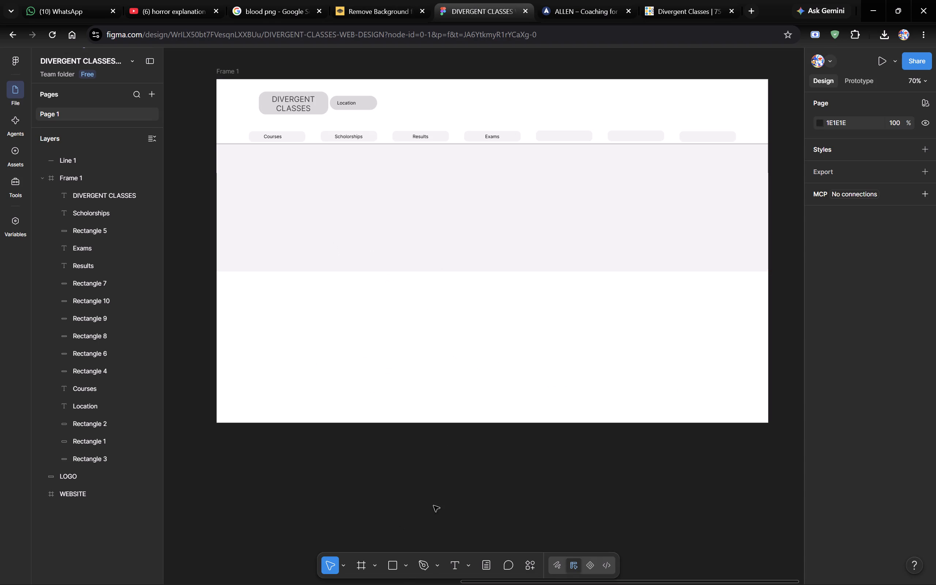
{"action": "left_click", "coordinate": [400, 571]}
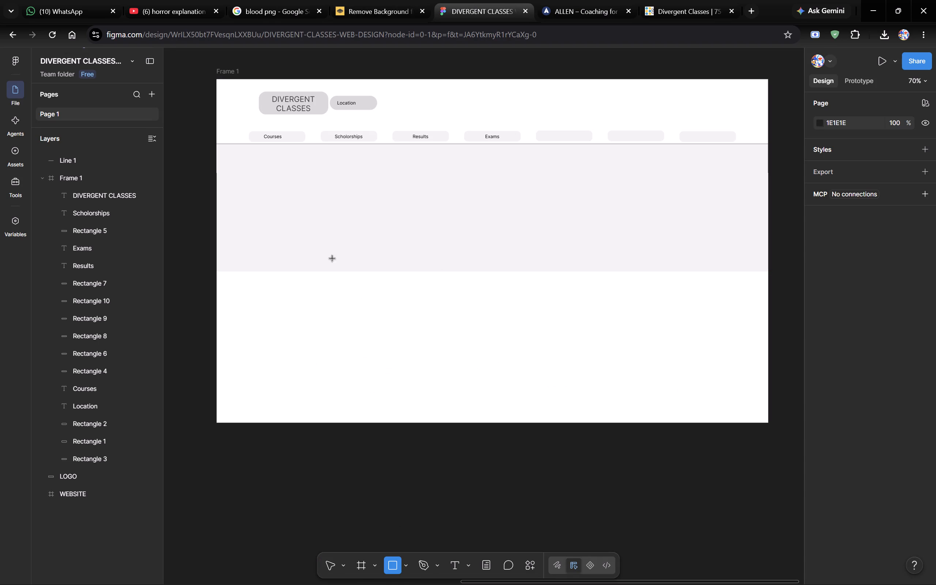
{"action": "left_click_drag", "start_coordinate": [320, 266], "coordinate": [406, 290]}
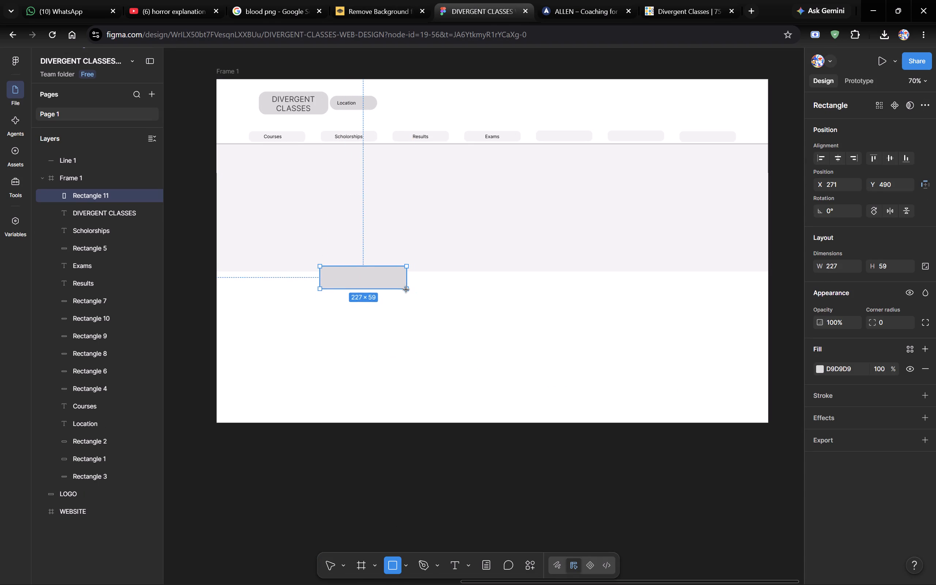
{"action": "left_click_drag", "start_coordinate": [406, 290], "coordinate": [408, 290]}
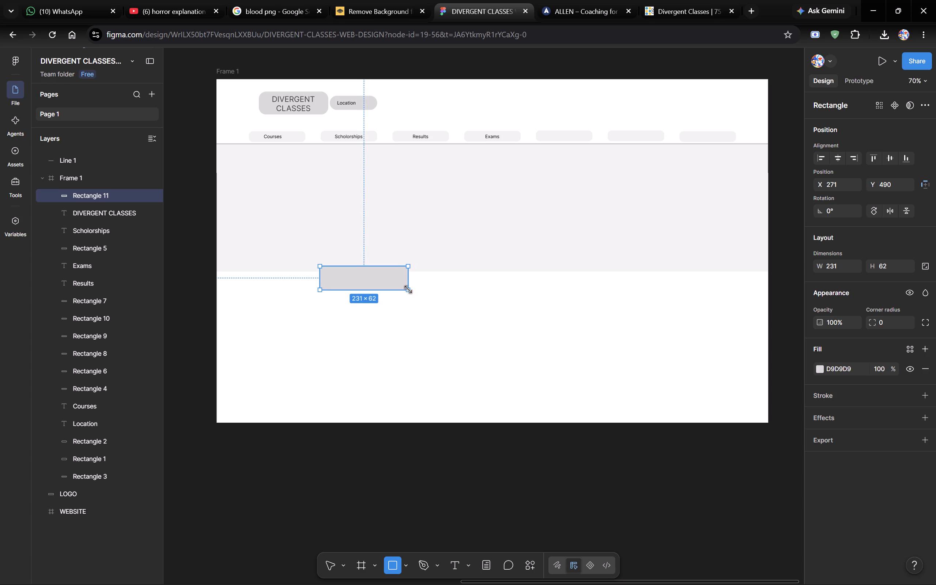
{"action": "left_click", "coordinate": [455, 303]}
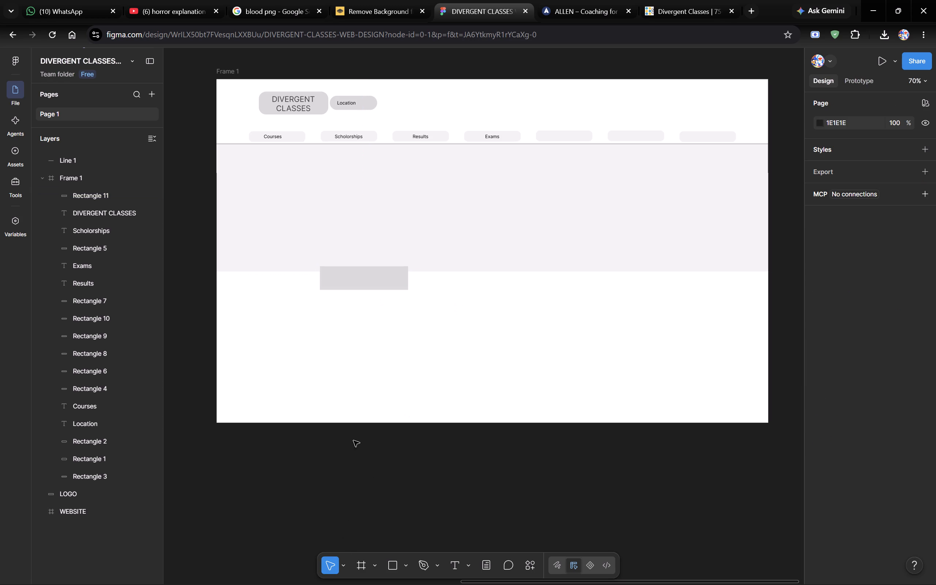
Round the corners of the grey card on the banner's lower edge to a radius of 9, checking against ALLEN's homepage.
{"action": "left_click", "coordinate": [380, 279]}
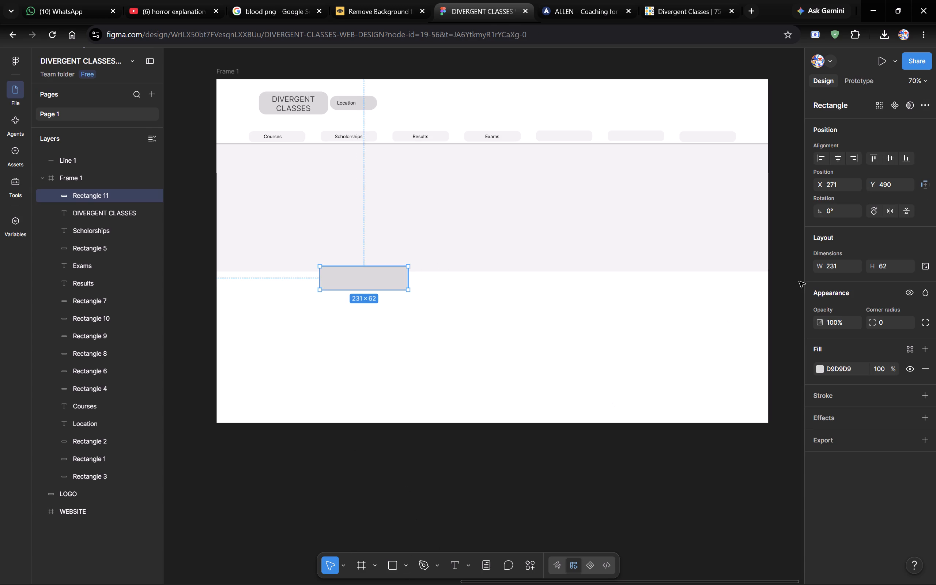
{"action": "left_click_drag", "start_coordinate": [892, 317], "coordinate": [871, 321]}
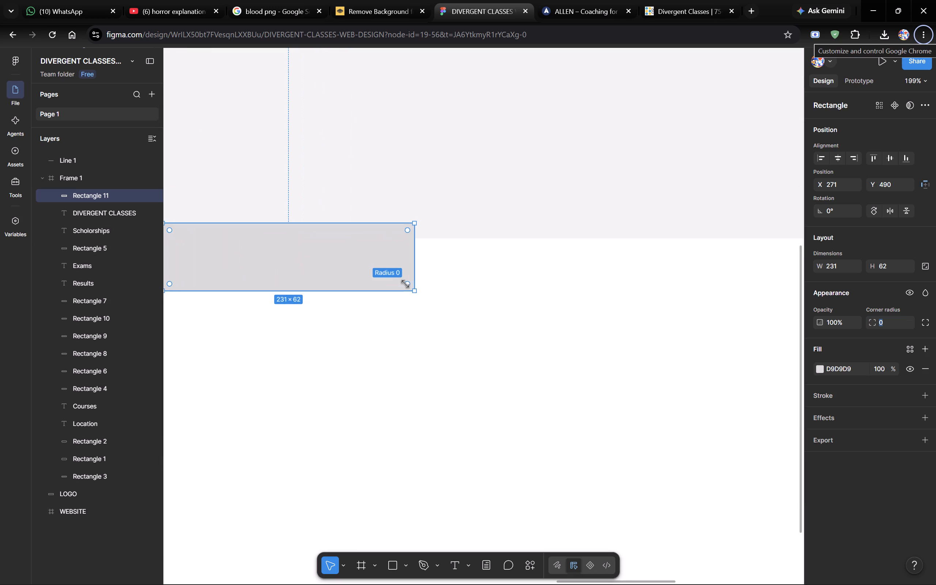
{"action": "left_click_drag", "start_coordinate": [408, 285], "coordinate": [399, 283]}
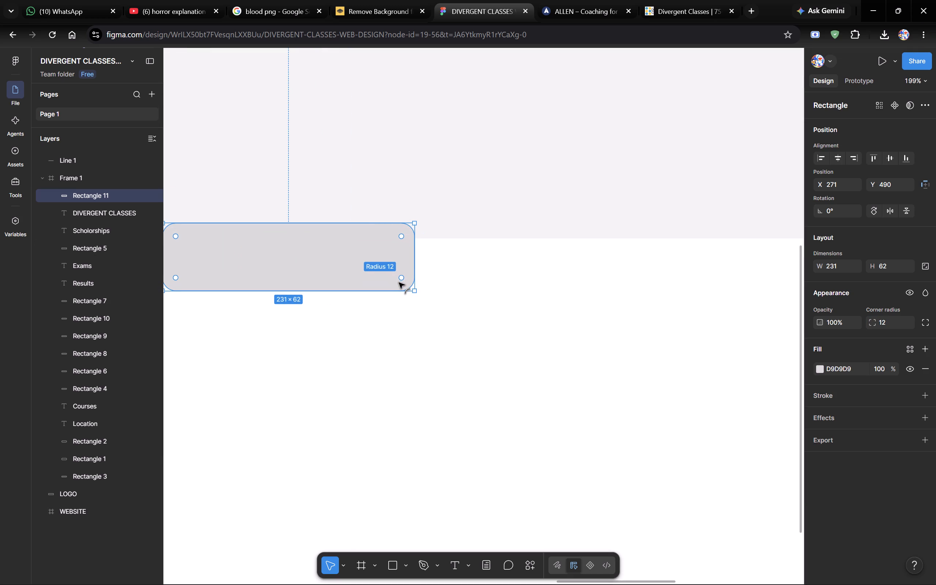
{"action": "left_click_drag", "start_coordinate": [399, 283], "coordinate": [401, 283]}
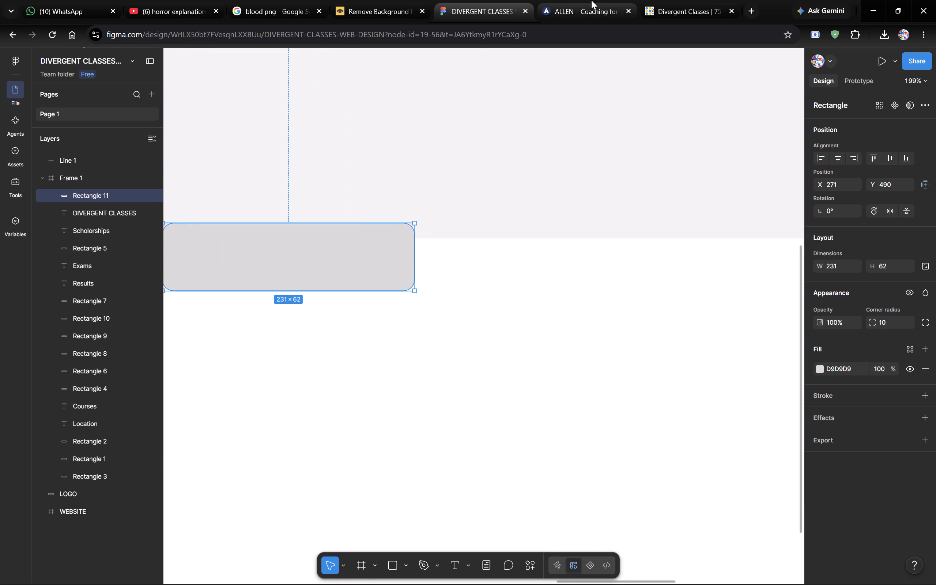
{"action": "left_click", "coordinate": [591, 0]}
{"action": "left_click", "coordinate": [502, 0]}
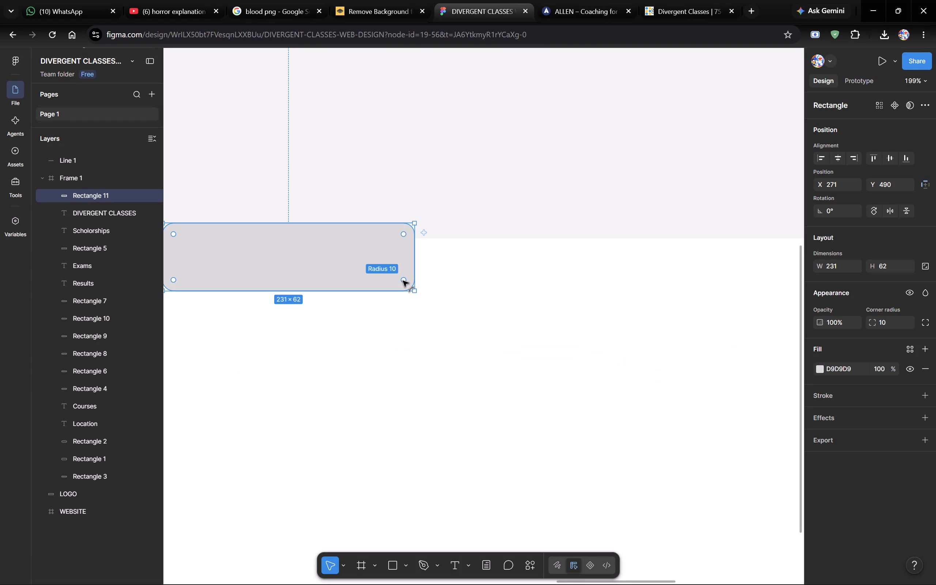
{"action": "left_click", "coordinate": [403, 281]}
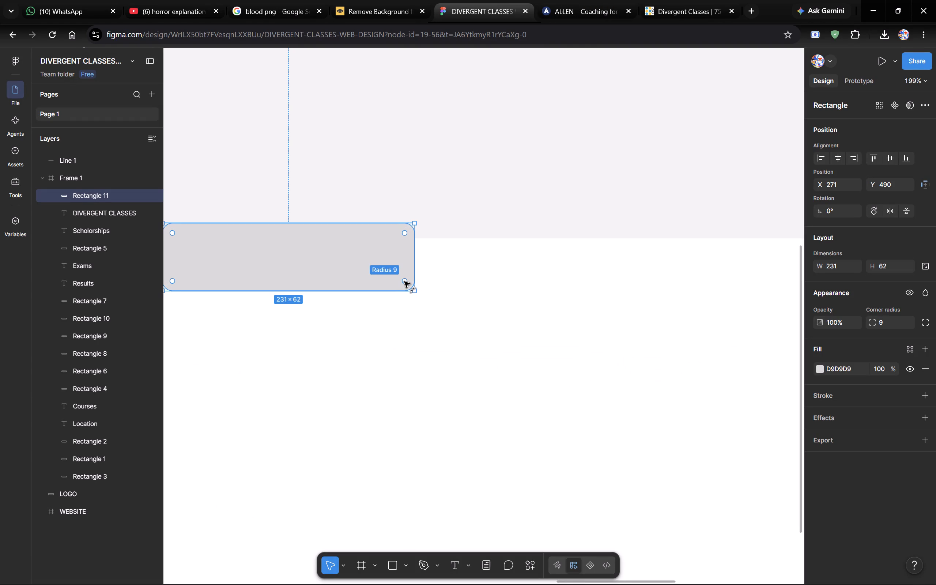
Duplicate the rounded card and place the copy beside it, level with the original, at about X 583, Y 490.
{"action": "key", "text": "ctrl+c"}
{"action": "key", "text": "ctrl+v"}
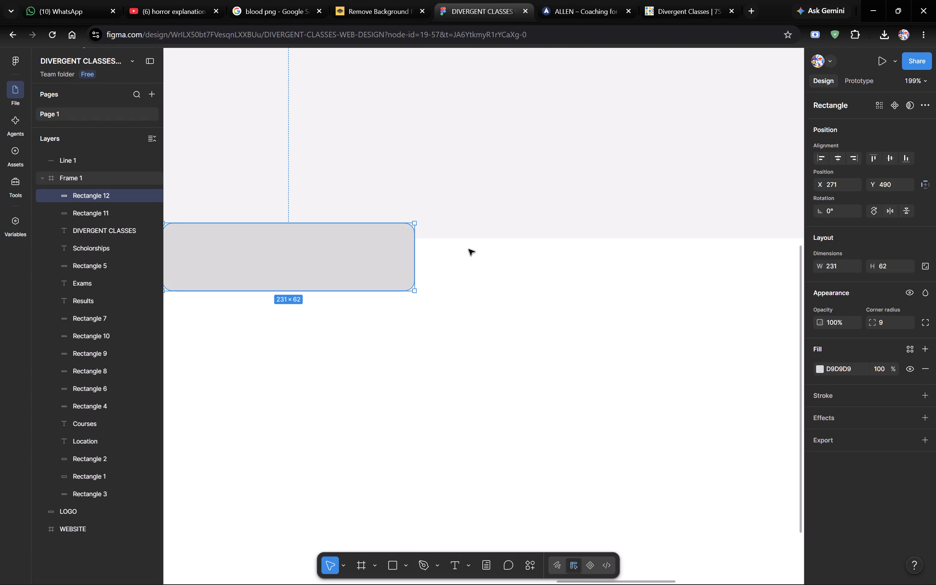
{"action": "left_click_drag", "start_coordinate": [322, 268], "coordinate": [654, 260]}
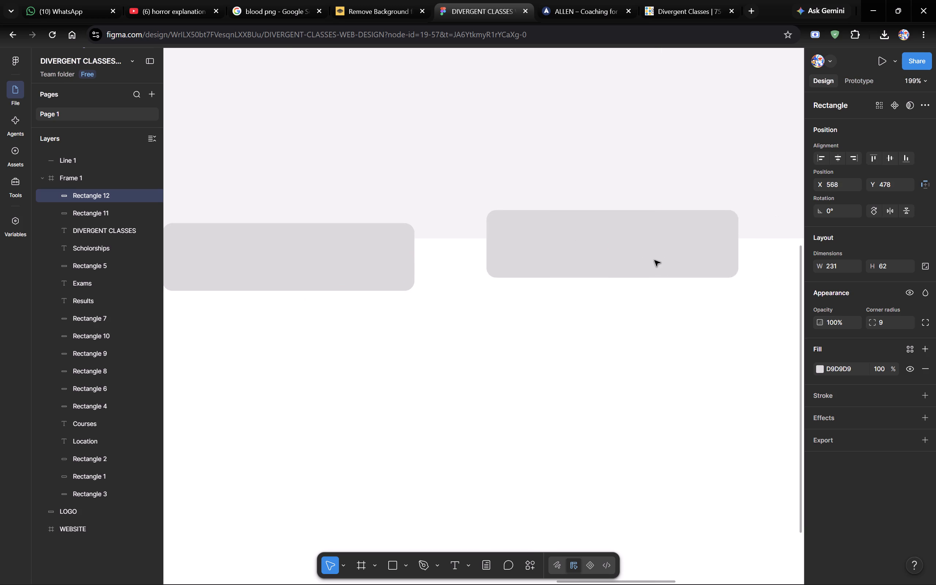
{"action": "left_click_drag", "start_coordinate": [654, 260], "coordinate": [663, 270]}
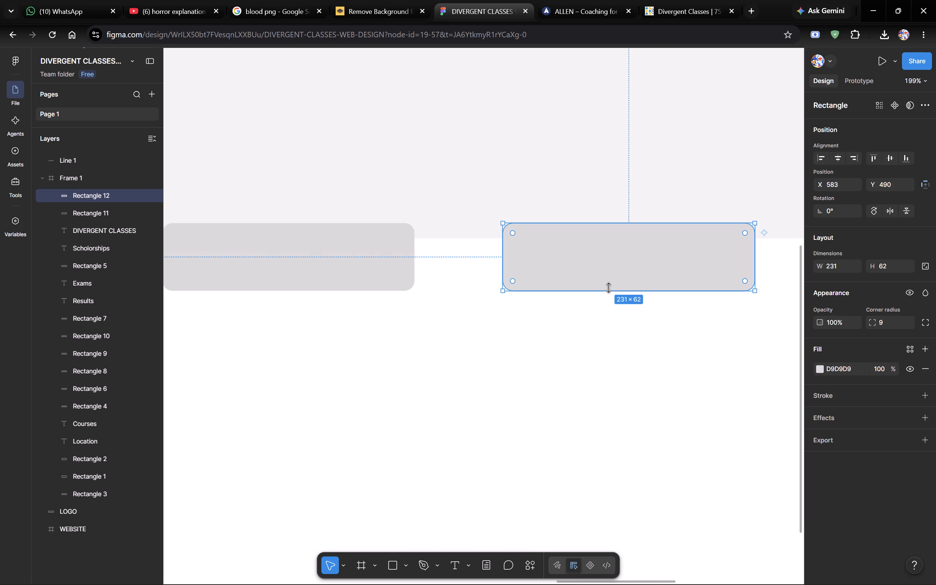
Duplicate the second card and place the copy as a third in the row, keeping an equal spacing of 81.
{"action": "scroll", "coordinate": [608, 288], "scroll_direction": "left", "scroll_amount": 2}
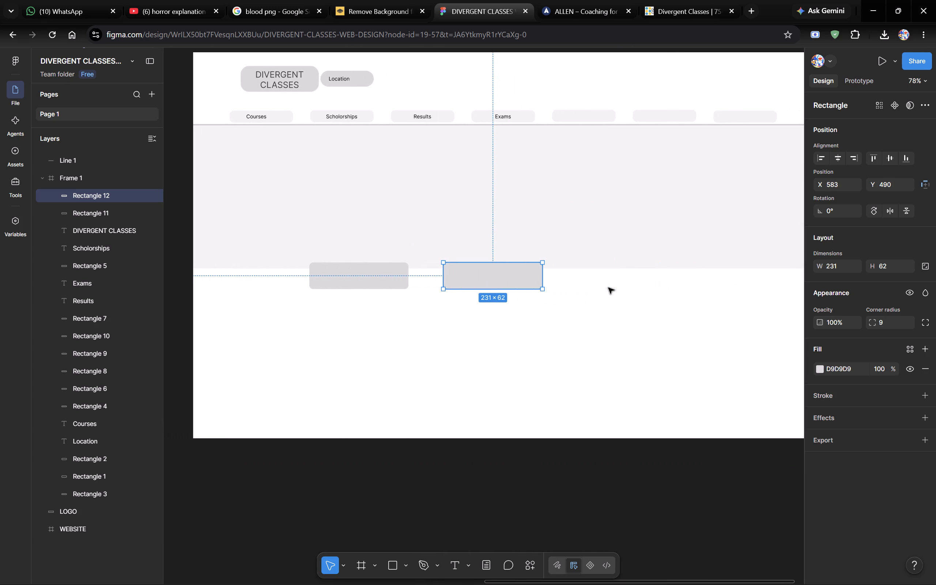
{"action": "key", "text": "ctrl+c"}
{"action": "key", "text": "ctrl+v"}
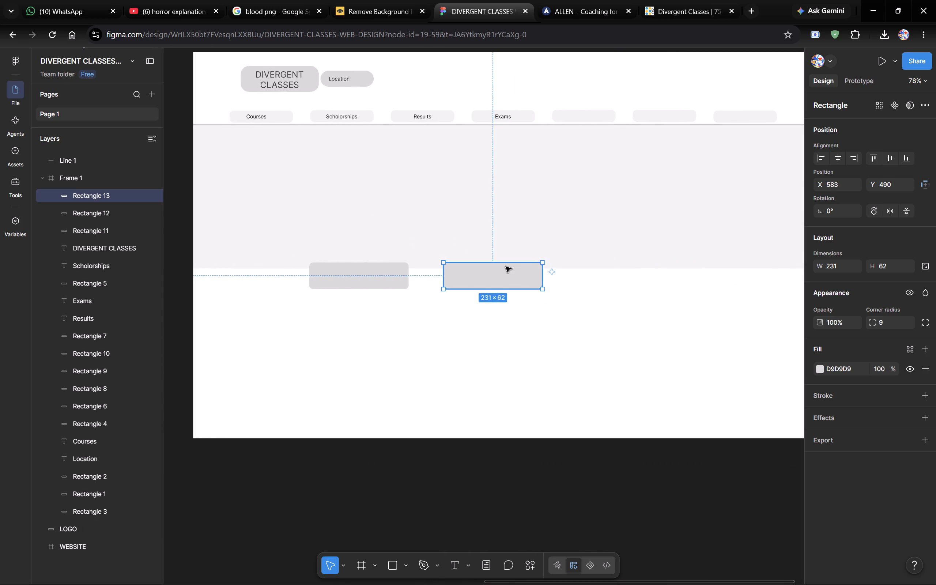
{"action": "left_click_drag", "start_coordinate": [506, 267], "coordinate": [644, 266]}
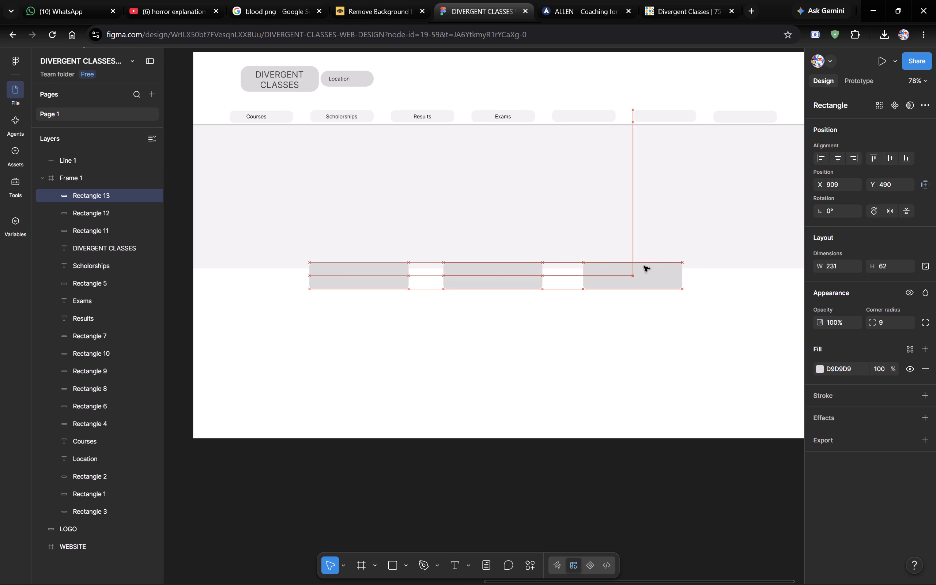
{"action": "left_click_drag", "start_coordinate": [644, 266], "coordinate": [639, 264]}
{"action": "left_click", "coordinate": [665, 513]}
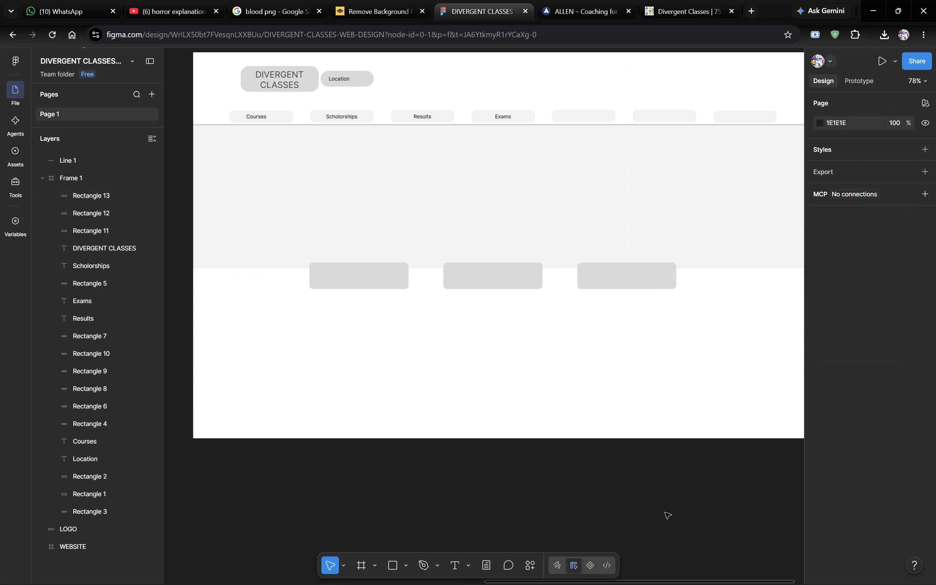
Using ALLEN's homepage as reference, centre the three cards together horizontally in the frame, at about Y 493.
{"action": "left_click", "coordinate": [580, 0]}
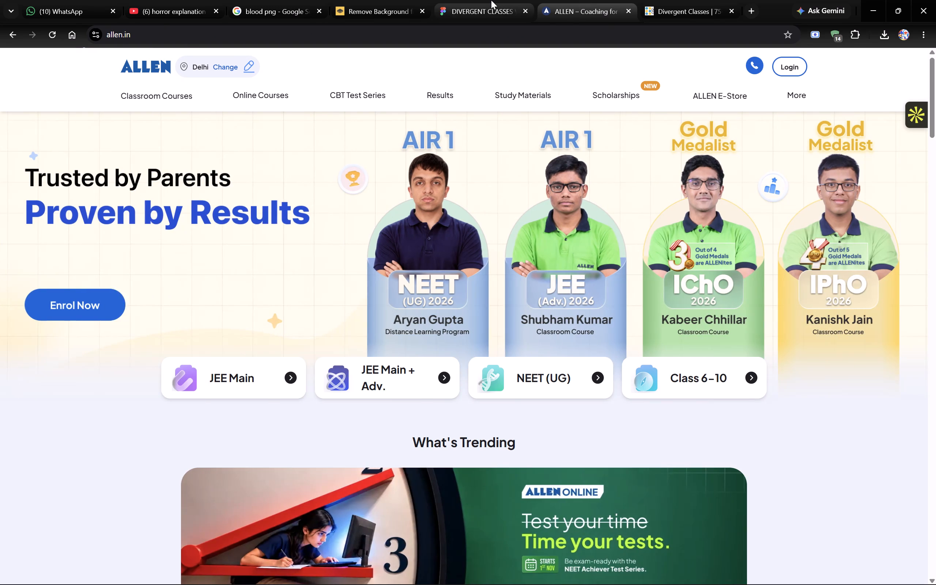
{"action": "left_click", "coordinate": [491, 0]}
{"action": "left_click_drag", "start_coordinate": [621, 316], "coordinate": [389, 290]}
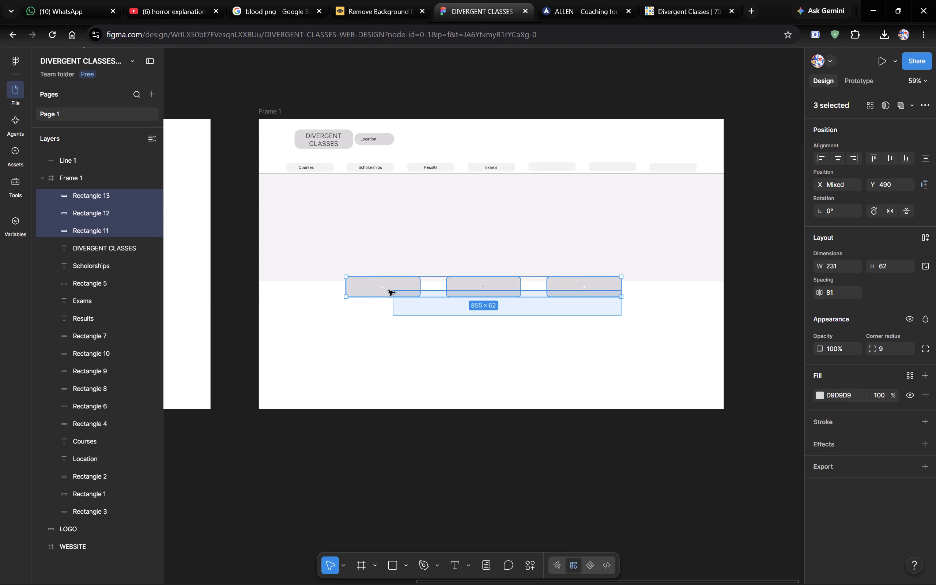
{"action": "left_click_drag", "start_coordinate": [389, 290], "coordinate": [385, 290]}
{"action": "left_click_drag", "start_coordinate": [495, 284], "coordinate": [504, 283]}
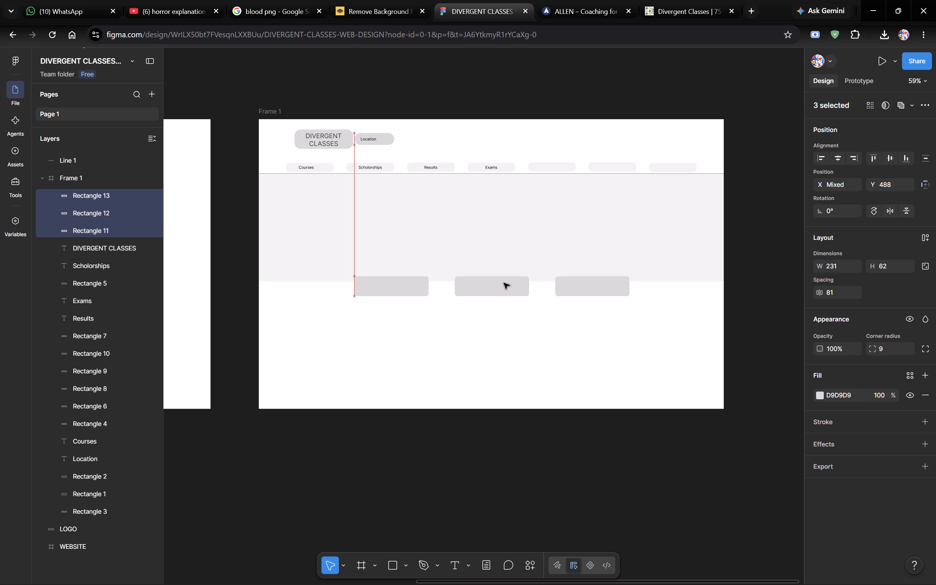
{"action": "left_click_drag", "start_coordinate": [504, 283], "coordinate": [503, 284]}
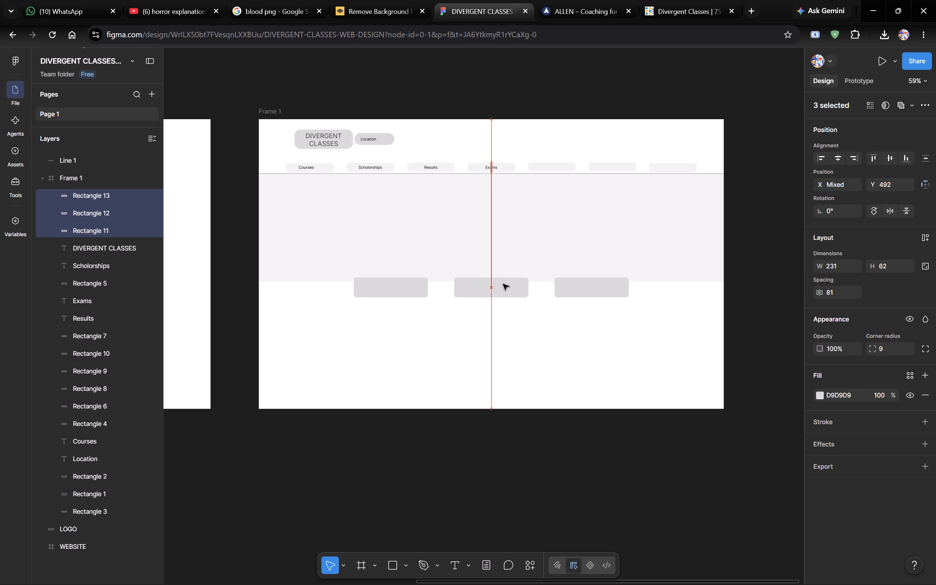
{"action": "left_click_drag", "start_coordinate": [503, 284], "coordinate": [503, 285]}
{"action": "left_click", "coordinate": [503, 285]}
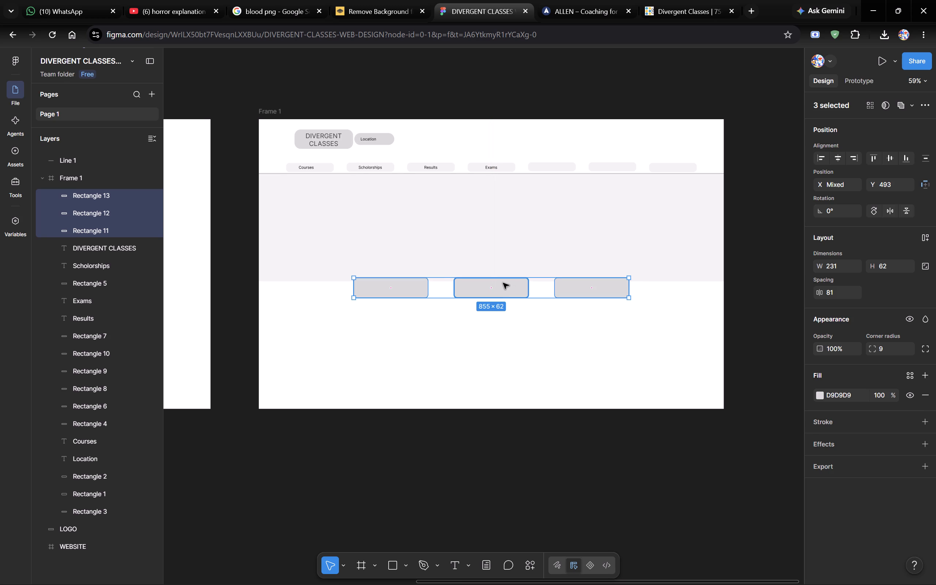
After checking ALLEN's card placement, nudge all three cards up together to Y 468 so they overlap the banner more.
{"action": "left_click", "coordinate": [574, 0]}
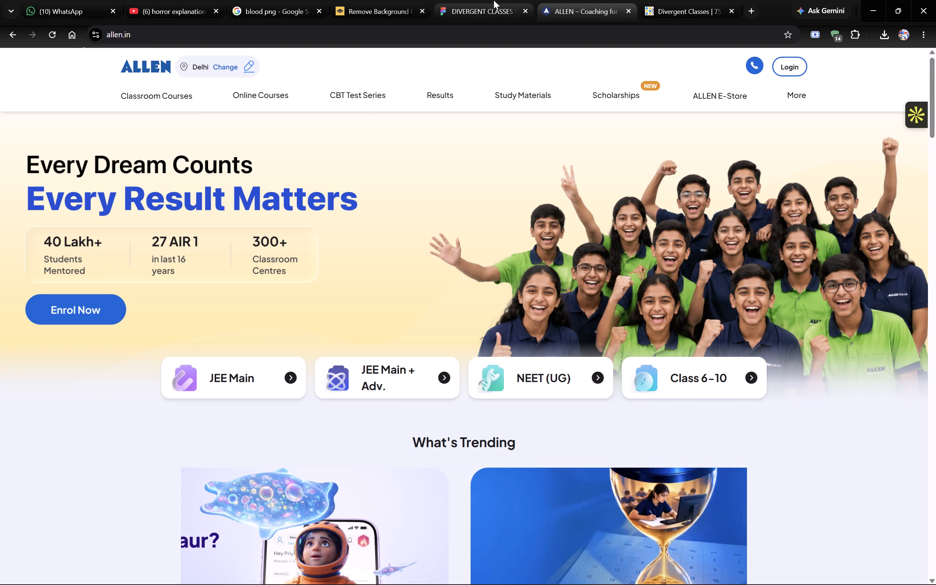
{"action": "left_click", "coordinate": [492, 0]}
{"action": "left_click_drag", "start_coordinate": [373, 322], "coordinate": [479, 295]}
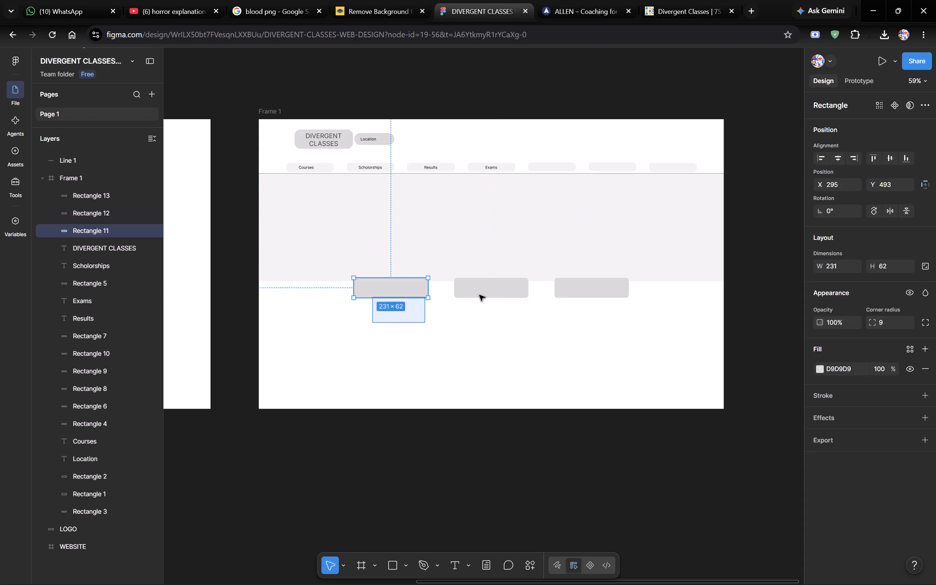
{"action": "left_click_drag", "start_coordinate": [479, 295], "coordinate": [587, 294]}
{"action": "key", "text": "Up"}
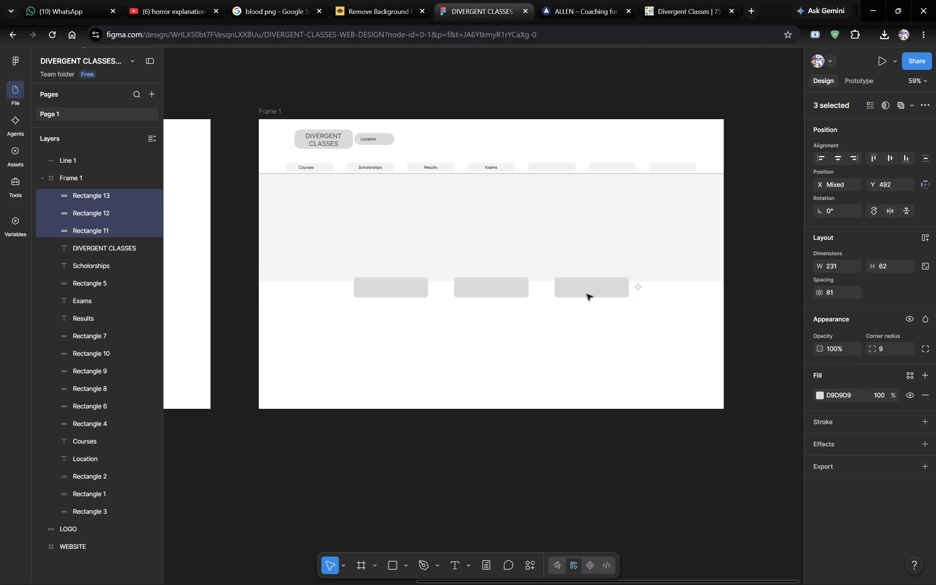
{"action": "key", "text": "Up"}
{"action": "key", "text": "Up"}
{"action": "key", "text": "Up"}
{"action": "key", "text": "Up"}
{"action": "key", "text": "Up"}
{"action": "key", "text": "Up"}
{"action": "key", "text": "Up"}
{"action": "key", "text": "Up"}
{"action": "key", "text": "Up"}
{"action": "key", "text": "Up"}
{"action": "key", "text": "Up"}
{"action": "key", "text": "Up"}
{"action": "key", "text": "Up"}
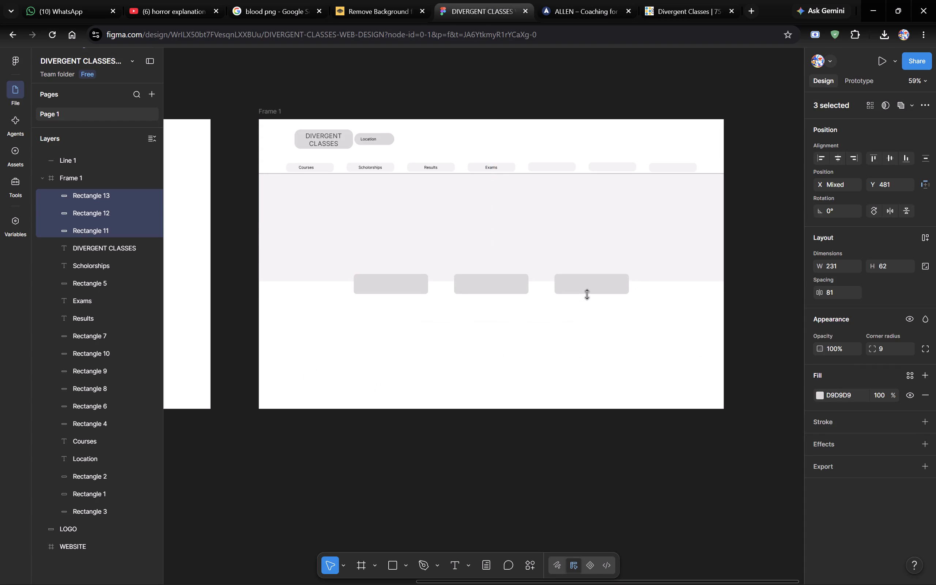
{"action": "key", "text": "Up"}
{"action": "key", "text": "Up"}
{"action": "key", "text": "Up"}
{"action": "key", "text": "Up"}
{"action": "key", "text": "Up"}
{"action": "key", "text": "Up"}
{"action": "key", "text": "Up"}
{"action": "key", "text": "Up"}
{"action": "key", "text": "Up"}
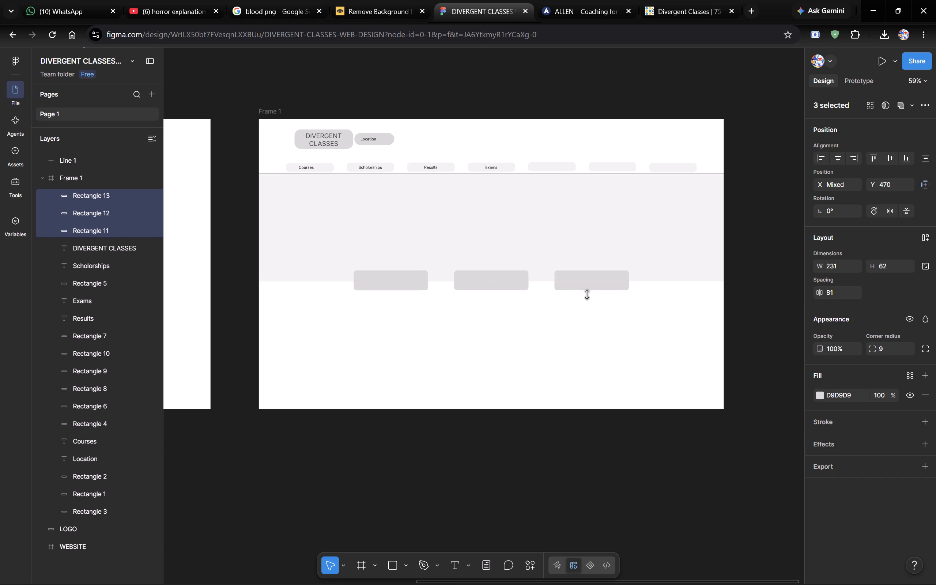
{"action": "key", "text": "Up"}
{"action": "key", "text": "Up"}
Following ALLEN's homepage cards, add a drop shadow to all three cards with blur 6 and spread 3.
{"action": "left_click", "coordinate": [595, 0]}
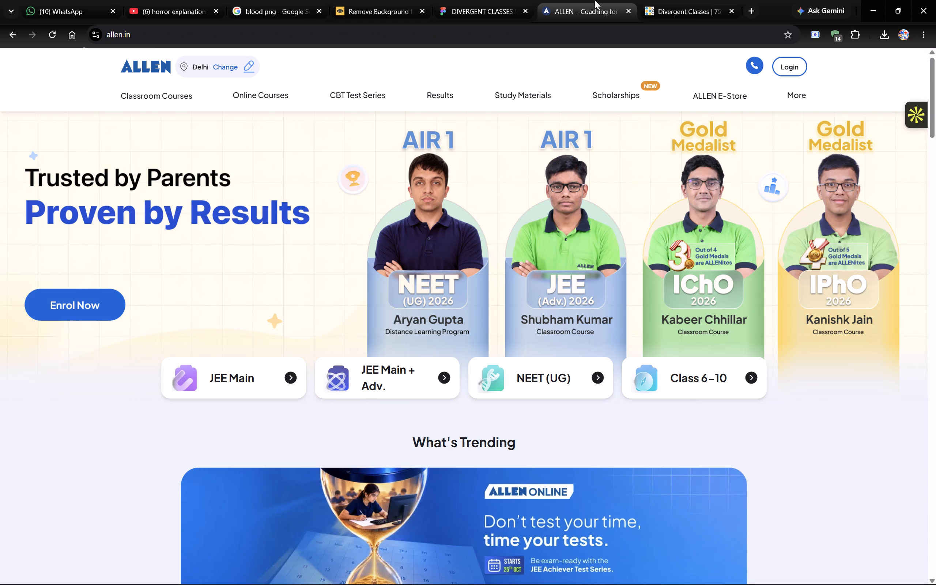
{"action": "left_click", "coordinate": [513, 0]}
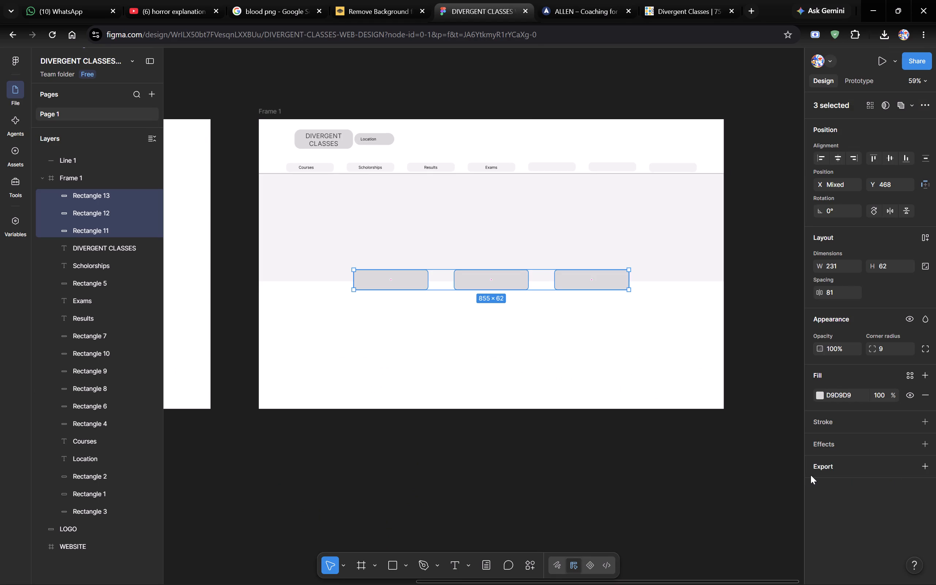
{"action": "left_click", "coordinate": [926, 446]}
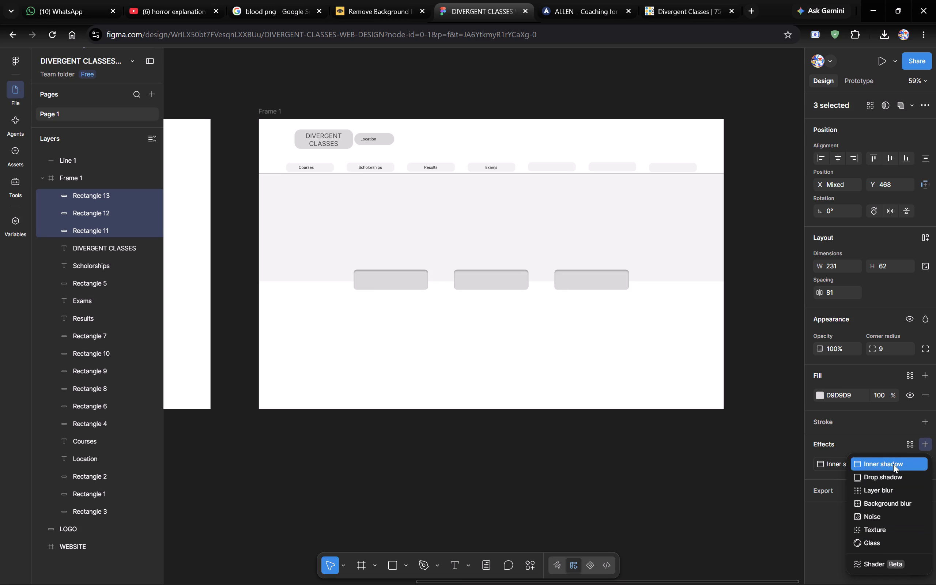
{"action": "left_click", "coordinate": [890, 476]}
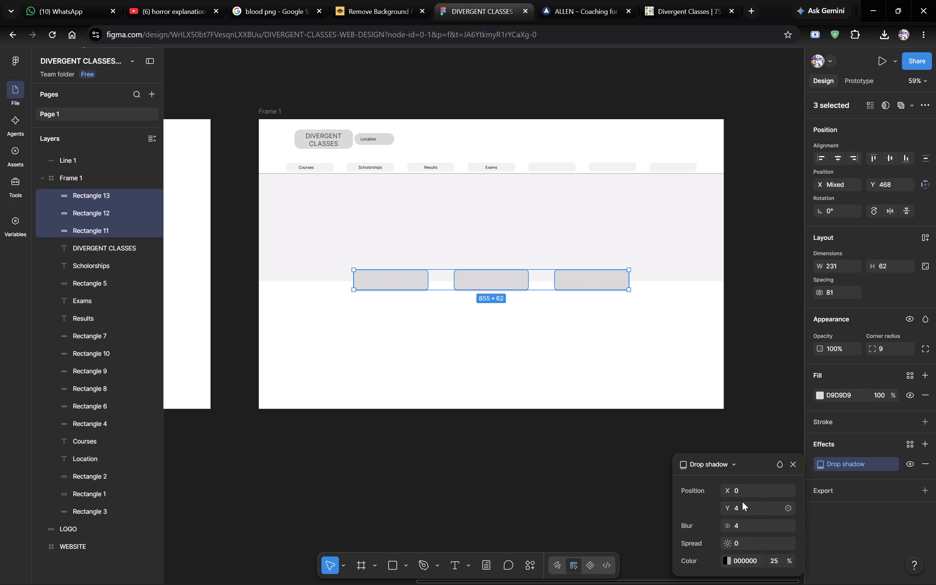
{"action": "left_click", "coordinate": [736, 525]}
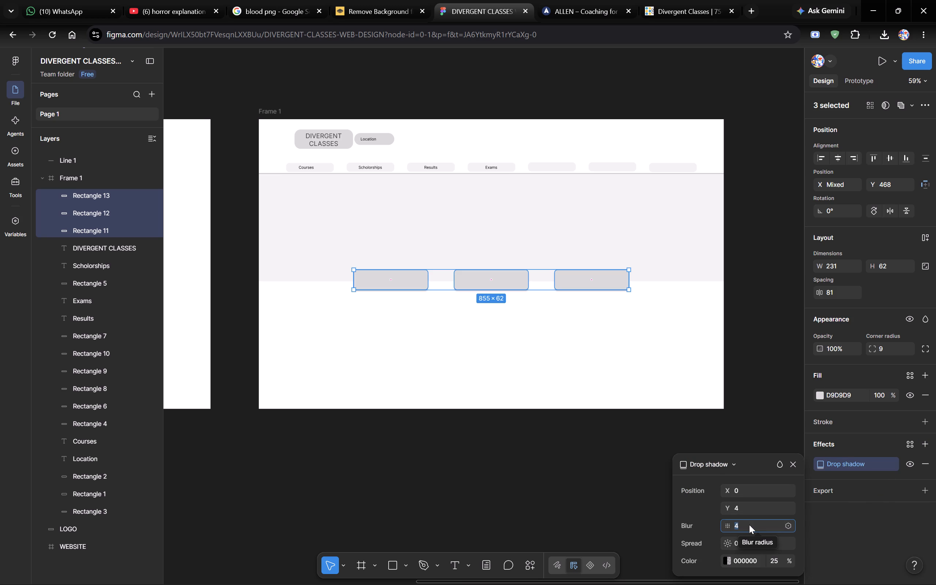
{"action": "key", "text": "6"}
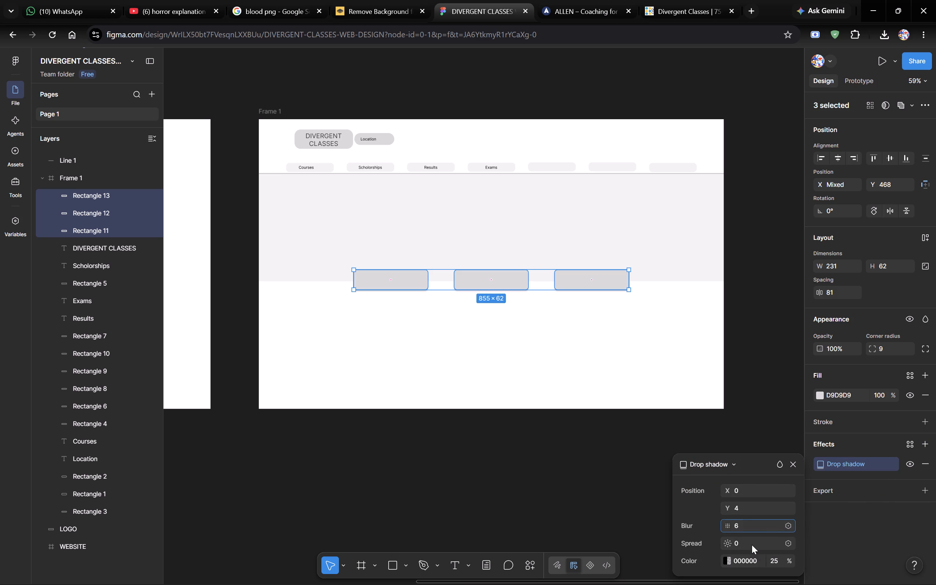
{"action": "left_click", "coordinate": [752, 545]}
{"action": "left_click_drag", "start_coordinate": [746, 541], "coordinate": [729, 540]}
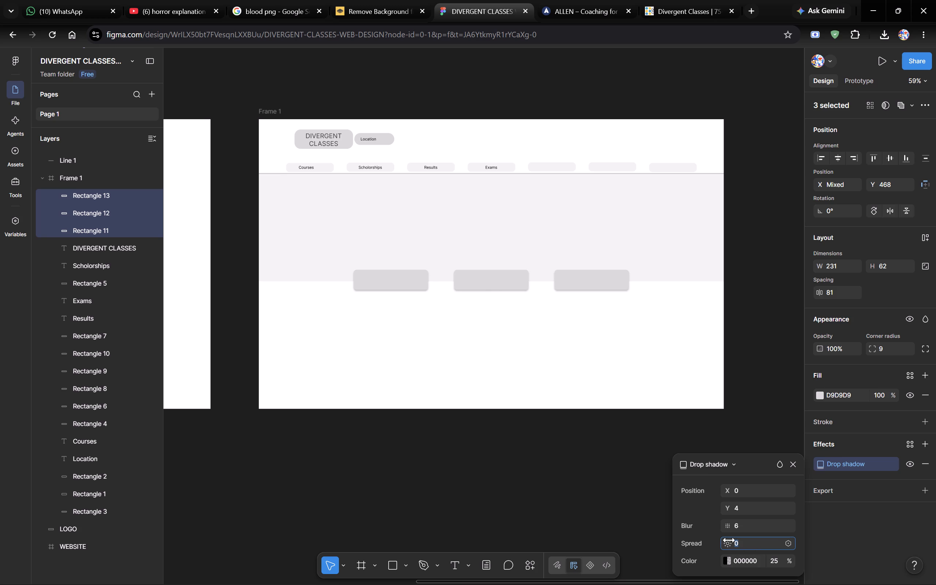
{"action": "key", "text": "3"}
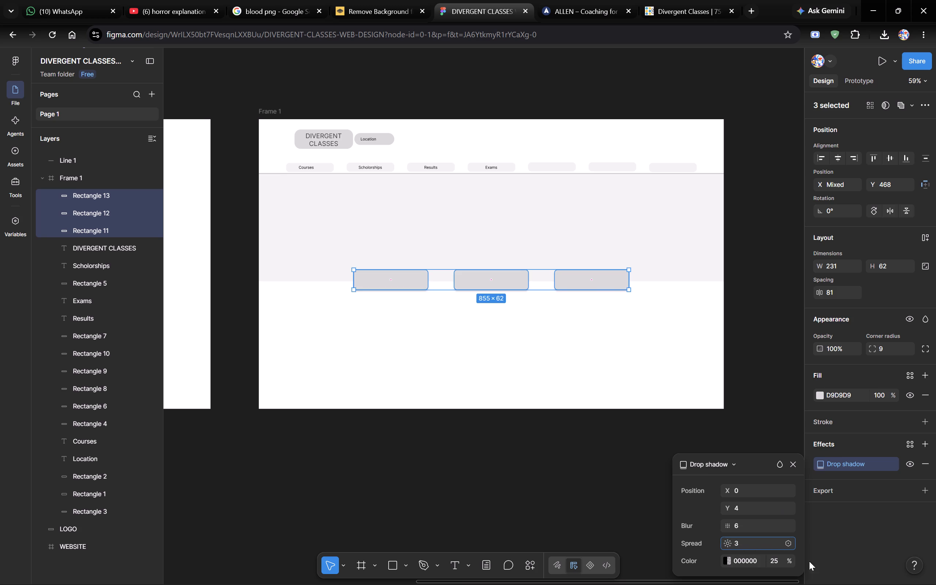
{"action": "left_click", "coordinate": [744, 484]}
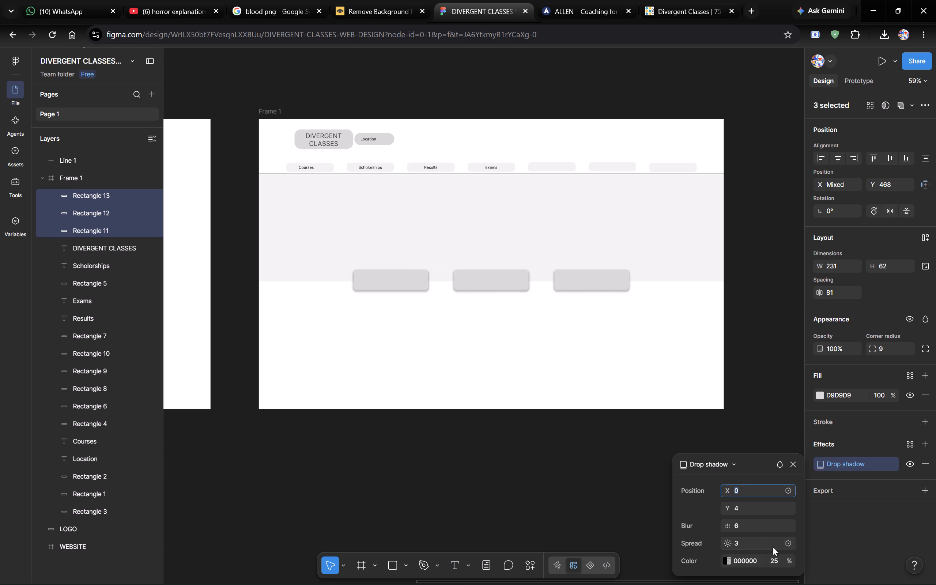
{"action": "left_click", "coordinate": [741, 560]}
{"action": "left_click", "coordinate": [700, 565]}
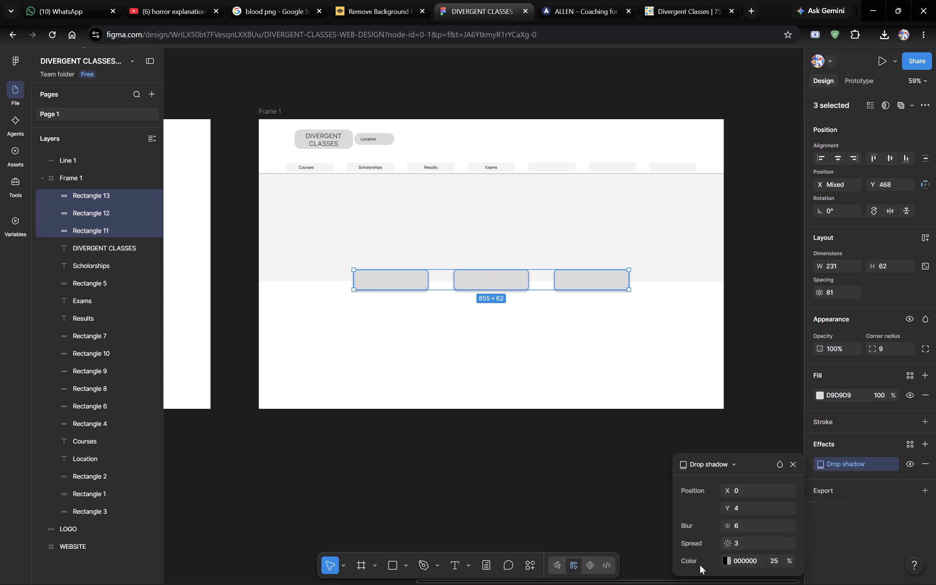
{"action": "left_click", "coordinate": [777, 561]}
{"action": "left_click", "coordinate": [856, 522]}
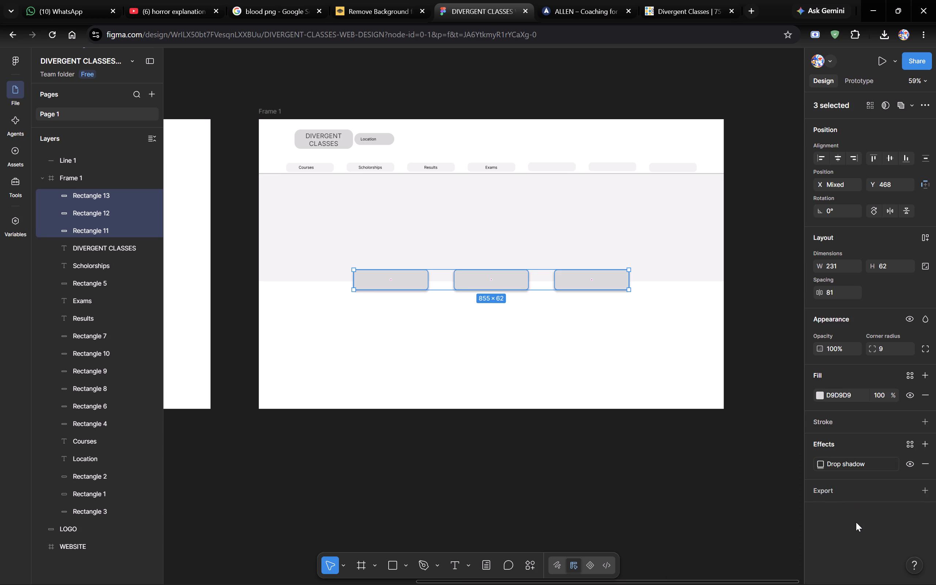
Using ALLEN's header as reference, add a drop shadow with blur 6 to the divider line below the navigation row.
{"action": "left_click", "coordinate": [487, 431]}
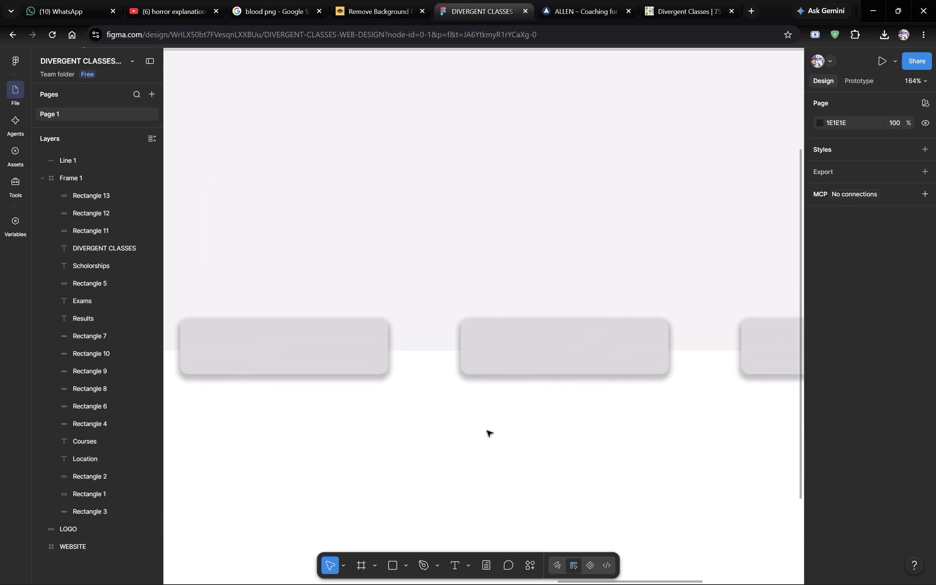
{"action": "left_click", "coordinate": [612, 0]}
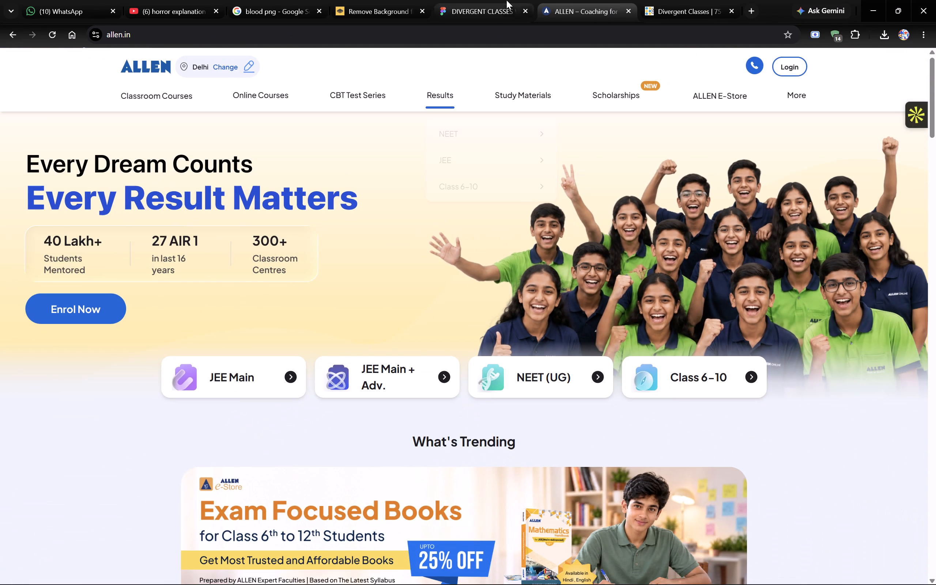
{"action": "left_click", "coordinate": [476, 0]}
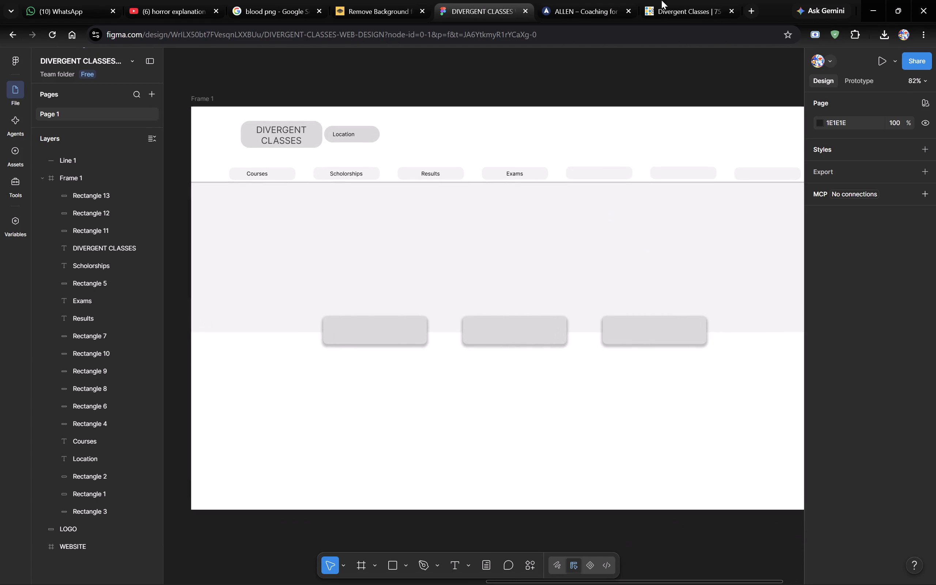
{"action": "left_click", "coordinate": [588, 25]}
{"action": "left_click", "coordinate": [588, 0]}
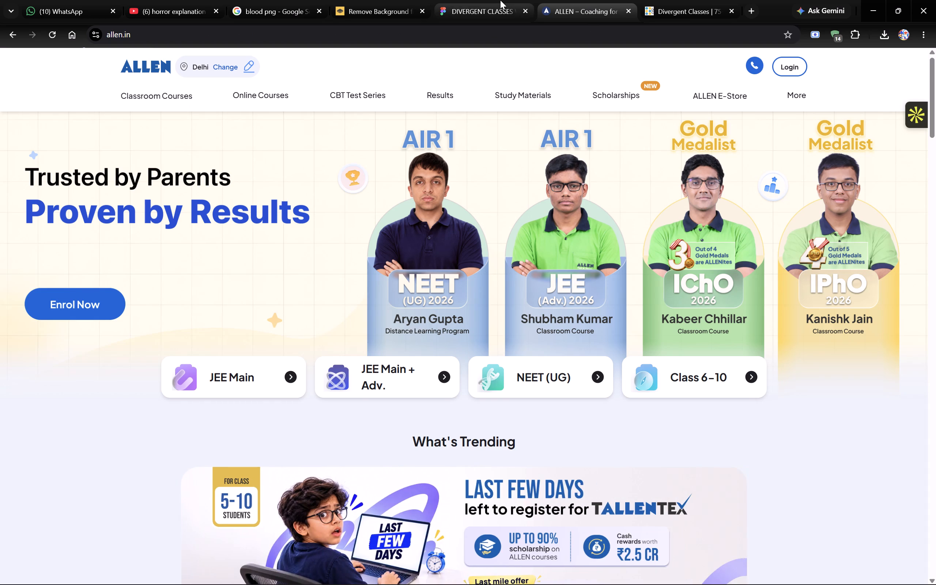
{"action": "left_click", "coordinate": [500, 0]}
{"action": "left_click", "coordinate": [337, 184]}
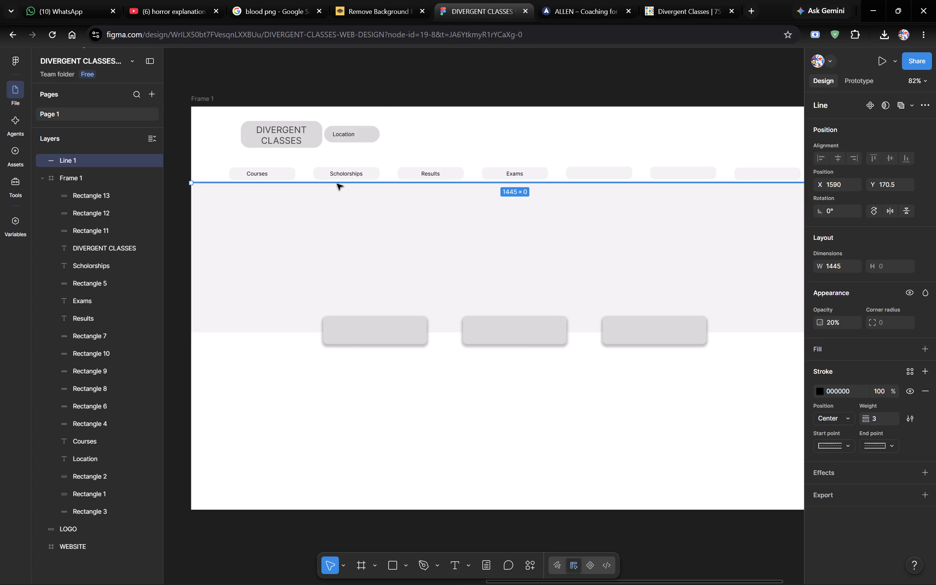
{"action": "left_click", "coordinate": [923, 468]}
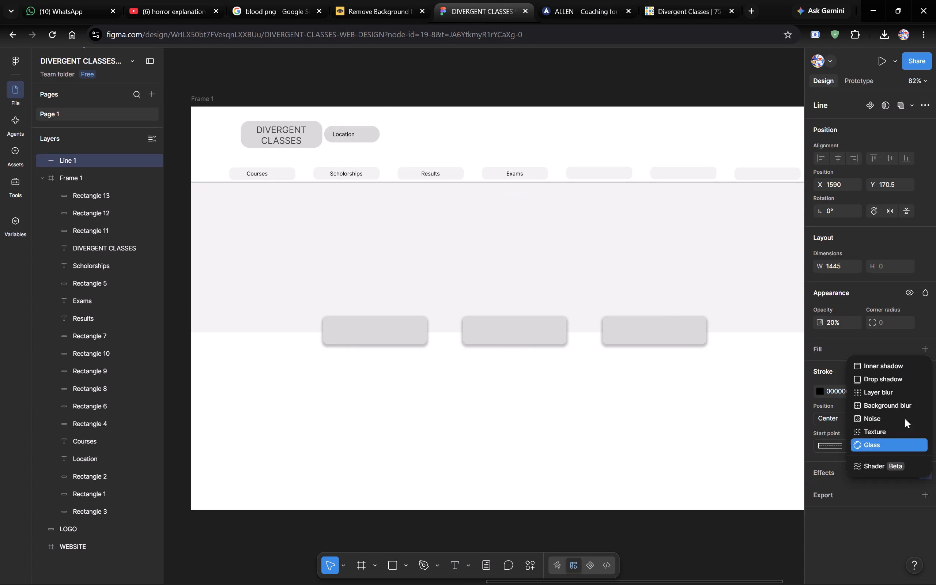
{"action": "left_click", "coordinate": [899, 378]}
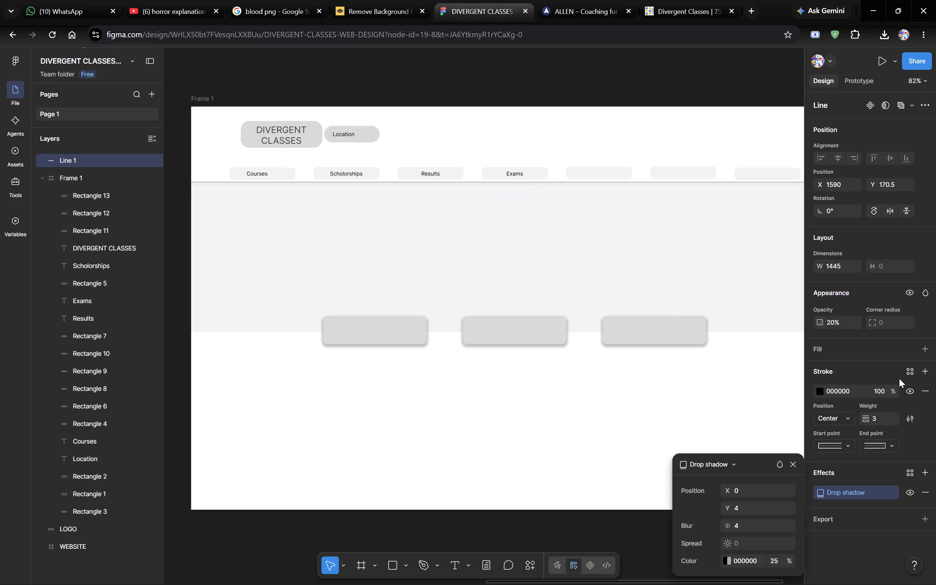
{"action": "left_click", "coordinate": [747, 543]}
{"action": "left_click", "coordinate": [739, 522]}
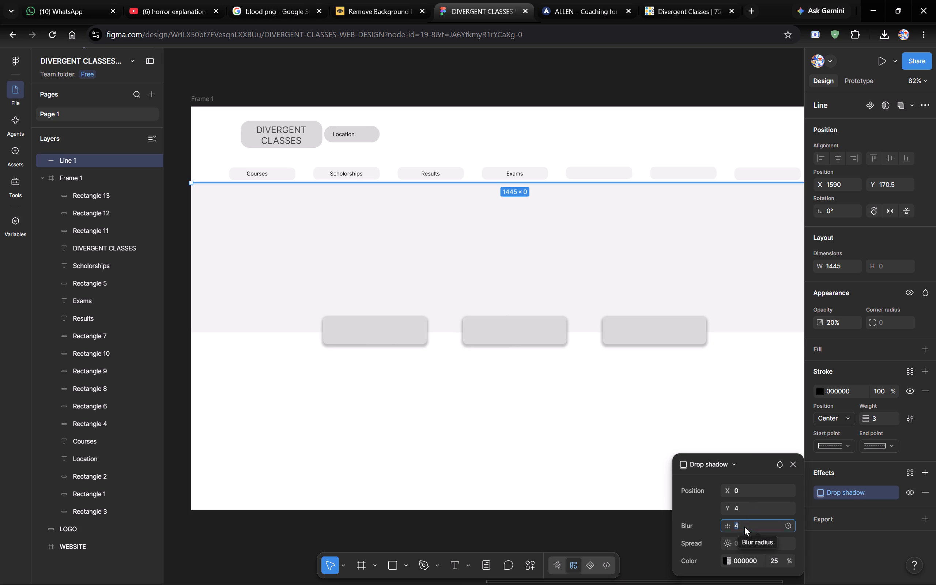
{"action": "key", "text": "6"}
{"action": "left_click", "coordinate": [746, 502]}
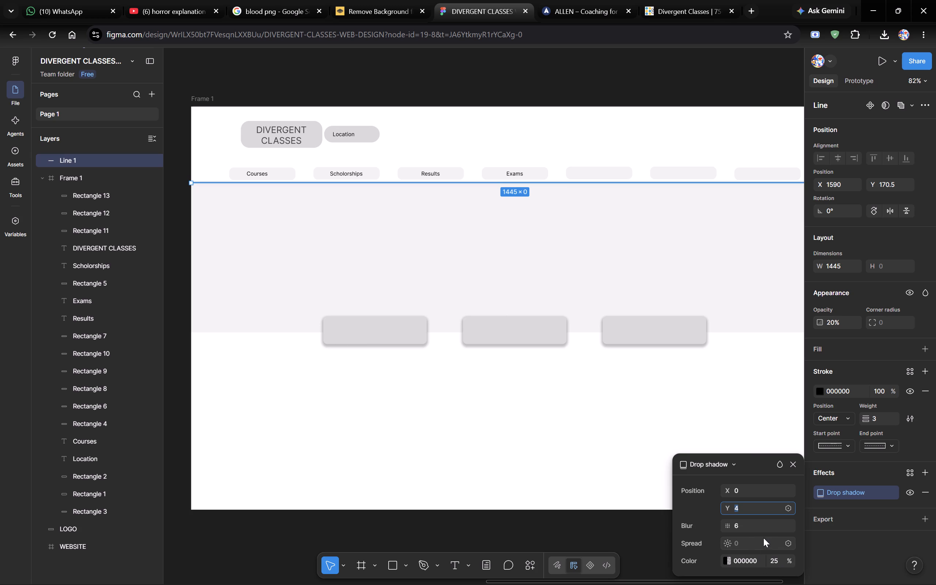
{"action": "left_click", "coordinate": [697, 500]}
{"action": "key", "text": "Return"}
{"action": "left_click", "coordinate": [874, 569]}
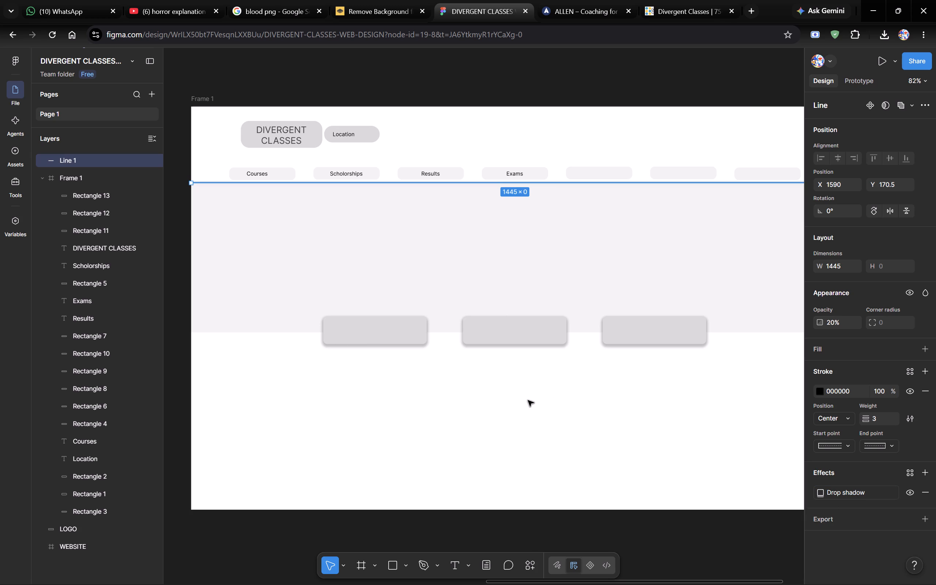
{"action": "left_click", "coordinate": [656, 536]}
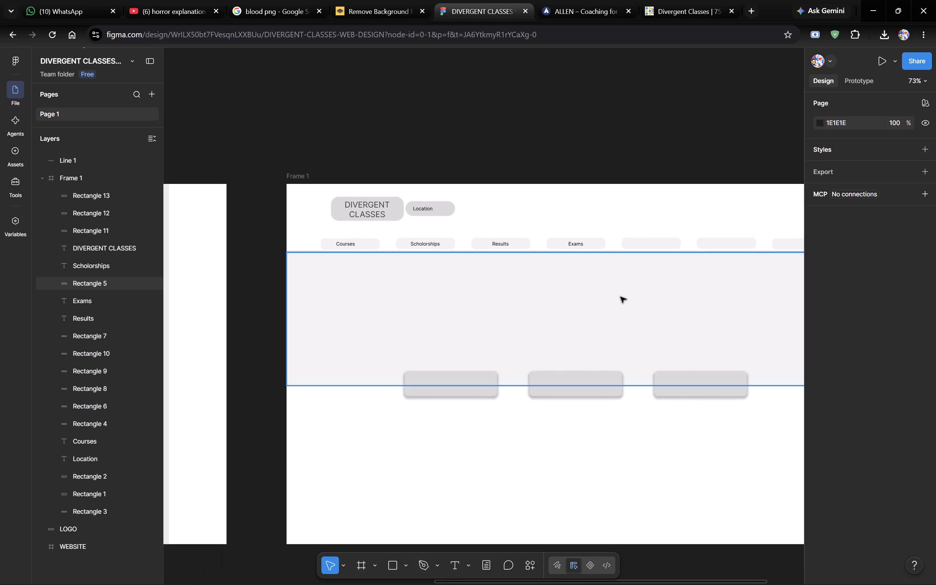
After checking ALLEN's header, centre the Location text inside its rounded box, at about X 334, Y 54.
{"action": "scroll", "coordinate": [657, 273], "scroll_direction": "left", "scroll_amount": 1}
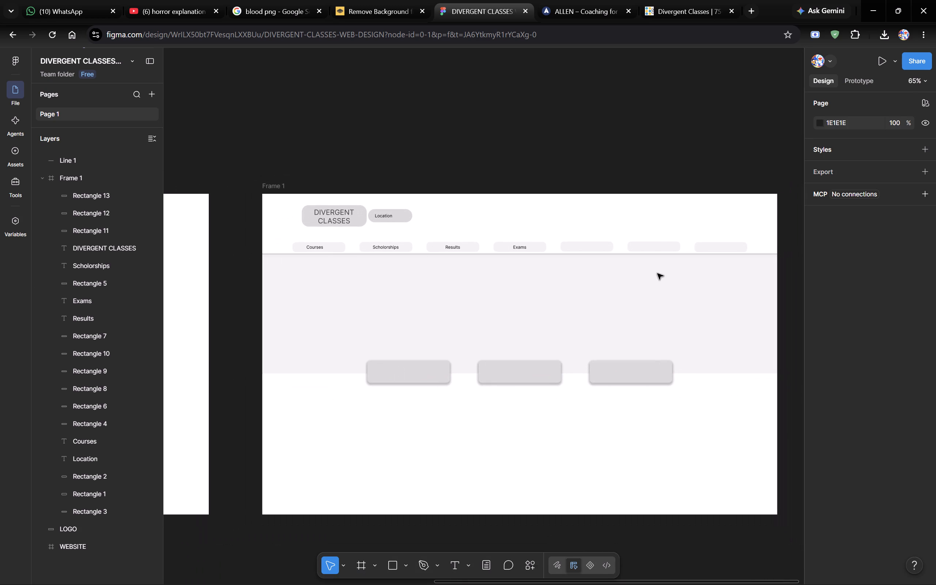
{"action": "left_click", "coordinate": [586, 0]}
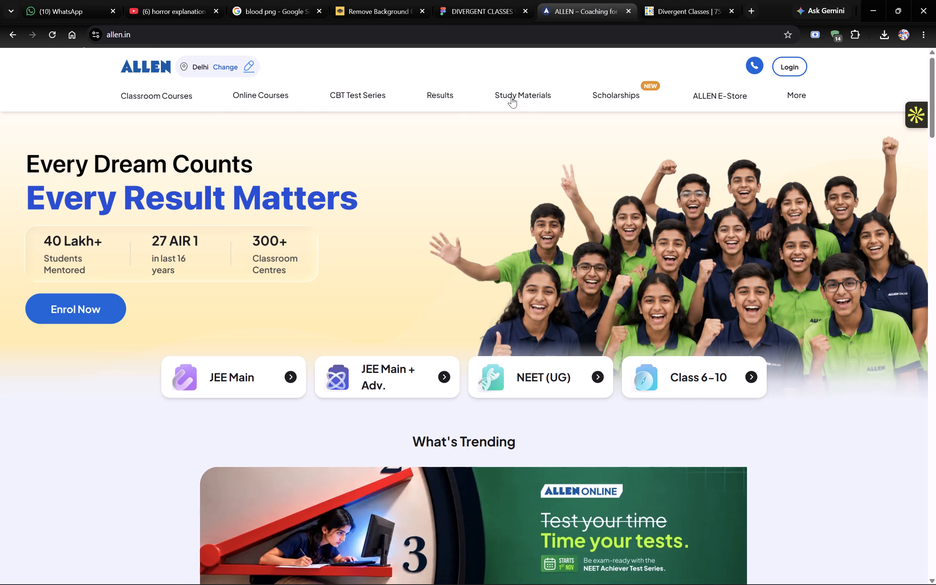
{"action": "scroll", "coordinate": [501, 328], "scroll_direction": "up", "scroll_amount": 1}
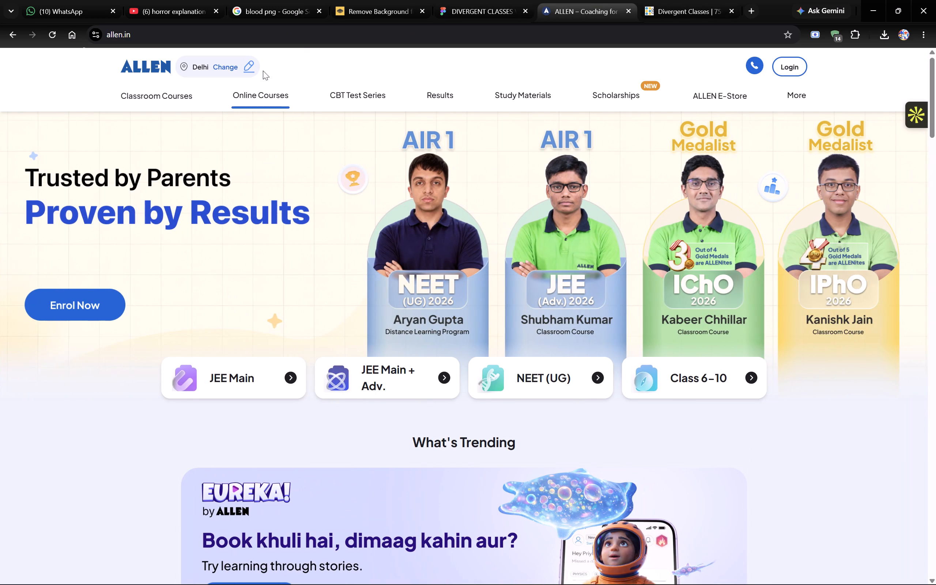
{"action": "left_click", "coordinate": [498, 0]}
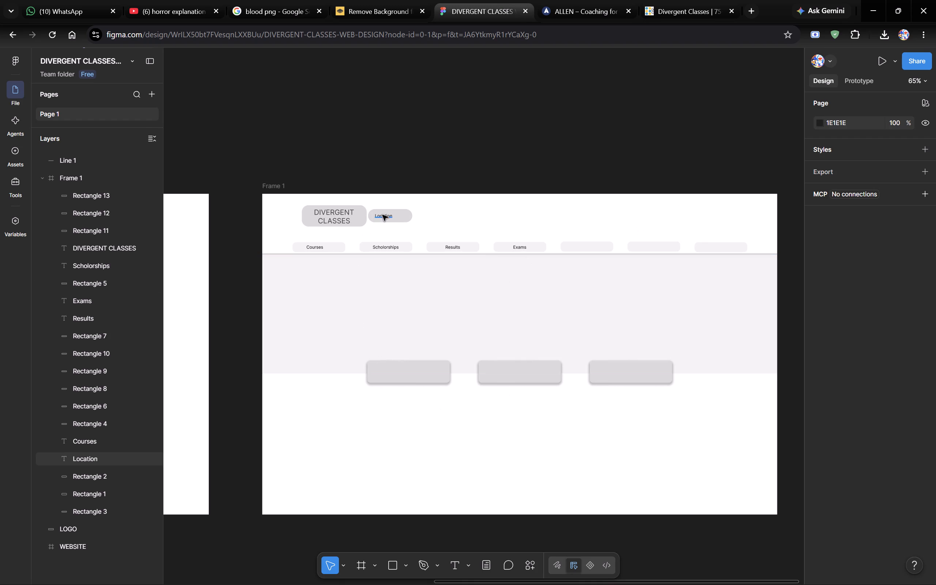
{"action": "left_click_drag", "start_coordinate": [382, 215], "coordinate": [389, 215]}
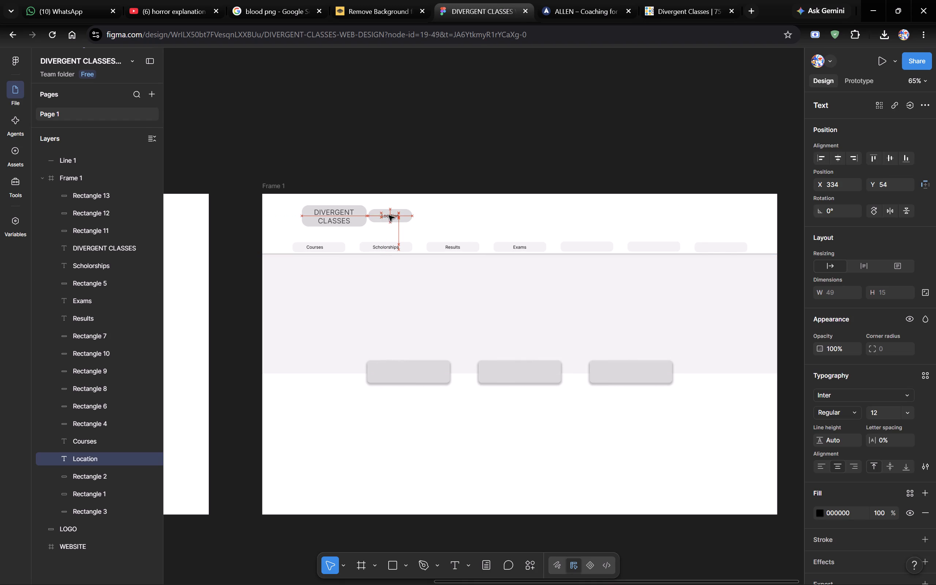
{"action": "left_click_drag", "start_coordinate": [389, 215], "coordinate": [388, 215]}
{"action": "left_click", "coordinate": [486, 130]}
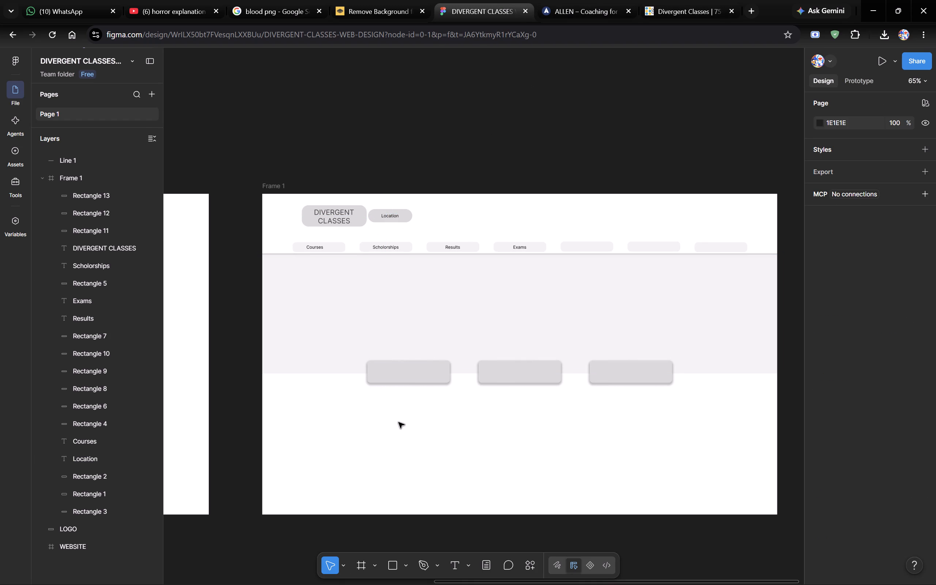
Add the text UCEED in the blank area below the first card and set its font size to 32, checking ALLEN's card labels.
{"action": "left_click", "coordinate": [451, 562]}
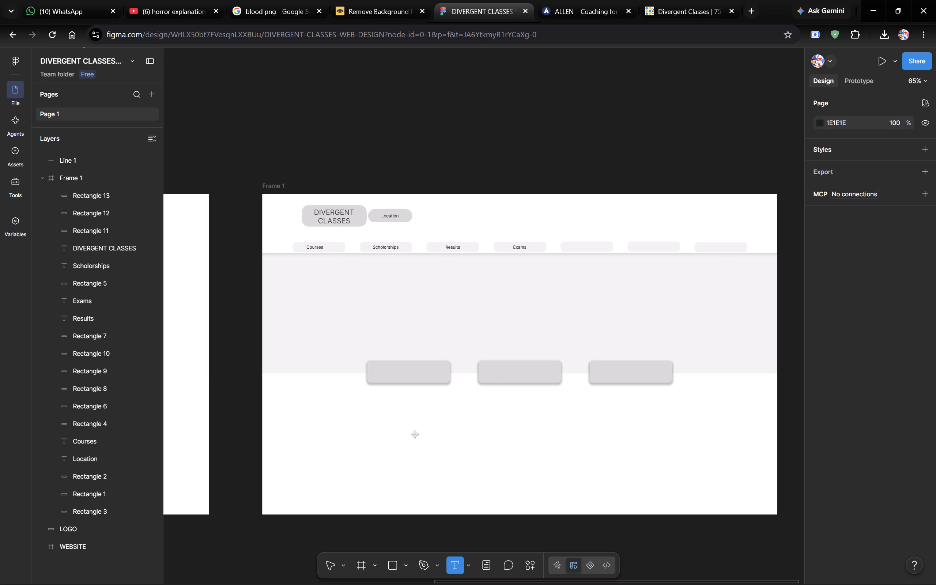
{"action": "left_click", "coordinate": [415, 434]}
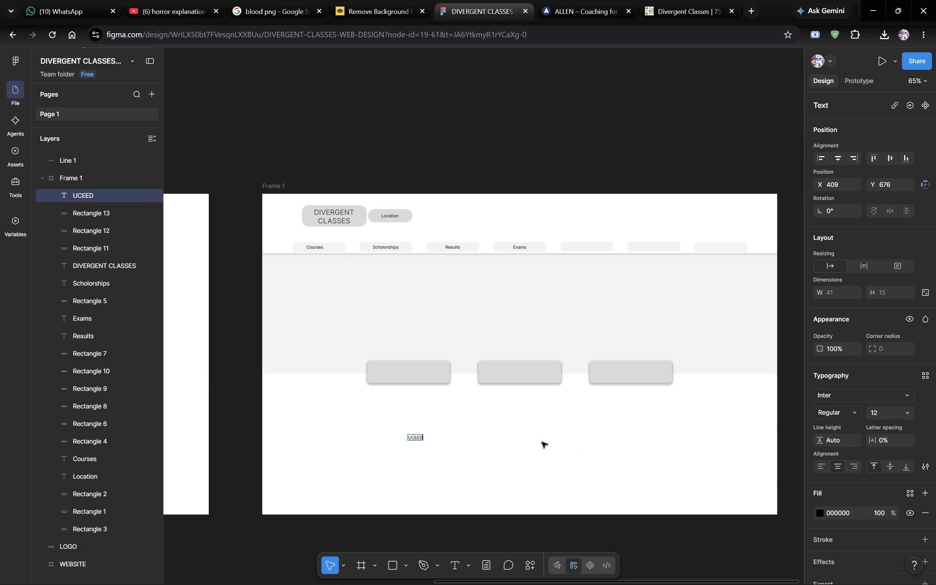
{"action": "key", "text": "ctrl+a"}
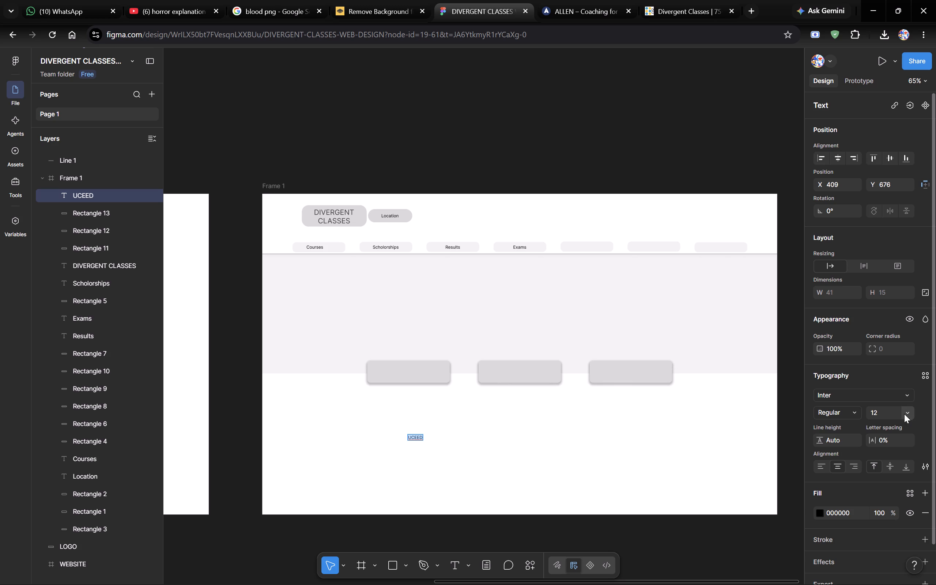
{"action": "left_click", "coordinate": [910, 414]}
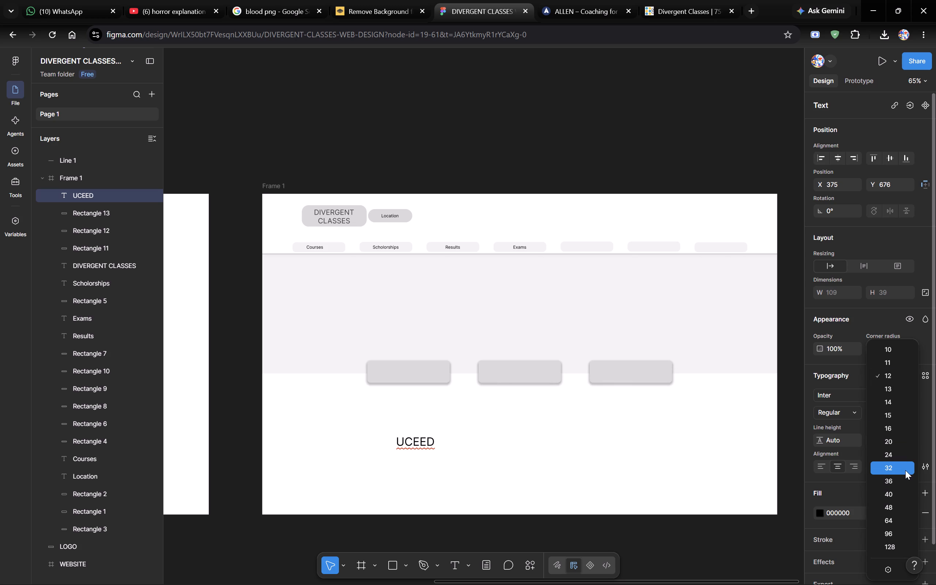
{"action": "left_click", "coordinate": [906, 469]}
{"action": "left_click", "coordinate": [567, 0]}
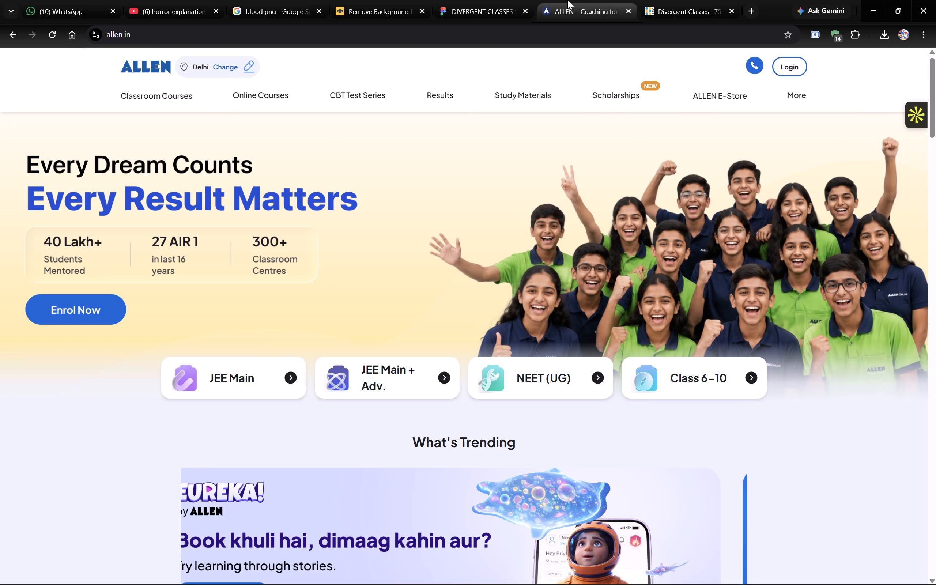
{"action": "left_click", "coordinate": [480, 0]}
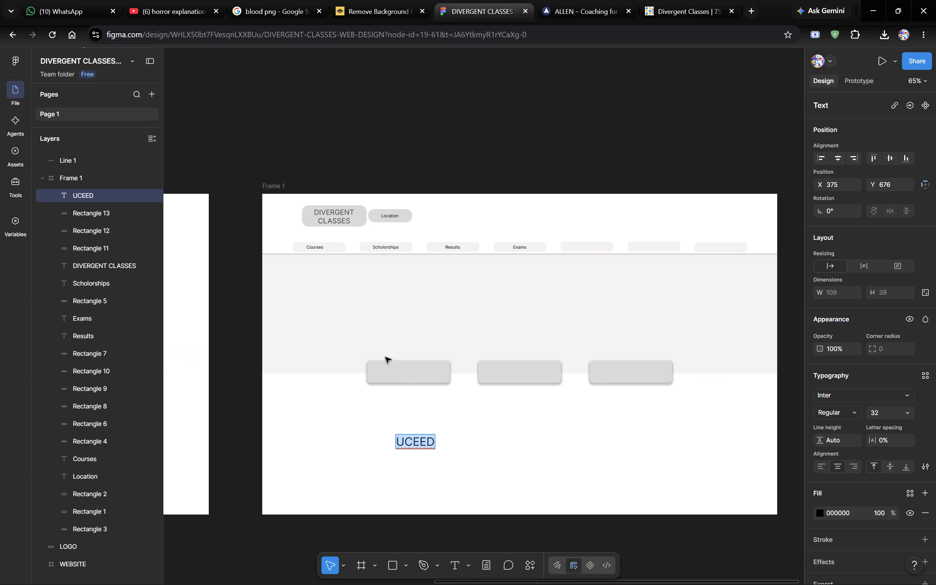
{"action": "left_click", "coordinate": [431, 471]}
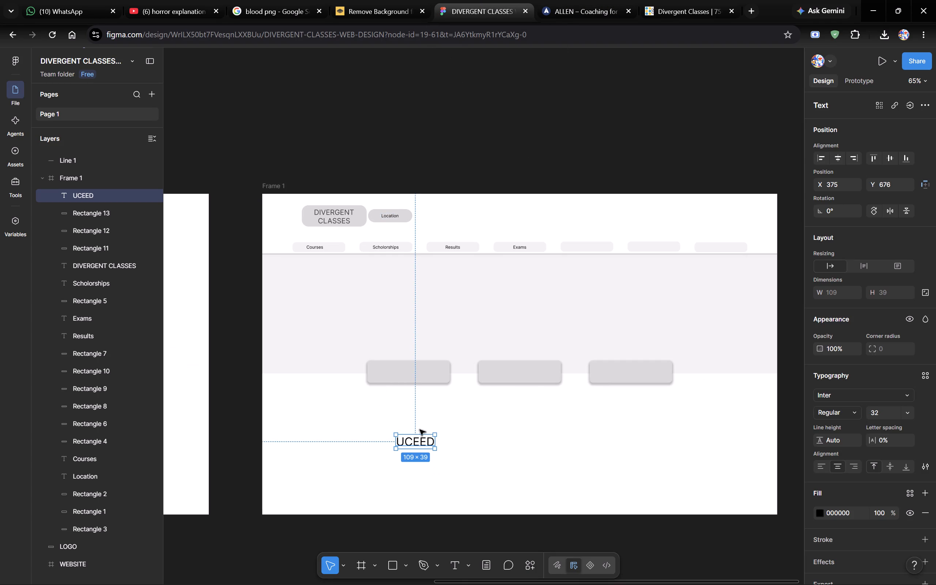
Move the UCEED text onto the first card and centre it there at X 356, Y 479, comparing with ALLEN's cards.
{"action": "left_click_drag", "start_coordinate": [421, 447], "coordinate": [412, 378]}
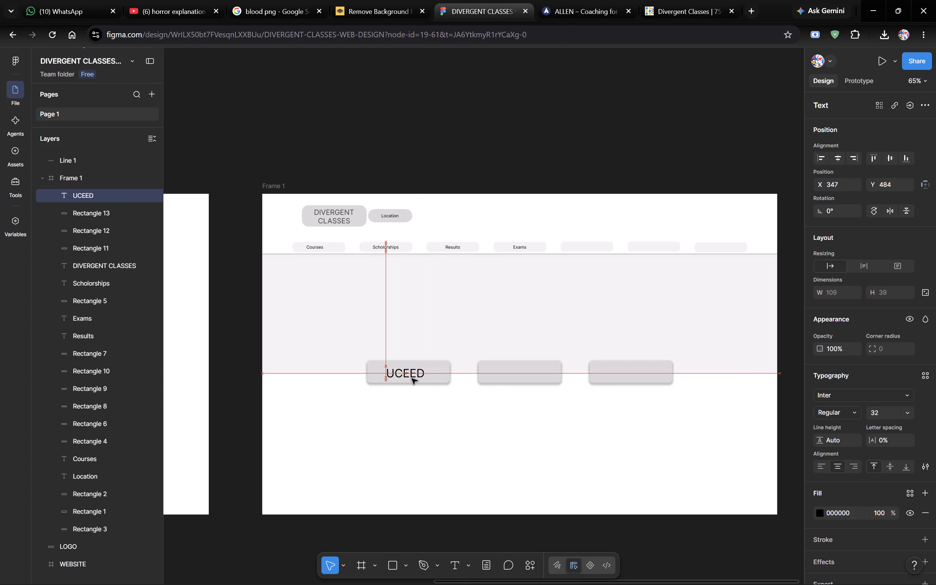
{"action": "left_click_drag", "start_coordinate": [412, 378], "coordinate": [415, 375]}
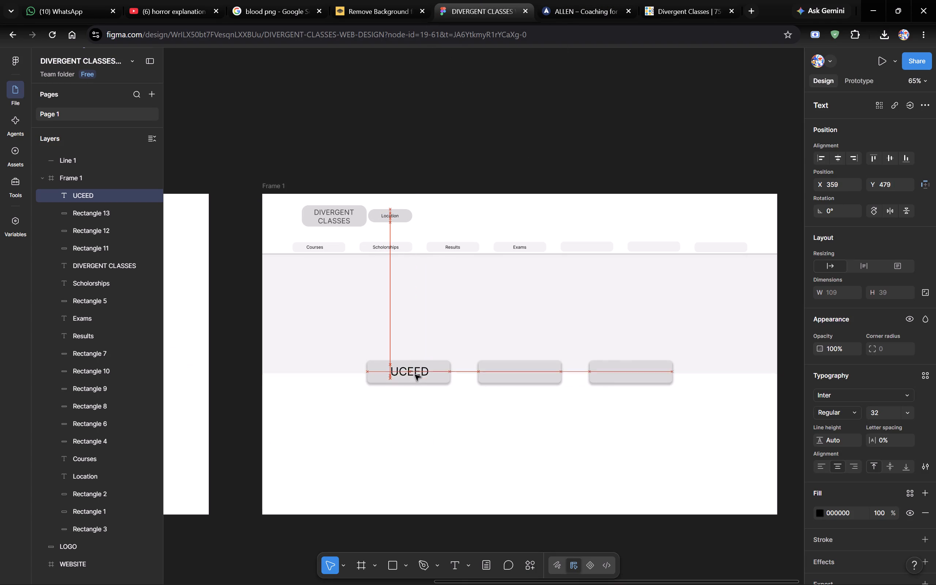
{"action": "left_click_drag", "start_coordinate": [415, 375], "coordinate": [413, 377]}
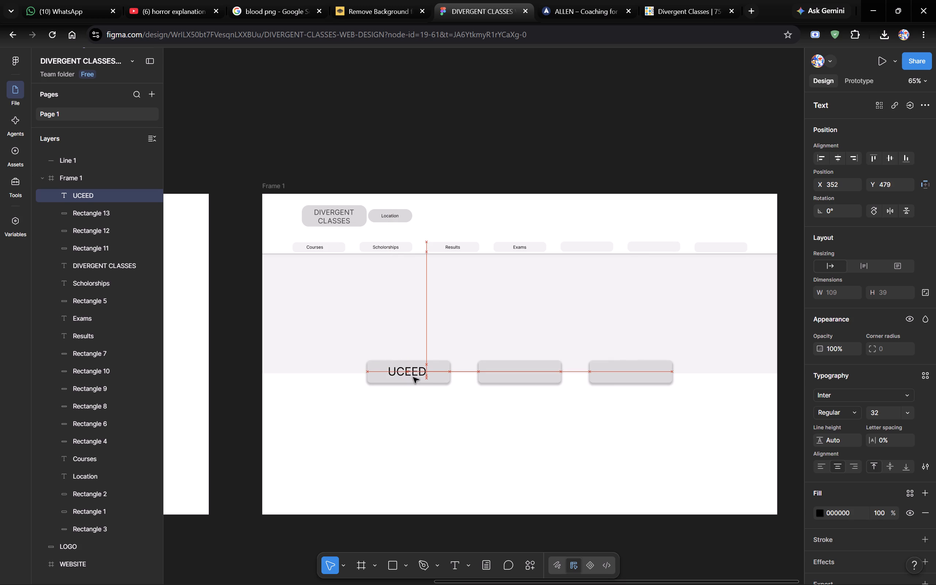
{"action": "left_click_drag", "start_coordinate": [413, 377], "coordinate": [397, 376]}
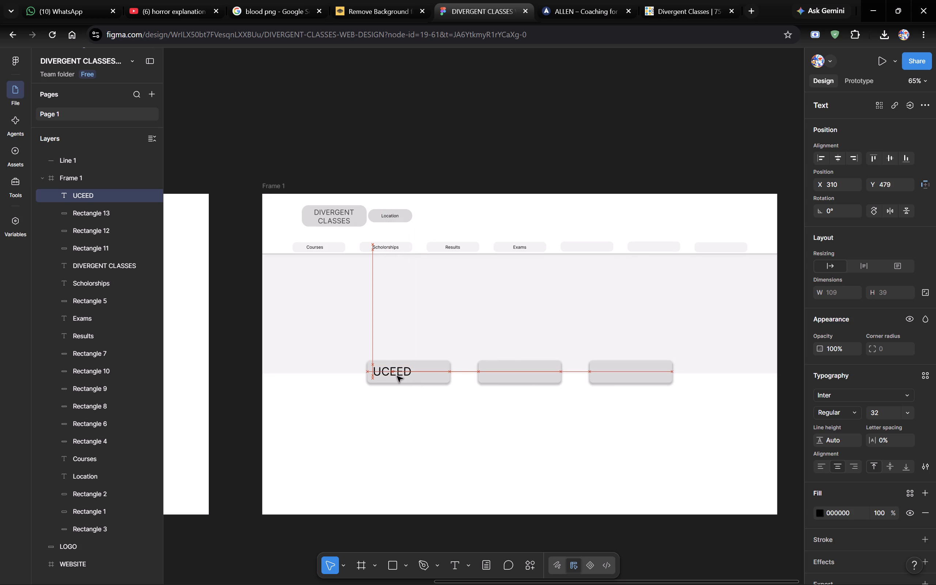
{"action": "left_click_drag", "start_coordinate": [397, 376], "coordinate": [405, 376]}
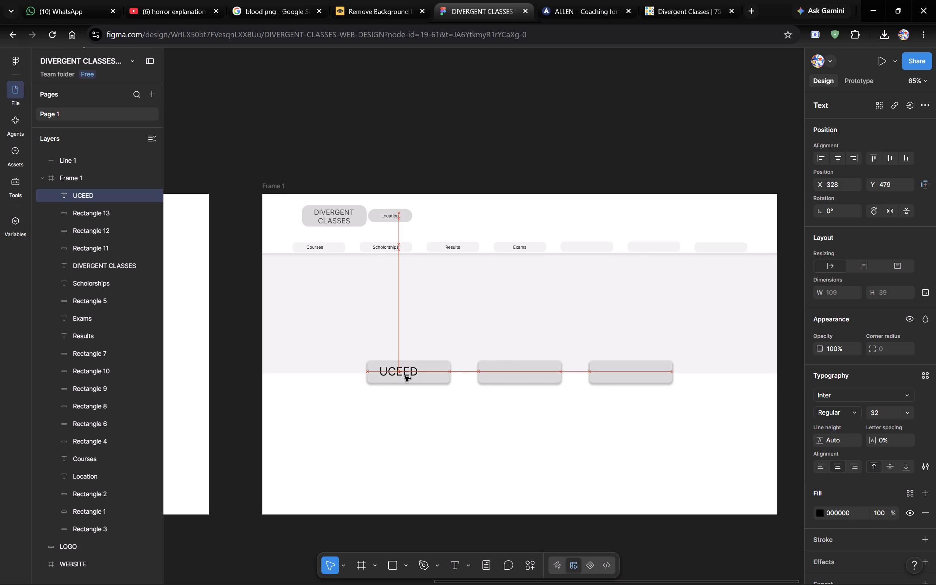
{"action": "left_click_drag", "start_coordinate": [405, 376], "coordinate": [404, 376]}
{"action": "left_click", "coordinate": [555, 0]}
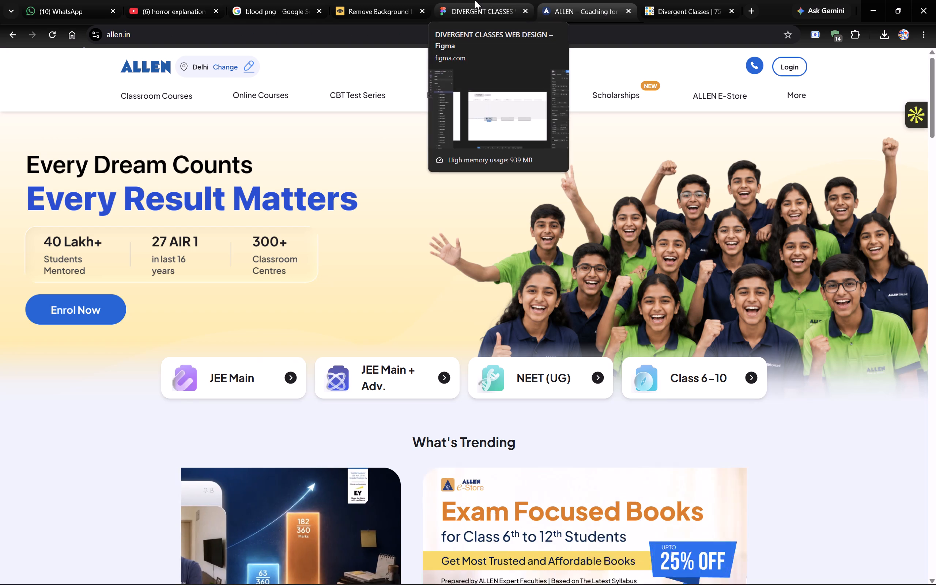
{"action": "left_click", "coordinate": [475, 0]}
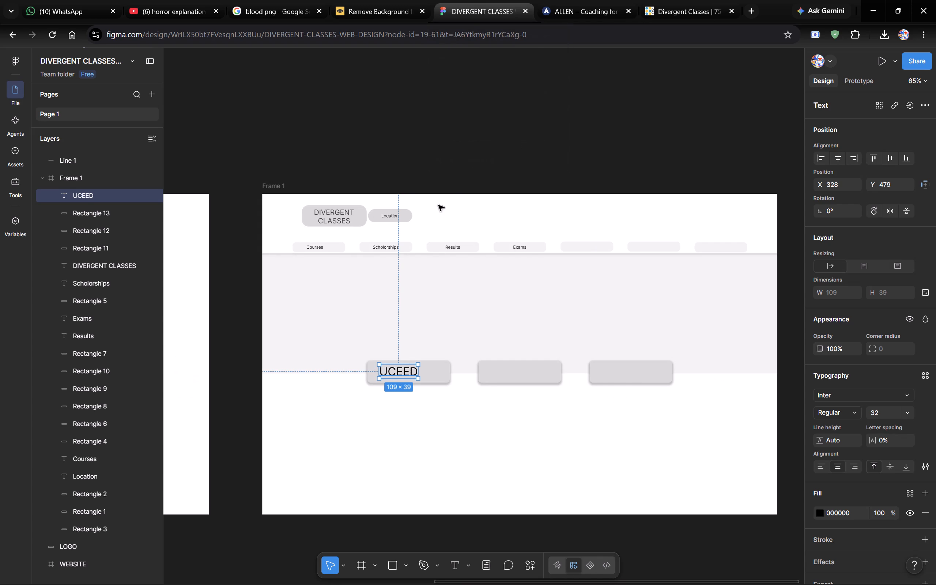
{"action": "left_click_drag", "start_coordinate": [399, 371], "coordinate": [410, 370]}
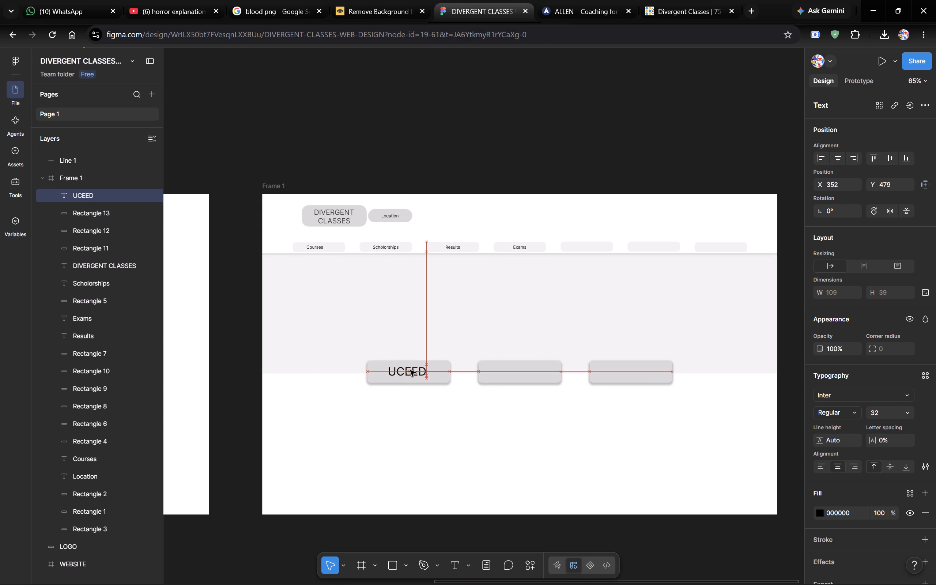
{"action": "left_click_drag", "start_coordinate": [410, 370], "coordinate": [409, 370]}
{"action": "left_click", "coordinate": [456, 424]}
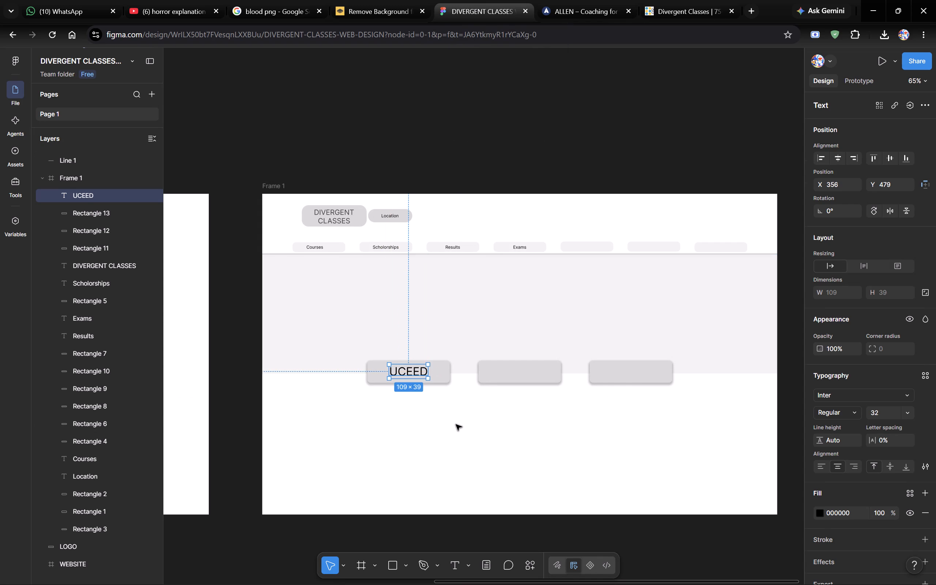
Add an arrow in the blank area below the first card, lengthen it to about 15, and set its rotation to 0°.
{"action": "left_click", "coordinate": [404, 570]}
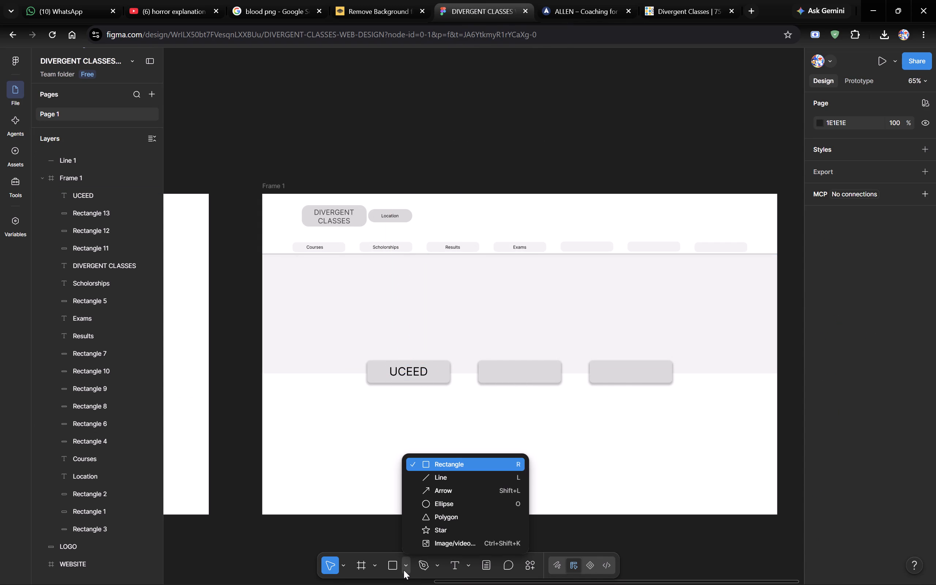
{"action": "left_click", "coordinate": [456, 492]}
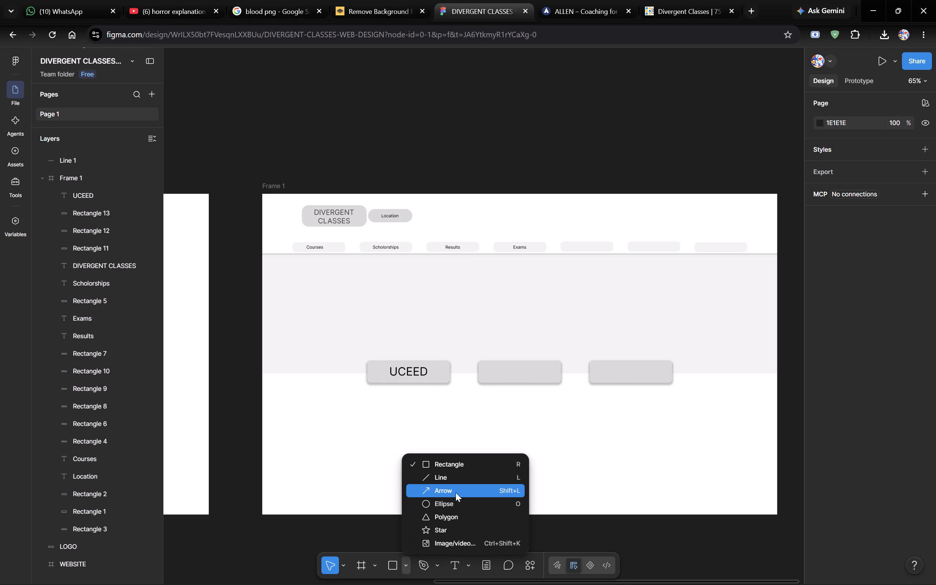
{"action": "left_click", "coordinate": [434, 441]}
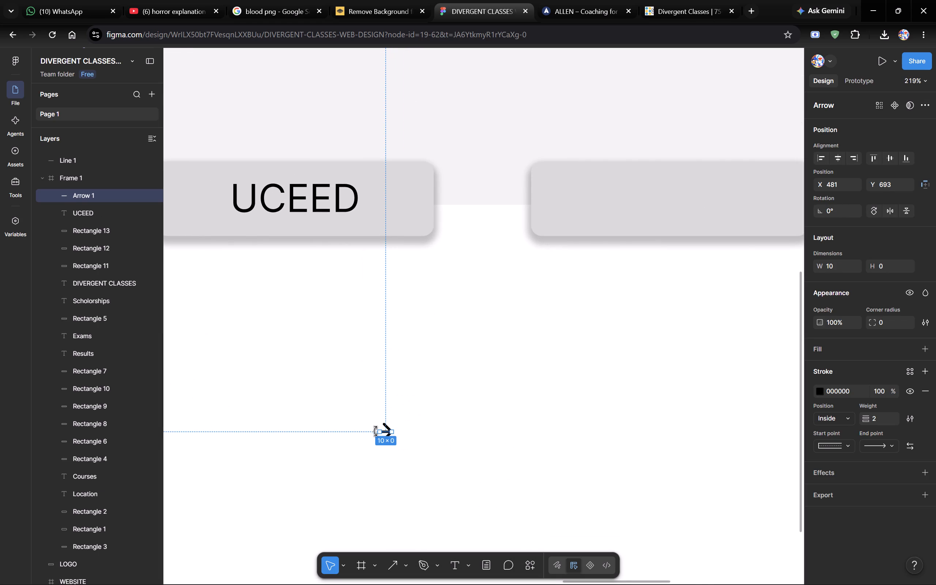
{"action": "left_click_drag", "start_coordinate": [380, 431], "coordinate": [376, 431]}
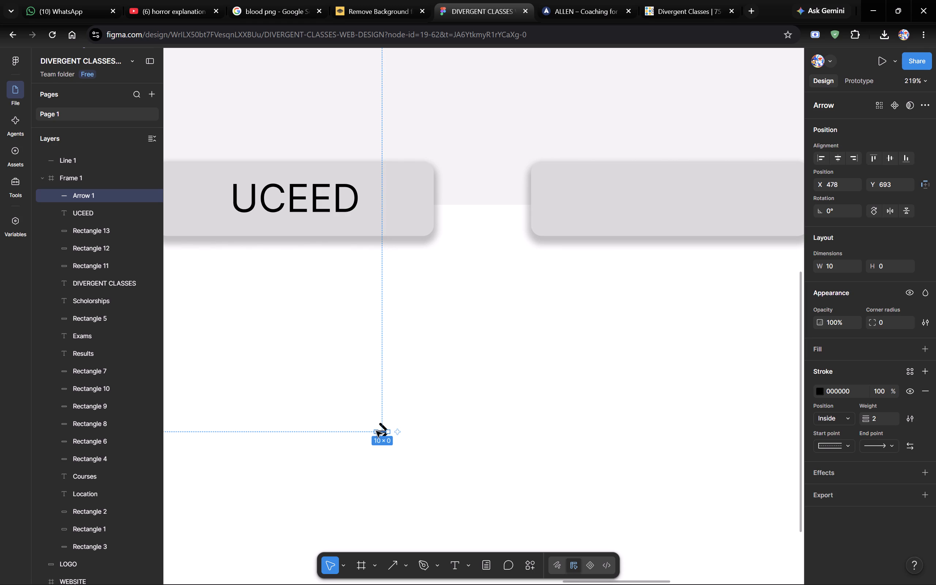
{"action": "left_click_drag", "start_coordinate": [388, 433], "coordinate": [396, 430]}
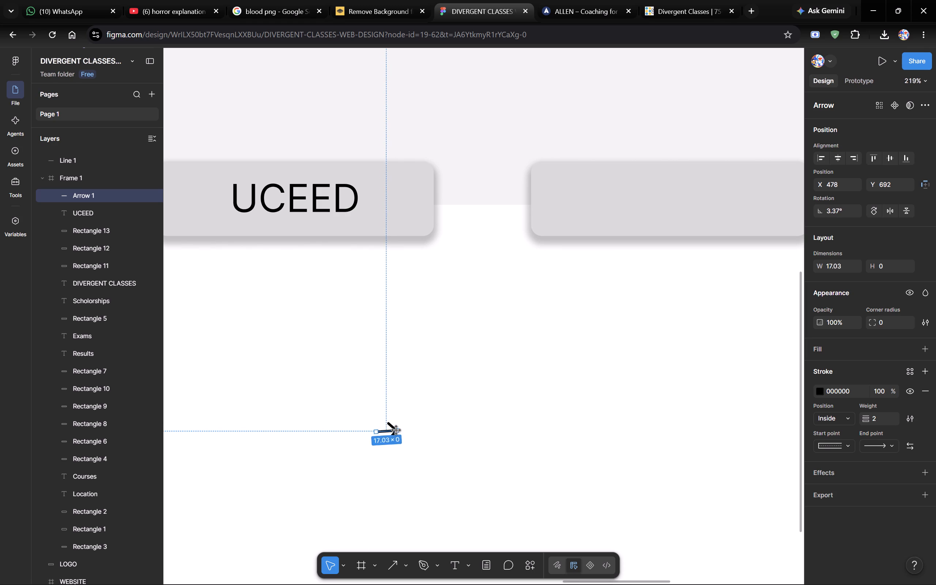
{"action": "left_click_drag", "start_coordinate": [396, 430], "coordinate": [394, 431]}
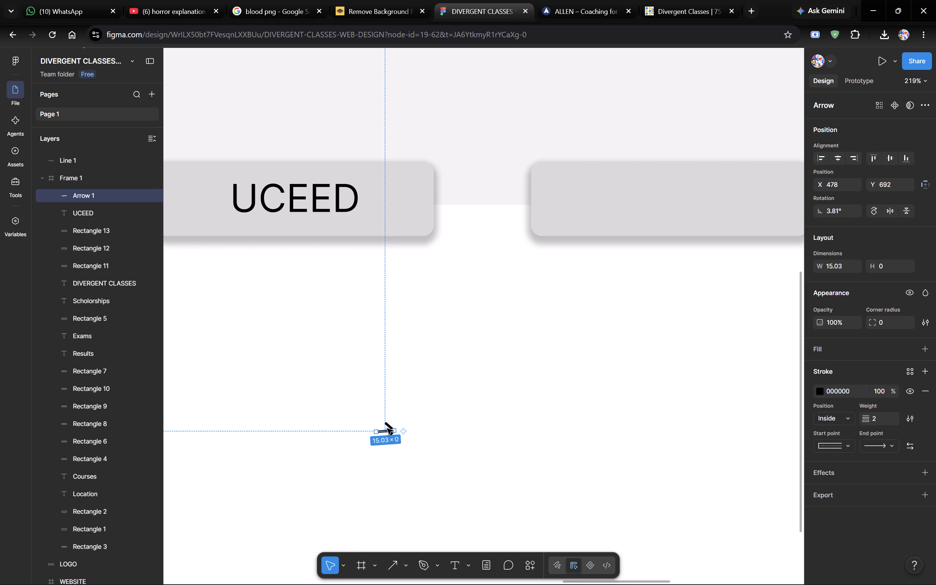
{"action": "left_click_drag", "start_coordinate": [843, 265], "coordinate": [838, 266]}
{"action": "left_click_drag", "start_coordinate": [838, 266], "coordinate": [848, 268]}
{"action": "left_click_drag", "start_coordinate": [842, 211], "coordinate": [789, 214]}
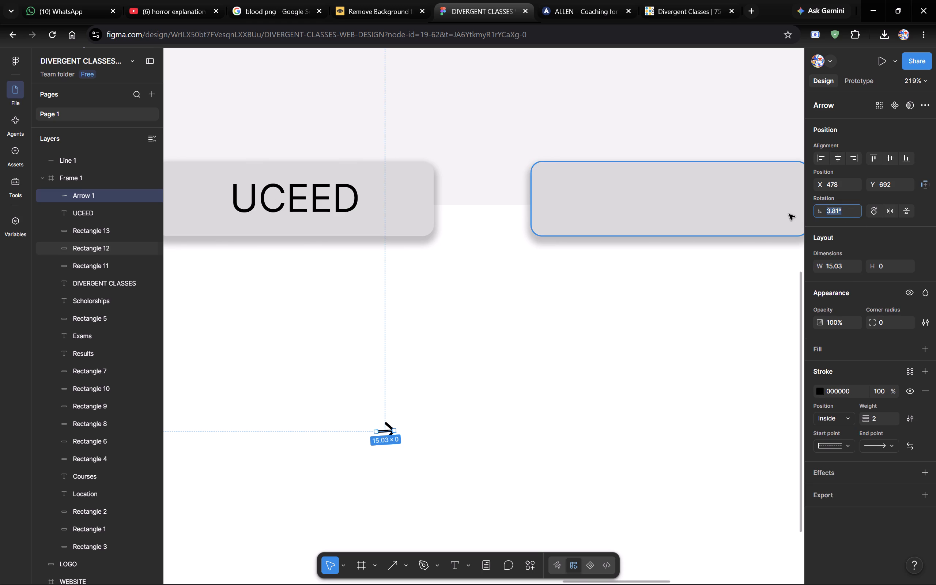
{"action": "key", "text": "0"}
{"action": "left_click", "coordinate": [898, 245]}
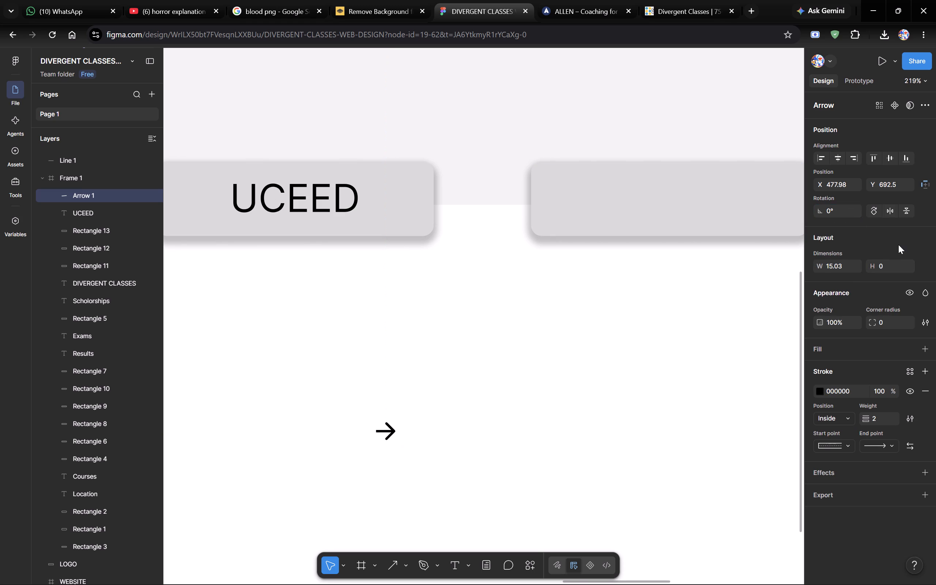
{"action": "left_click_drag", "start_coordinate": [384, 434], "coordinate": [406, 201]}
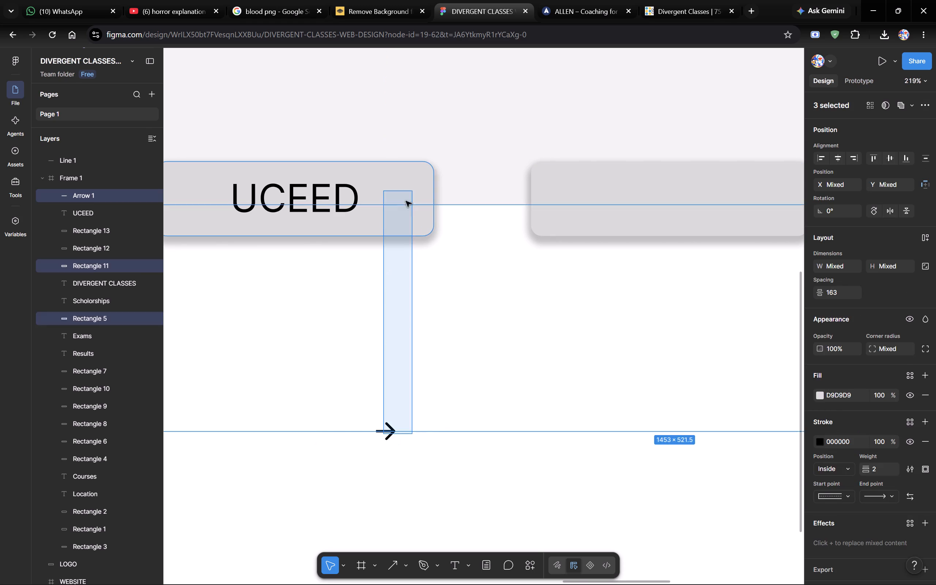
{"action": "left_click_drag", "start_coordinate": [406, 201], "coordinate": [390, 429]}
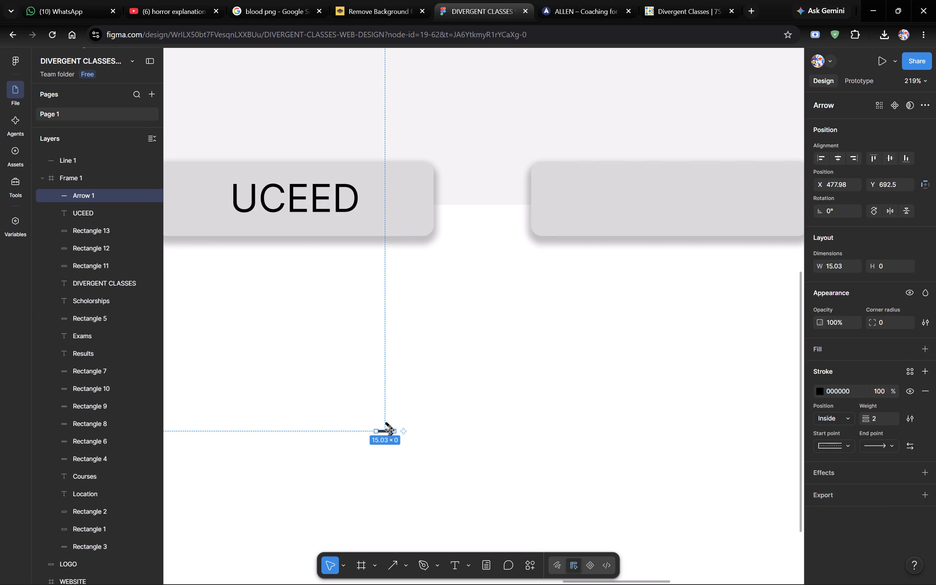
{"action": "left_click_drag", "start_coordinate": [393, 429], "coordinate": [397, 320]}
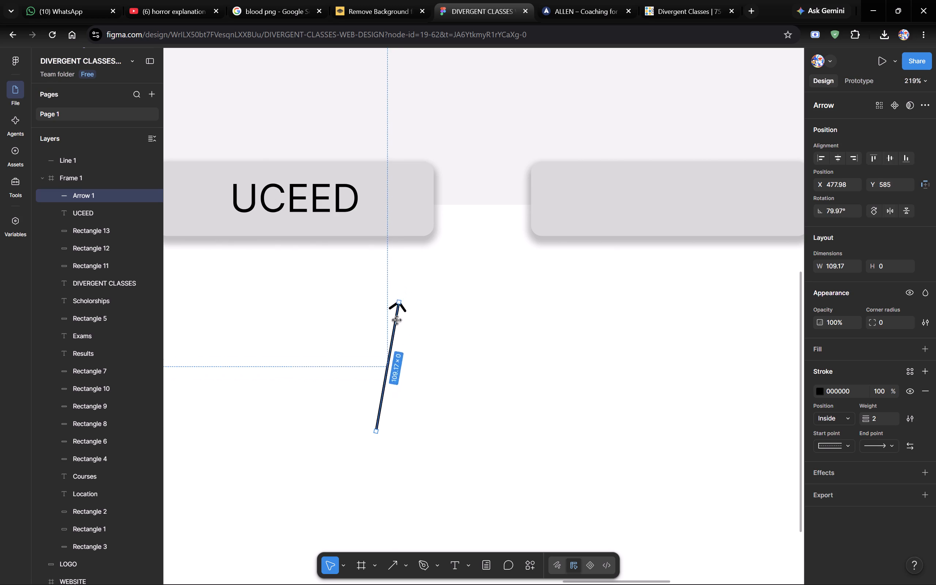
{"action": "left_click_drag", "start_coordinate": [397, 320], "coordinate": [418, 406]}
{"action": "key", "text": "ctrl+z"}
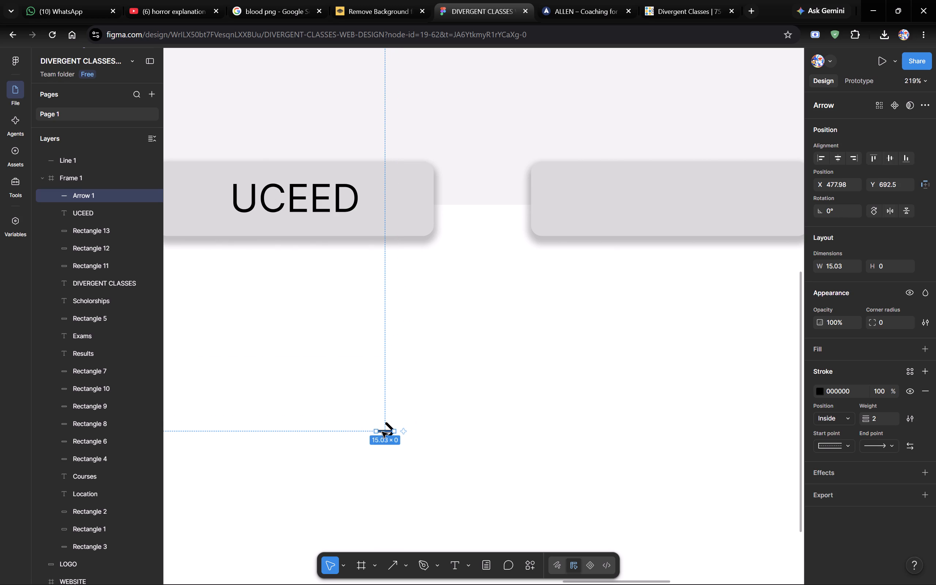
Move the arrow onto the first card, after the UCEED text and vertically centred, at about X 496, Y 499.
{"action": "left_click_drag", "start_coordinate": [384, 430], "coordinate": [395, 218]}
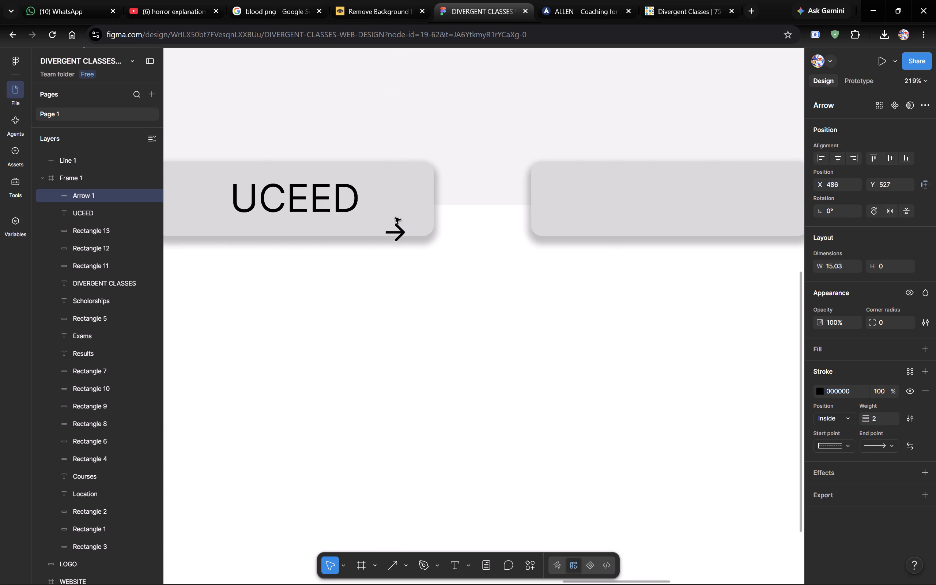
{"action": "left_click_drag", "start_coordinate": [395, 218], "coordinate": [409, 197]}
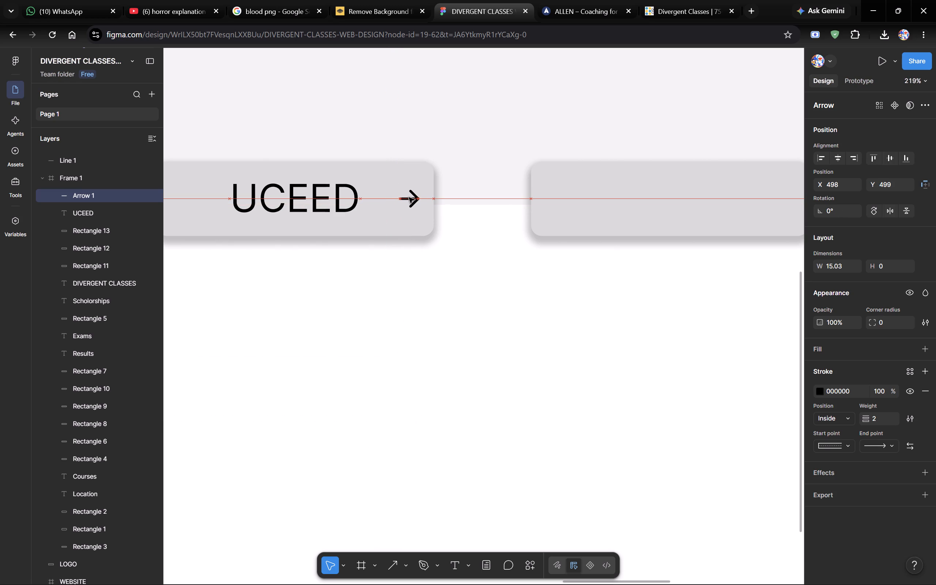
{"action": "left_click_drag", "start_coordinate": [409, 197], "coordinate": [407, 199]}
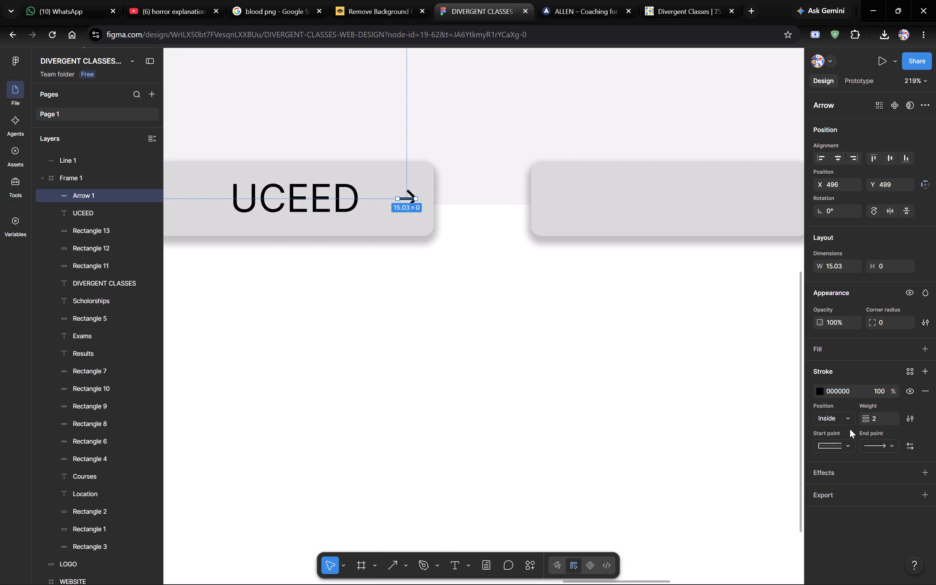
Set the opacity of the first card's arrow to 50%.
{"action": "left_click_drag", "start_coordinate": [838, 320], "coordinate": [825, 318]}
{"action": "type", "text": "50"}
{"action": "key", "text": "Return"}
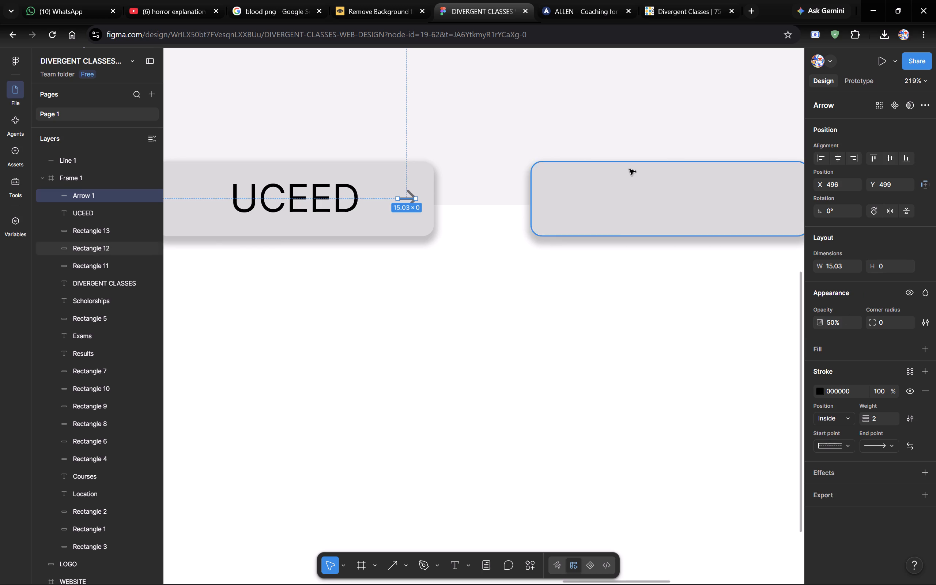
After checking ALLEN's card arrows, add an ellipse near the first card's arrow at about X 479, Y 504, sized 30 by 30.
{"action": "left_click", "coordinate": [599, 0]}
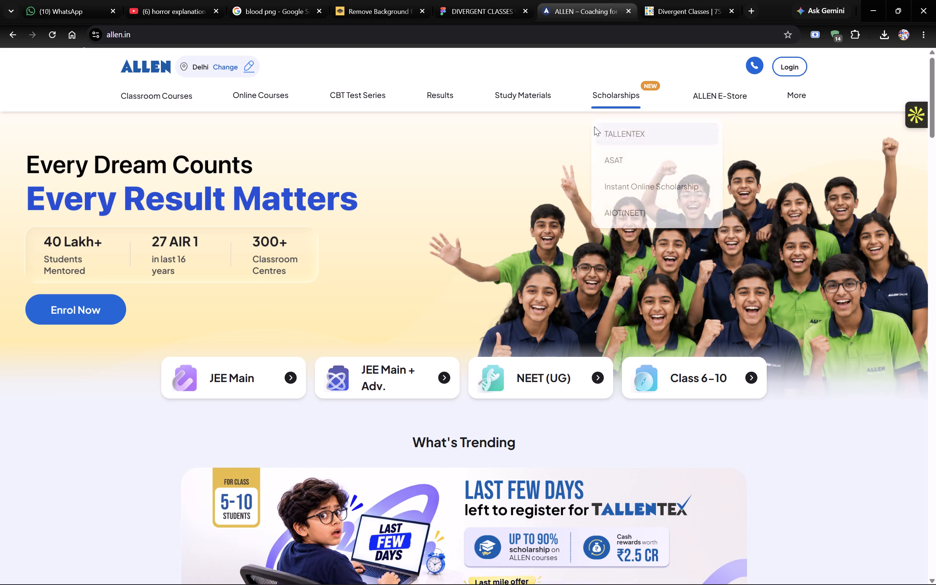
{"action": "left_click", "coordinate": [484, 0]}
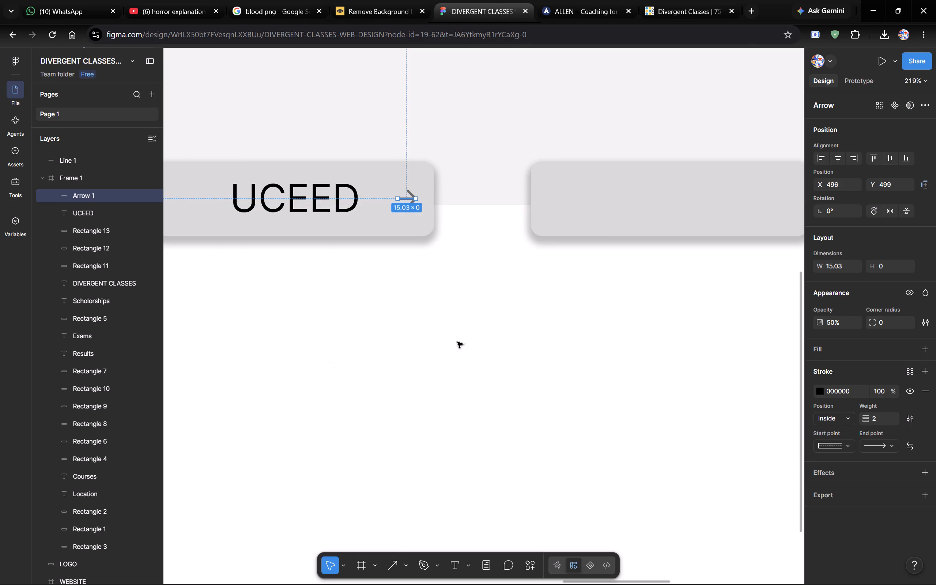
{"action": "scroll", "coordinate": [392, 554], "scroll_direction": "up", "scroll_amount": 1}
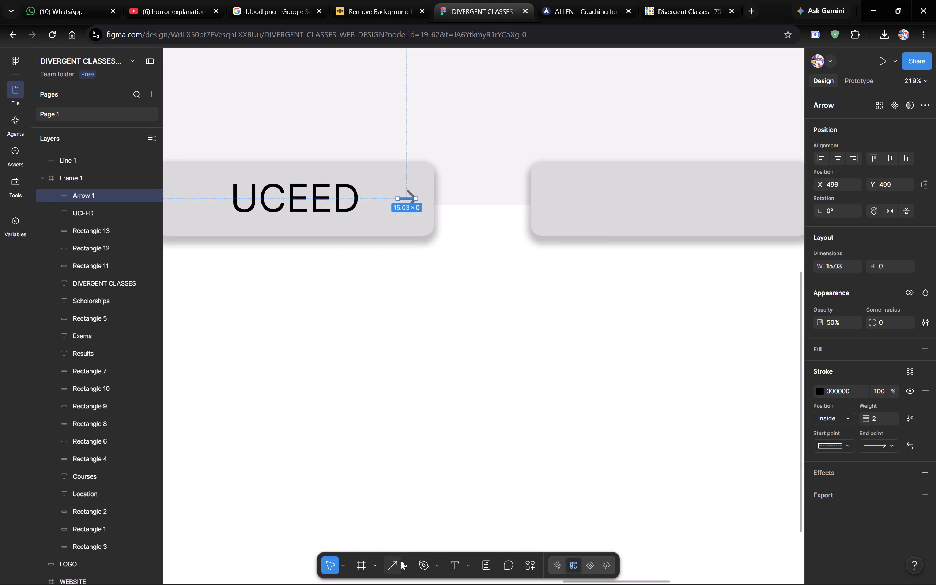
{"action": "left_click", "coordinate": [404, 561]}
{"action": "left_click_drag", "start_coordinate": [460, 495], "coordinate": [454, 502]}
{"action": "left_click", "coordinate": [454, 502]}
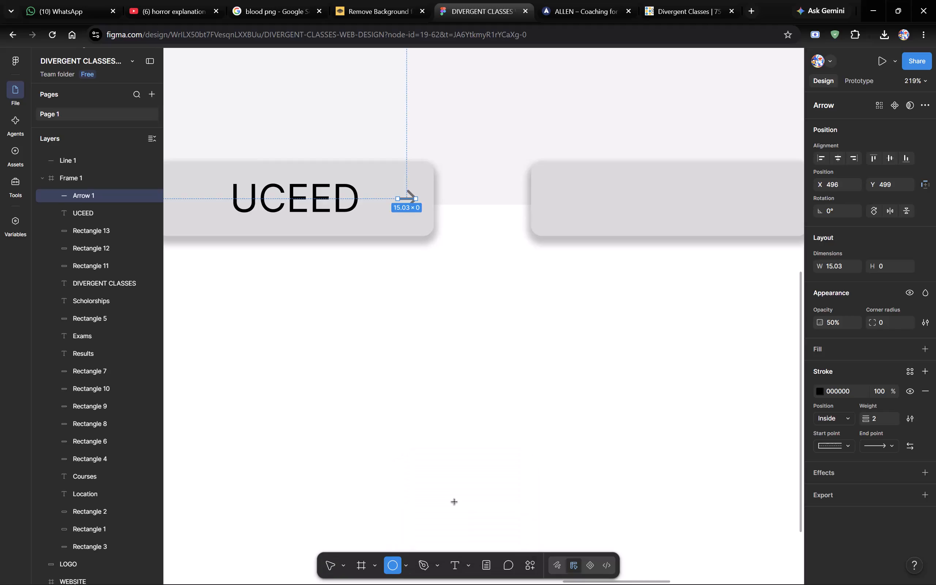
{"action": "left_click_drag", "start_coordinate": [488, 507], "coordinate": [458, 237]}
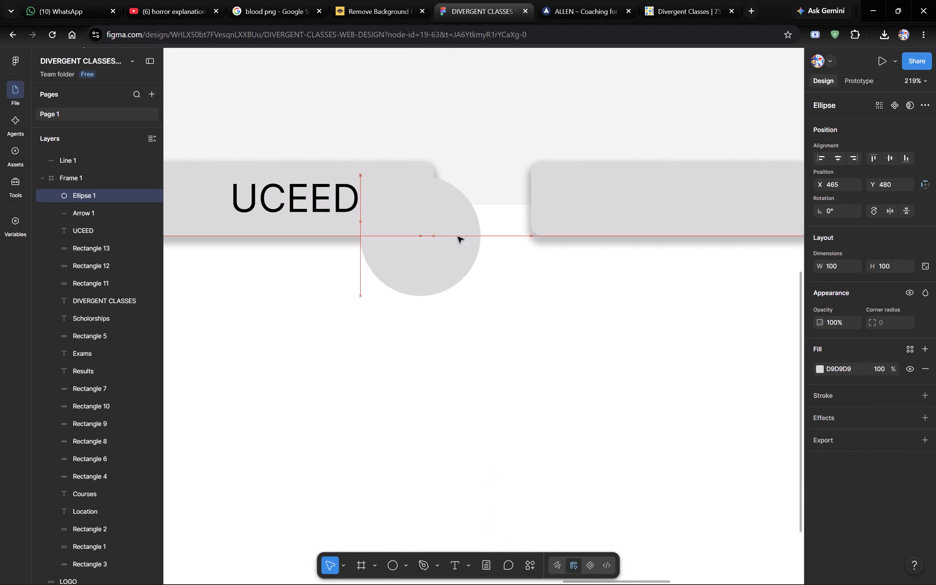
{"action": "left_click_drag", "start_coordinate": [458, 237], "coordinate": [472, 268]}
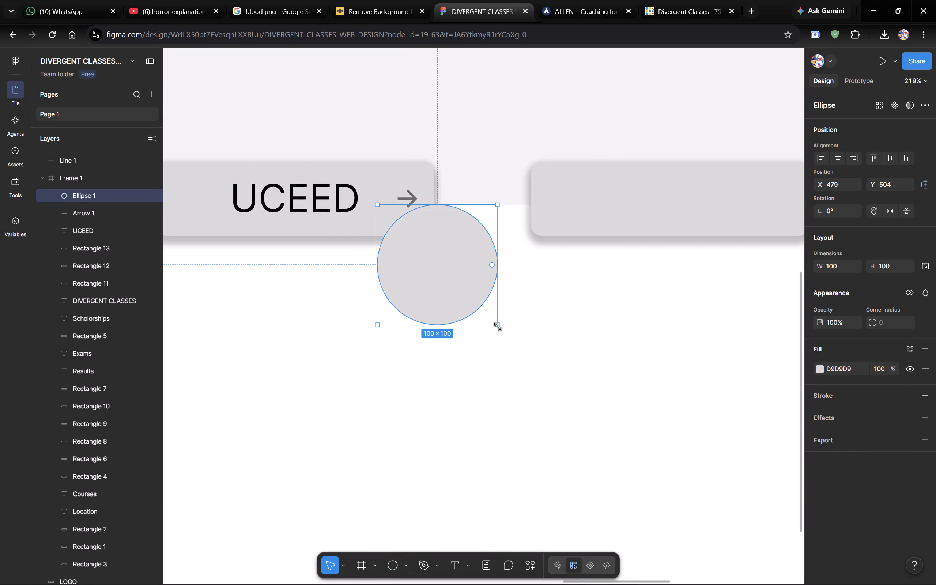
{"action": "left_click_drag", "start_coordinate": [498, 327], "coordinate": [422, 242]}
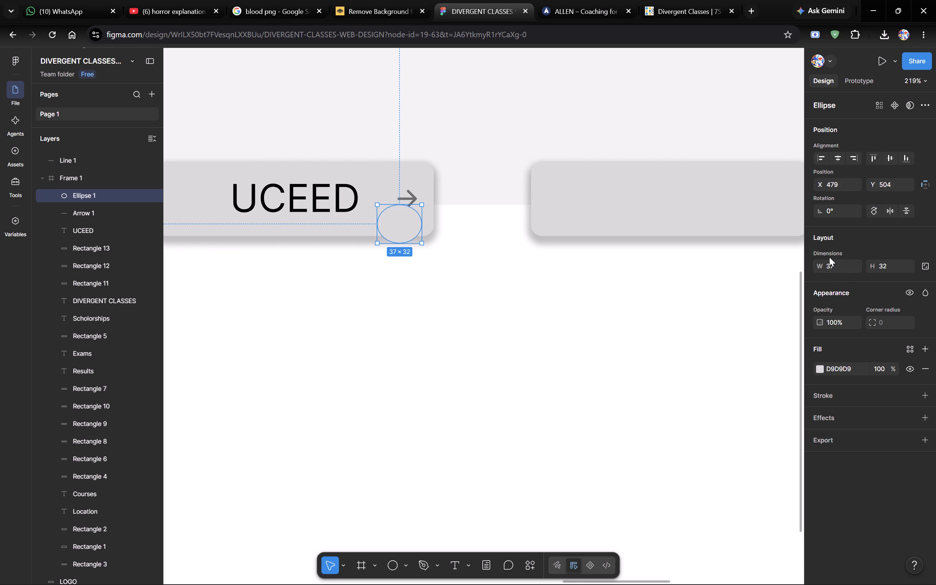
{"action": "left_click_drag", "start_coordinate": [834, 261], "coordinate": [811, 257]}
{"action": "type", "text": "30"}
{"action": "left_click_drag", "start_coordinate": [892, 264], "coordinate": [839, 263]}
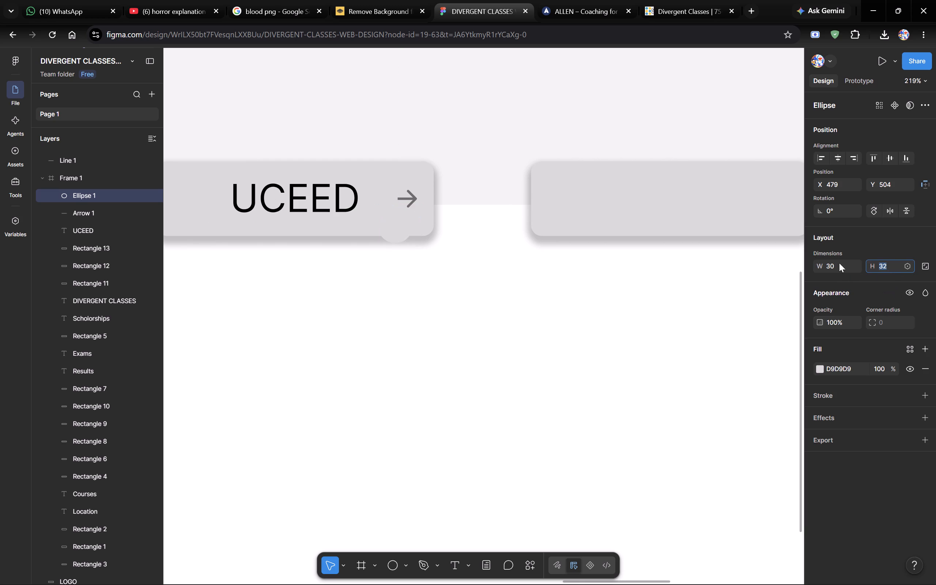
{"action": "left_click_drag", "start_coordinate": [839, 263], "coordinate": [831, 260]}
{"action": "type", "text": "30"}
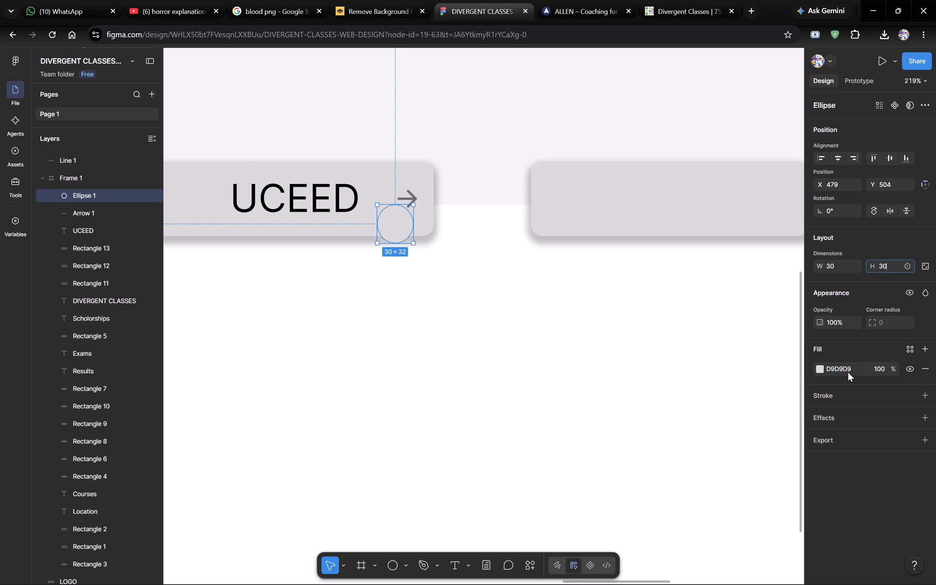
Set the circle's fill colour to 000000.
{"action": "right_click", "coordinate": [855, 363]}
{"action": "left_click_drag", "start_coordinate": [853, 366], "coordinate": [824, 366]}
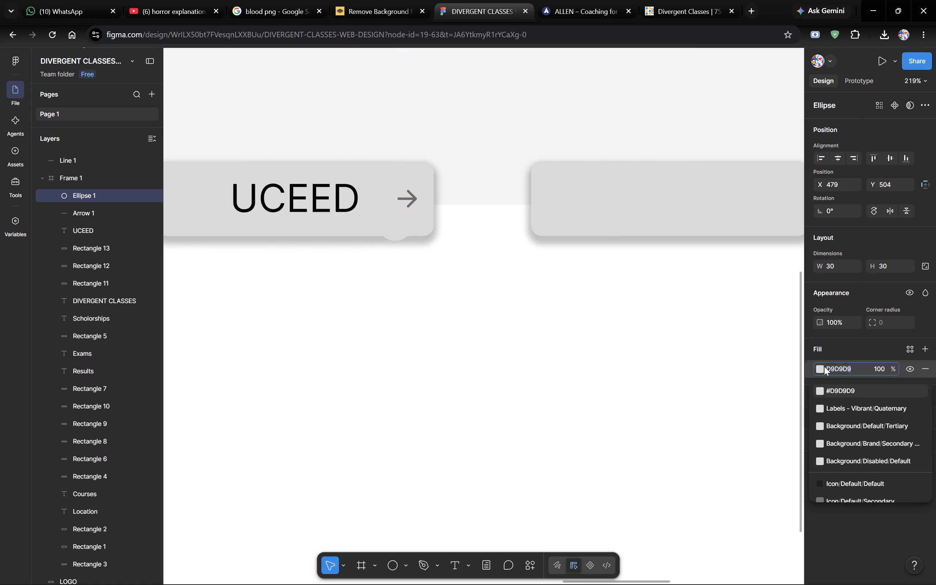
{"action": "left_click_drag", "start_coordinate": [824, 366], "coordinate": [819, 367]}
{"action": "type", "text": "00000"}
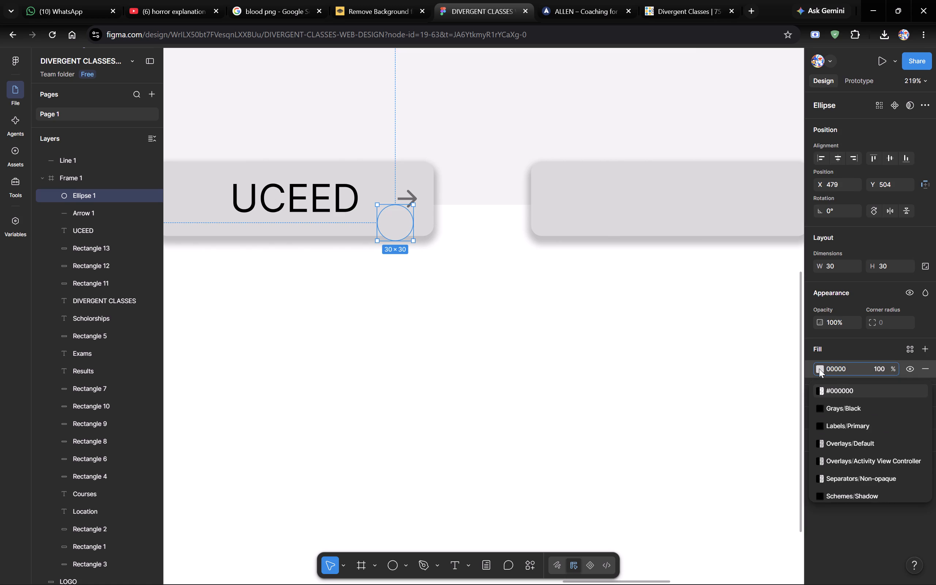
{"action": "key", "text": "BackSpace"}
{"action": "key", "text": "BackSpace"}
{"action": "left_click", "coordinate": [851, 392]}
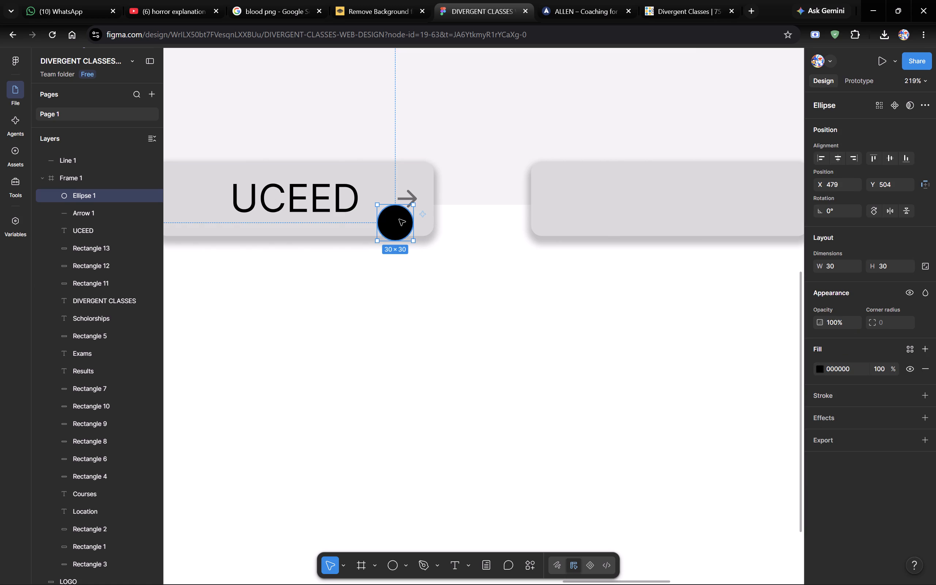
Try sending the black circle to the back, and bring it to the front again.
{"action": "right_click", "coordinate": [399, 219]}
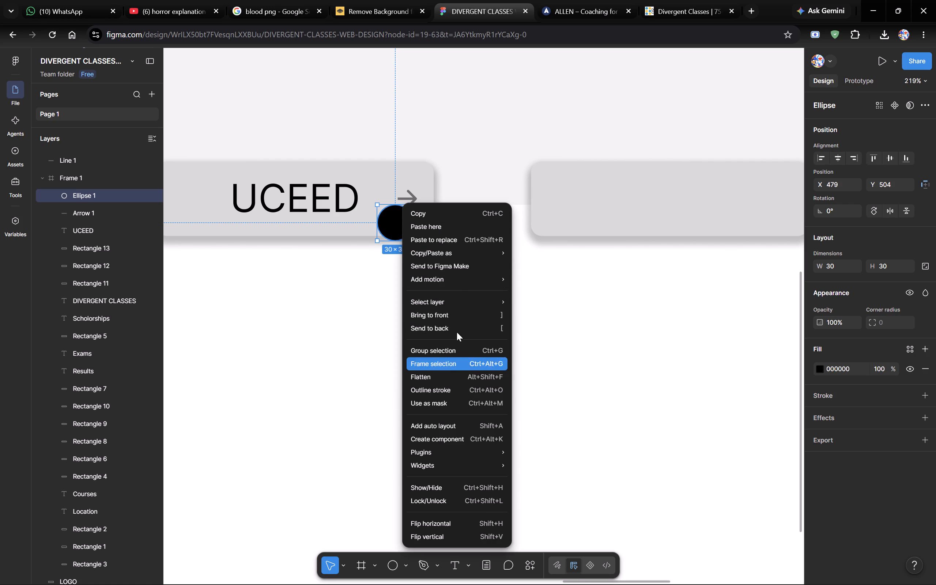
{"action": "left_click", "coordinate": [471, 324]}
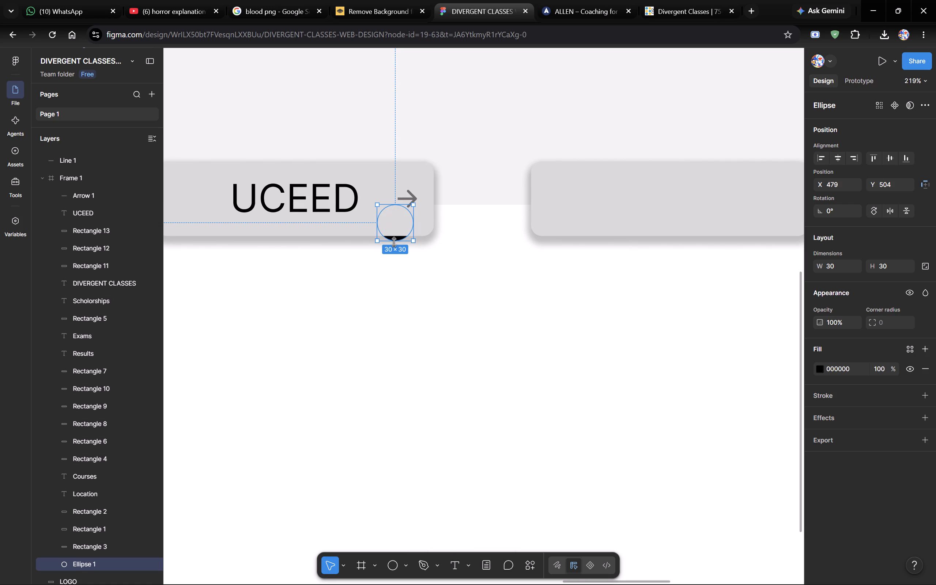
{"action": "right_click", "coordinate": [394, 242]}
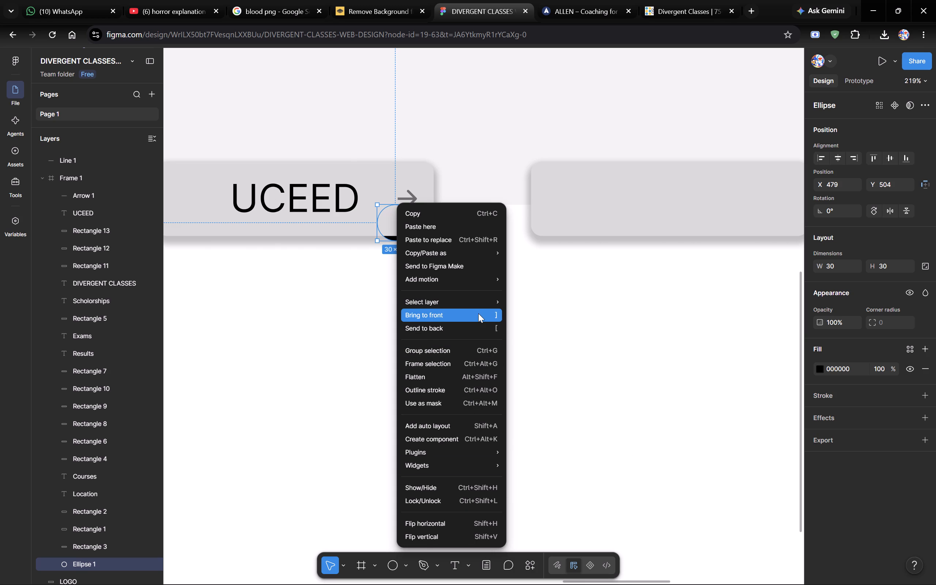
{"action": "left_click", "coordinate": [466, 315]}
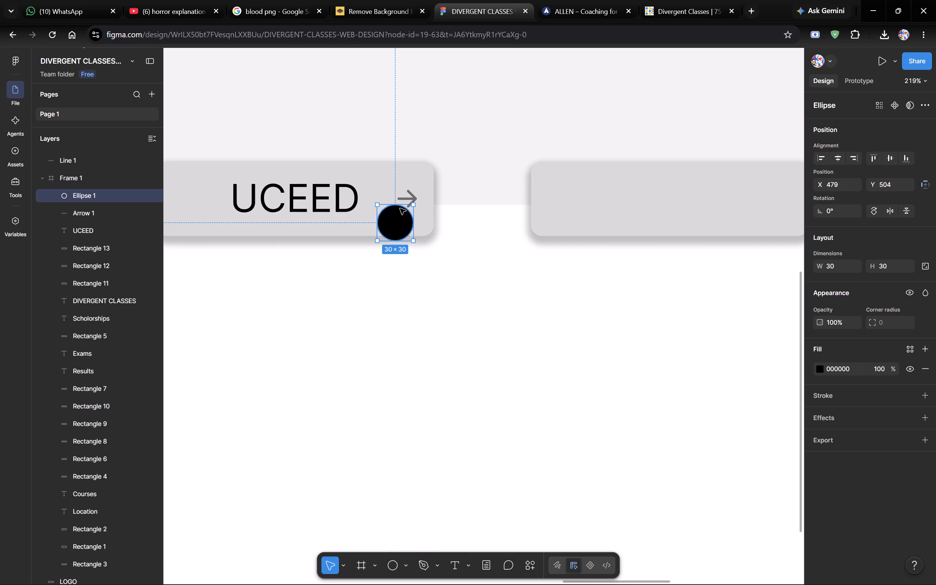
Reorder the layers so that the first card's arrow sits directly above the black circle.
{"action": "left_click", "coordinate": [412, 199]}
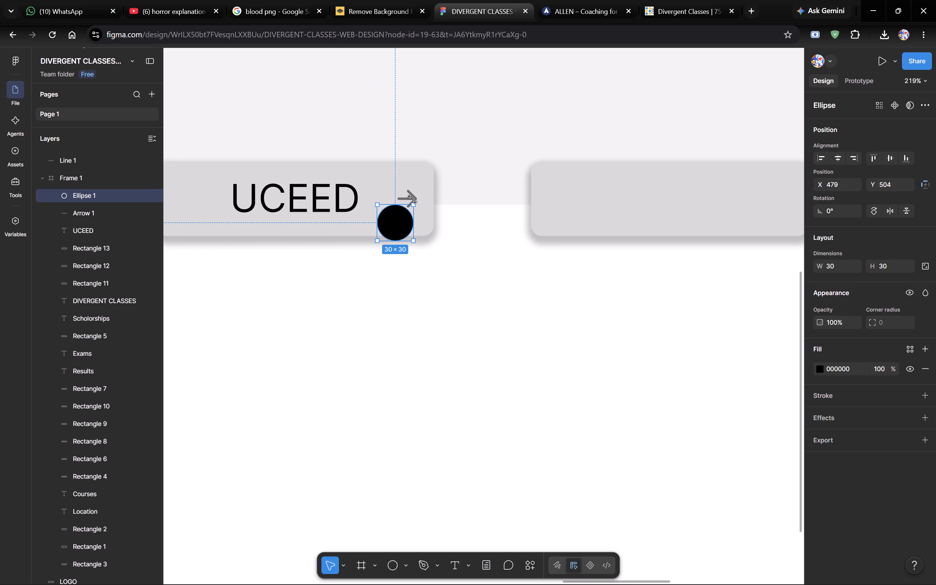
{"action": "left_click", "coordinate": [408, 190]}
{"action": "left_click", "coordinate": [410, 194]}
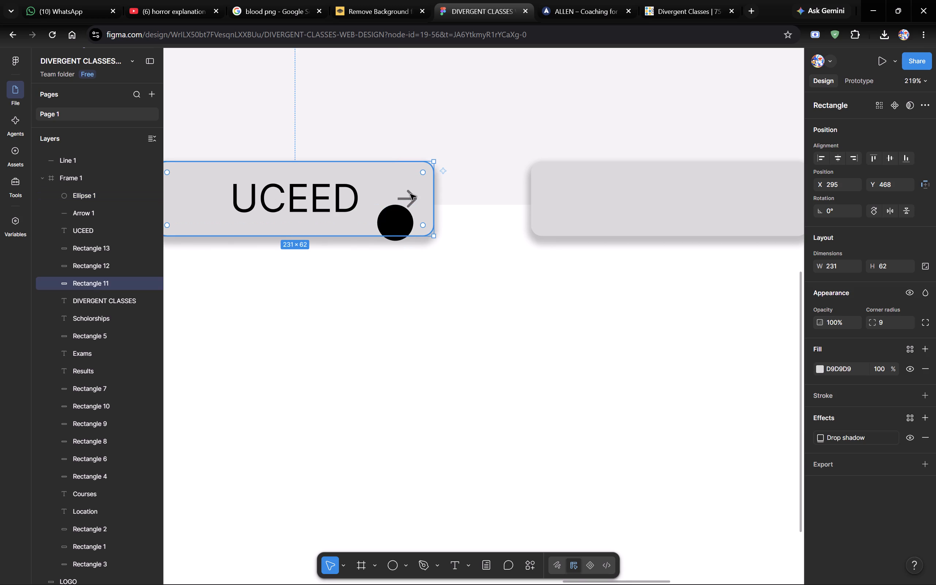
{"action": "left_click", "coordinate": [413, 198]}
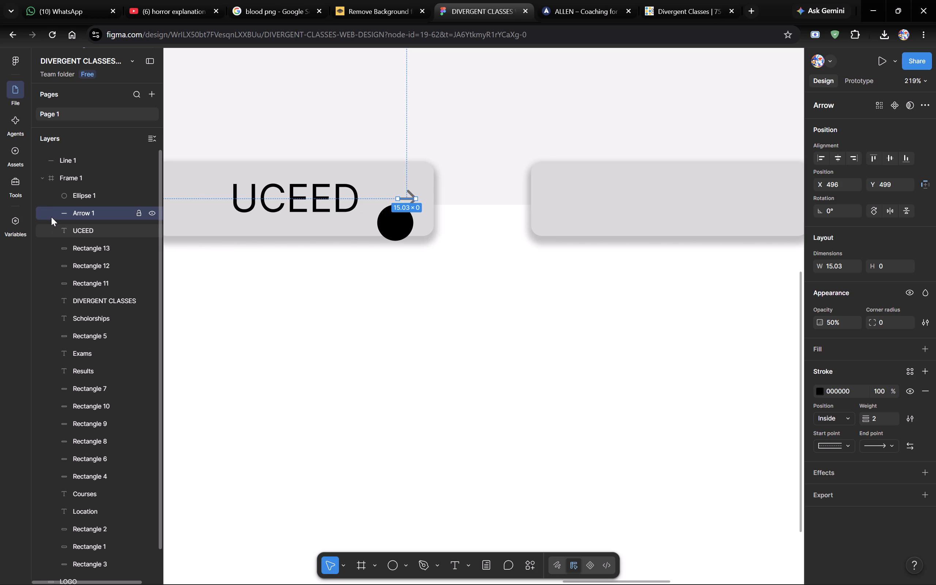
{"action": "left_click_drag", "start_coordinate": [51, 217], "coordinate": [56, 189]}
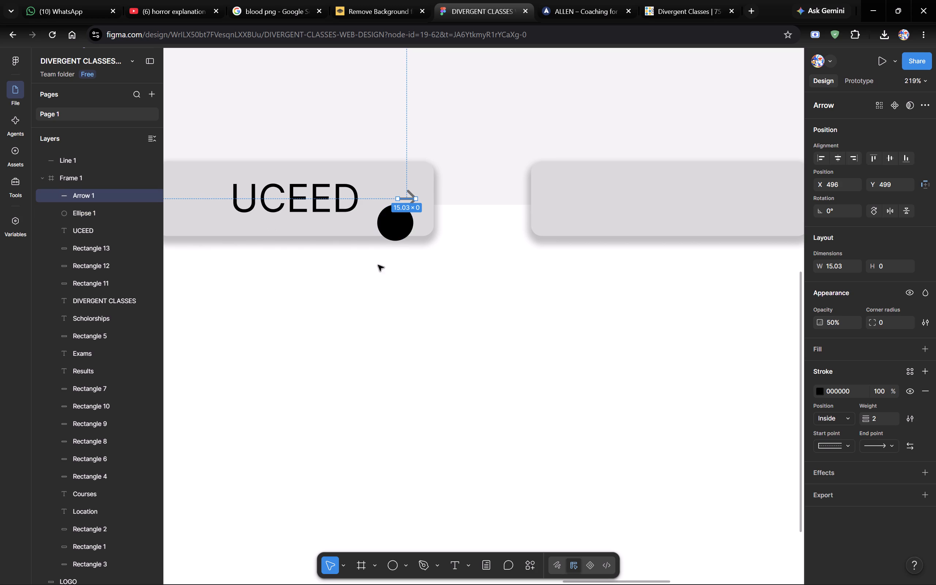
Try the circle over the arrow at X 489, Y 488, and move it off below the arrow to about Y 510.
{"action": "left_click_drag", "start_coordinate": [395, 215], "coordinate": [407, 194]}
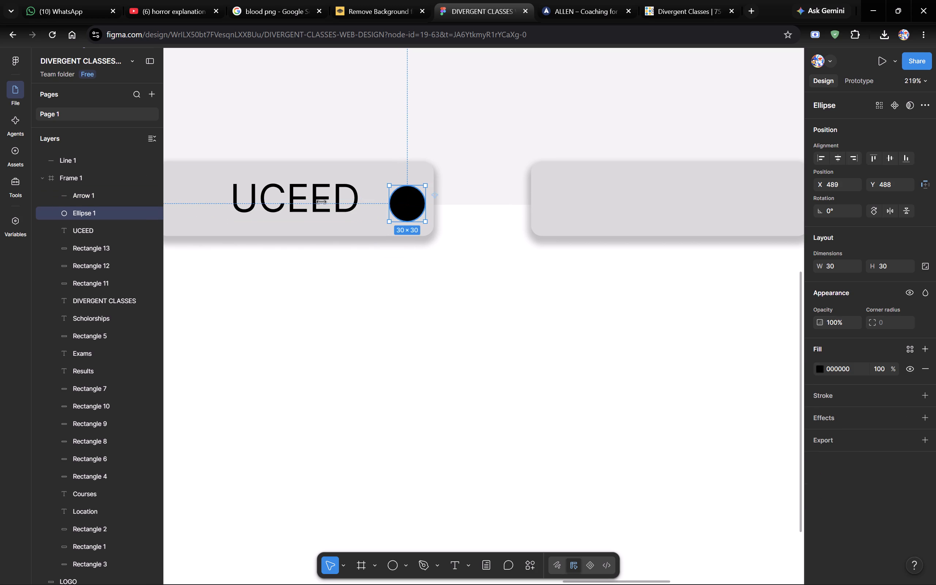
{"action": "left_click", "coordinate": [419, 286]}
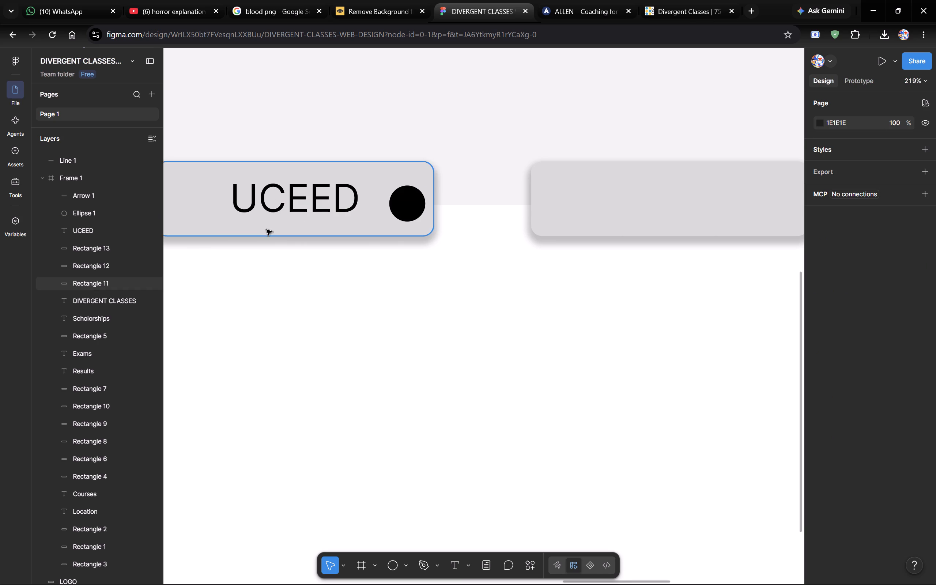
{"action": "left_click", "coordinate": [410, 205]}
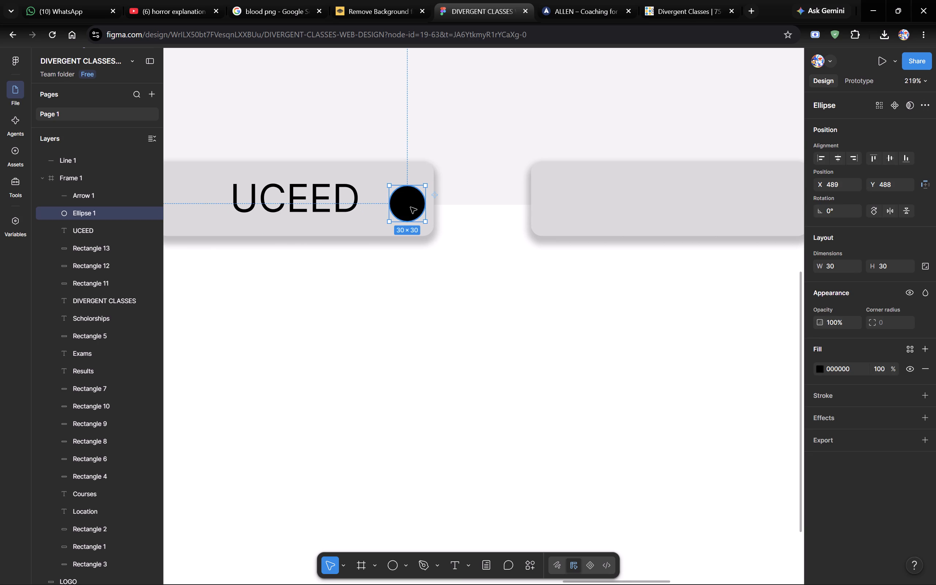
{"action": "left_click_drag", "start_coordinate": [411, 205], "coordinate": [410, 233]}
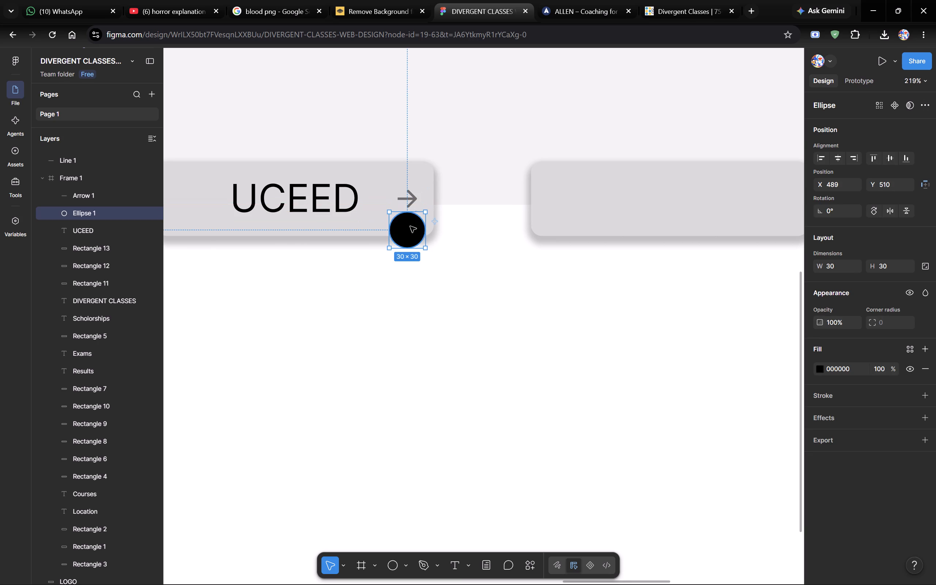
Set the stroke colour of the first card's arrow to 888888.
{"action": "left_click", "coordinate": [411, 199]}
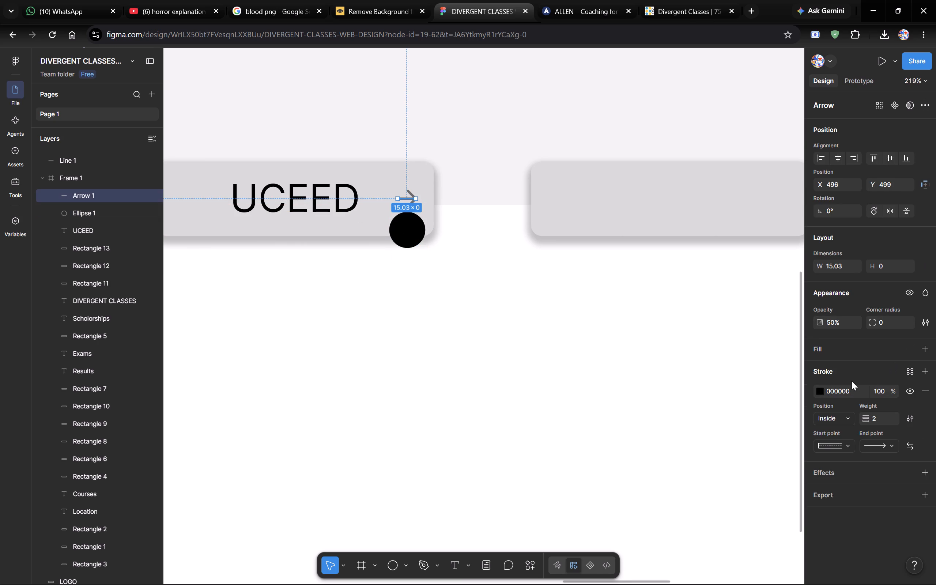
{"action": "left_click_drag", "start_coordinate": [850, 387], "coordinate": [799, 390]}
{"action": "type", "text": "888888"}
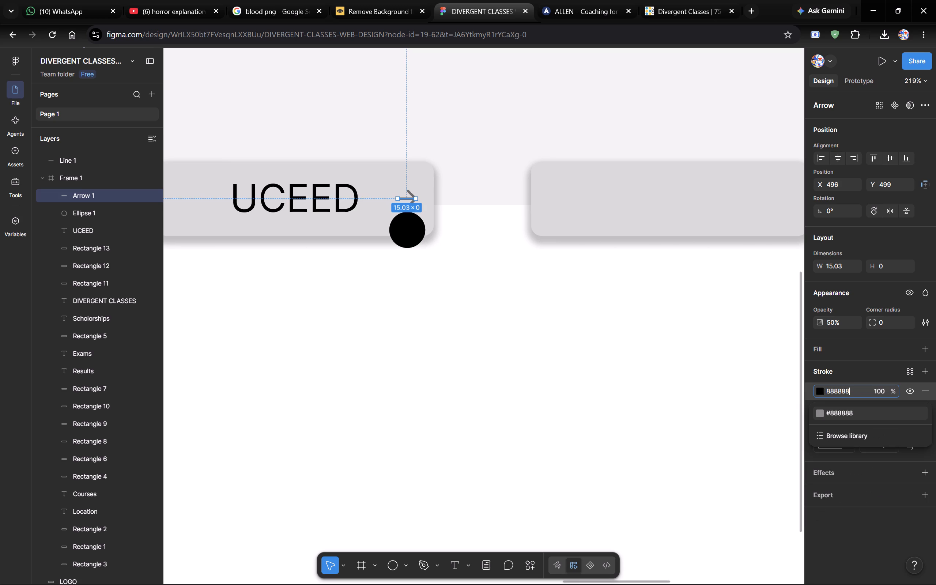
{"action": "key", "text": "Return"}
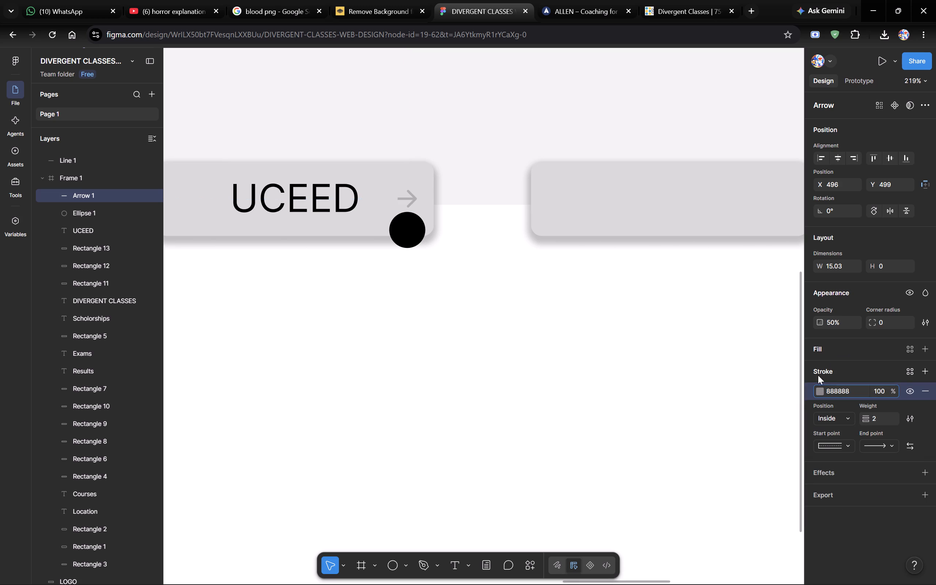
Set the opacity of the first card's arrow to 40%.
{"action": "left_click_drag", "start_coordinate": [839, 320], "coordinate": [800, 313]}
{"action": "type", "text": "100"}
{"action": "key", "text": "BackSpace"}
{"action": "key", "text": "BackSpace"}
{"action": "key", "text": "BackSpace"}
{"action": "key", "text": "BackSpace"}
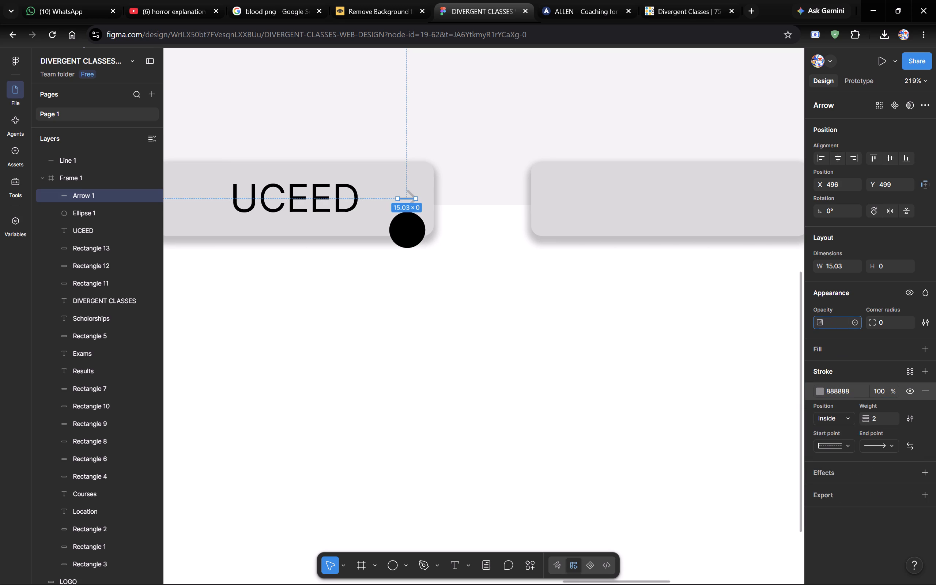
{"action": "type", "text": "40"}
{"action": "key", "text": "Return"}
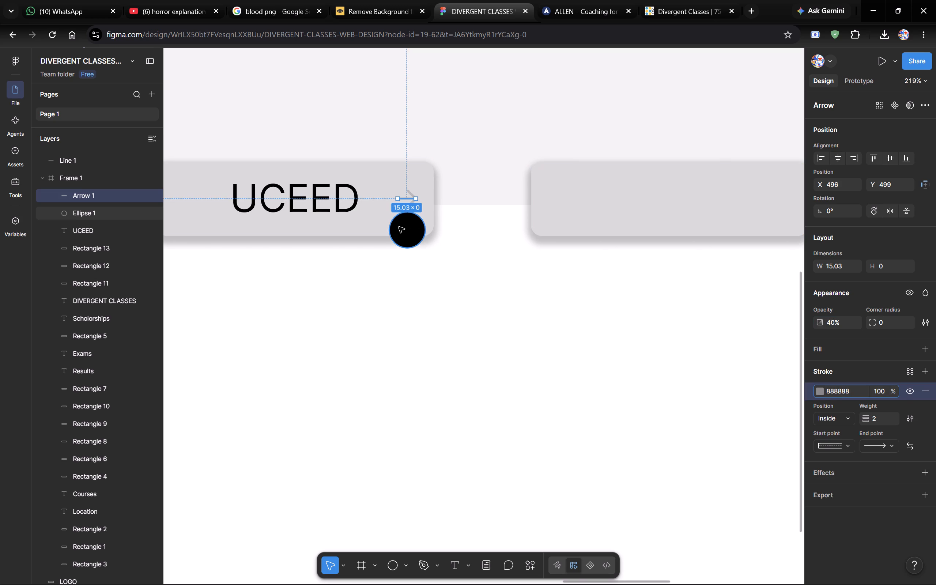
Move the black circle behind the arrow, vertically centred on the first card, at about X 489, Y 484.
{"action": "left_click_drag", "start_coordinate": [399, 227], "coordinate": [401, 195]}
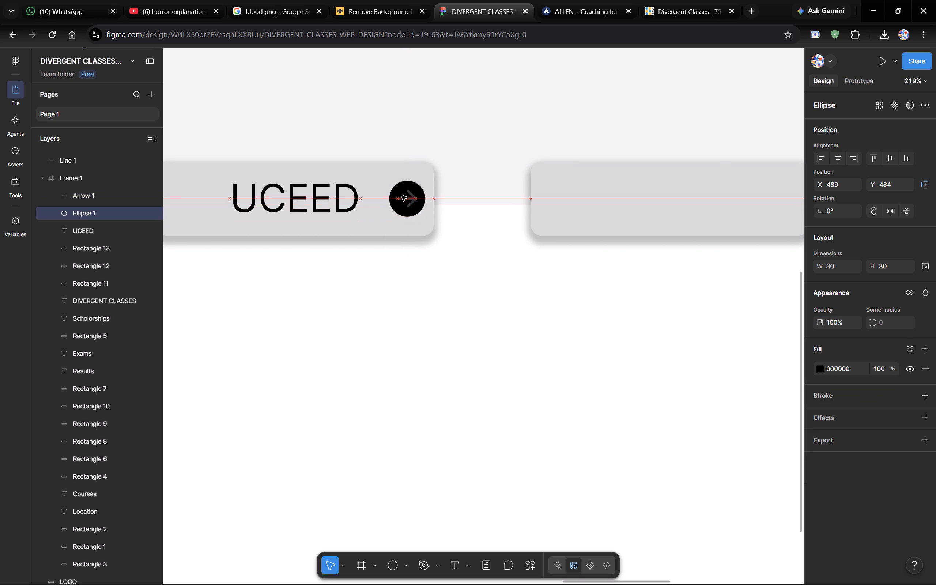
{"action": "left_click_drag", "start_coordinate": [401, 195], "coordinate": [401, 194]}
{"action": "left_click", "coordinate": [473, 288]}
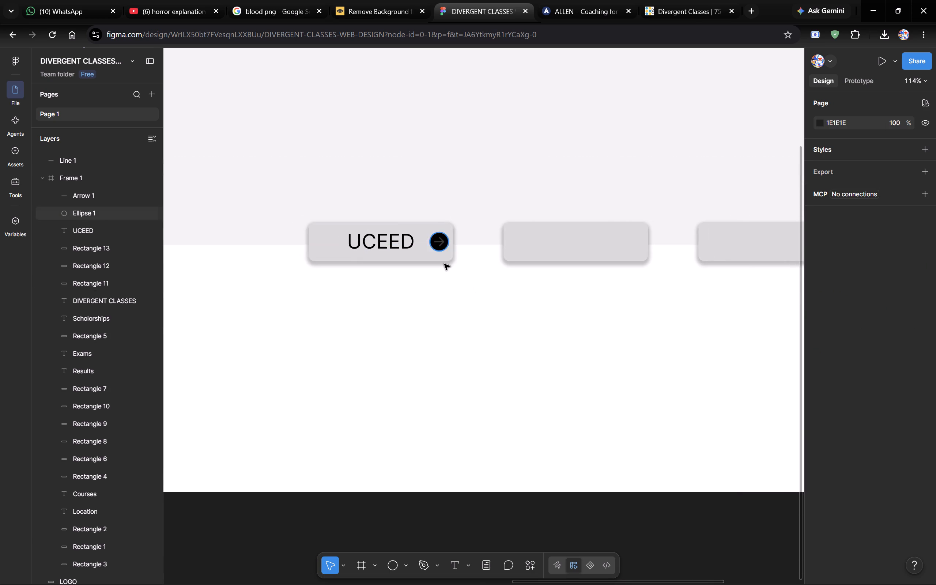
Set the opacity of the first card's arrow to 90%.
{"action": "left_click", "coordinate": [438, 214]}
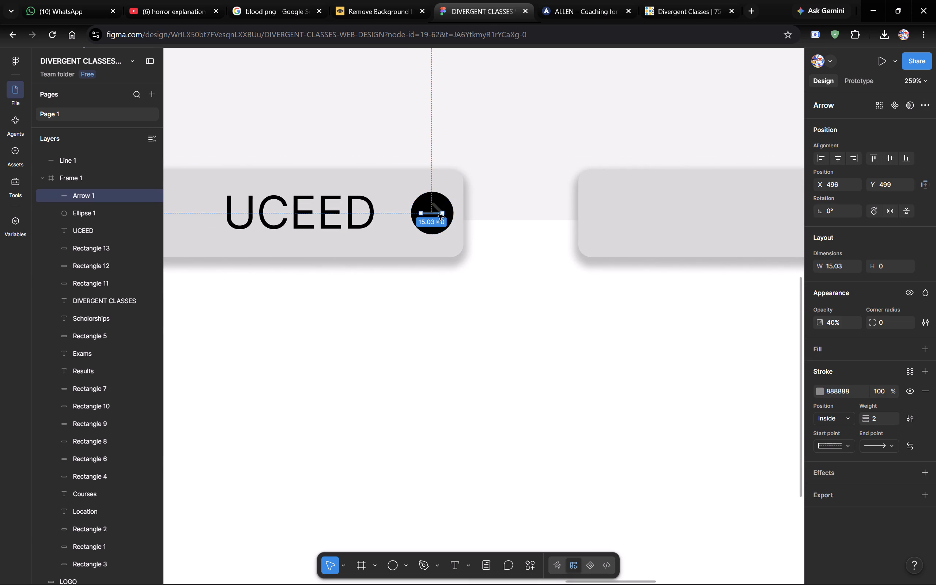
{"action": "left_click_drag", "start_coordinate": [837, 322], "coordinate": [809, 319]}
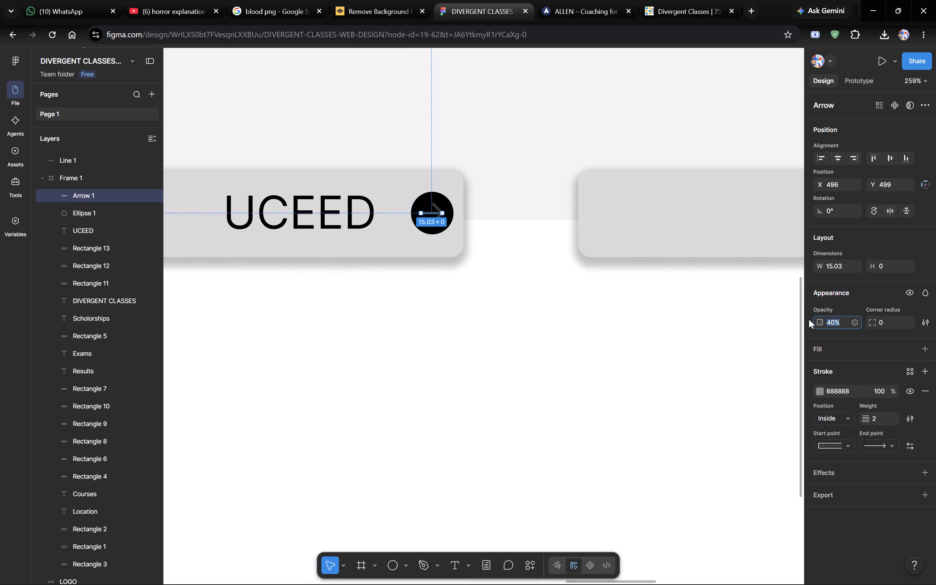
{"action": "type", "text": "90"}
{"action": "key", "text": "Return"}
{"action": "left_click", "coordinate": [702, 435]}
Compare the first card and its circled arrow with the category cards on ALLEN's homepage.
{"action": "scroll", "coordinate": [702, 435], "scroll_direction": "left", "scroll_amount": 1}
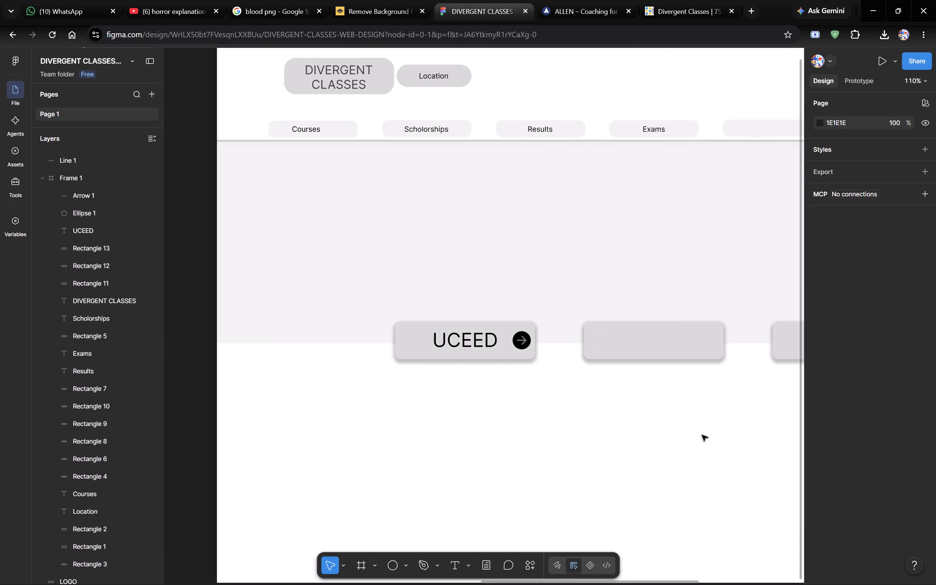
{"action": "scroll", "coordinate": [702, 435], "scroll_direction": "left", "scroll_amount": 2}
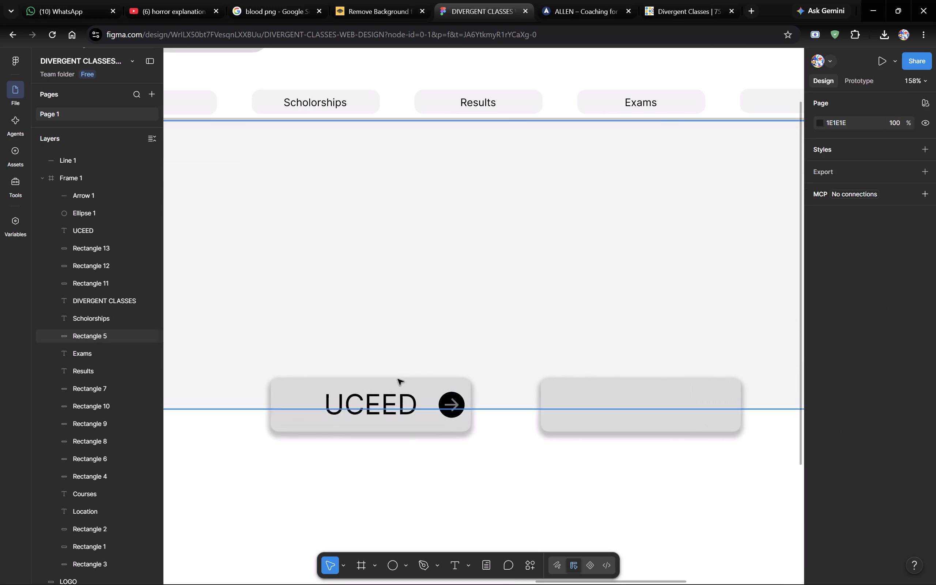
{"action": "left_click", "coordinate": [571, 0]}
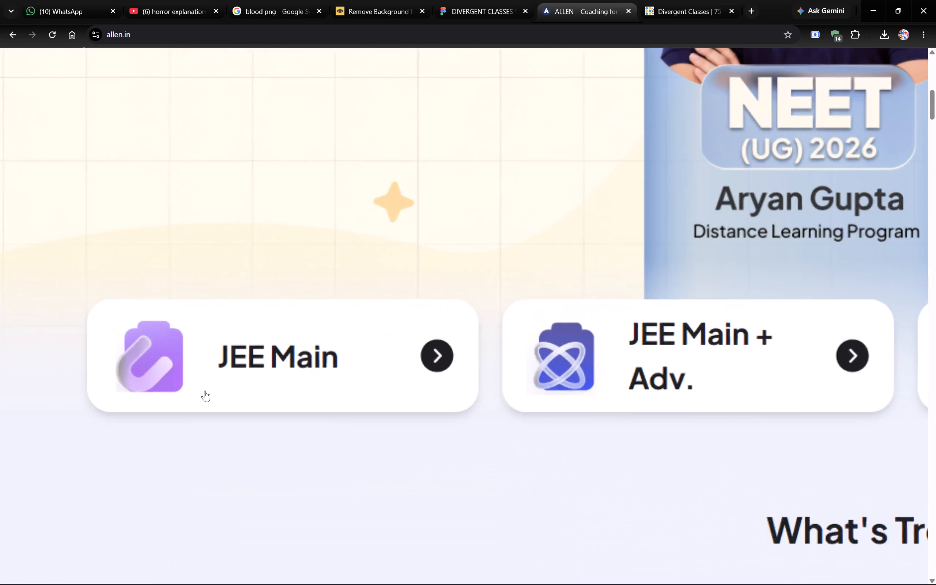
{"action": "scroll", "coordinate": [205, 390], "scroll_direction": "down", "scroll_amount": 1}
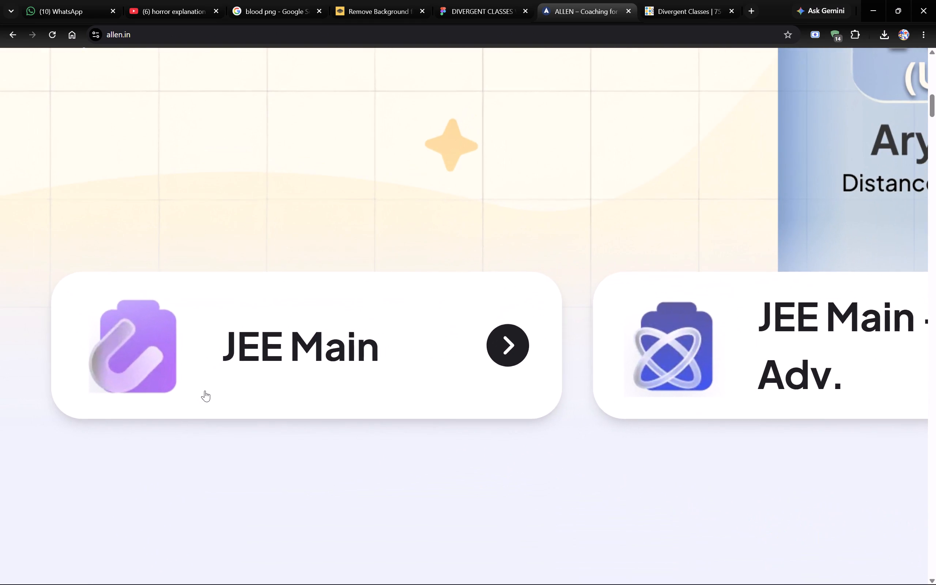
{"action": "scroll", "coordinate": [205, 390], "scroll_direction": "down", "scroll_amount": 2}
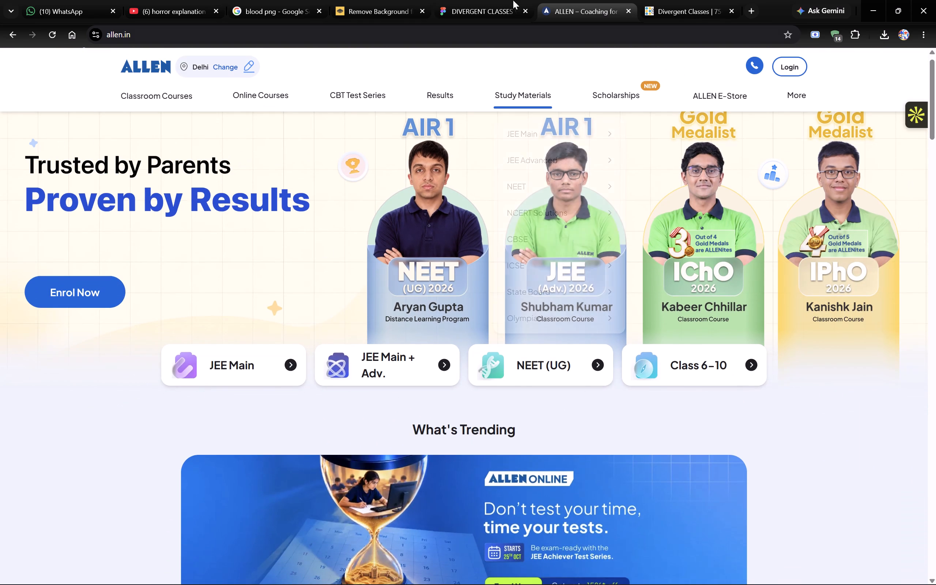
{"action": "left_click", "coordinate": [480, 0]}
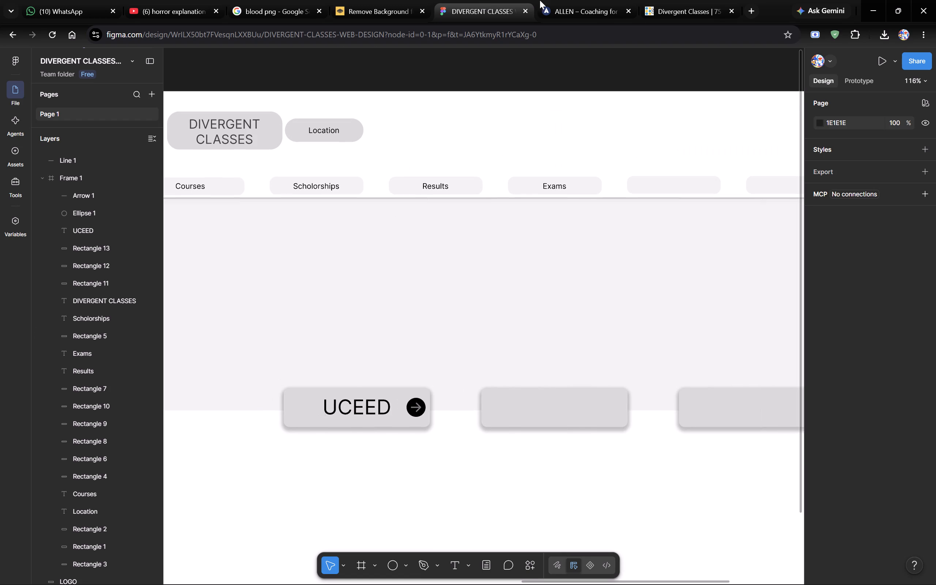
In a new browser tab, search Google Images for UCEED and refine the search to UCEED LOGO.
{"action": "left_click", "coordinate": [746, 0]}
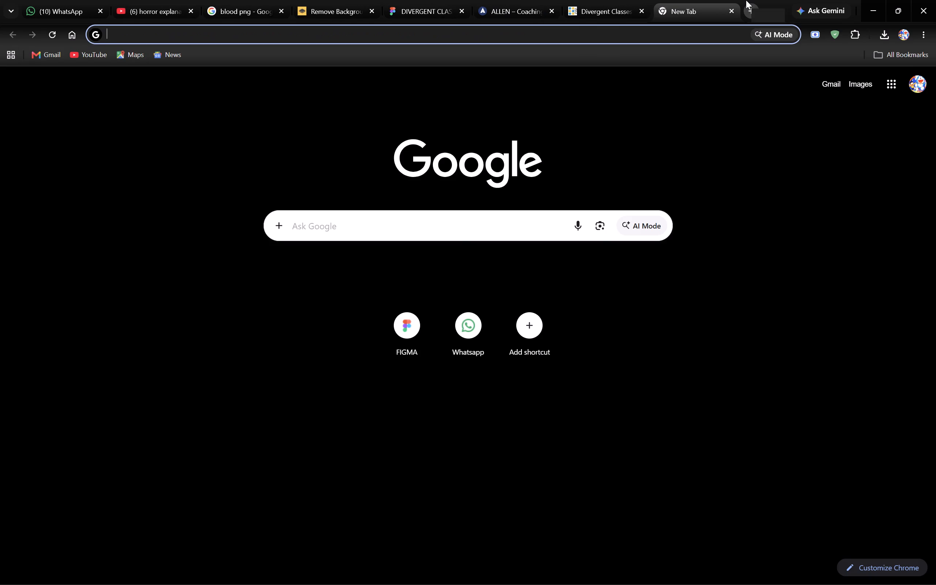
{"action": "type", "text": "UCEED"}
{"action": "key", "text": "space"}
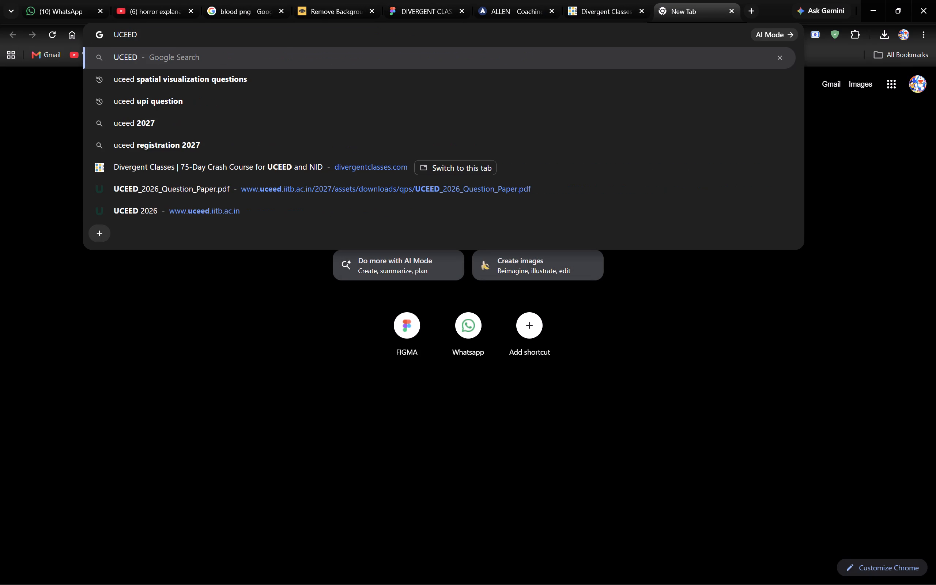
{"action": "key", "text": "Return"}
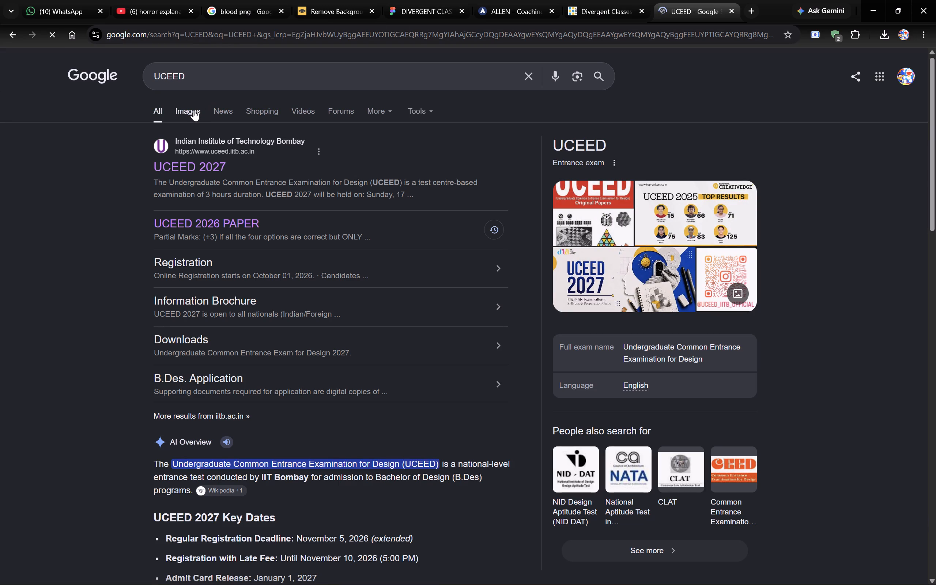
{"action": "left_click", "coordinate": [194, 110]}
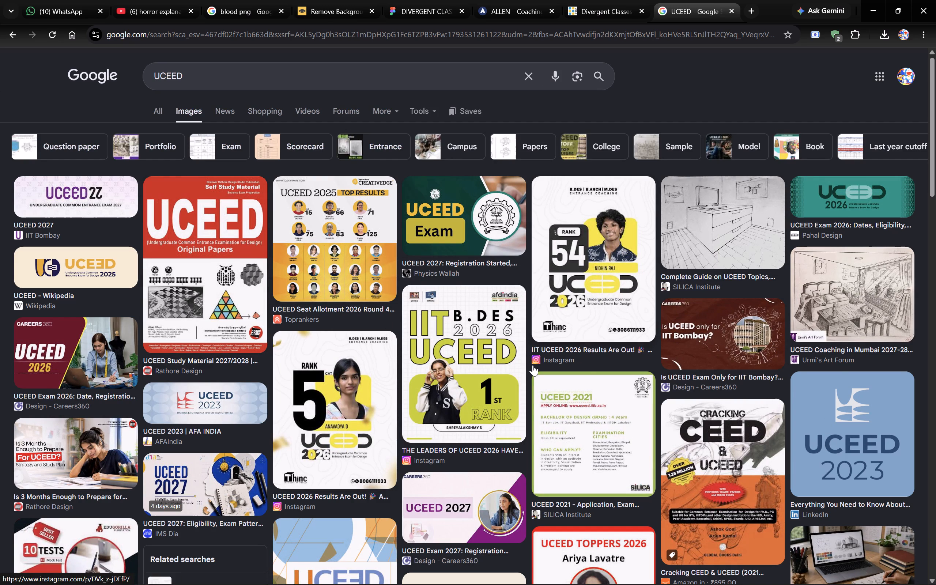
{"action": "left_click", "coordinate": [287, 68]}
{"action": "key", "text": "space"}
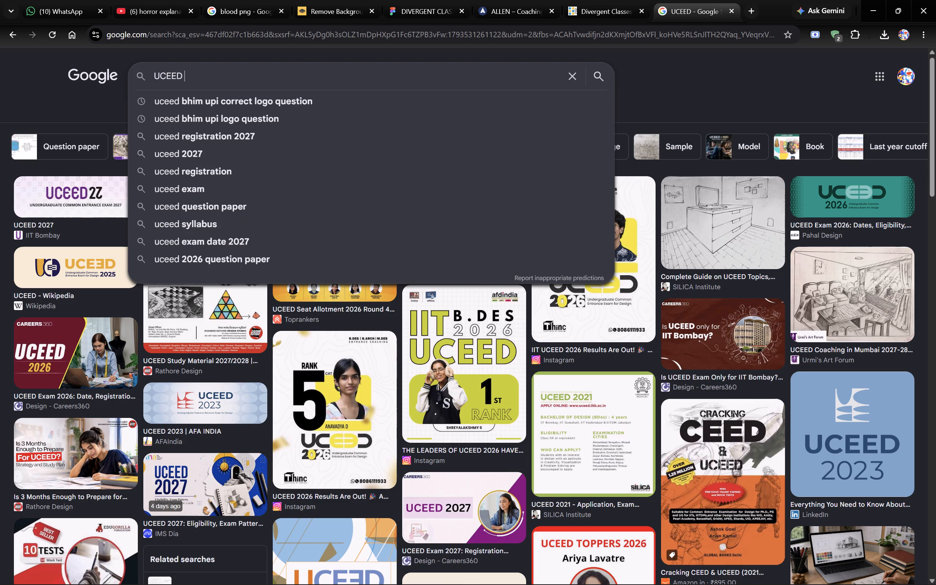
{"action": "type", "text": "LOGO"}
{"action": "key", "text": "Return"}
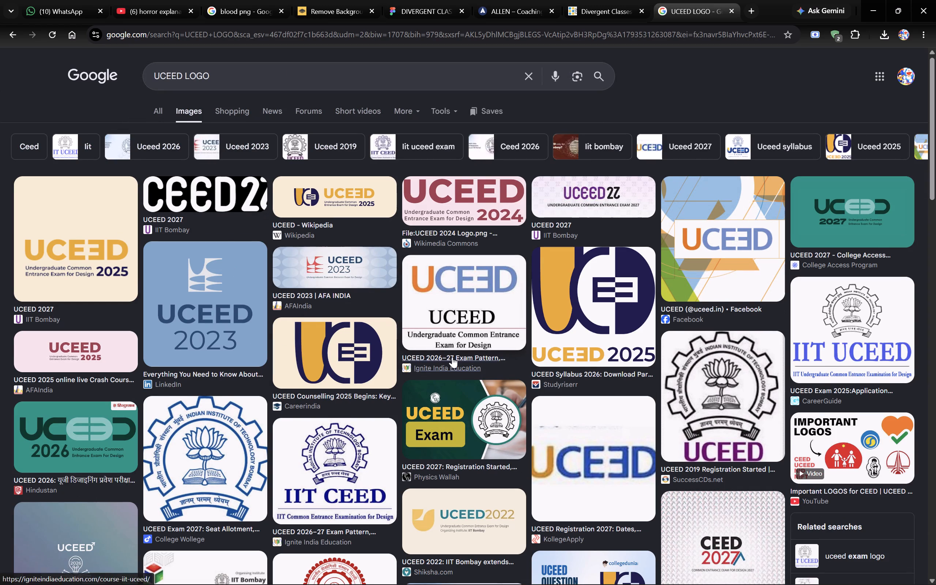
Browse the UCEED LOGO image results for a logo suited to the first exam card.
{"action": "scroll", "coordinate": [452, 357], "scroll_direction": "down", "scroll_amount": 1}
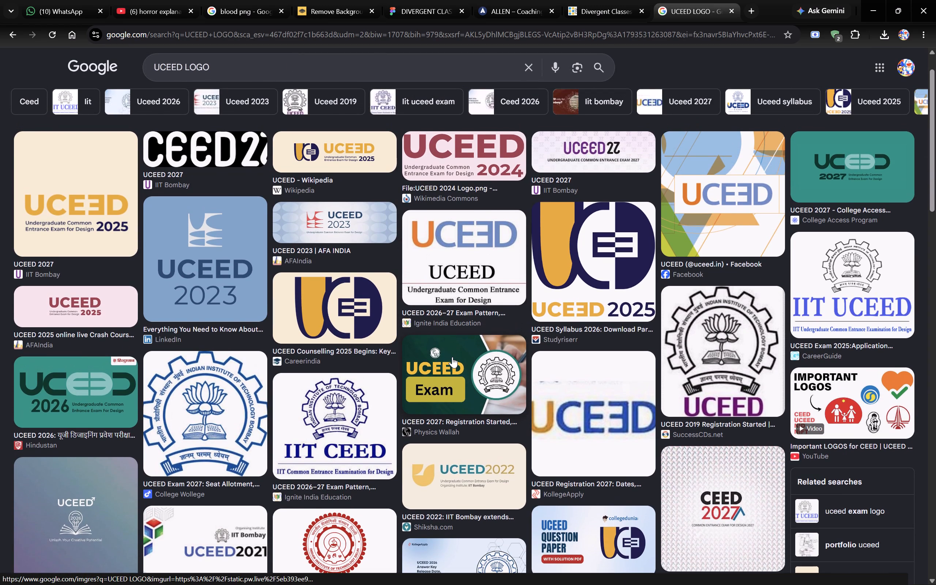
{"action": "scroll", "coordinate": [452, 357], "scroll_direction": "down", "scroll_amount": 1}
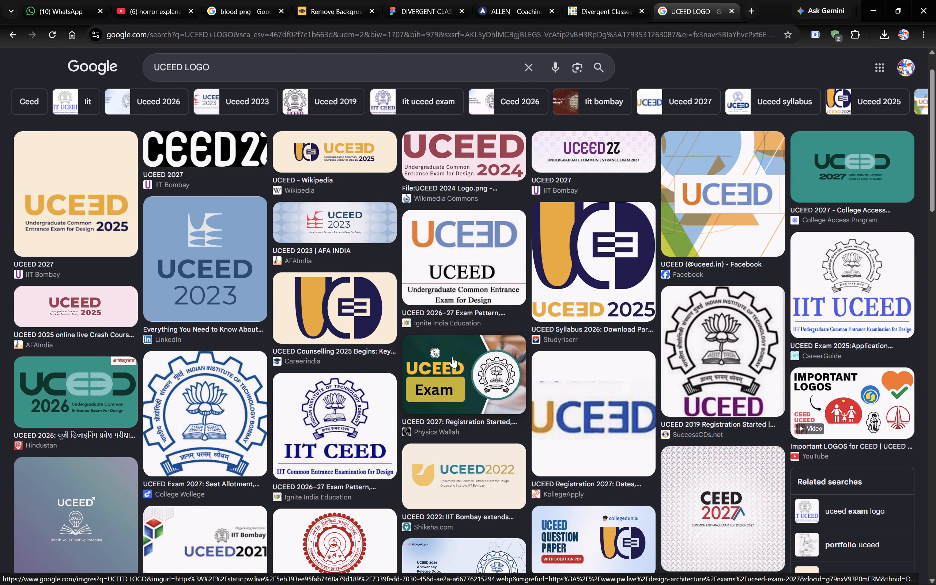
{"action": "scroll", "coordinate": [452, 357], "scroll_direction": "down", "scroll_amount": 1}
{"action": "scroll", "coordinate": [225, 202], "scroll_direction": "down", "scroll_amount": 1}
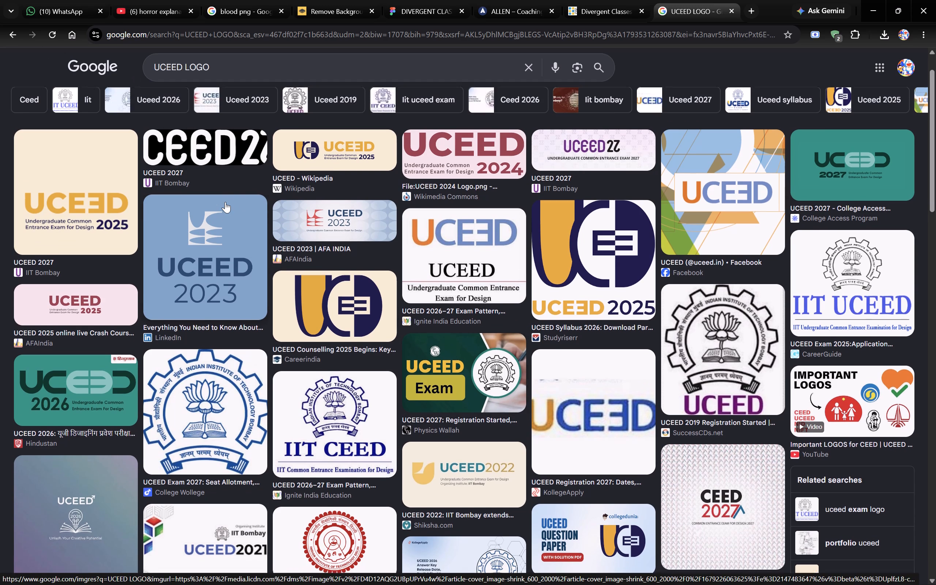
{"action": "scroll", "coordinate": [225, 202], "scroll_direction": "down", "scroll_amount": 3}
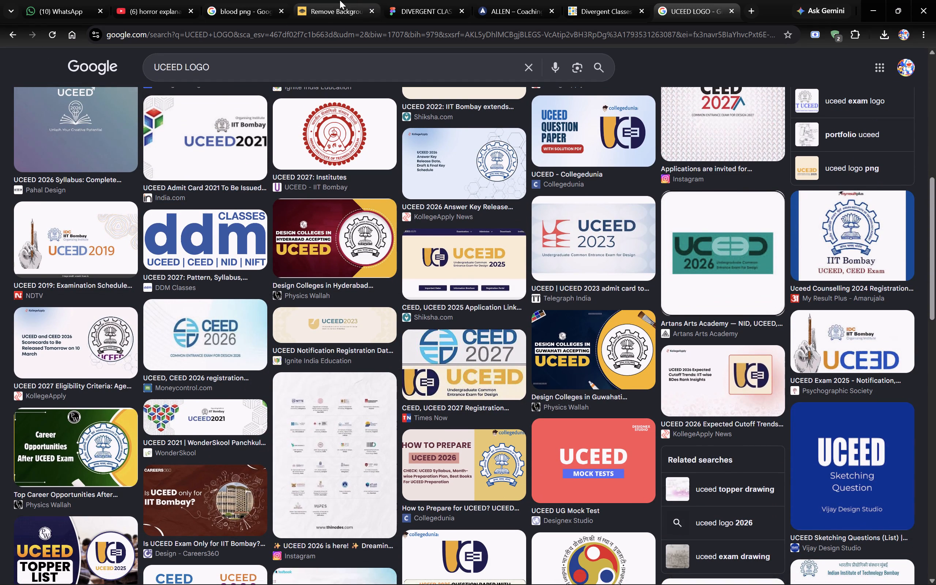
Back in the Figma design, draw a logo placeholder rectangle about 37 × 36 before the UCEED label on the first card.
{"action": "left_click", "coordinate": [401, 0]}
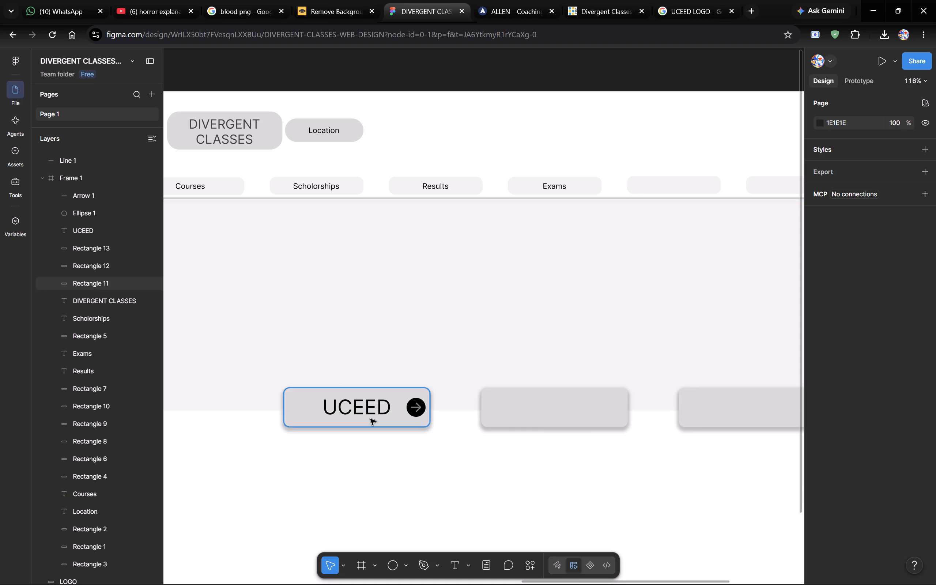
{"action": "left_click", "coordinate": [371, 410]}
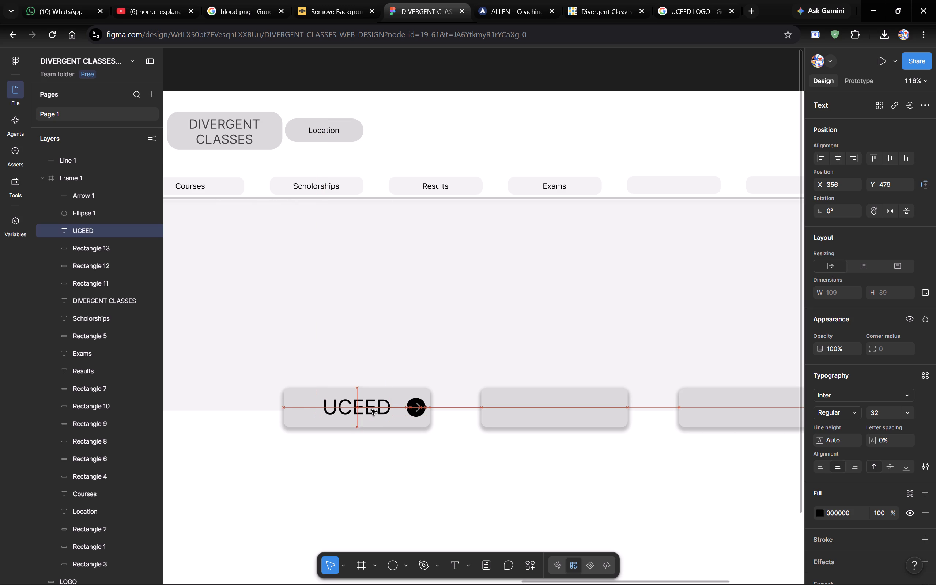
{"action": "left_click", "coordinate": [367, 563]}
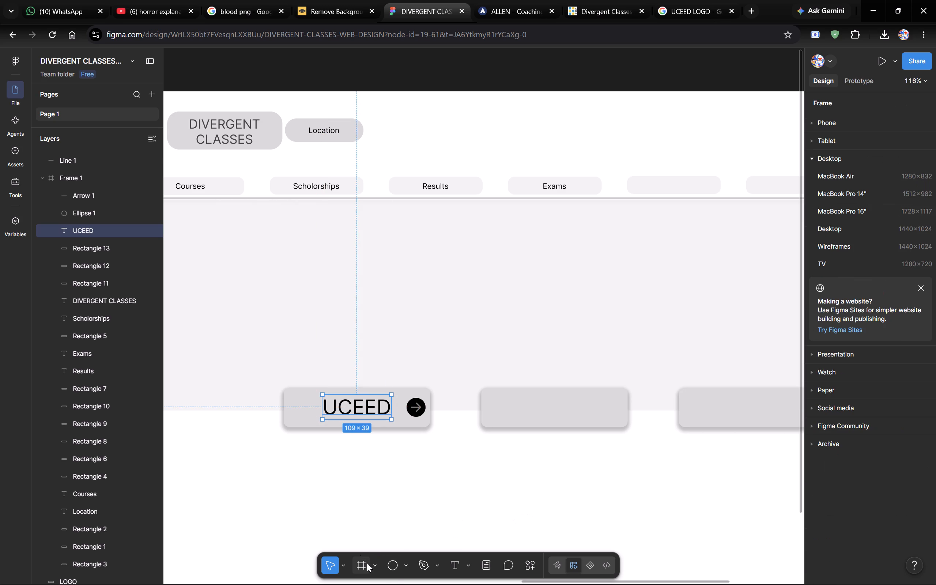
{"action": "left_click", "coordinate": [386, 566]}
{"action": "left_click", "coordinate": [408, 564]}
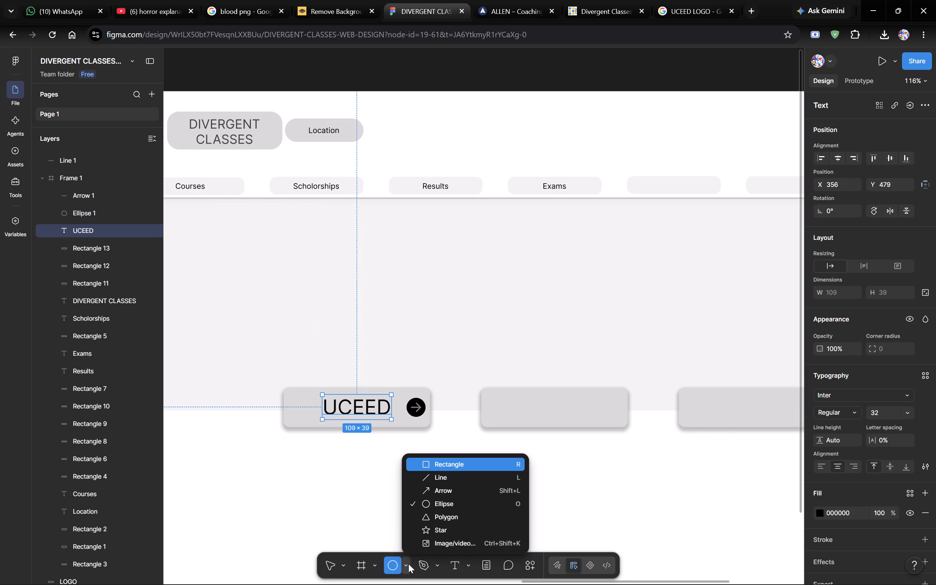
{"action": "left_click", "coordinate": [442, 465]}
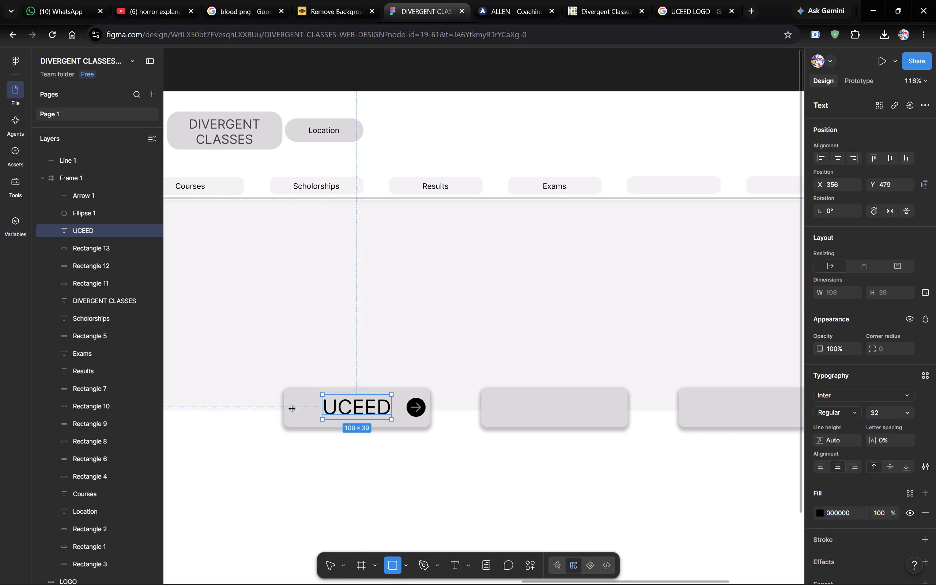
{"action": "left_click_drag", "start_coordinate": [293, 399], "coordinate": [315, 418]}
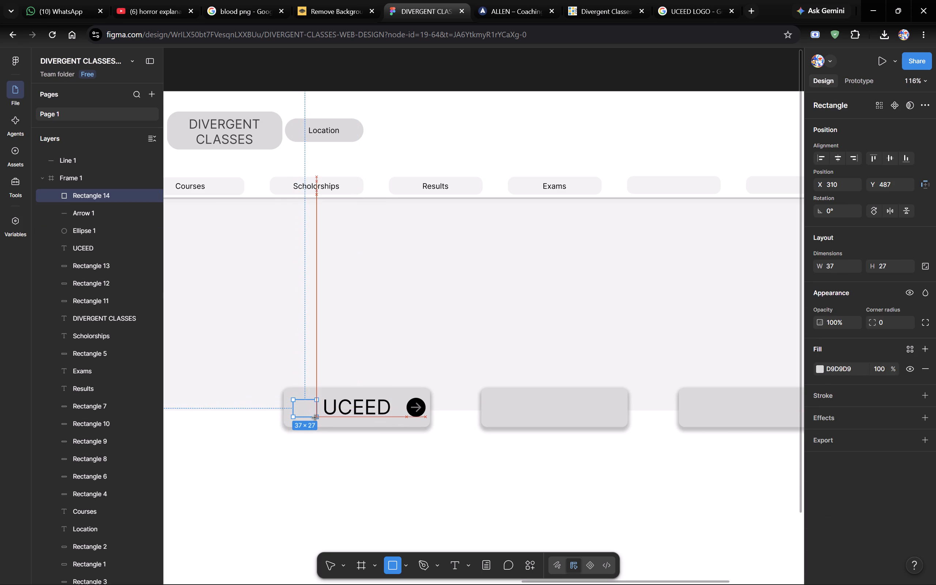
{"action": "left_click_drag", "start_coordinate": [315, 418], "coordinate": [317, 420]}
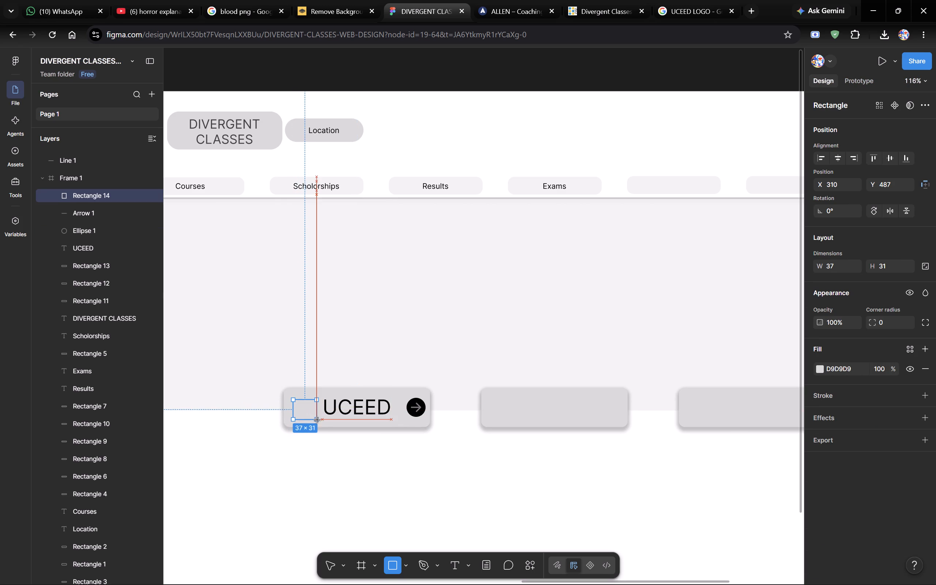
{"action": "left_click_drag", "start_coordinate": [317, 420], "coordinate": [316, 422]}
Move the placeholder rectangle to X 307, Y 481, vertically centred on the first card.
{"action": "left_click_drag", "start_coordinate": [306, 408], "coordinate": [306, 402]}
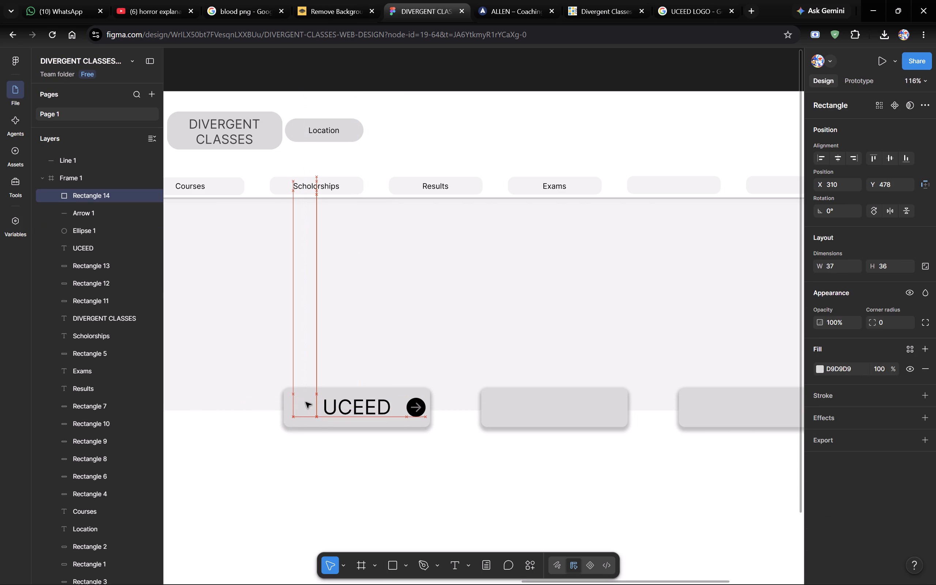
{"action": "left_click_drag", "start_coordinate": [306, 402], "coordinate": [305, 404]}
{"action": "left_click", "coordinate": [305, 404]}
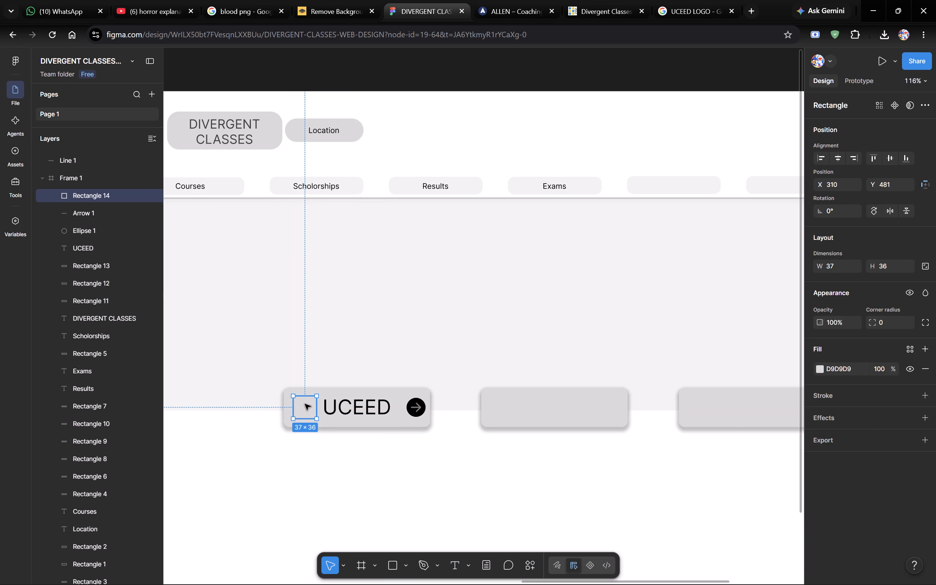
{"action": "key", "text": "Left"}
{"action": "key", "text": "Left"}
{"action": "key", "text": "Left"}
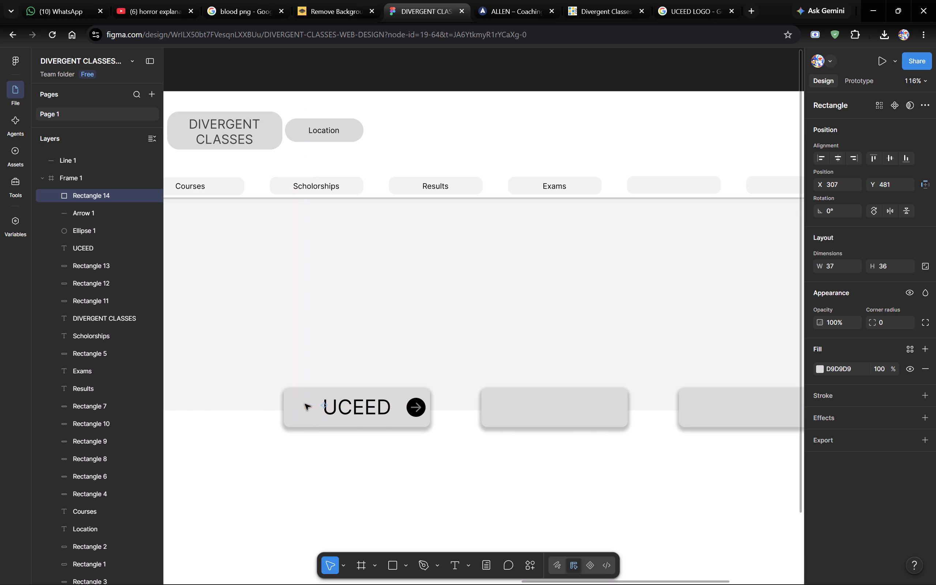
Fill the placeholder rectangle with 000000 and set its opacity to 30%.
{"action": "double_click", "coordinate": [846, 370]}
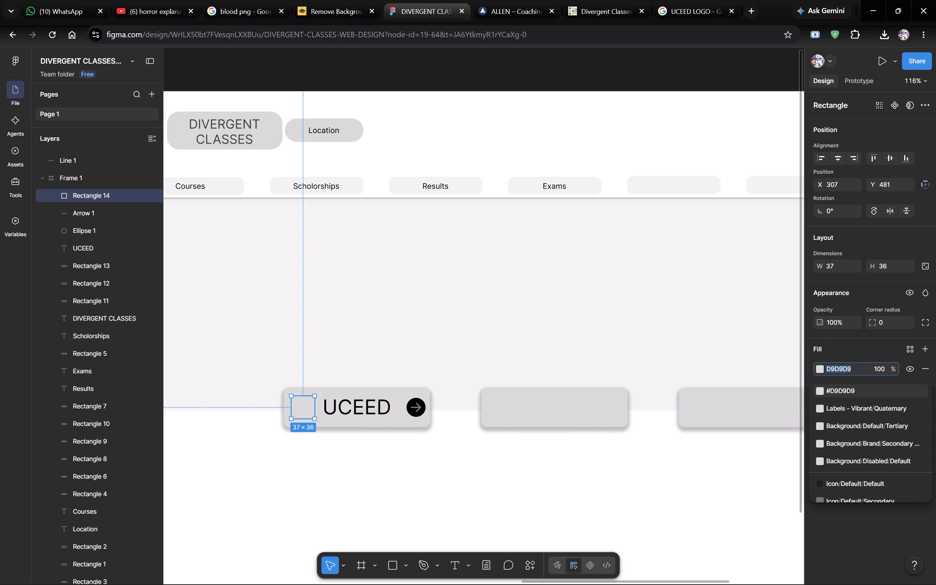
{"action": "type", "text": "000"}
{"action": "left_click", "coordinate": [851, 393]}
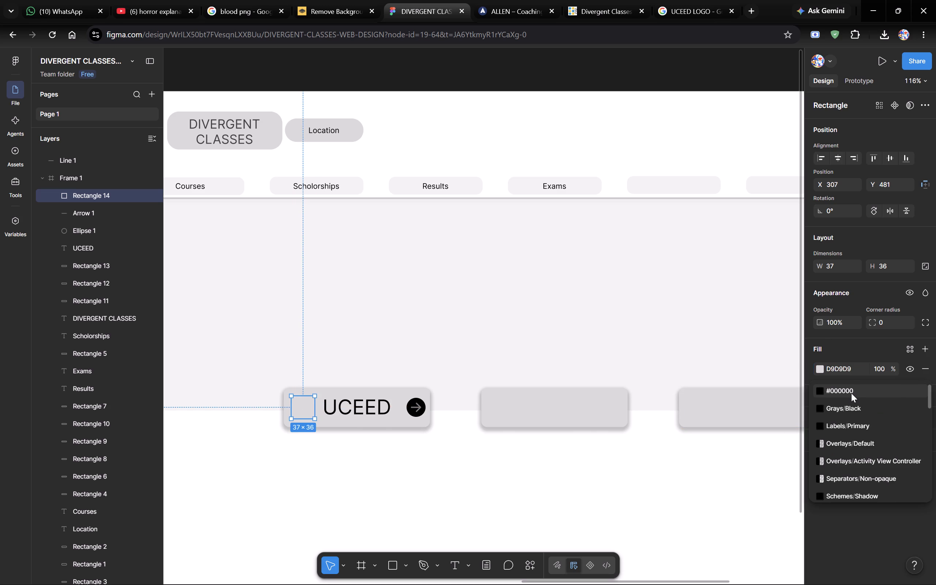
{"action": "left_click_drag", "start_coordinate": [840, 321], "coordinate": [813, 317]}
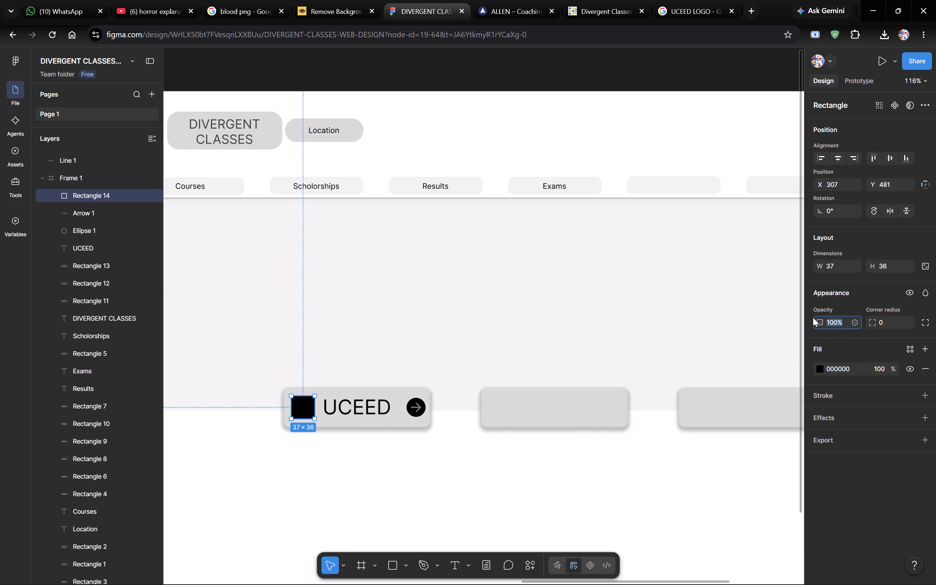
{"action": "type", "text": "30"}
Round the placeholder rectangle's corners to a radius of 7.
{"action": "left_click_drag", "start_coordinate": [893, 317], "coordinate": [874, 320]}
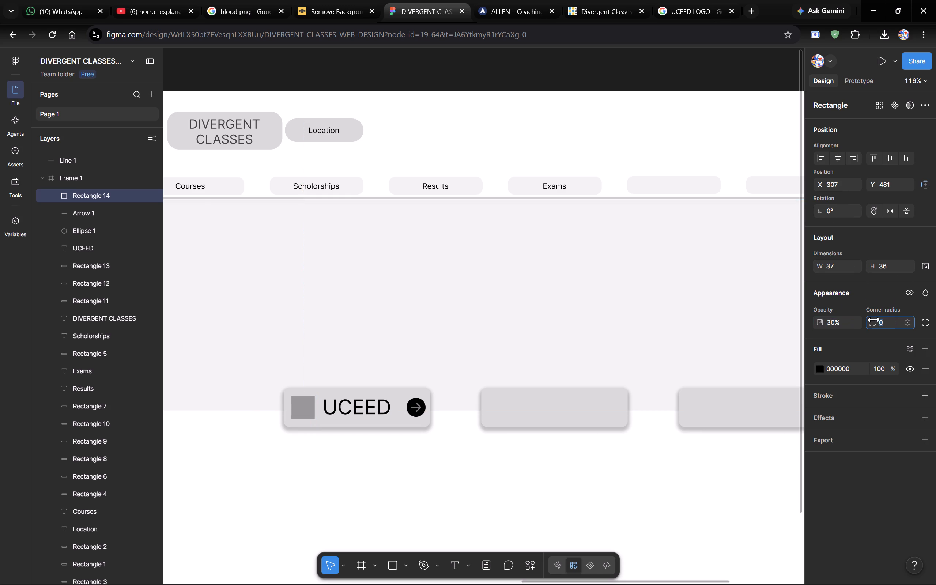
{"action": "key", "text": "4"}
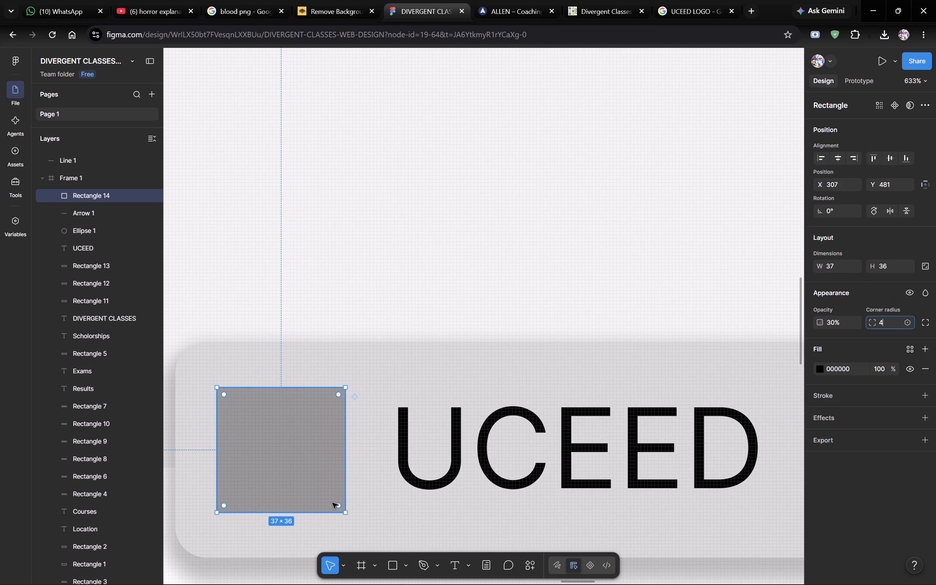
{"action": "left_click_drag", "start_coordinate": [340, 505], "coordinate": [339, 507]}
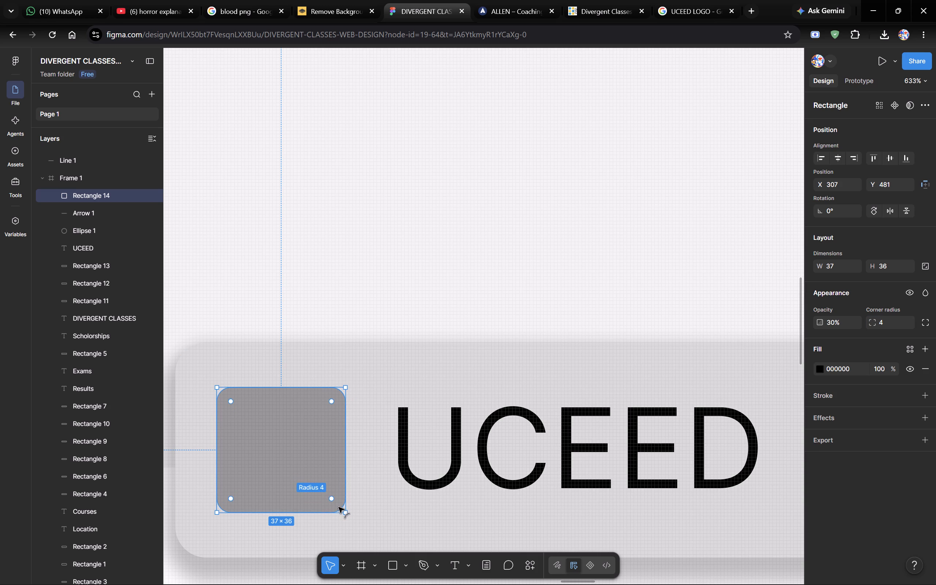
{"action": "left_click_drag", "start_coordinate": [339, 507], "coordinate": [321, 501]}
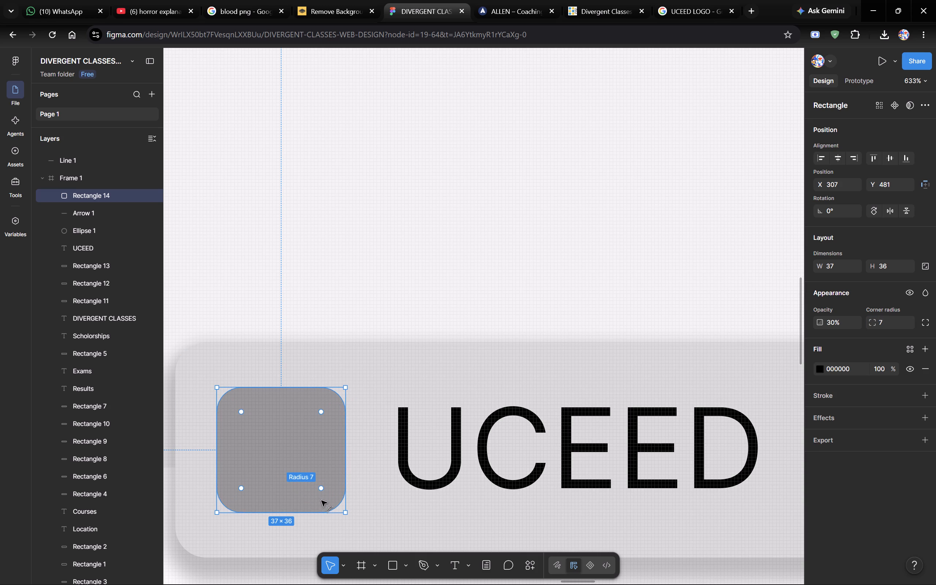
{"action": "left_click_drag", "start_coordinate": [321, 501], "coordinate": [323, 501]}
{"action": "left_click", "coordinate": [435, 320]}
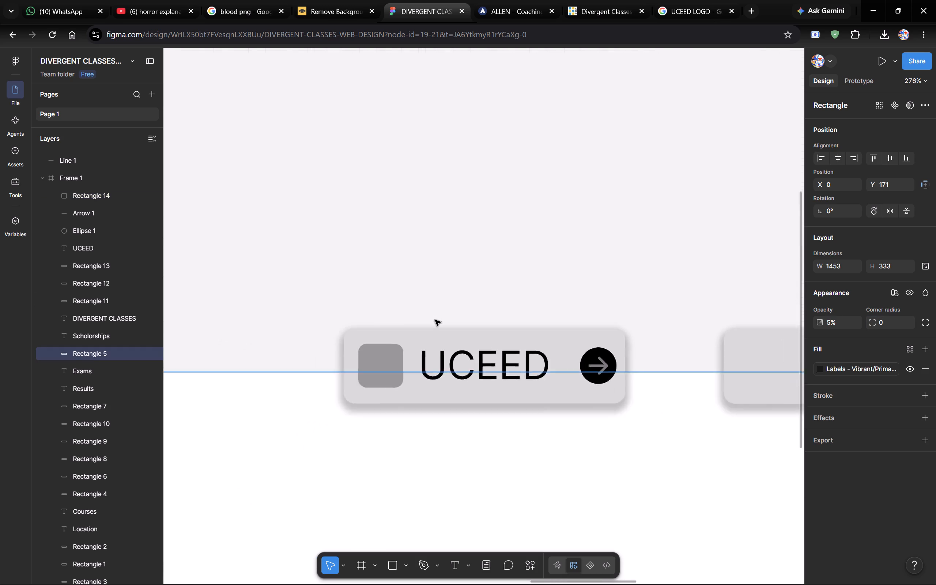
Copy the logo placeholder onto the second card at about X 619, Y 481, level with the original.
{"action": "scroll", "coordinate": [435, 320], "scroll_direction": "left", "scroll_amount": 2}
{"action": "scroll", "coordinate": [430, 328], "scroll_direction": "up", "scroll_amount": 1}
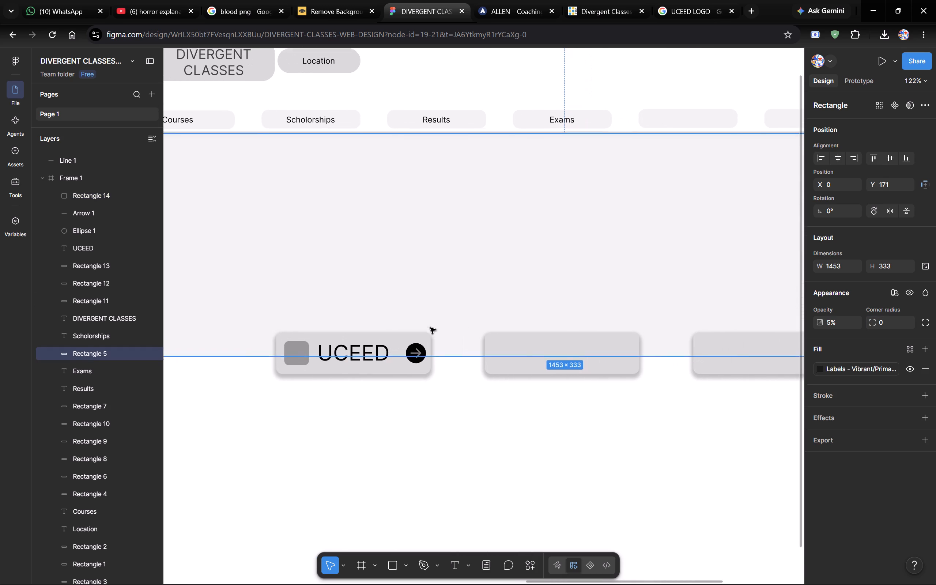
{"action": "scroll", "coordinate": [430, 328], "scroll_direction": "up", "scroll_amount": 1}
{"action": "left_click", "coordinate": [297, 364]}
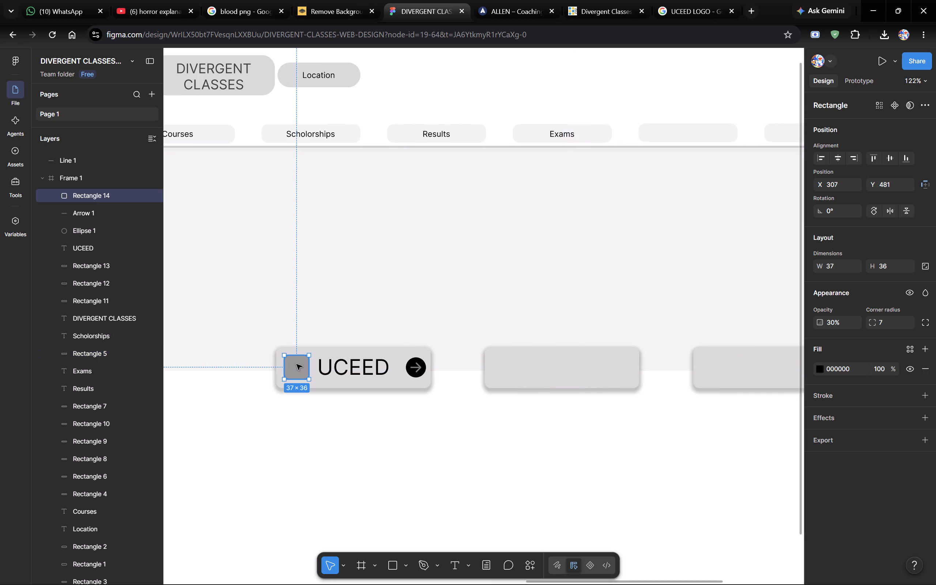
{"action": "key", "text": "ctrl+c"}
{"action": "key", "text": "ctrl+v"}
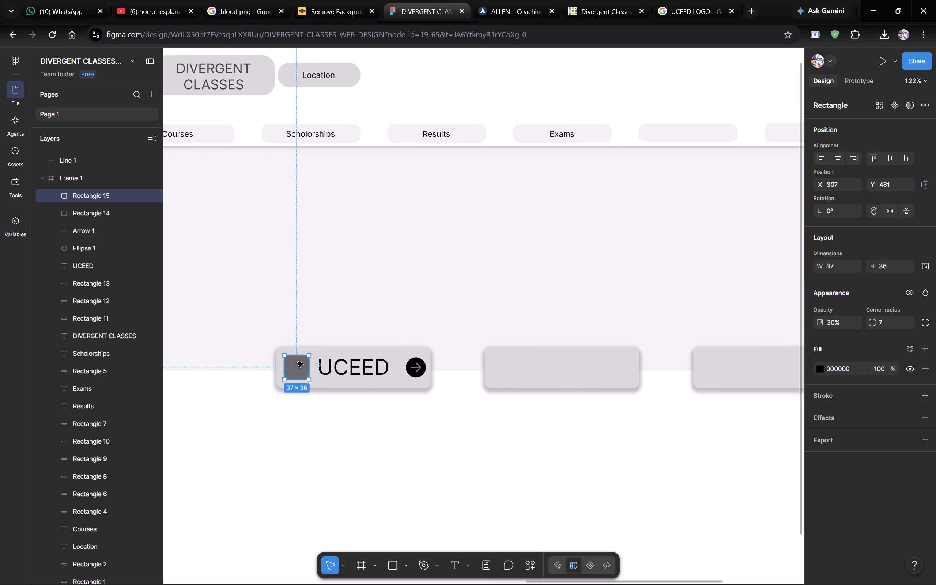
{"action": "left_click_drag", "start_coordinate": [298, 362], "coordinate": [505, 363]}
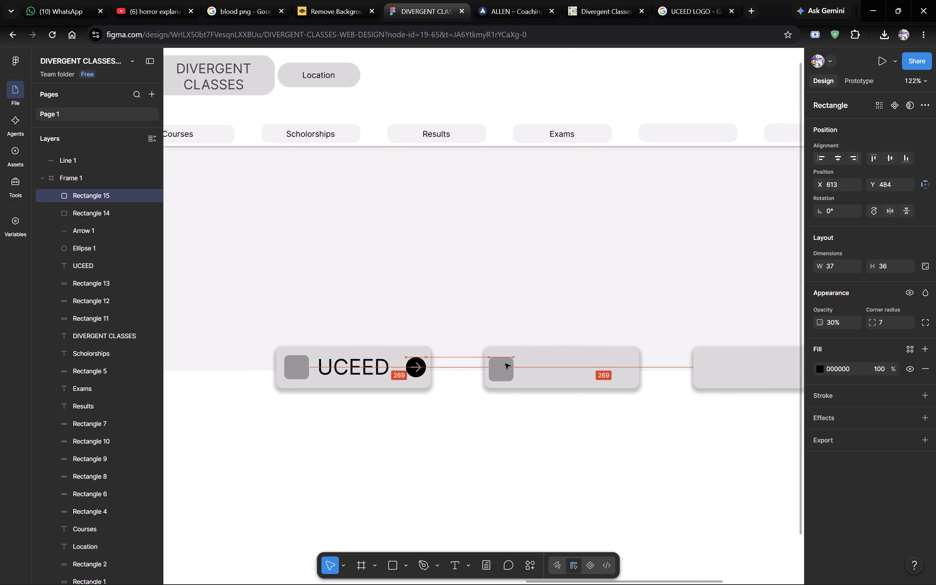
{"action": "left_click_drag", "start_coordinate": [505, 363], "coordinate": [507, 361]}
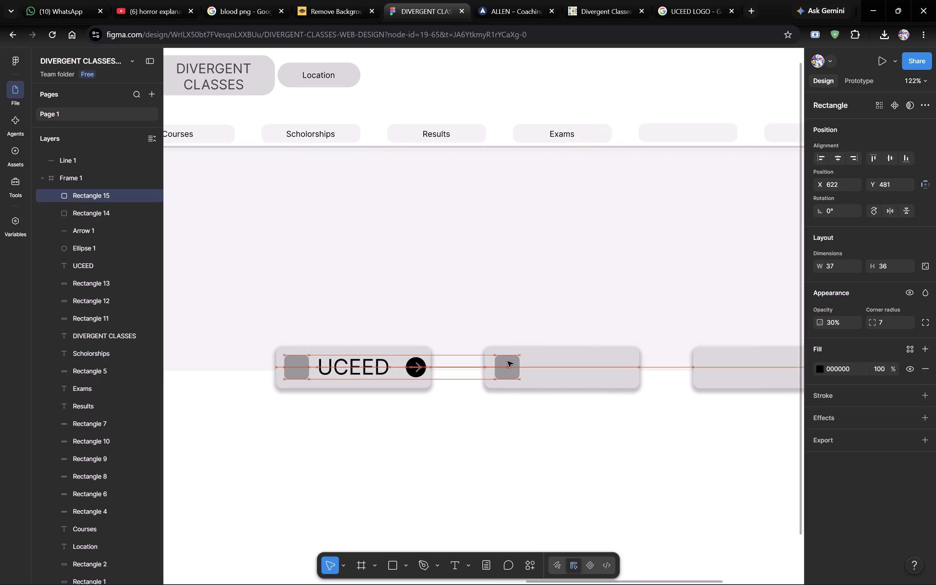
{"action": "left_click_drag", "start_coordinate": [507, 361], "coordinate": [506, 361]}
{"action": "left_click_drag", "start_coordinate": [506, 361], "coordinate": [506, 362]}
Copy the UCEED label onto the second card beside its placeholder at about X 672 and nudge it into vertical alignment.
{"action": "left_click", "coordinate": [371, 362]}
{"action": "key", "text": "ctrl+c"}
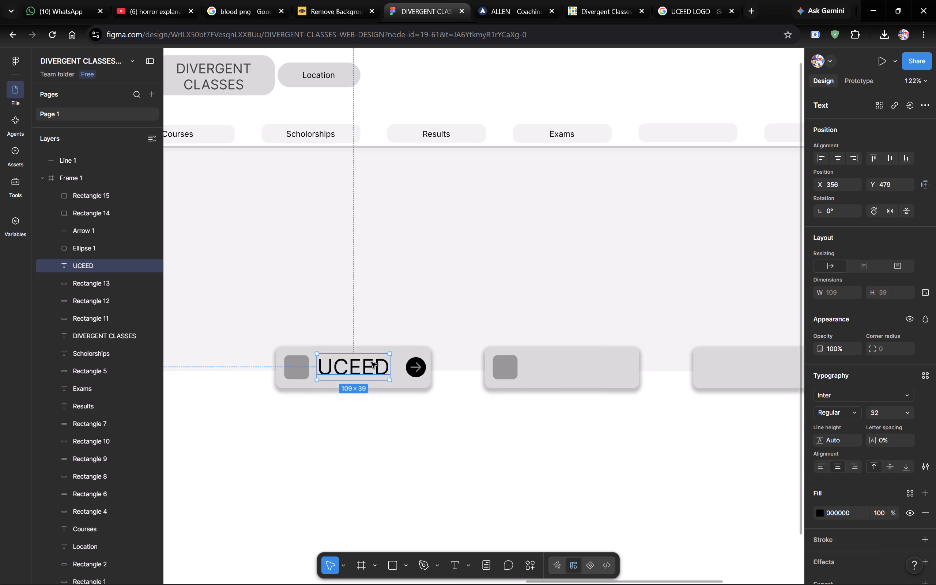
{"action": "key", "text": "ctrl+v"}
{"action": "left_click_drag", "start_coordinate": [356, 361], "coordinate": [536, 377]}
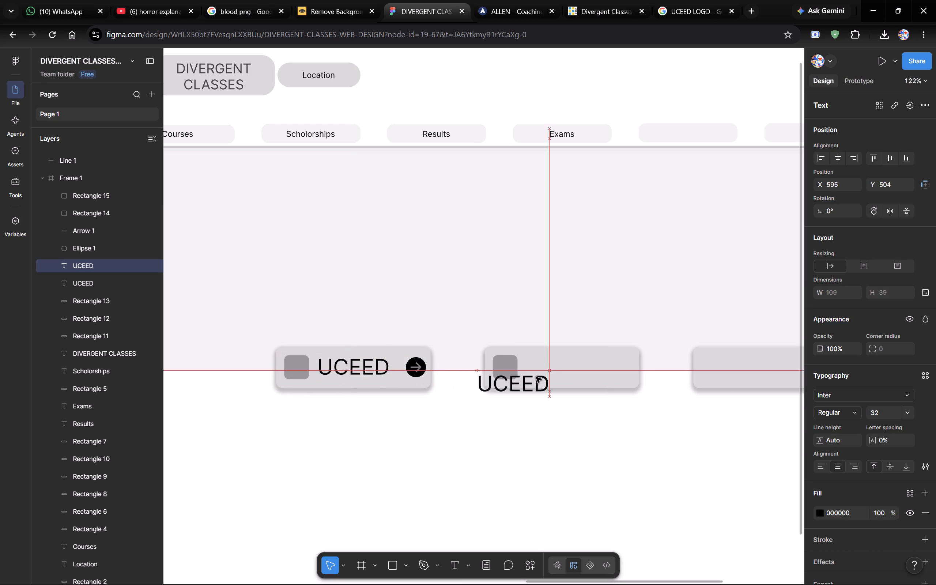
{"action": "left_click_drag", "start_coordinate": [536, 377], "coordinate": [563, 362]}
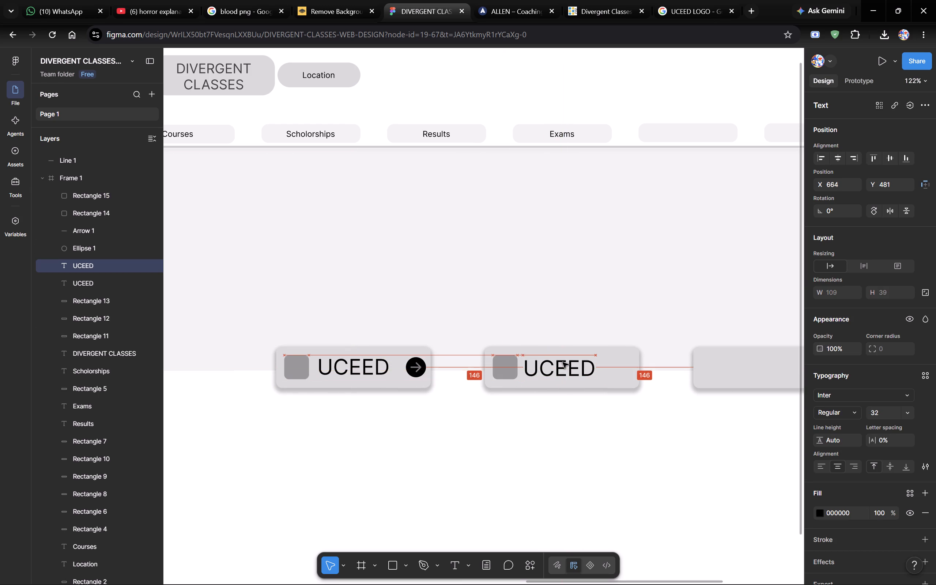
{"action": "left_click_drag", "start_coordinate": [563, 362], "coordinate": [567, 362]}
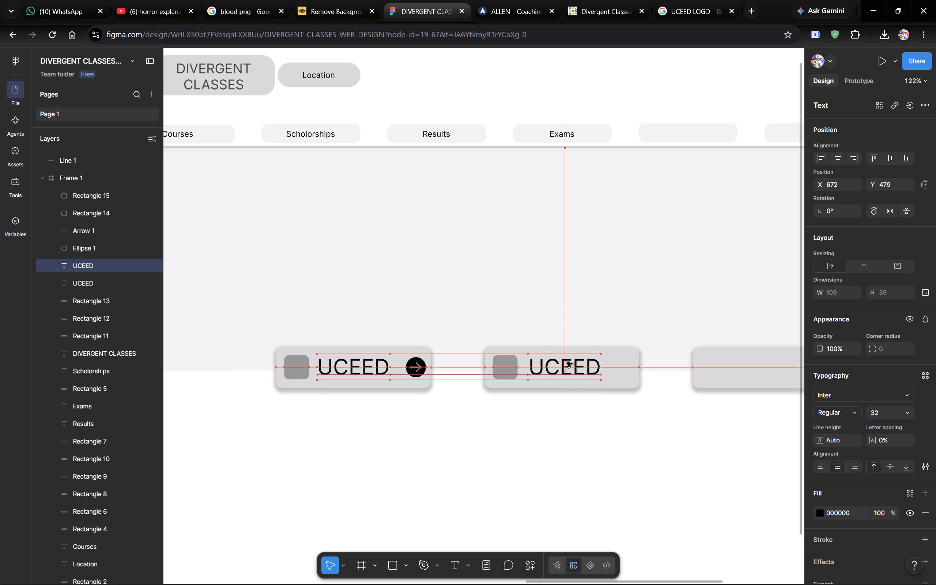
{"action": "left_click_drag", "start_coordinate": [567, 362], "coordinate": [567, 362]}
{"action": "key", "text": "Up"}
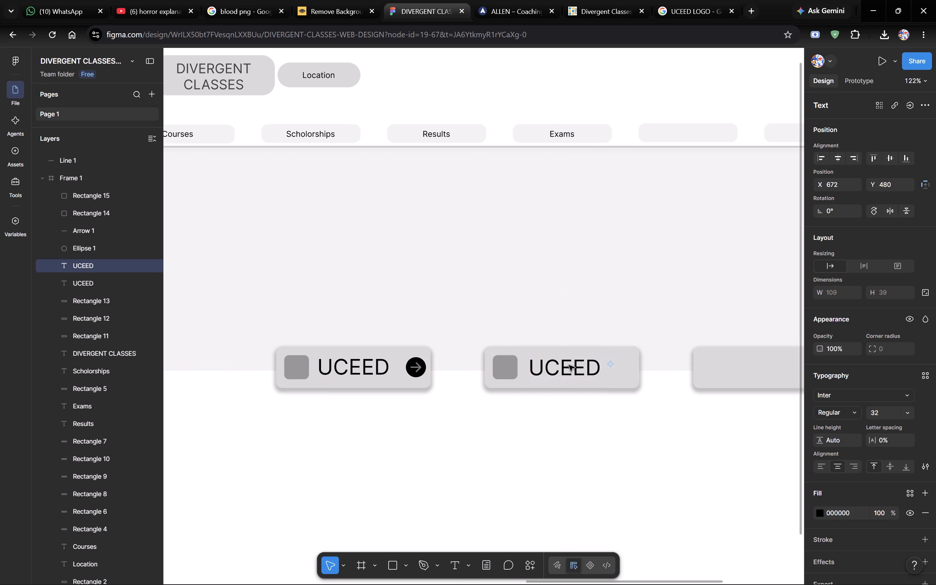
{"action": "key", "text": "Down"}
{"action": "key", "text": "Down"}
{"action": "key", "text": "Down"}
{"action": "key", "text": "Down"}
{"action": "key", "text": "Up"}
{"action": "key", "text": "Up"}
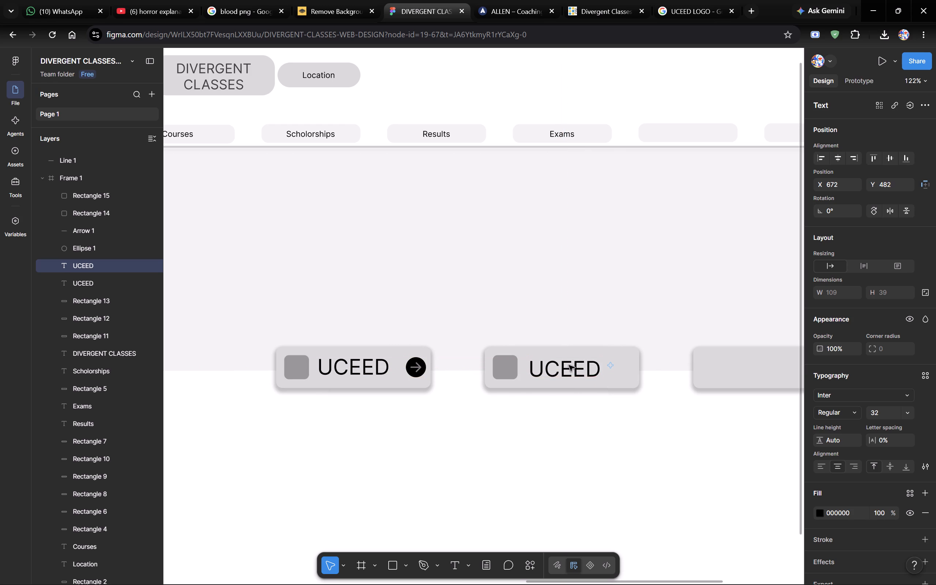
Nudge the second card's copied UCEED label up to Y 479 and change its text to NID.
{"action": "key", "text": "Up"}
{"action": "key", "text": "Up"}
{"action": "key", "text": "Up"}
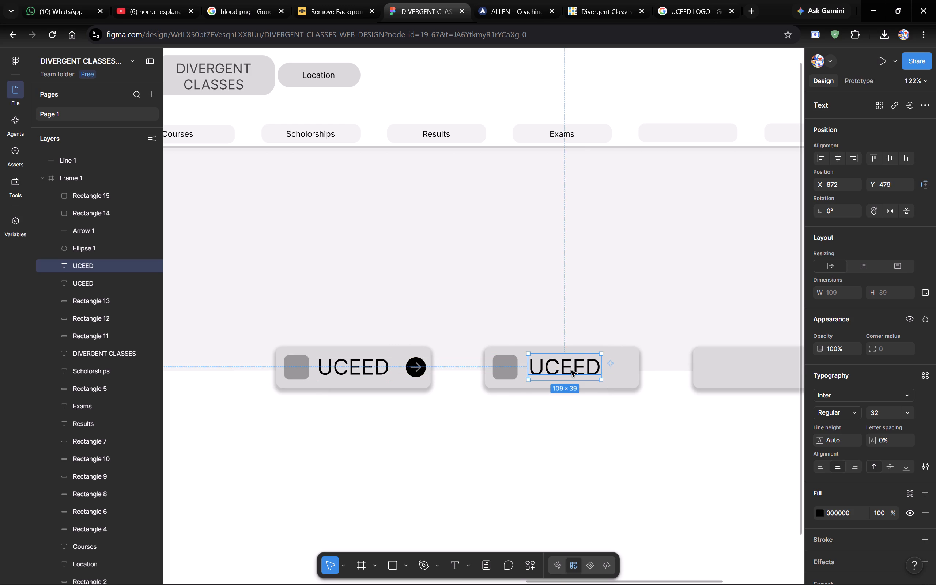
{"action": "double_click", "coordinate": [571, 371]}
{"action": "type", "text": "NID"}
{"action": "left_click", "coordinate": [419, 369]}
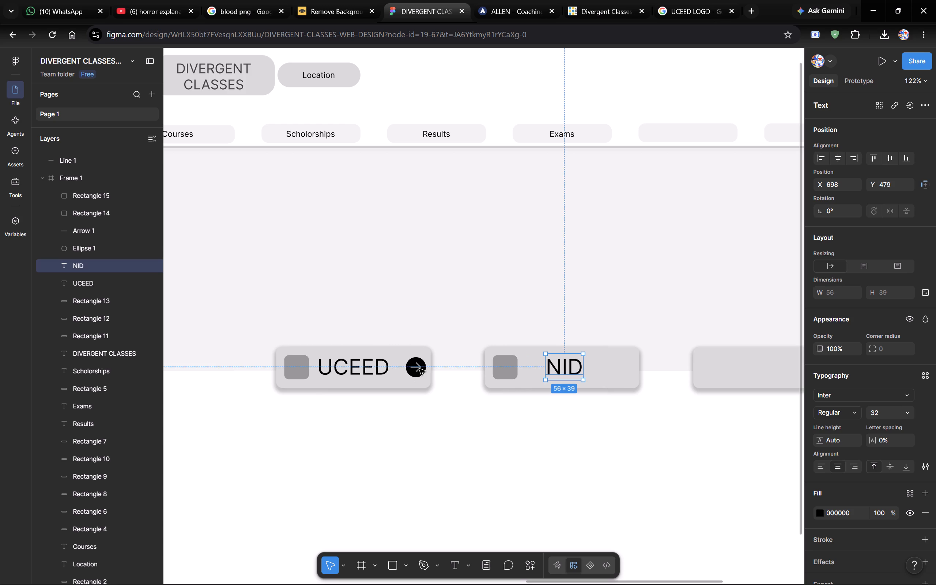
Copy the UCEED card's black circle onto the NID card at X 797, Y 484, level with the original.
{"action": "left_click", "coordinate": [419, 374]}
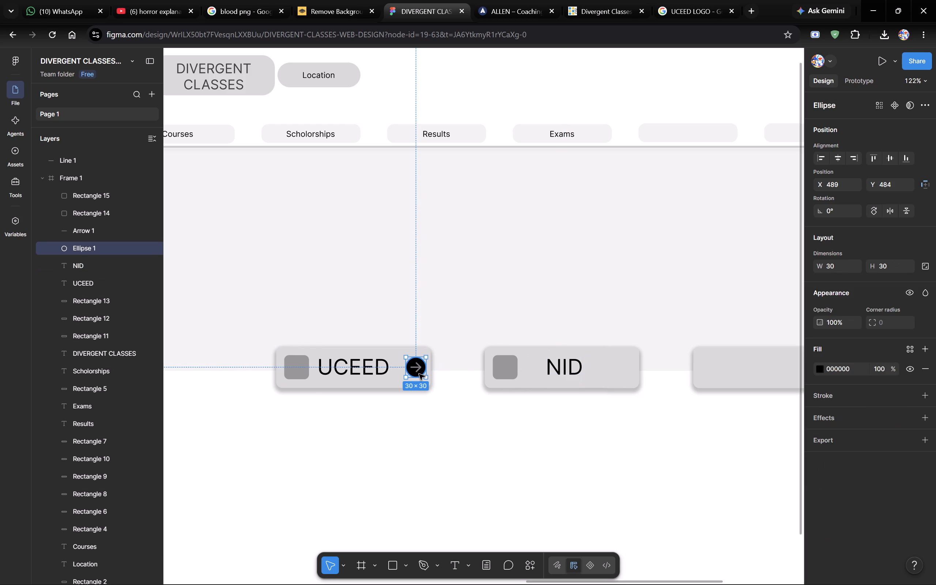
{"action": "key", "text": "ctrl+c"}
{"action": "key", "text": "ctrl+v"}
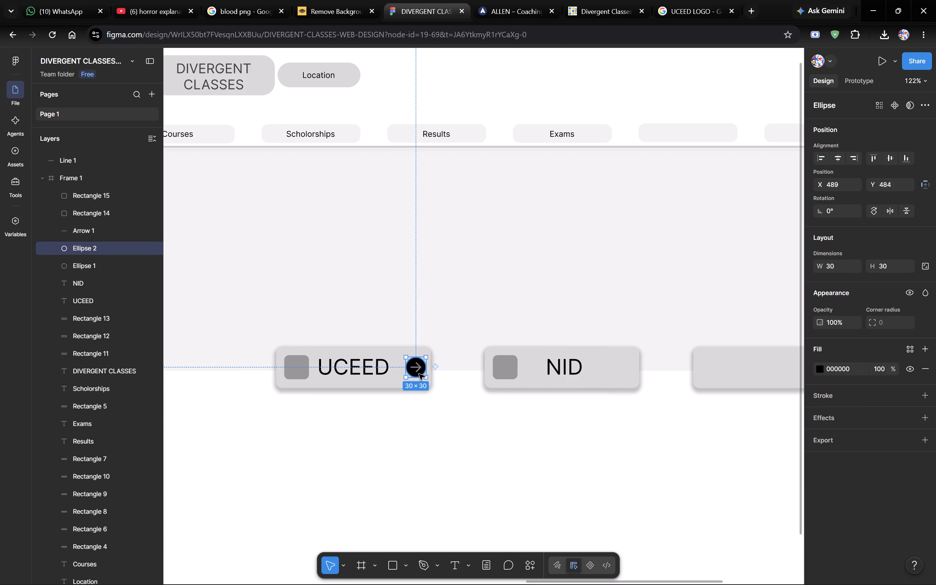
{"action": "left_click_drag", "start_coordinate": [419, 374], "coordinate": [627, 372]}
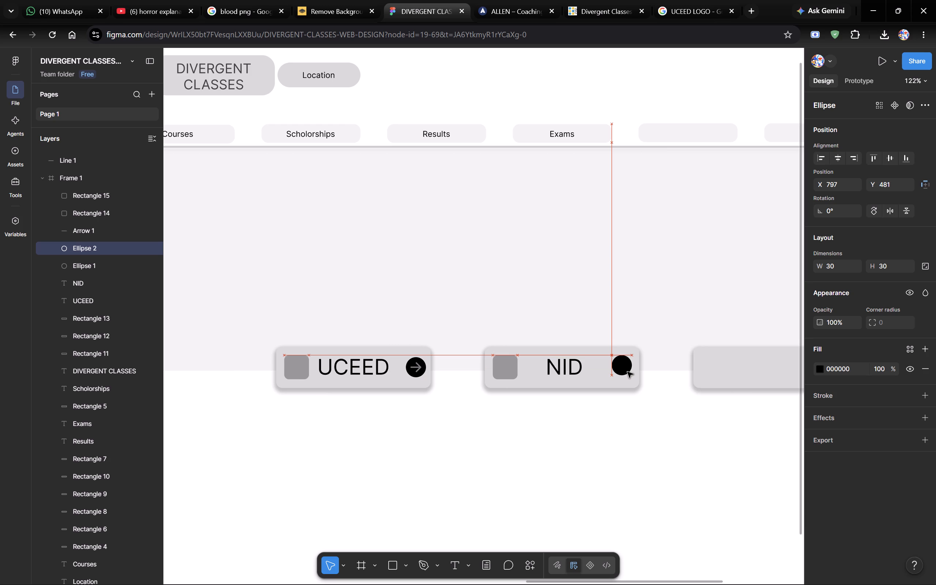
{"action": "left_click_drag", "start_coordinate": [627, 372], "coordinate": [627, 373]}
{"action": "left_click_drag", "start_coordinate": [627, 373], "coordinate": [627, 374]}
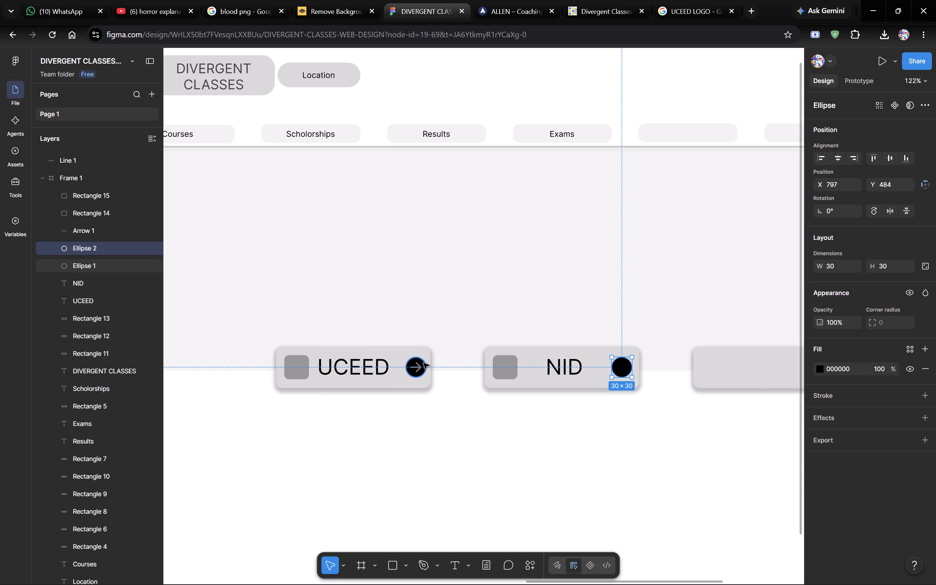
Copy the UCEED card's arrow into the NID card's black circle, centred at X 804, Y 499.
{"action": "left_click", "coordinate": [421, 368]}
{"action": "key", "text": "ctrl+c"}
{"action": "key", "text": "ctrl+v"}
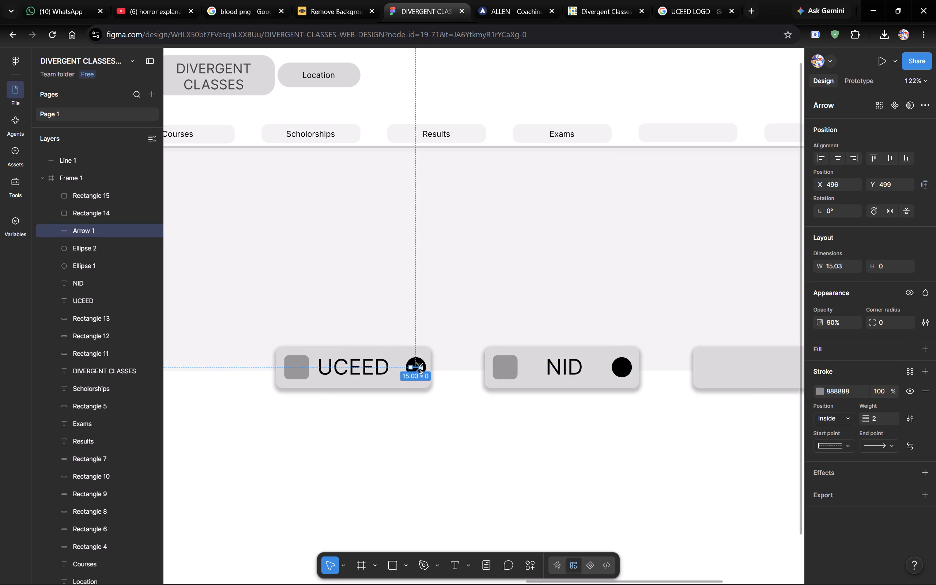
{"action": "left_click_drag", "start_coordinate": [421, 368], "coordinate": [542, 367]}
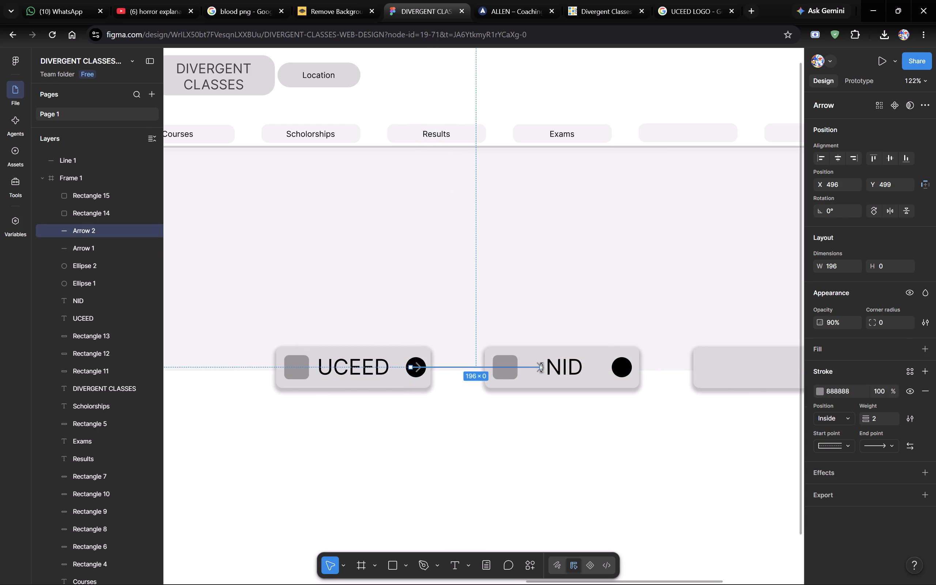
{"action": "key", "text": "ctrl+z"}
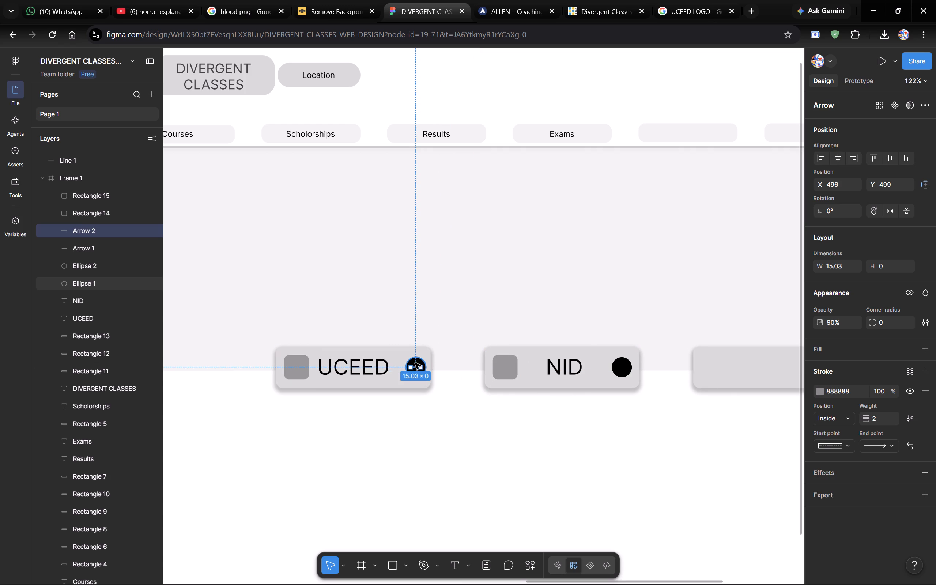
{"action": "left_click_drag", "start_coordinate": [414, 368], "coordinate": [603, 362]}
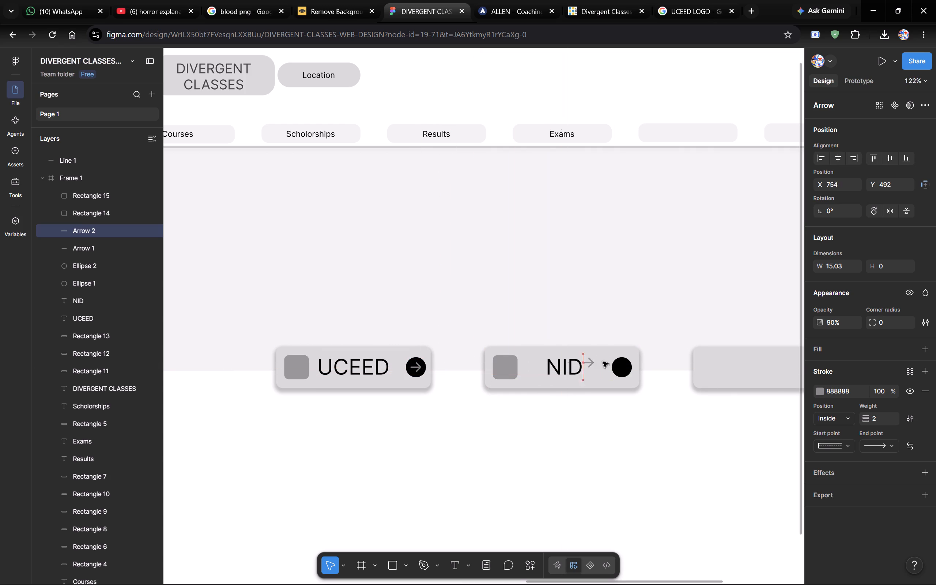
{"action": "left_click_drag", "start_coordinate": [603, 362], "coordinate": [621, 368]}
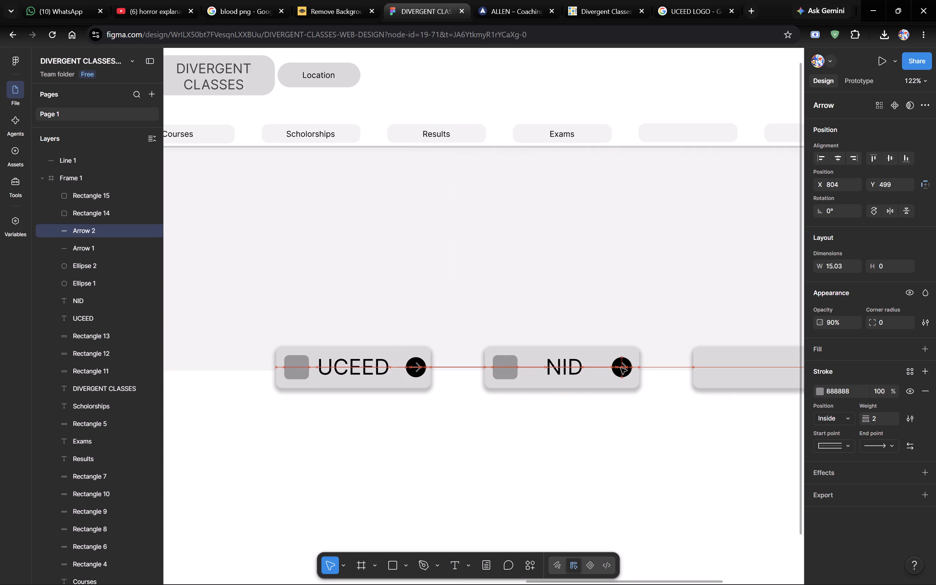
{"action": "left_click_drag", "start_coordinate": [621, 368], "coordinate": [621, 368]}
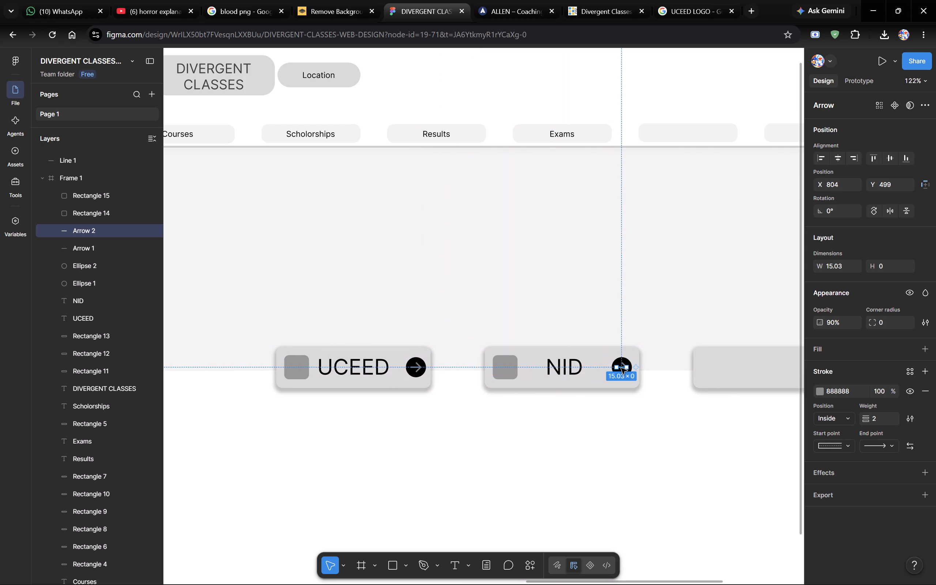
{"action": "left_click", "coordinate": [663, 468]}
Switch to the ALLEN website and examine the exam cards and their icons on its homepage.
{"action": "scroll", "coordinate": [542, 419], "scroll_direction": "left", "scroll_amount": 4}
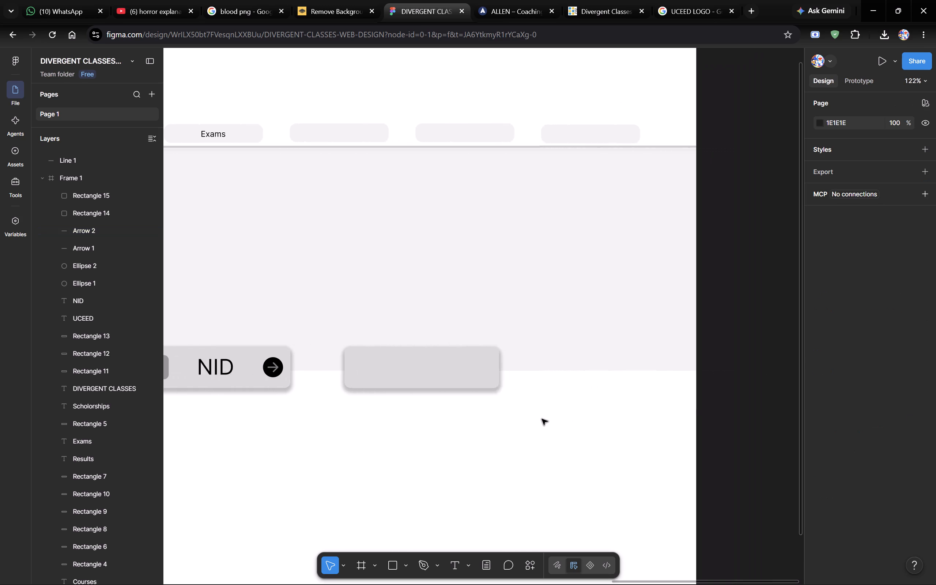
{"action": "scroll", "coordinate": [542, 419], "scroll_direction": "right", "scroll_amount": 1}
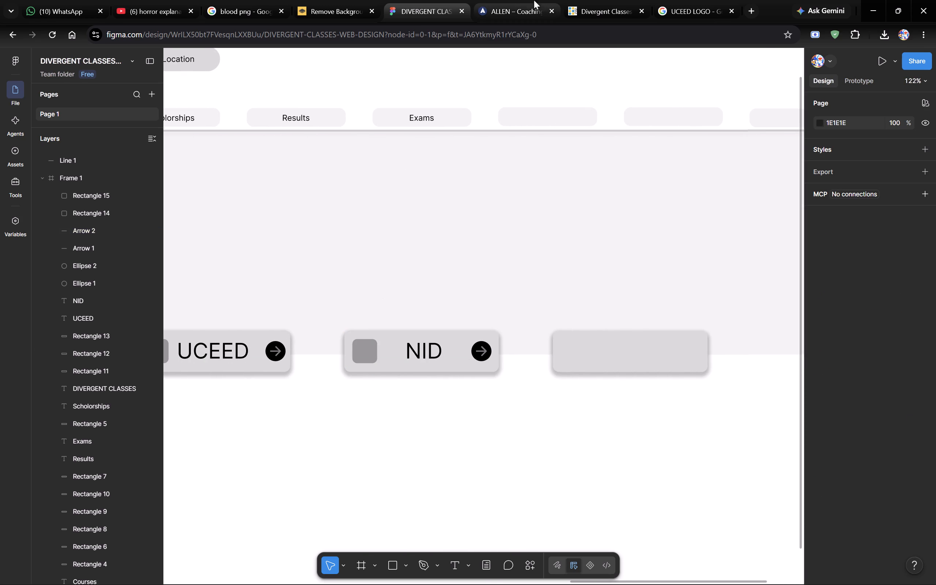
{"action": "left_click", "coordinate": [520, 0]}
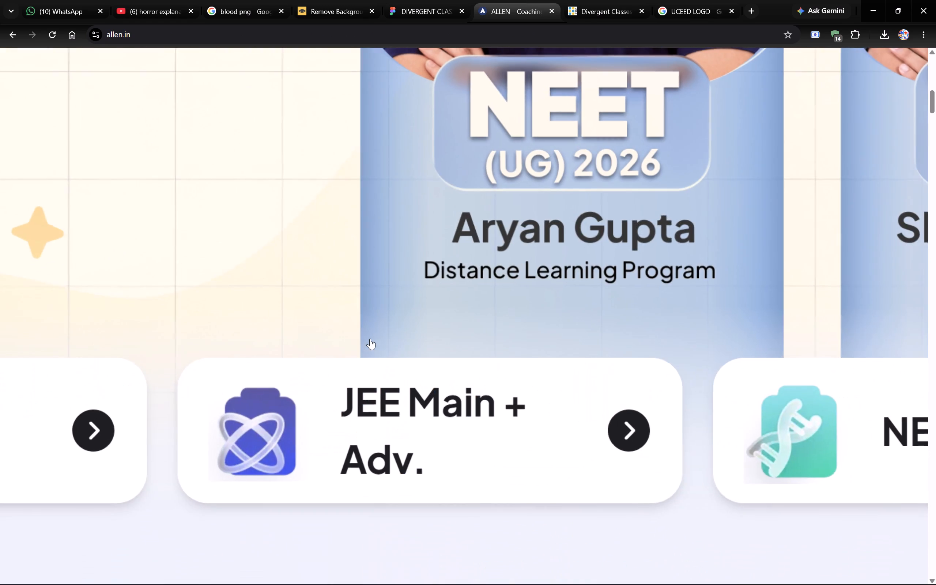
{"action": "right_click", "coordinate": [370, 339]}
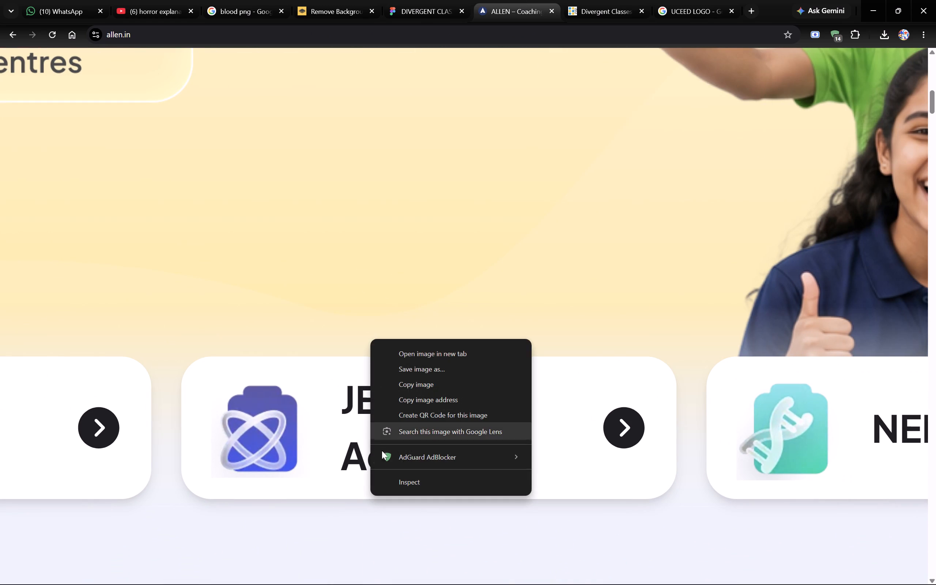
{"action": "left_click", "coordinate": [328, 505]}
{"action": "scroll", "coordinate": [328, 505], "scroll_direction": "right", "scroll_amount": 8}
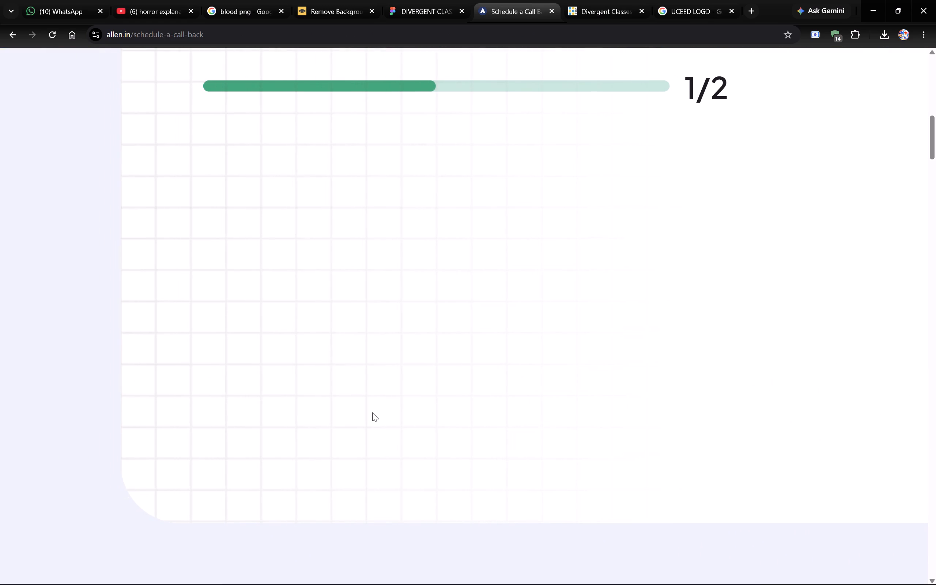
{"action": "scroll", "coordinate": [372, 412], "scroll_direction": "right", "scroll_amount": 7}
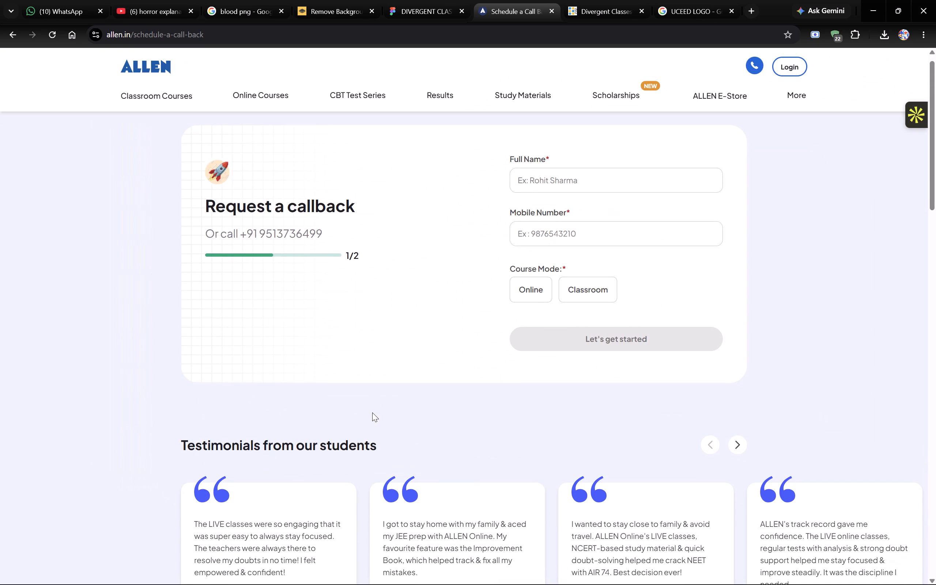
{"action": "scroll", "coordinate": [372, 412], "scroll_direction": "right", "scroll_amount": 7}
{"action": "scroll", "coordinate": [160, 170], "scroll_direction": "right", "scroll_amount": 7}
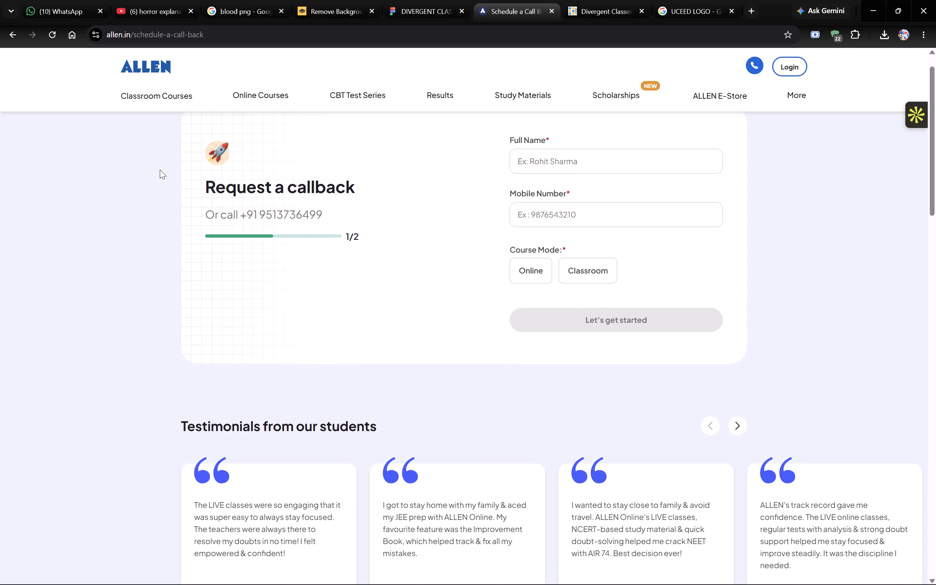
{"action": "scroll", "coordinate": [160, 170], "scroll_direction": "right", "scroll_amount": 6}
{"action": "left_click", "coordinate": [8, 31]}
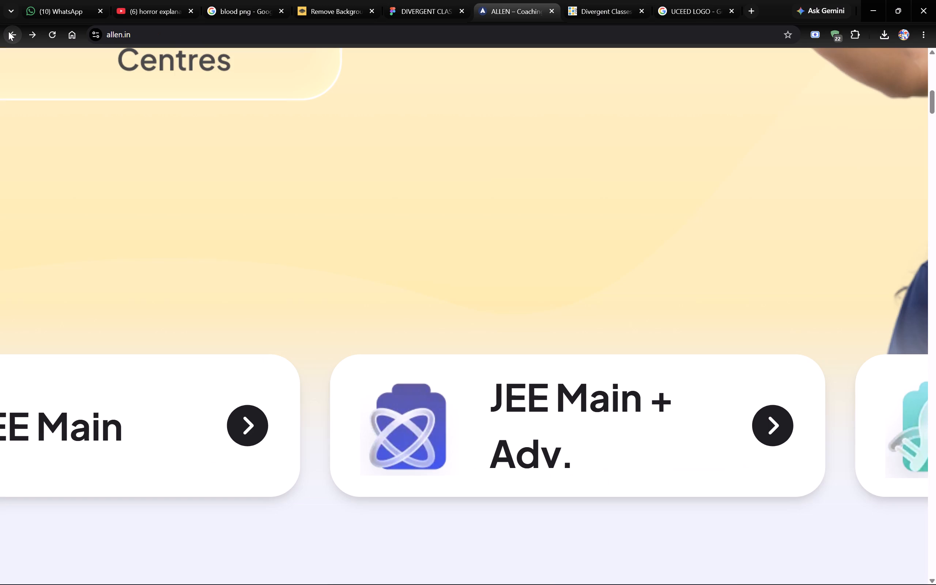
{"action": "scroll", "coordinate": [219, 154], "scroll_direction": "down", "scroll_amount": 2}
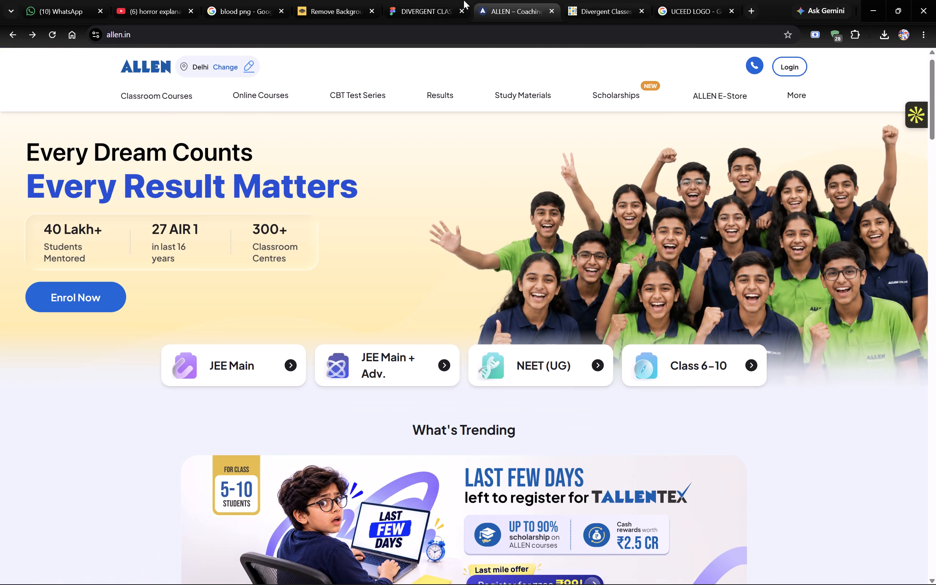
Back in the Figma design, give the NID card's logo placeholder a drop shadow with spread 2 and set the placeholder's opacity to 60%.
{"action": "left_click", "coordinate": [444, 0]}
{"action": "left_click", "coordinate": [368, 353]}
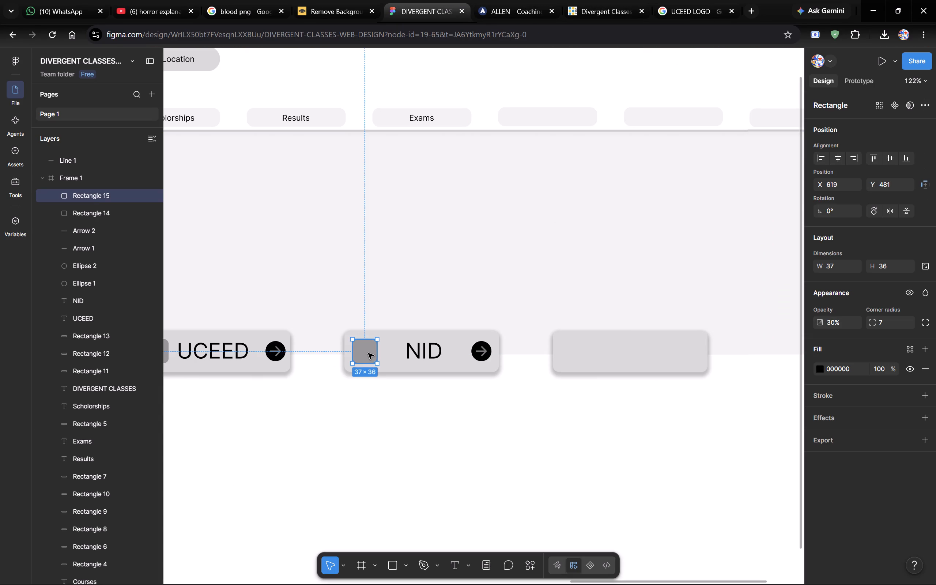
{"action": "left_click", "coordinate": [927, 414]}
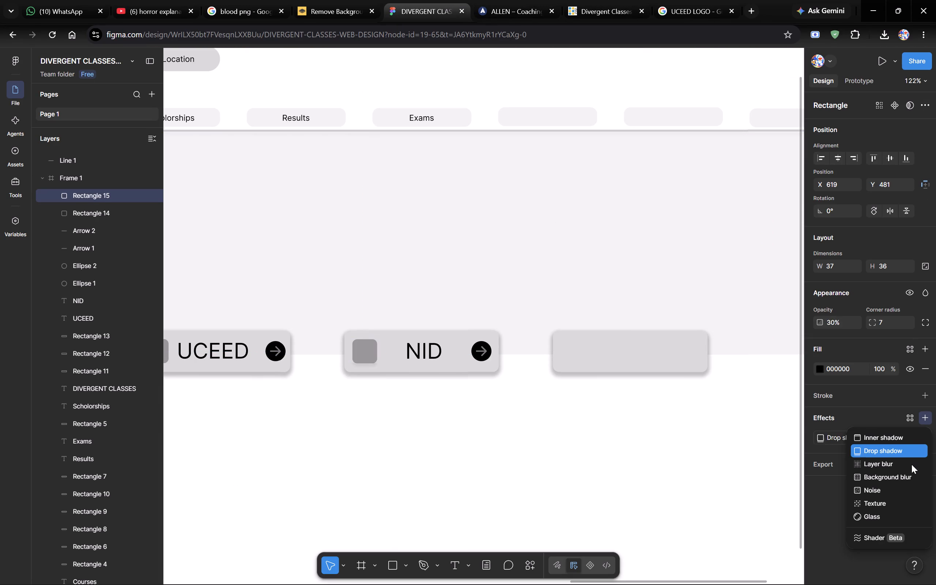
{"action": "left_click", "coordinate": [899, 450]}
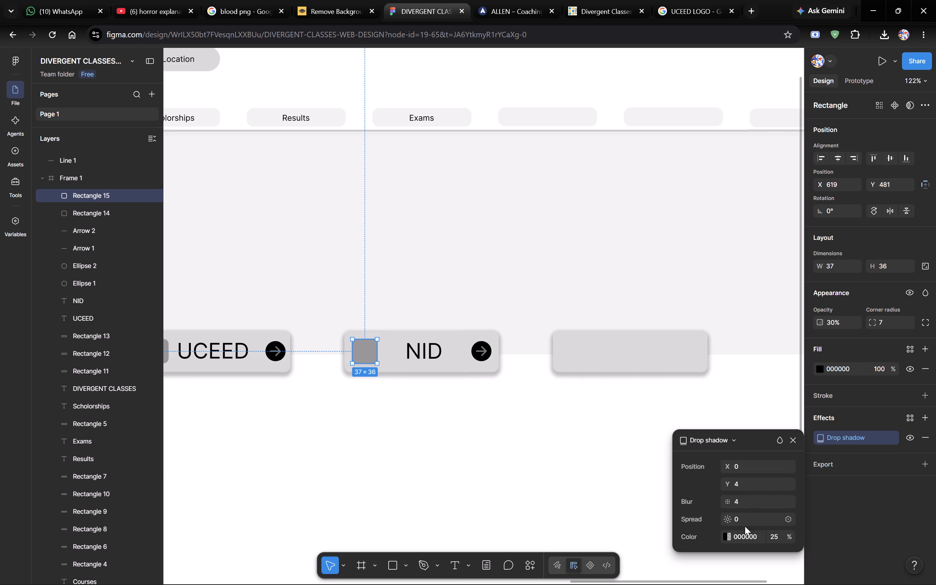
{"action": "left_click_drag", "start_coordinate": [741, 523], "coordinate": [727, 521]}
{"action": "key", "text": "2"}
{"action": "left_click_drag", "start_coordinate": [743, 497], "coordinate": [718, 500]}
{"action": "key", "text": "6"}
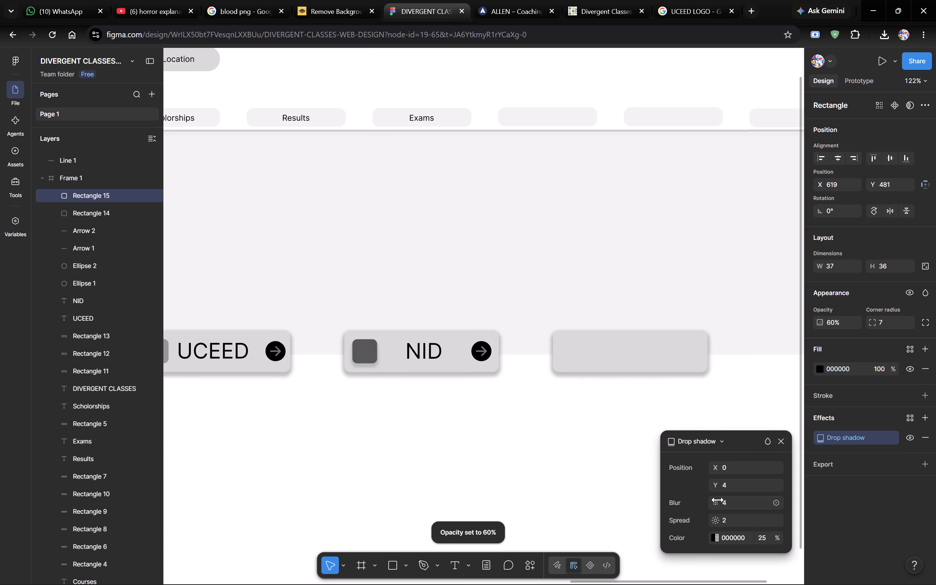
{"action": "key", "text": "Return"}
{"action": "left_click", "coordinate": [531, 416]}
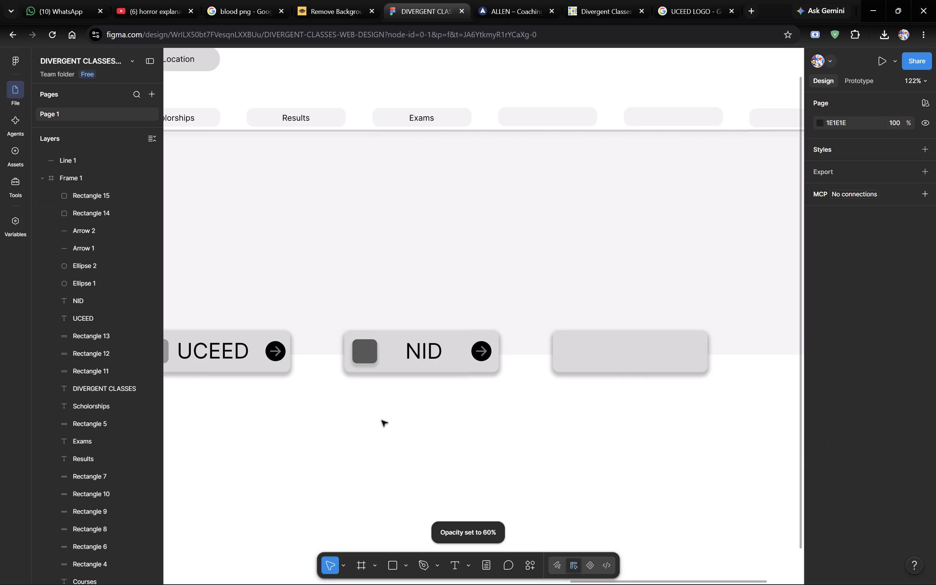
Set the X offset of the NID logo placeholder's drop shadow to 2.
{"action": "scroll", "coordinate": [366, 411], "scroll_direction": "right", "scroll_amount": 2}
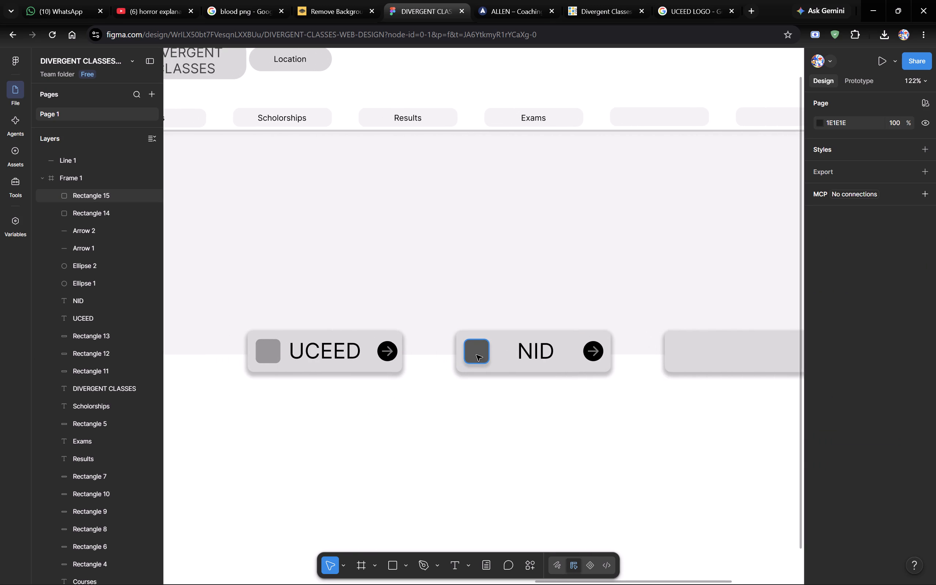
{"action": "left_click", "coordinate": [476, 353]}
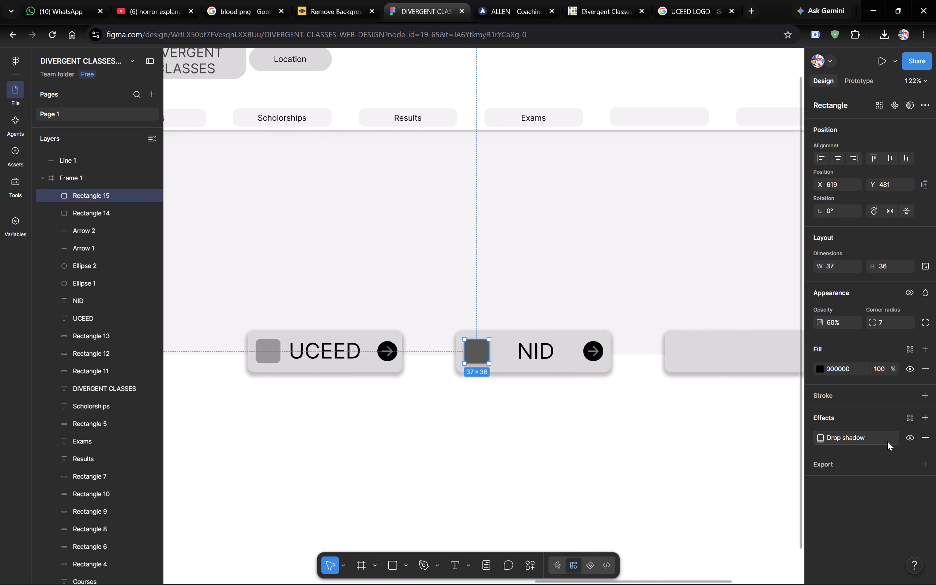
{"action": "double_click", "coordinate": [884, 441]}
{"action": "left_click", "coordinate": [884, 441]}
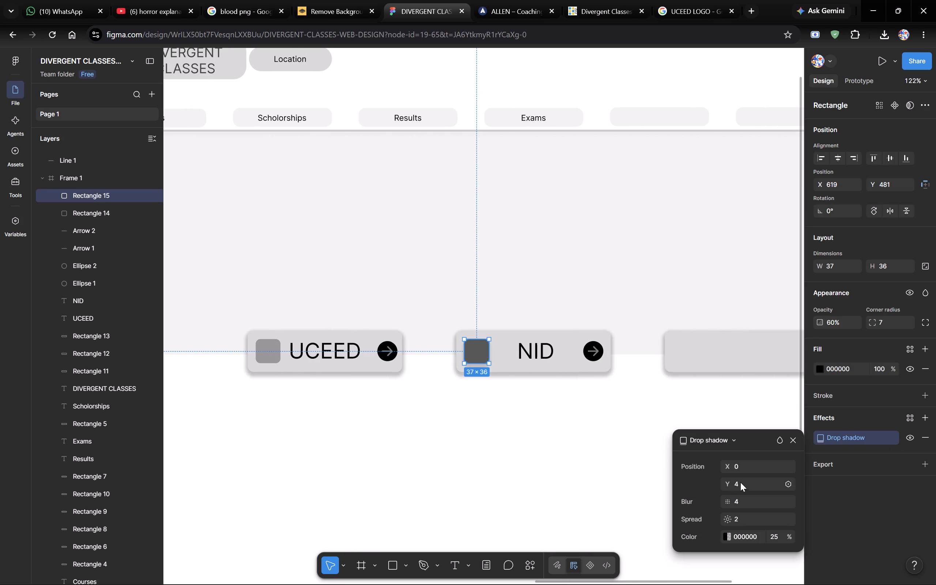
{"action": "left_click_drag", "start_coordinate": [740, 466], "coordinate": [732, 466]}
{"action": "key", "text": "2"}
{"action": "left_click", "coordinate": [595, 433]}
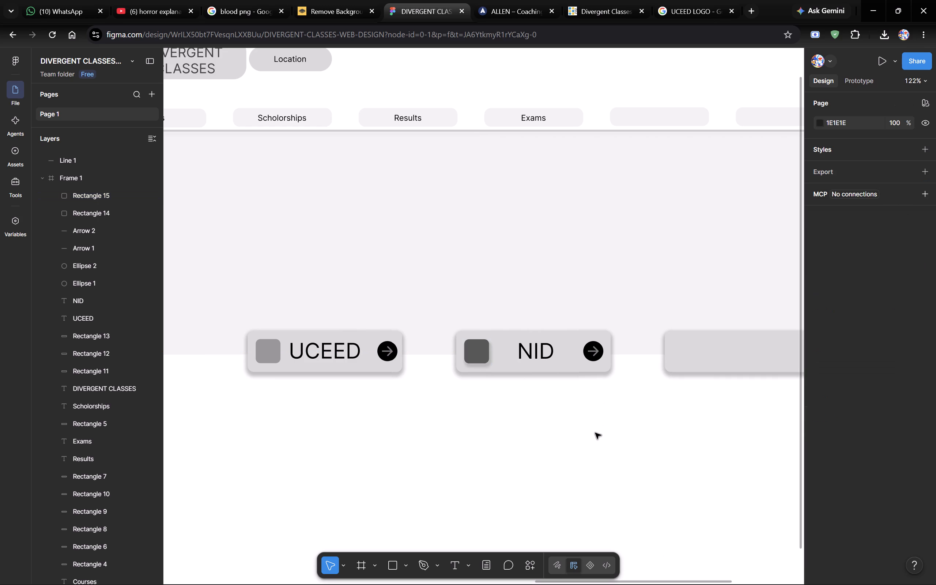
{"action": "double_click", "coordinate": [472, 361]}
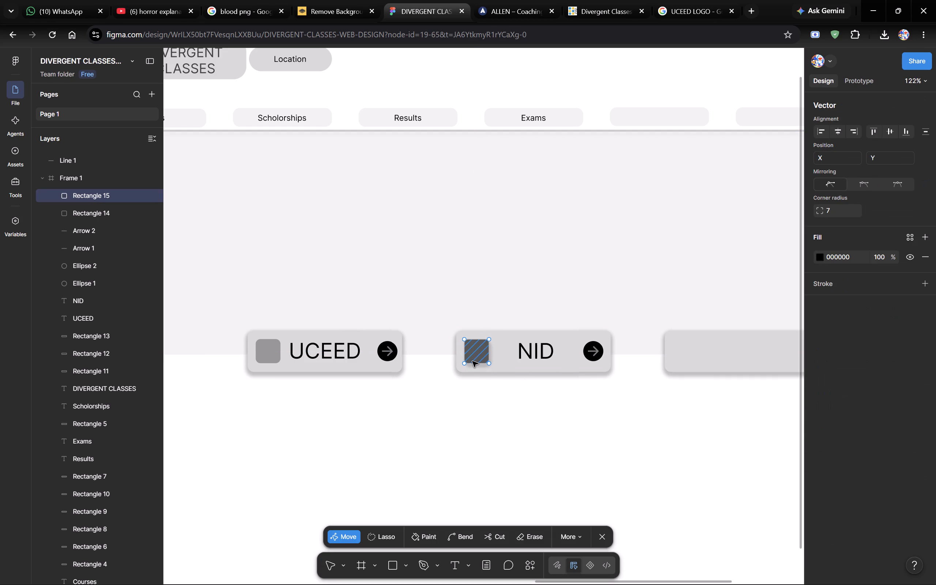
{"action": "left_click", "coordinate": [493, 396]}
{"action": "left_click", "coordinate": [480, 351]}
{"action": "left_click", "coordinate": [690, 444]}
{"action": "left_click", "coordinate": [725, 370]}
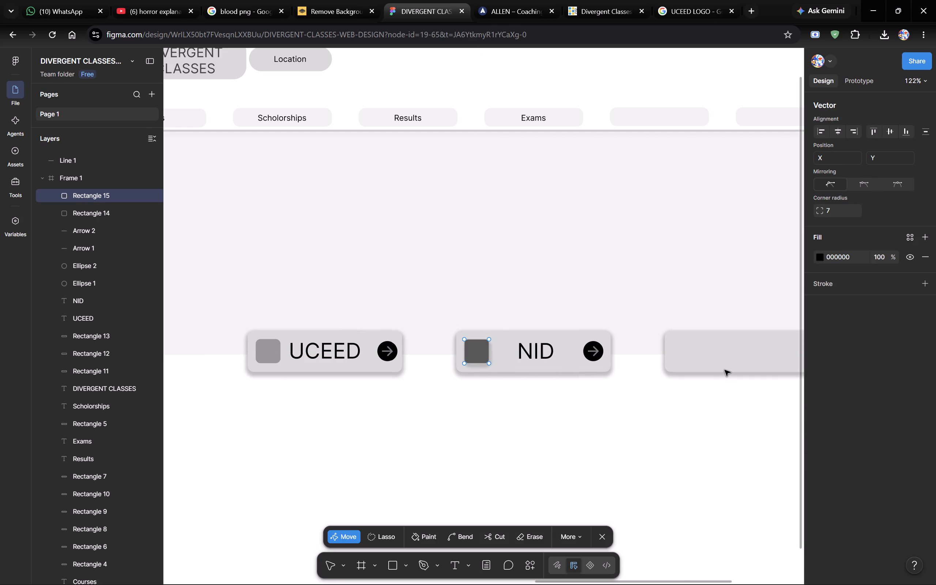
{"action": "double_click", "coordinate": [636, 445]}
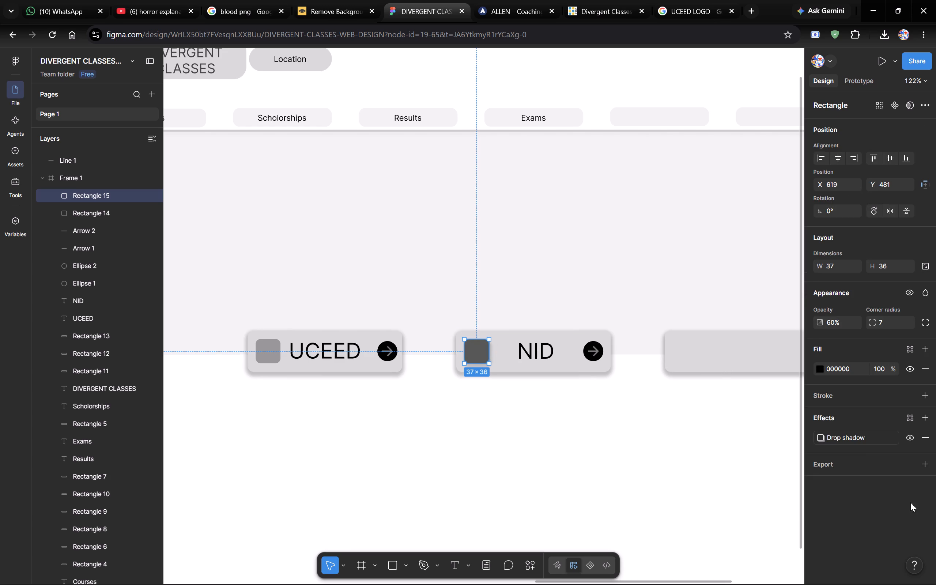
Set the NID logo placeholder's drop shadow offsets to X -2 and Y 2, and the placeholder's opacity to 20%.
{"action": "left_click", "coordinate": [842, 444]}
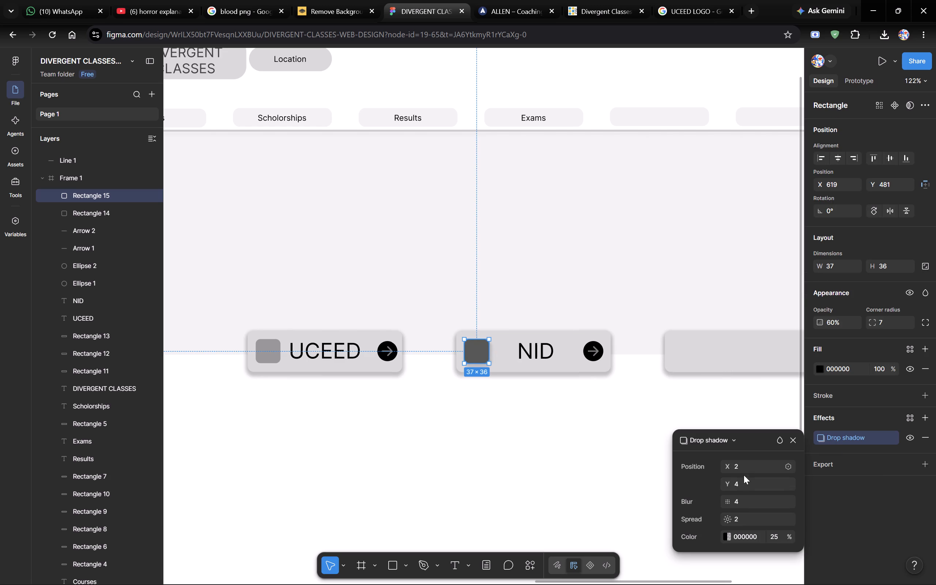
{"action": "left_click_drag", "start_coordinate": [740, 484], "coordinate": [728, 484]}
{"action": "key", "text": "2"}
{"action": "left_click_drag", "start_coordinate": [743, 463], "coordinate": [694, 462]}
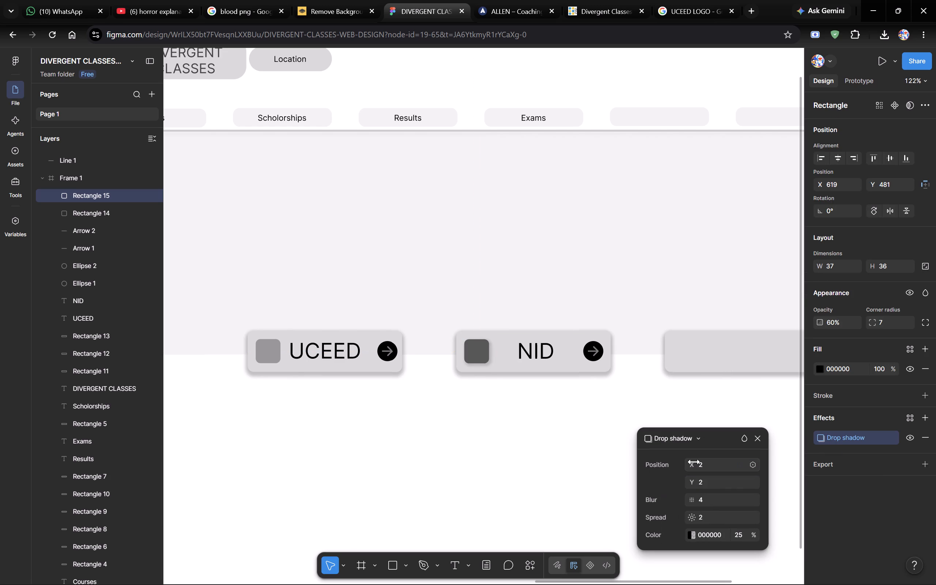
{"action": "type", "text": "-2"}
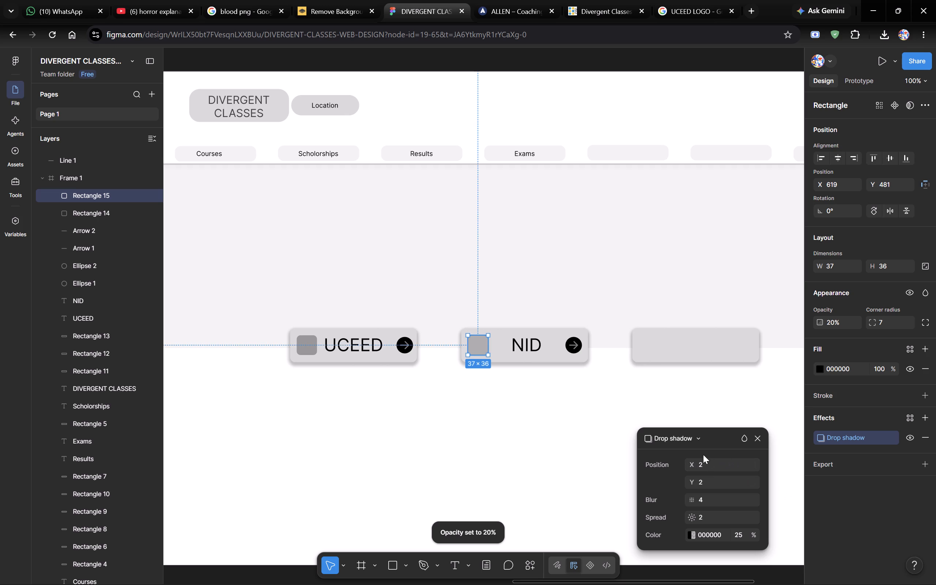
{"action": "left_click_drag", "start_coordinate": [709, 457], "coordinate": [678, 465]}
{"action": "left_click_drag", "start_coordinate": [714, 462], "coordinate": [681, 461]}
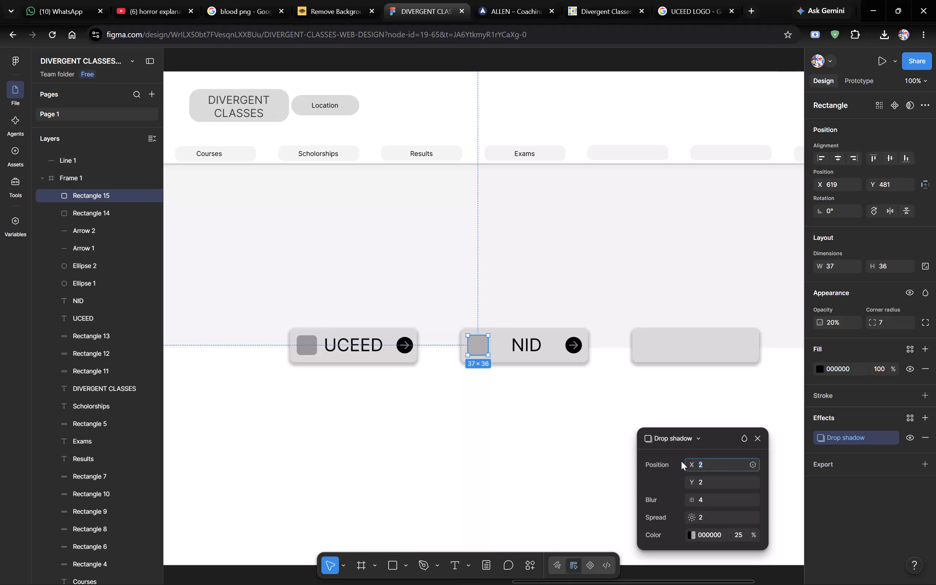
{"action": "key", "text": "minus"}
{"action": "key", "text": "2"}
{"action": "left_click", "coordinate": [837, 522]}
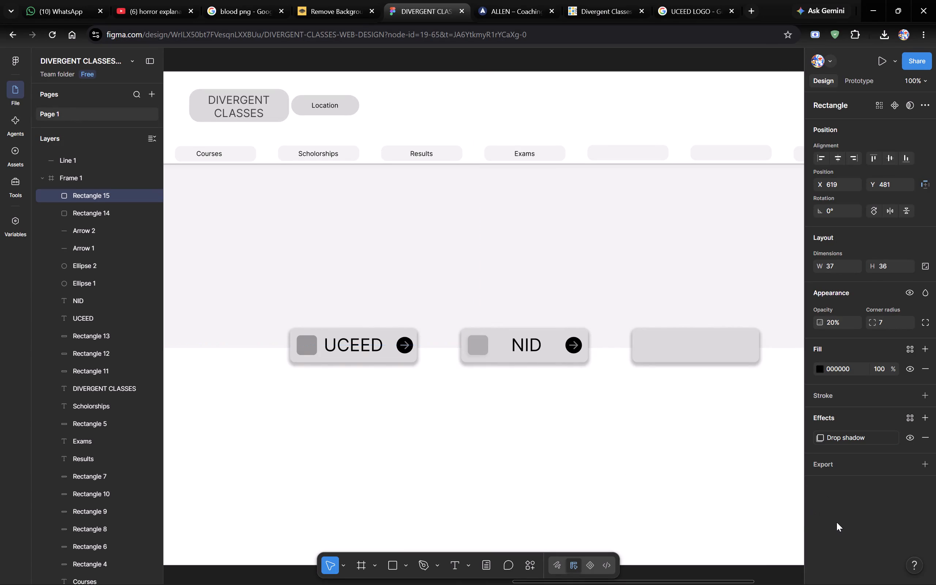
{"action": "left_click", "coordinate": [438, 420]}
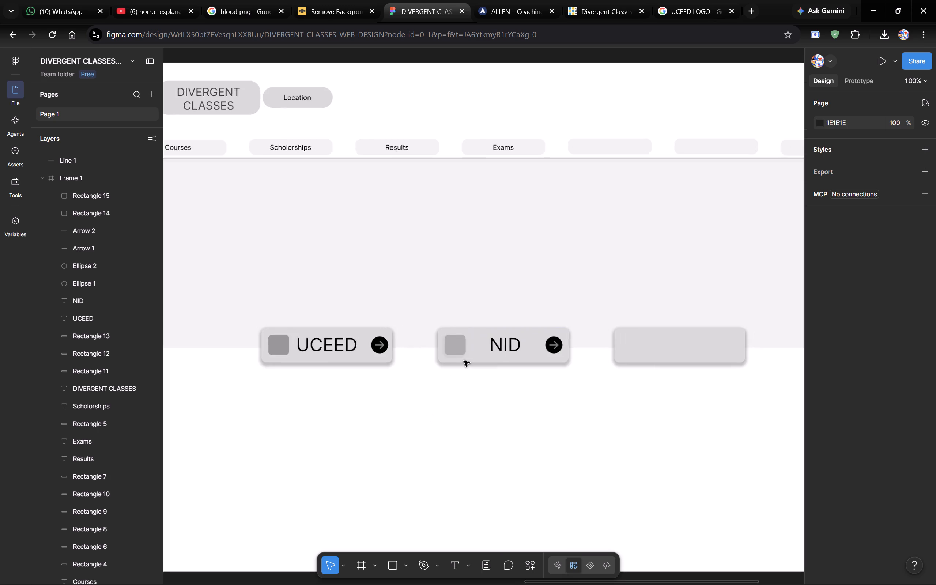
Set the UCEED card's logo placeholder opacity to 20%, matching the NID placeholder.
{"action": "scroll", "coordinate": [480, 385], "scroll_direction": "right", "scroll_amount": 6}
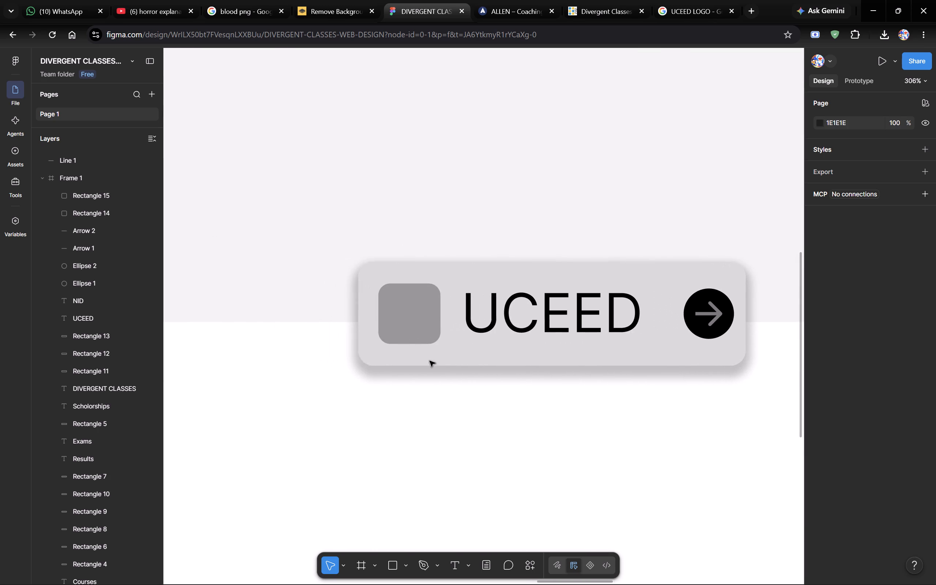
{"action": "scroll", "coordinate": [390, 412], "scroll_direction": "left", "scroll_amount": 3}
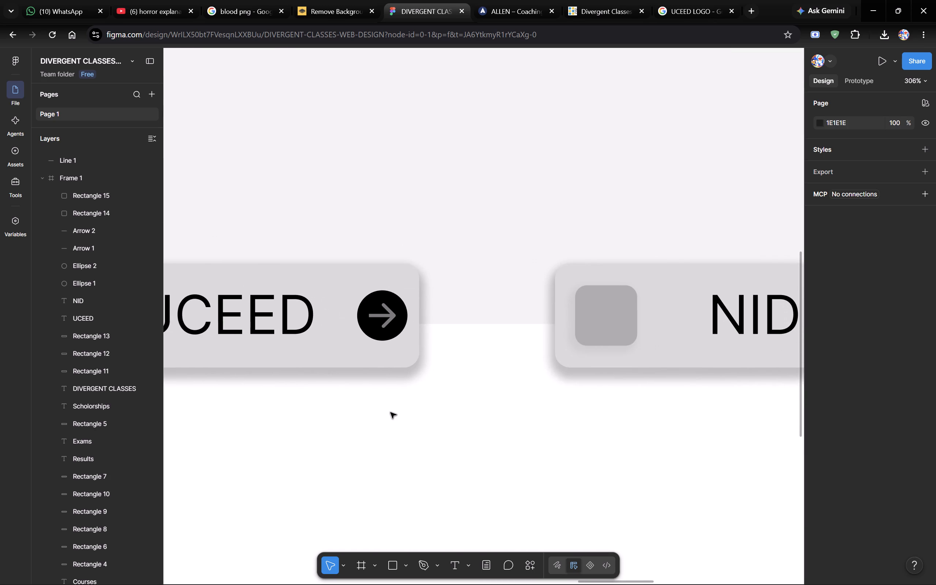
{"action": "scroll", "coordinate": [390, 412], "scroll_direction": "down", "scroll_amount": 1}
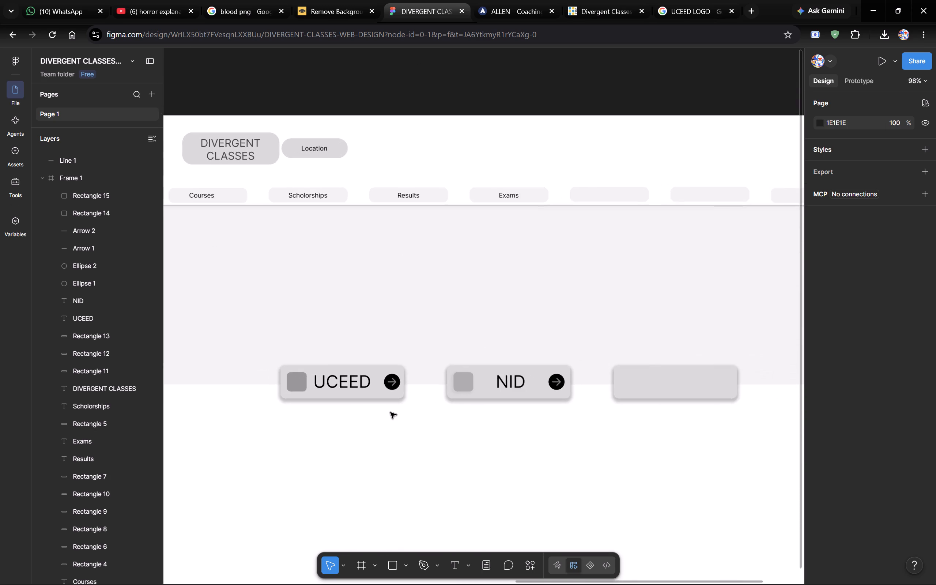
{"action": "left_click", "coordinate": [468, 376]}
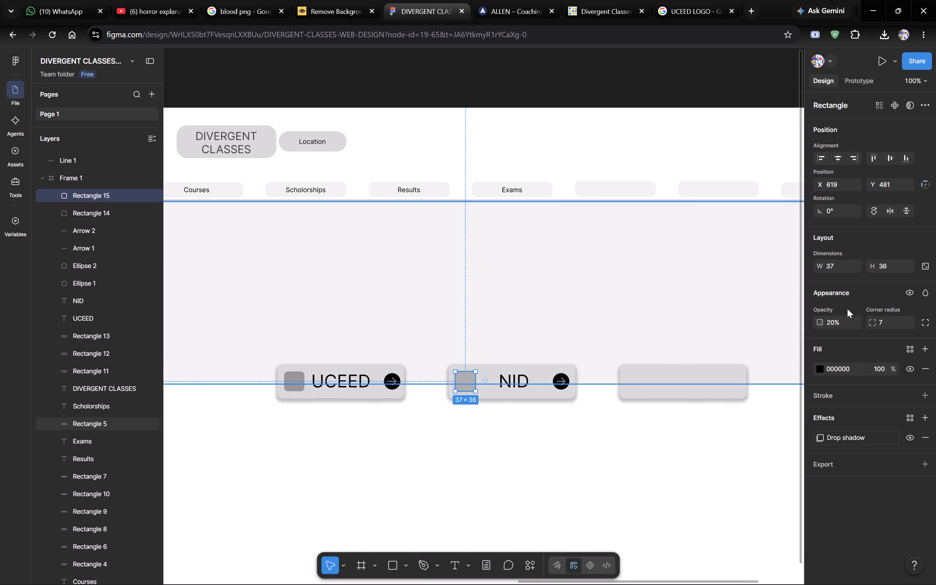
{"action": "left_click", "coordinate": [296, 386]}
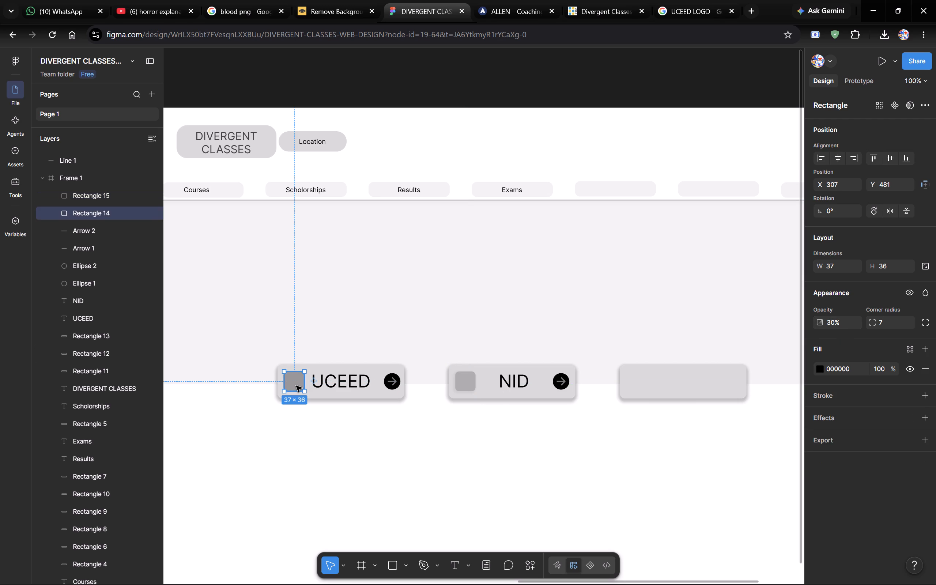
{"action": "left_click_drag", "start_coordinate": [836, 320], "coordinate": [803, 321]}
{"action": "type", "text": "02"}
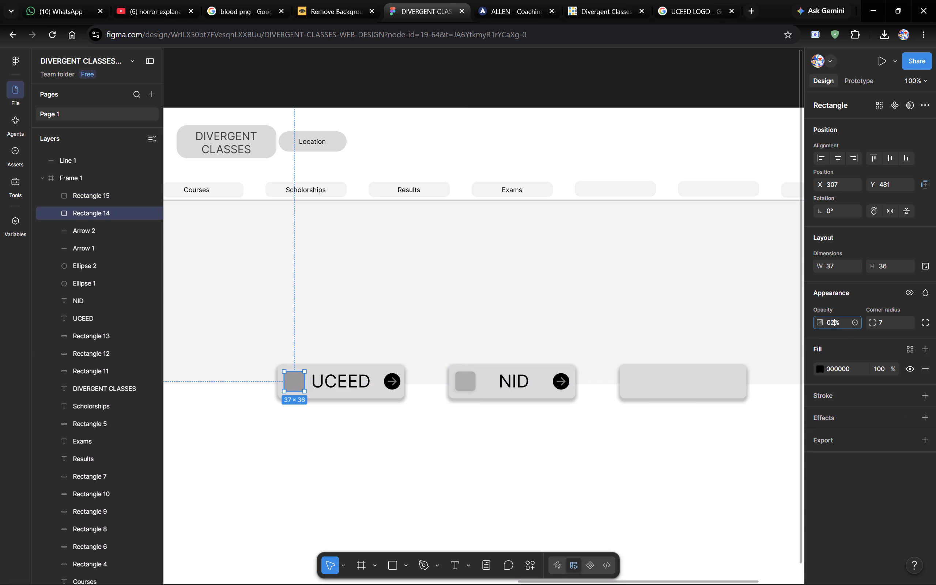
{"action": "key", "text": "BackSpace"}
{"action": "key", "text": "BackSpace"}
{"action": "type", "text": "20"}
Add a drop shadow to the UCEED logo placeholder with X -2, Y 2, blur 6 and spread 2.
{"action": "left_click", "coordinate": [900, 416]}
{"action": "left_click", "coordinate": [889, 453]}
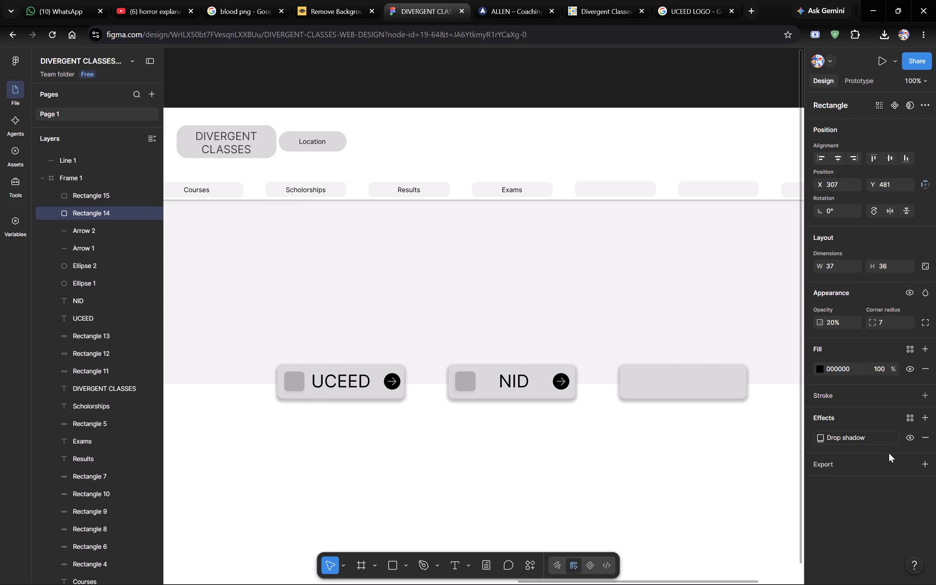
{"action": "left_click_drag", "start_coordinate": [738, 467], "coordinate": [726, 468]}
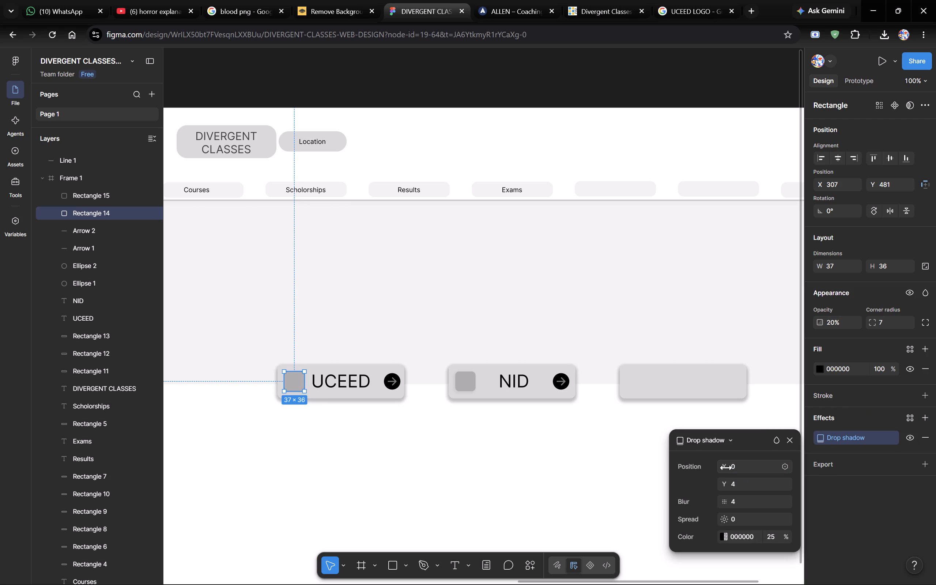
{"action": "left_click_drag", "start_coordinate": [739, 464], "coordinate": [722, 468]}
{"action": "type", "text": "-2"}
{"action": "left_click", "coordinate": [742, 486]}
{"action": "key", "text": "BackSpace"}
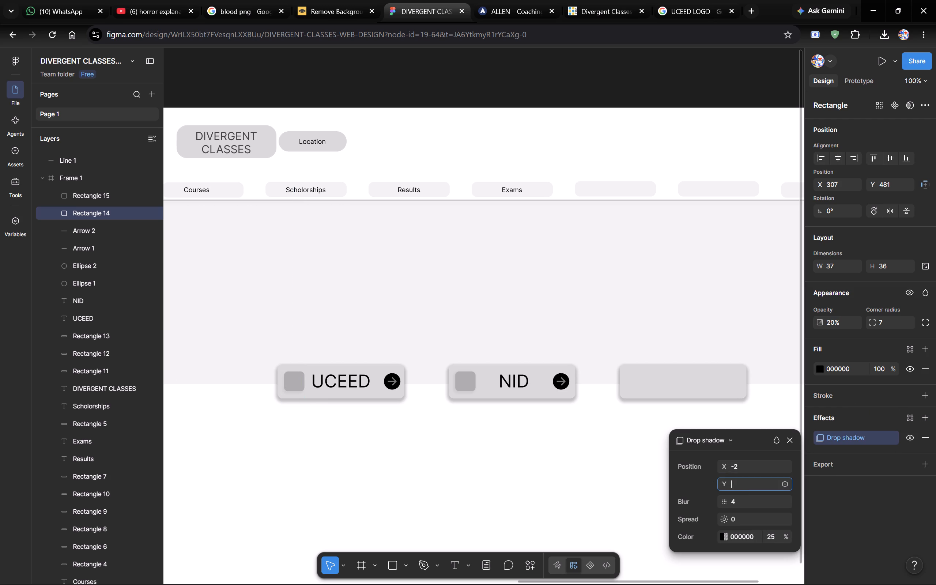
{"action": "key", "text": "2"}
{"action": "key", "text": "Tab"}
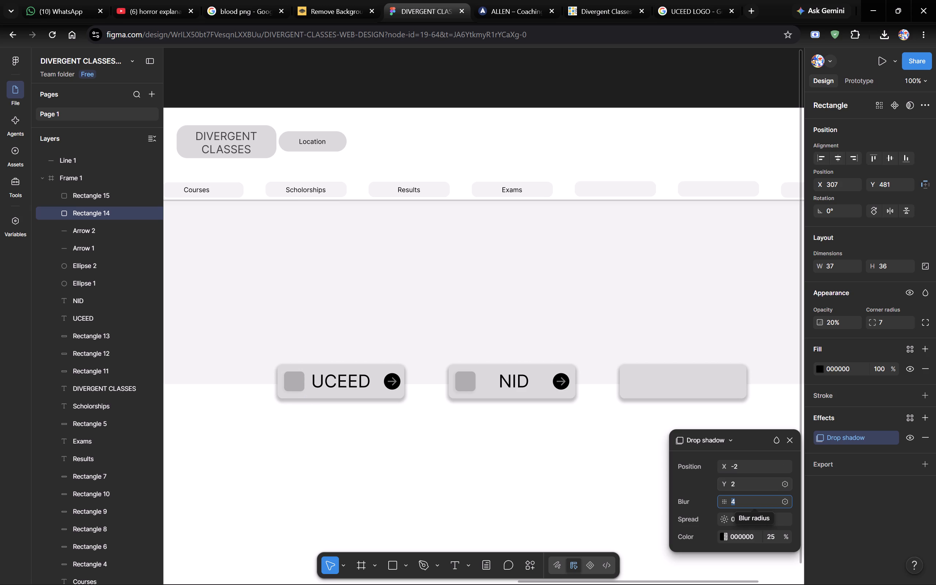
{"action": "type", "text": "67"}
{"action": "key", "text": "BackSpace"}
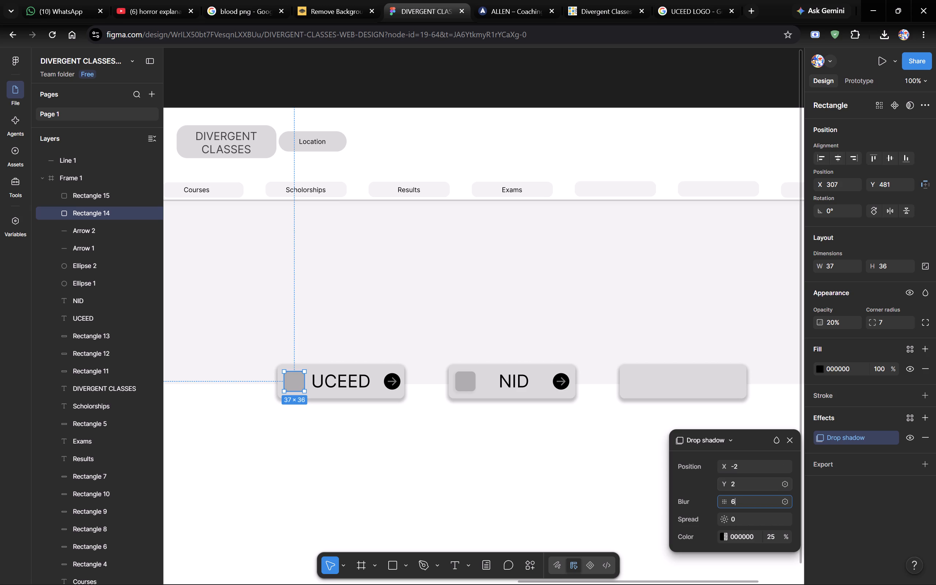
{"action": "left_click", "coordinate": [738, 517]}
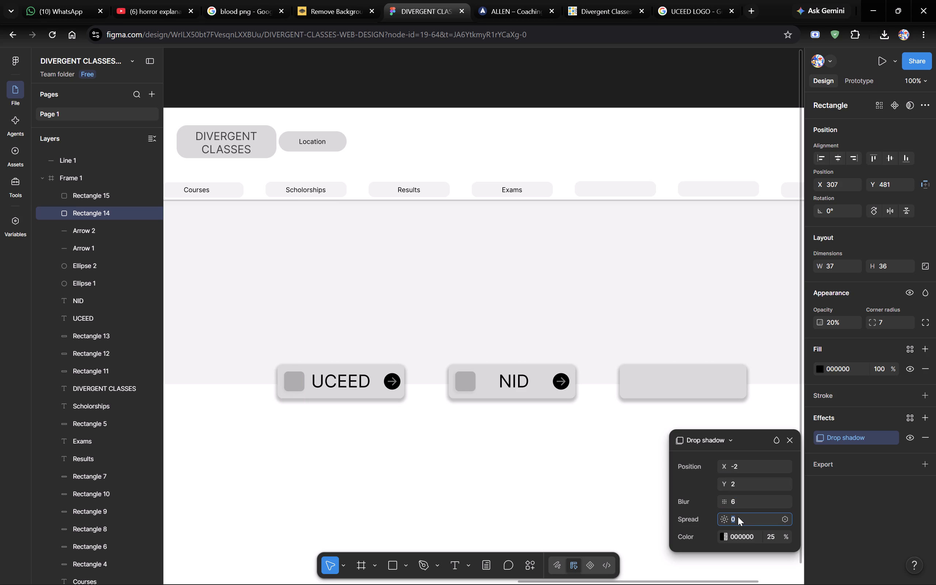
{"action": "key", "text": "2"}
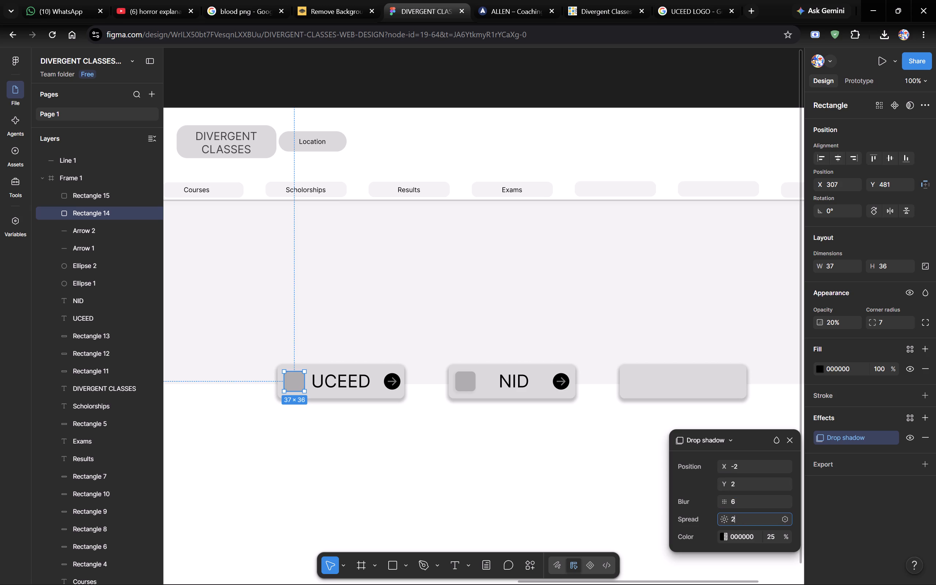
{"action": "key", "text": "Return"}
Set the blur of the NID logo placeholder's drop shadow to 6.
{"action": "left_click", "coordinate": [467, 389]}
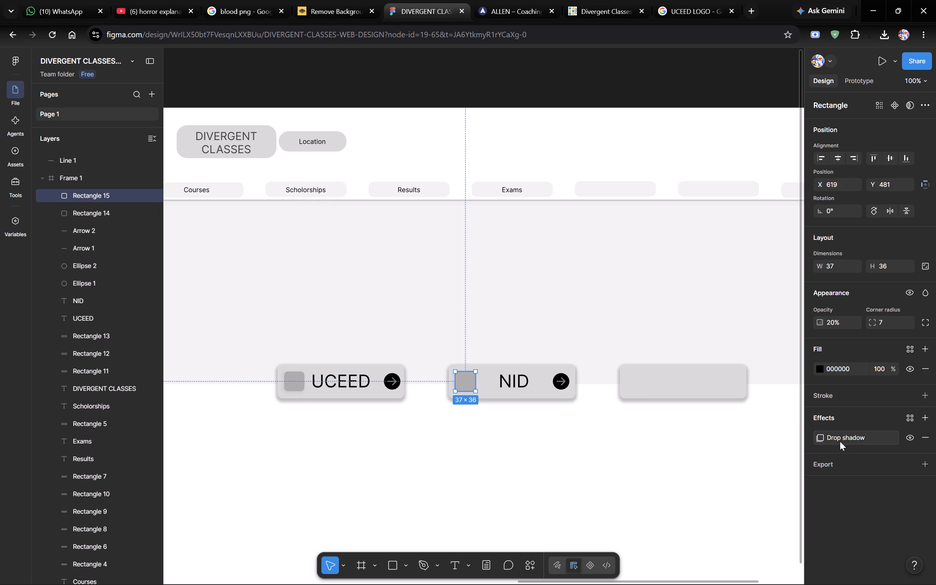
{"action": "left_click", "coordinate": [840, 441]}
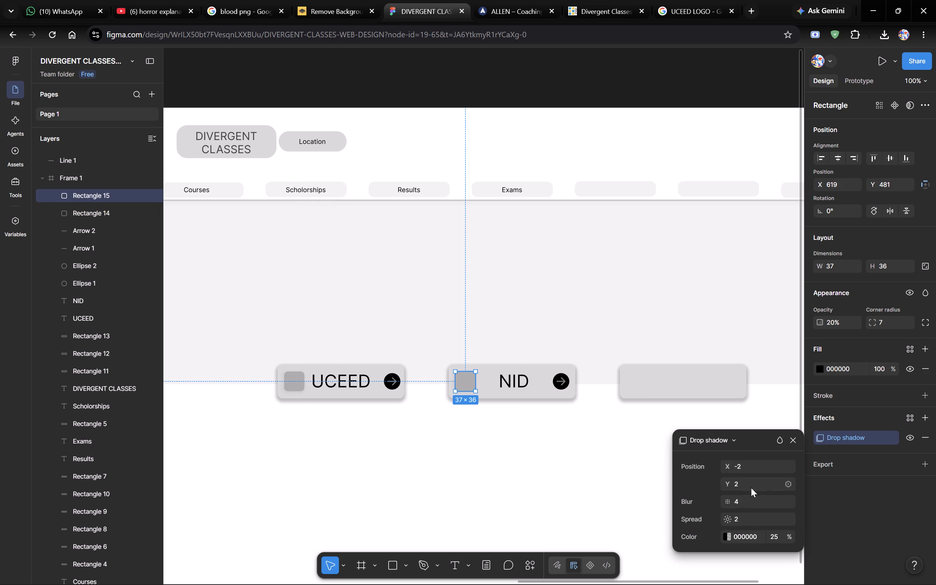
{"action": "left_click_drag", "start_coordinate": [739, 496], "coordinate": [725, 497]}
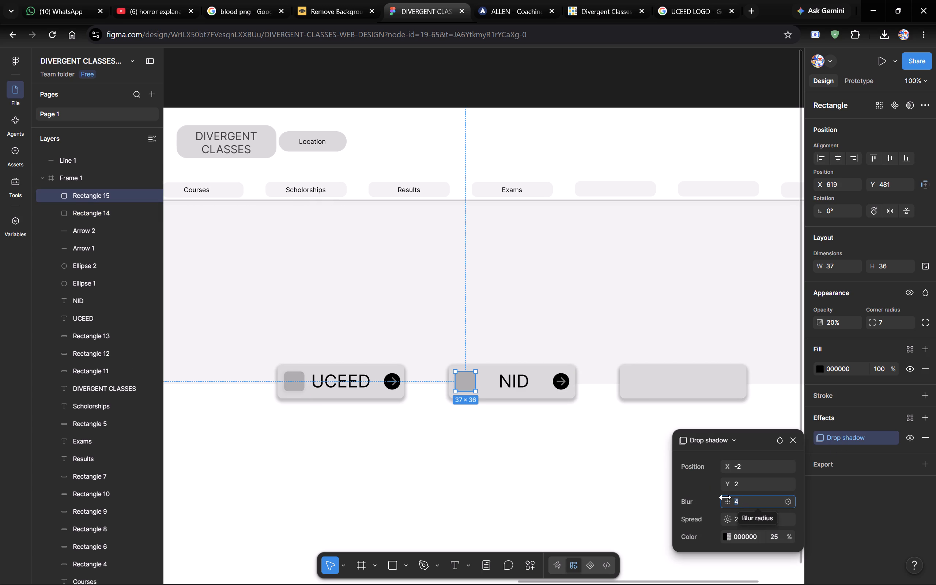
{"action": "key", "text": "6"}
{"action": "key", "text": "Return"}
{"action": "left_click", "coordinate": [620, 498]}
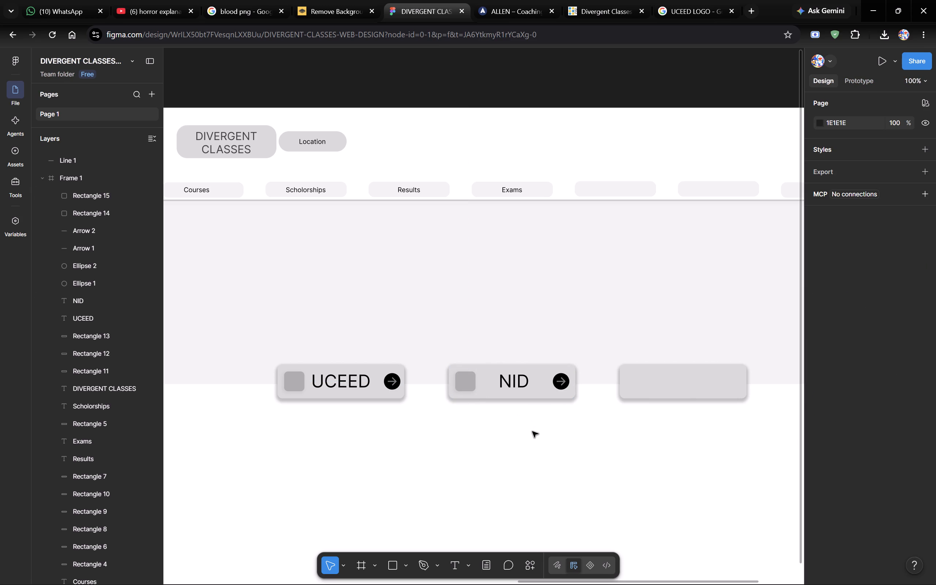
Duplicate the NID card's logo placeholder into the empty third exam card, placed at about X 932, Y 481.
{"action": "left_click", "coordinate": [462, 379]}
{"action": "key", "text": "ctrl+c"}
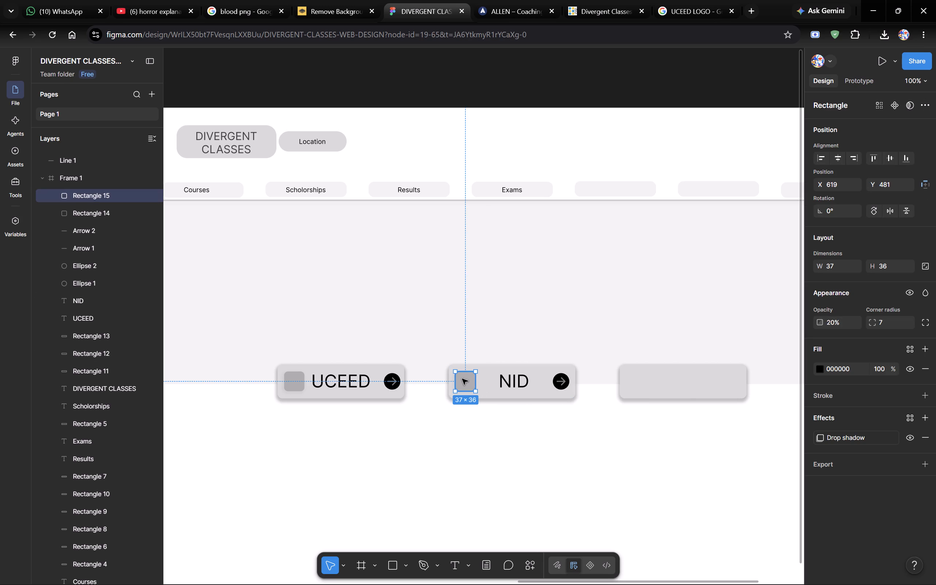
{"action": "key", "text": "ctrl+v"}
{"action": "left_click_drag", "start_coordinate": [462, 379], "coordinate": [635, 385]}
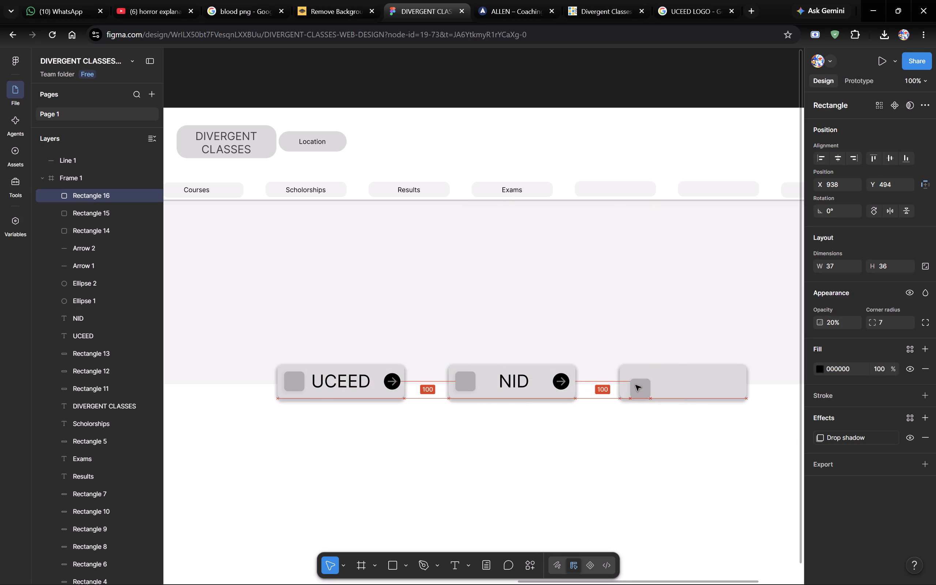
{"action": "left_click_drag", "start_coordinate": [635, 385], "coordinate": [633, 381]}
{"action": "key", "text": "Up"}
{"action": "key", "text": "Up"}
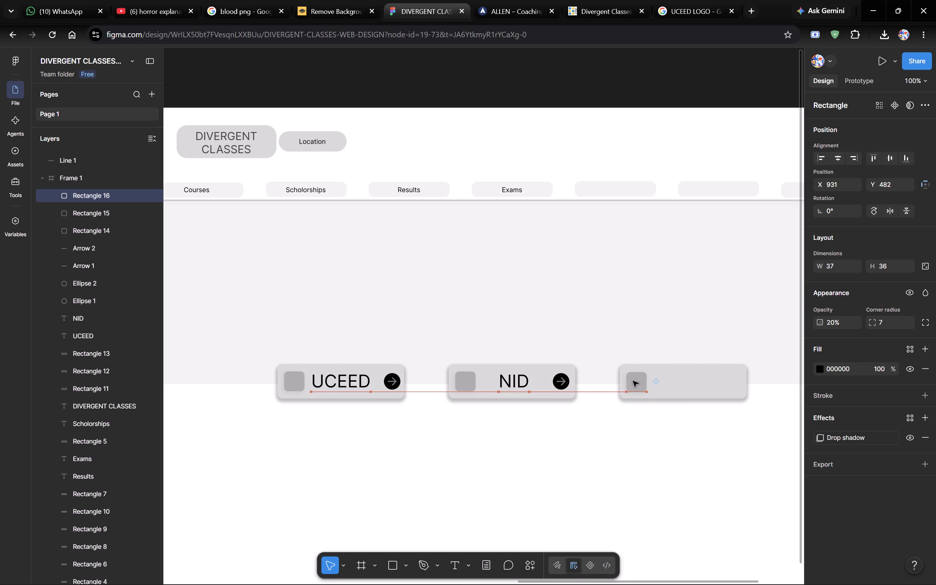
{"action": "key", "text": "Up"}
{"action": "key", "text": "Right"}
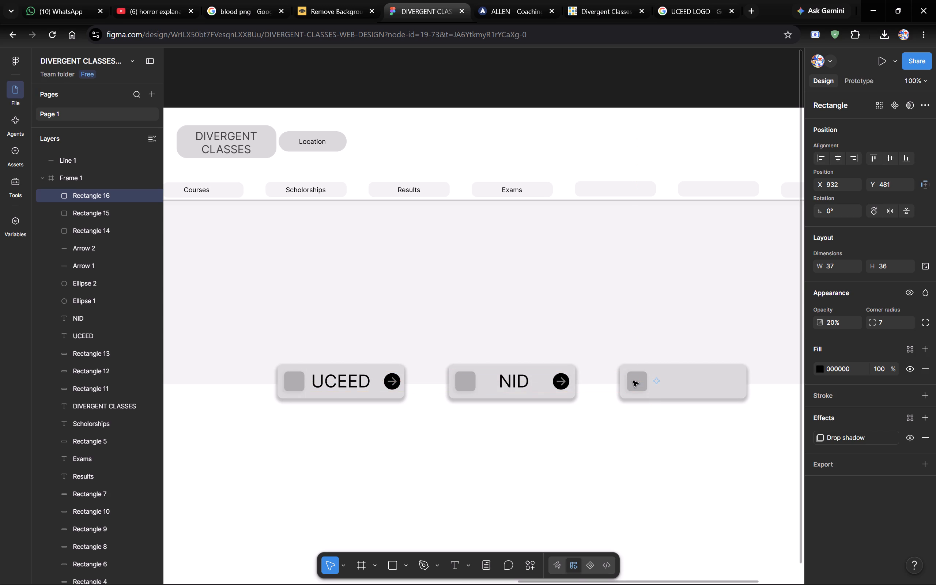
Fine-tune the third card's logo placeholder to X 931, Y 482, matching the left margin used in the NID card.
{"action": "key", "text": "Left"}
{"action": "key", "text": "Left"}
{"action": "key", "text": "Left"}
{"action": "key", "text": "Left"}
{"action": "key", "text": "Left"}
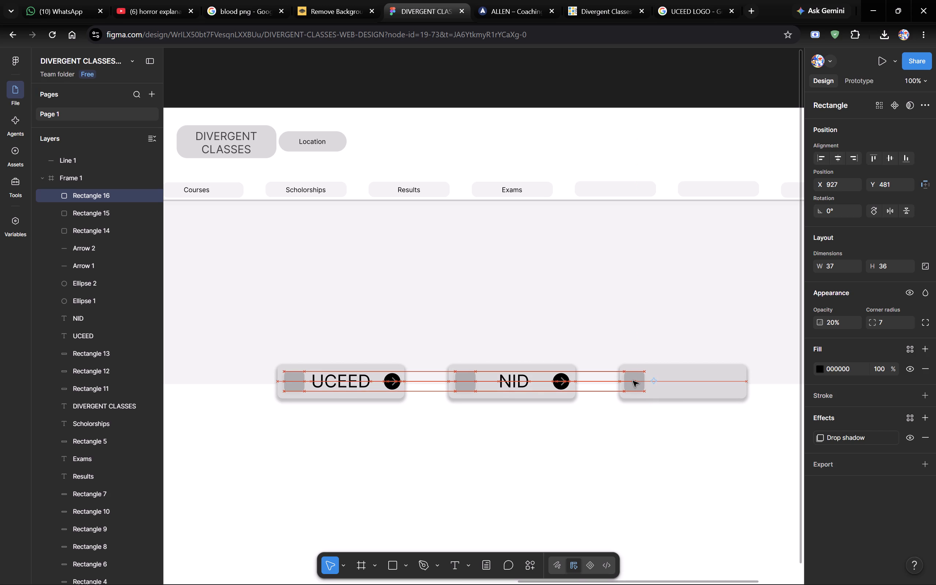
{"action": "key", "text": "Right"}
{"action": "key", "text": "Right"}
{"action": "key", "text": "Right"}
{"action": "key", "text": "Right"}
{"action": "key", "text": "Right"}
{"action": "key", "text": "Right"}
{"action": "key", "text": "Right"}
{"action": "key", "text": "Right"}
{"action": "key", "text": "Right"}
{"action": "key", "text": "Left"}
{"action": "key", "text": "Left"}
{"action": "key", "text": "Left"}
{"action": "key", "text": "Left"}
{"action": "key", "text": "Left"}
{"action": "key", "text": "Left"}
{"action": "key", "text": "Left"}
{"action": "key", "text": "Left"}
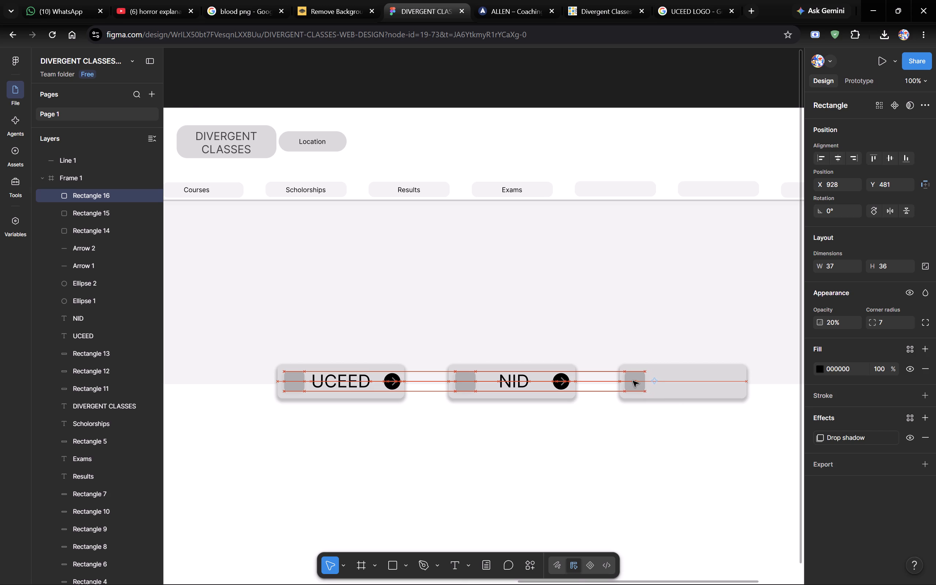
{"action": "key", "text": "Right"}
{"action": "key", "text": "Right"}
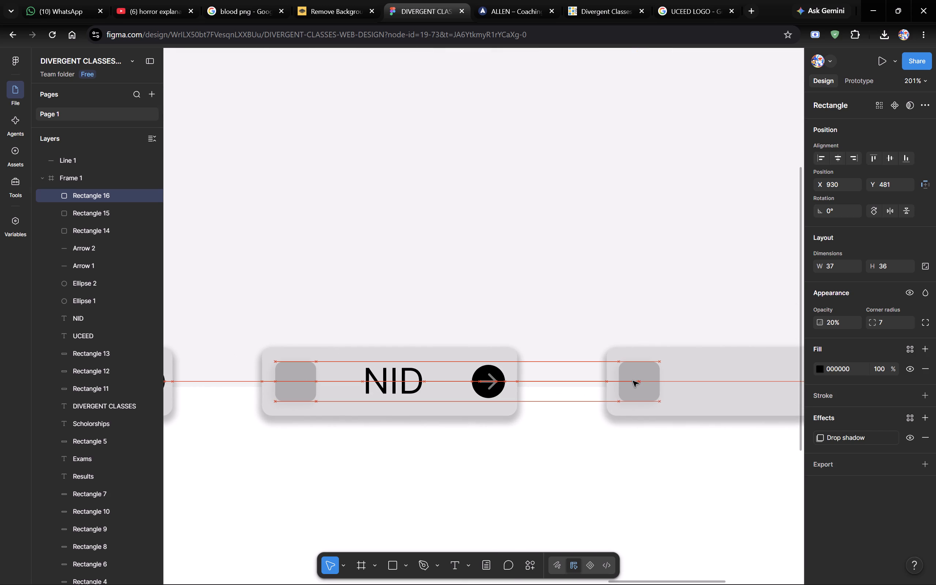
{"action": "key", "text": "Right"}
{"action": "key", "text": "Left"}
{"action": "key", "text": "Left"}
{"action": "key", "text": "Right"}
{"action": "key", "text": "Right"}
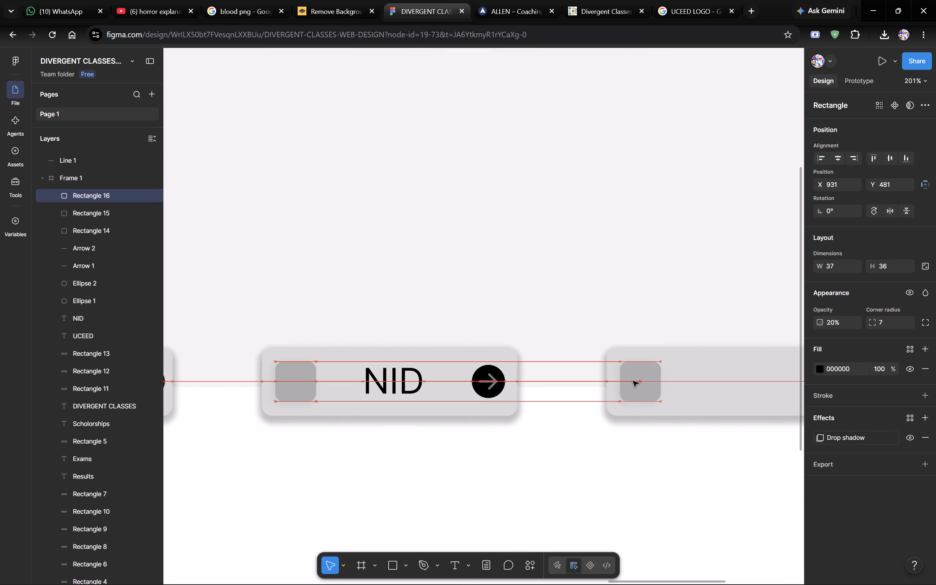
{"action": "key", "text": "Right"}
{"action": "left_click", "coordinate": [633, 381]}
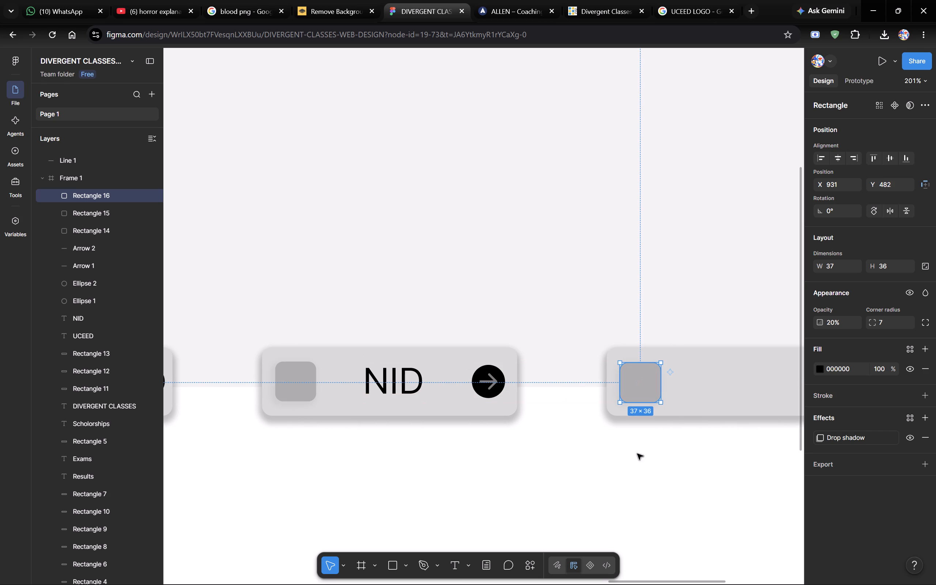
{"action": "left_click", "coordinate": [672, 462]}
Duplicate the NID label into the third exam card, beside its logo placeholder and level with the original label.
{"action": "left_click", "coordinate": [404, 384]}
{"action": "key", "text": "ctrl+c"}
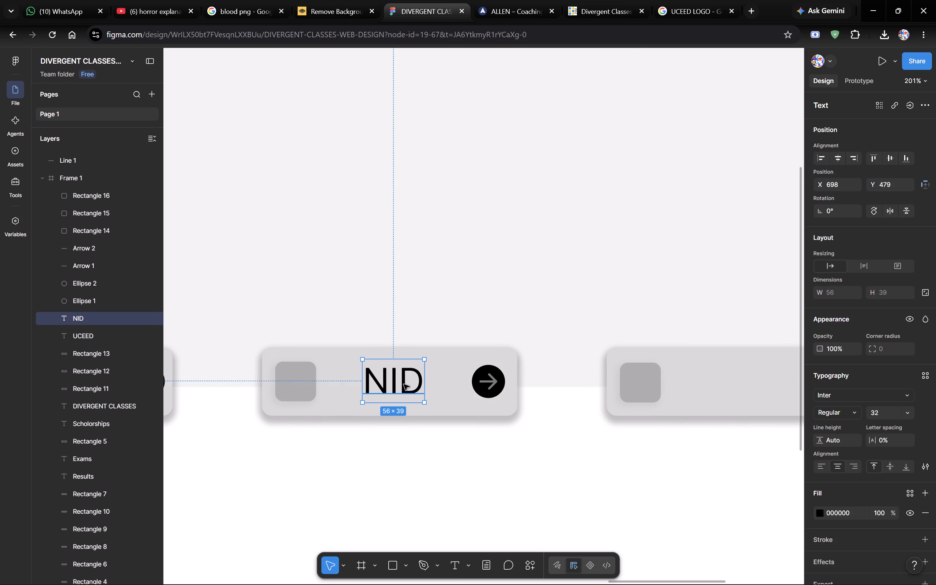
{"action": "key", "text": "ctrl+v"}
{"action": "left_click_drag", "start_coordinate": [405, 385], "coordinate": [775, 375]}
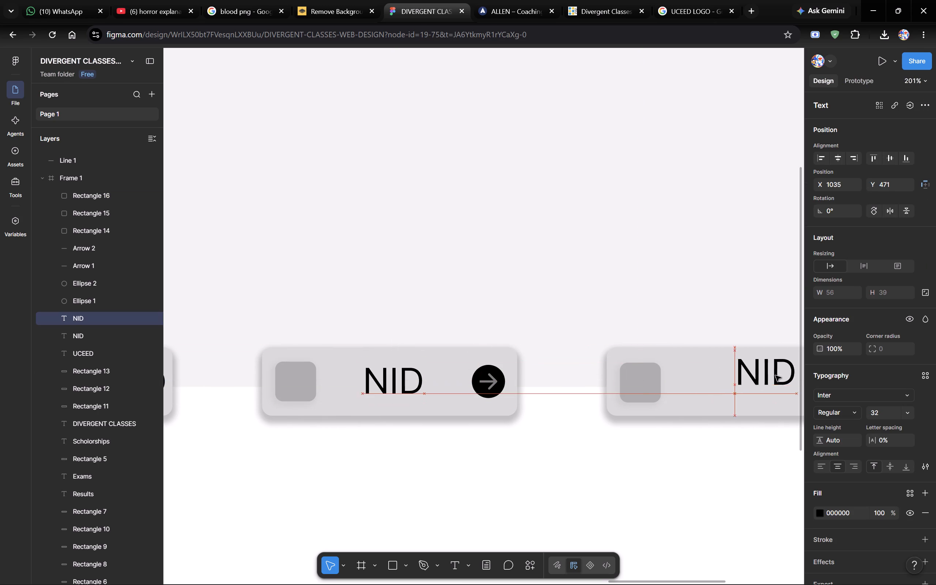
{"action": "left_click_drag", "start_coordinate": [775, 375], "coordinate": [776, 385]}
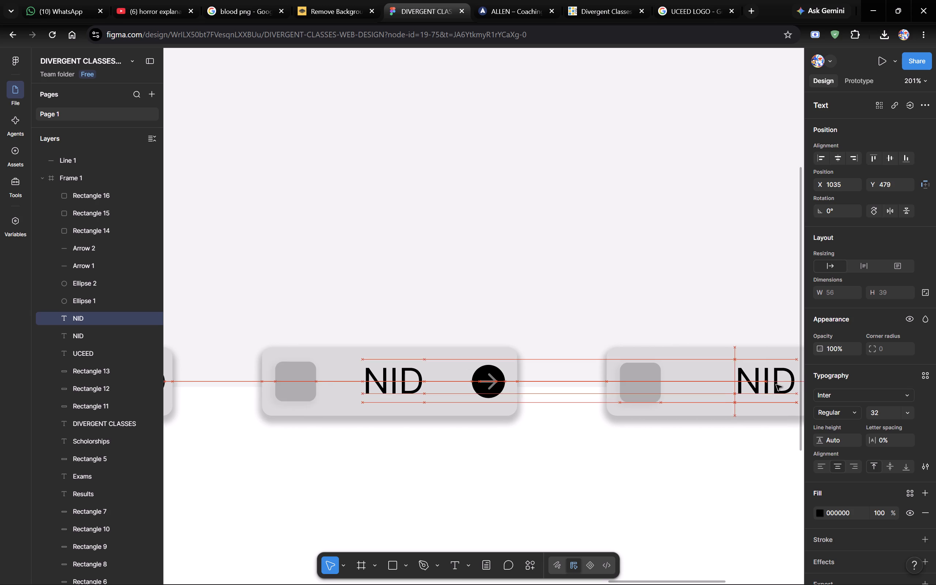
{"action": "left_click_drag", "start_coordinate": [776, 385], "coordinate": [776, 384]}
{"action": "scroll", "coordinate": [776, 384], "scroll_direction": "left", "scroll_amount": 2}
{"action": "left_click_drag", "start_coordinate": [627, 382], "coordinate": [608, 382]}
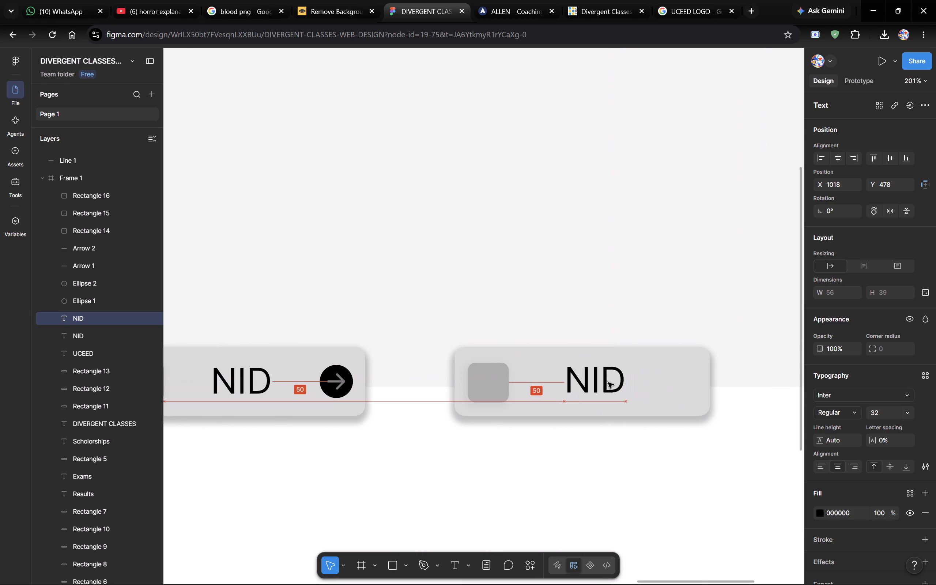
{"action": "left_click_drag", "start_coordinate": [608, 382], "coordinate": [604, 382]}
Change the third card's label text to NIFT.
{"action": "double_click", "coordinate": [604, 382]}
{"action": "type", "text": "NIFT"}
{"action": "left_click", "coordinate": [597, 384]}
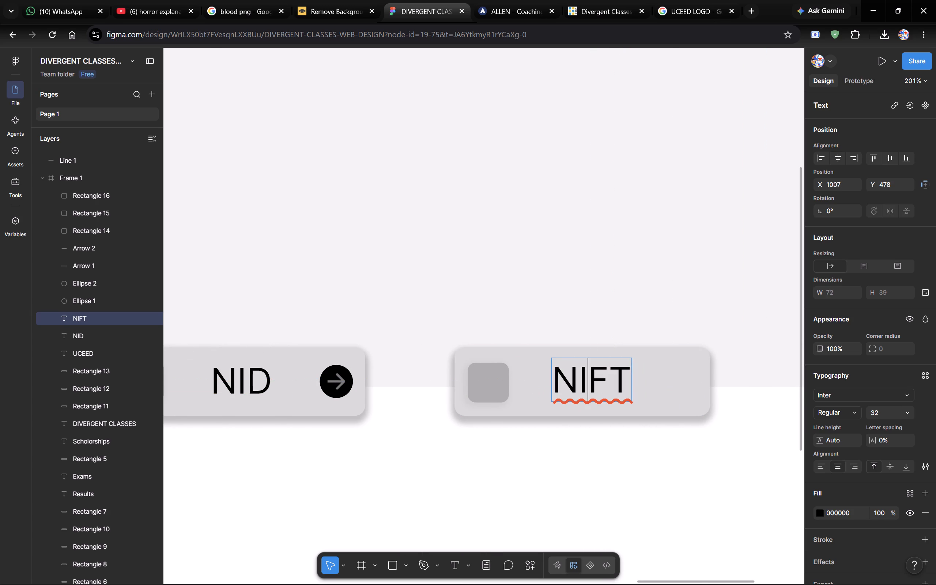
{"action": "left_click", "coordinate": [617, 428]}
Centre the NIFT label in its card at X 999, Y 479, level with the NID label.
{"action": "left_click_drag", "start_coordinate": [611, 380], "coordinate": [596, 384]}
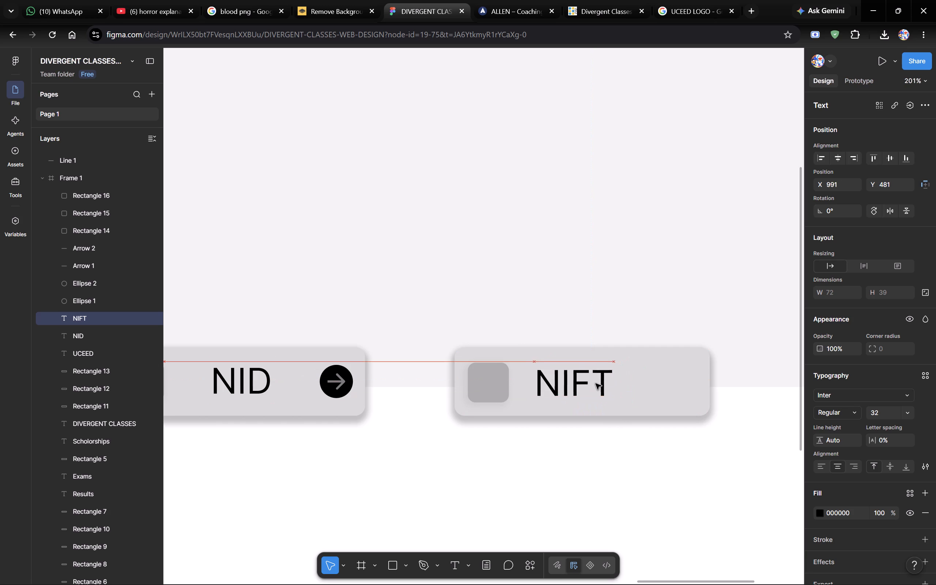
{"action": "left_click_drag", "start_coordinate": [596, 384], "coordinate": [621, 382]}
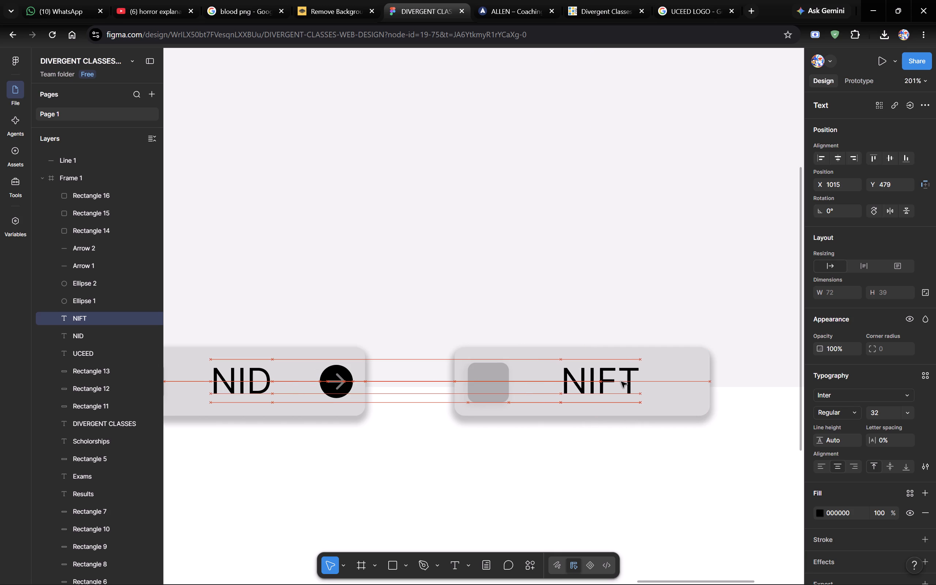
{"action": "left_click_drag", "start_coordinate": [621, 382], "coordinate": [605, 382]}
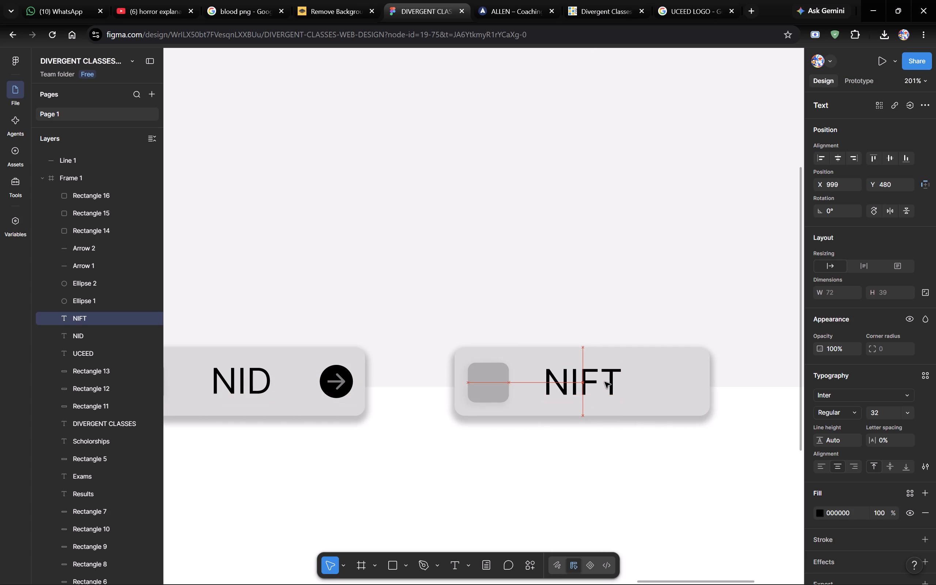
{"action": "left_click_drag", "start_coordinate": [605, 382], "coordinate": [605, 384]}
{"action": "left_click", "coordinate": [607, 379]}
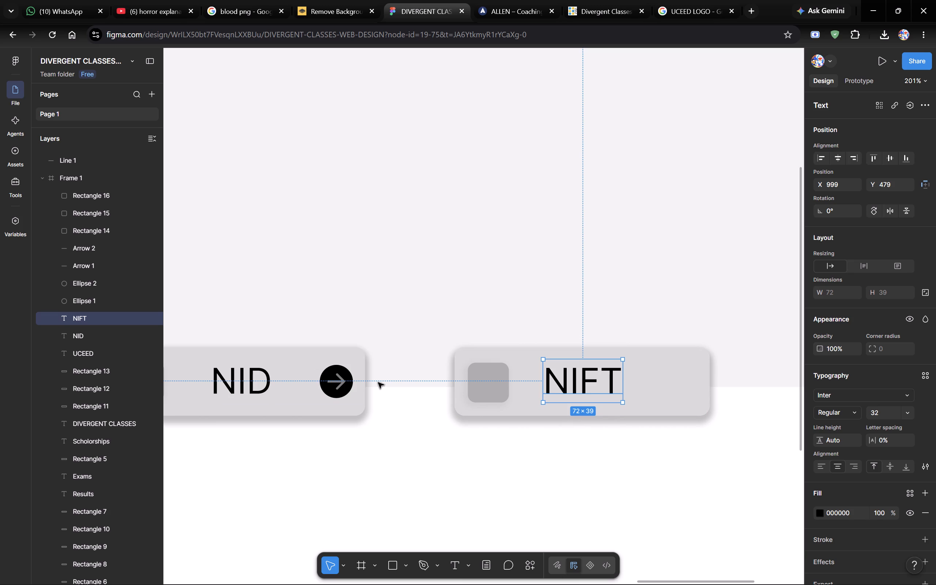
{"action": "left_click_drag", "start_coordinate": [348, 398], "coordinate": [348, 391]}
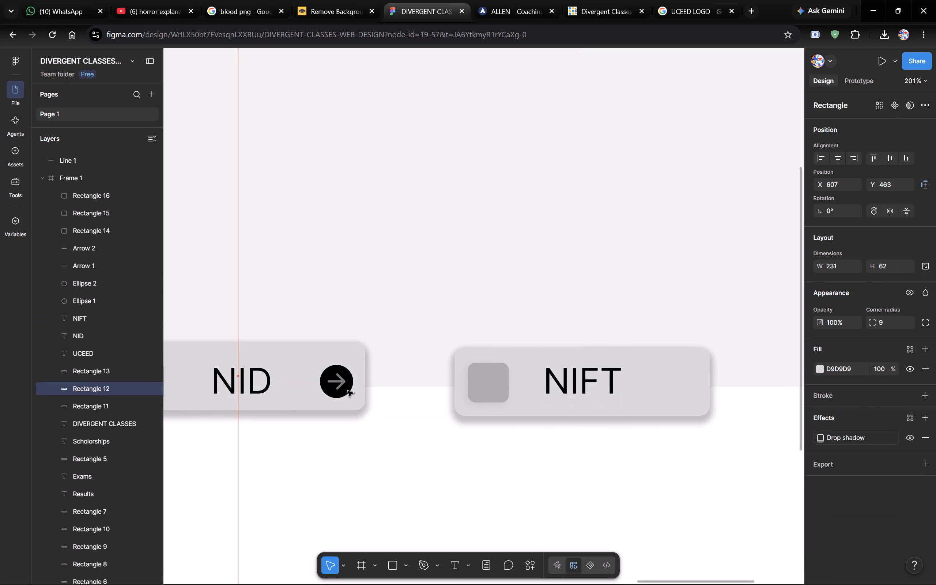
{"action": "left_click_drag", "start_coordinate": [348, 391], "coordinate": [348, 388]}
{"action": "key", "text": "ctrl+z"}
Duplicate the NID card's black circle and arrow together into the NIFT card, near its right edge and level with the original.
{"action": "left_click", "coordinate": [340, 388]}
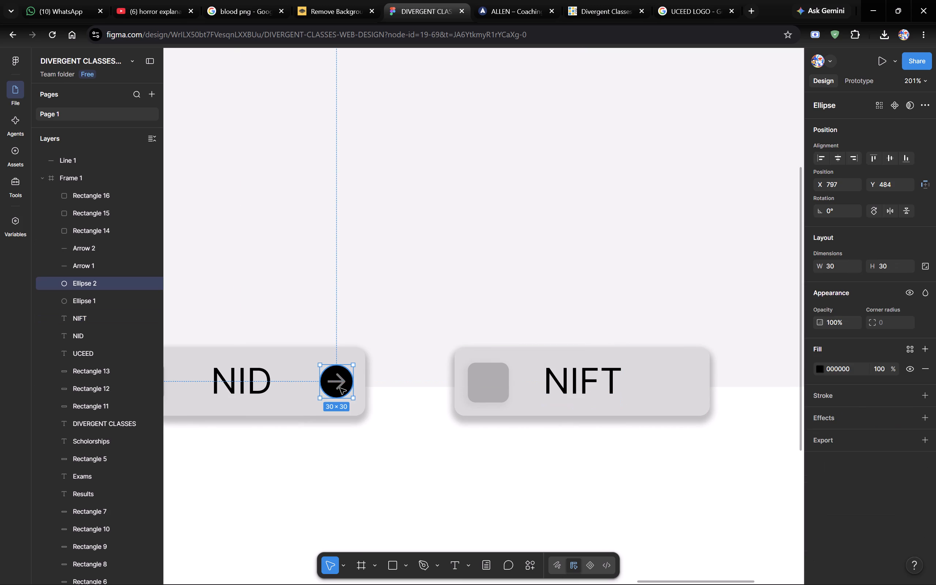
{"action": "left_click", "coordinate": [343, 383], "text": "shift"}
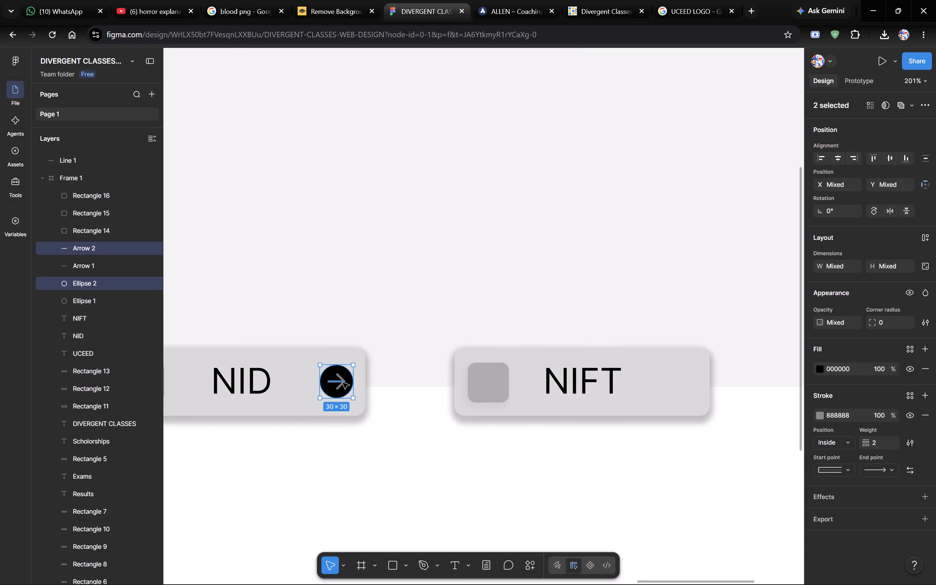
{"action": "key", "text": "ctrl+c"}
{"action": "key", "text": "ctrl+v"}
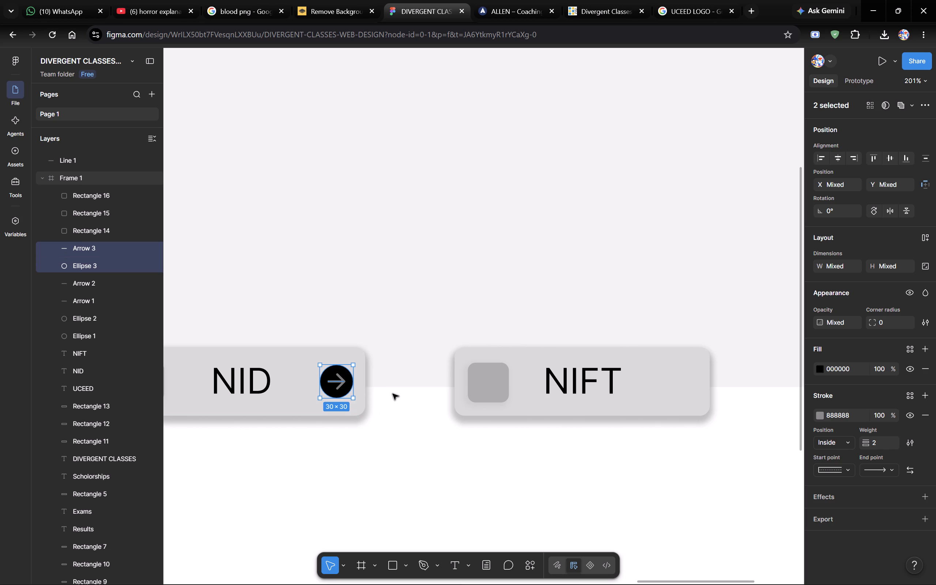
{"action": "left_click_drag", "start_coordinate": [349, 385], "coordinate": [505, 396]}
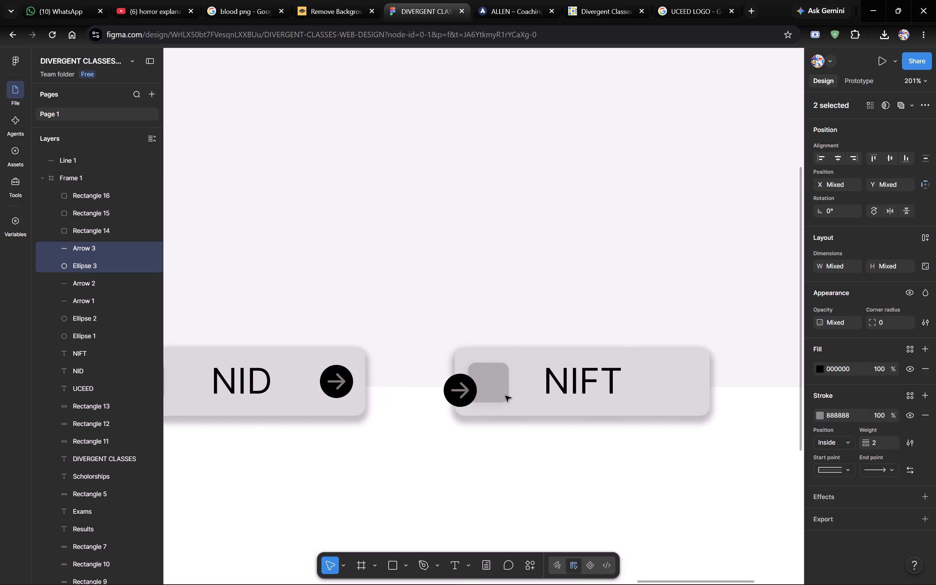
{"action": "left_click_drag", "start_coordinate": [505, 396], "coordinate": [696, 387]}
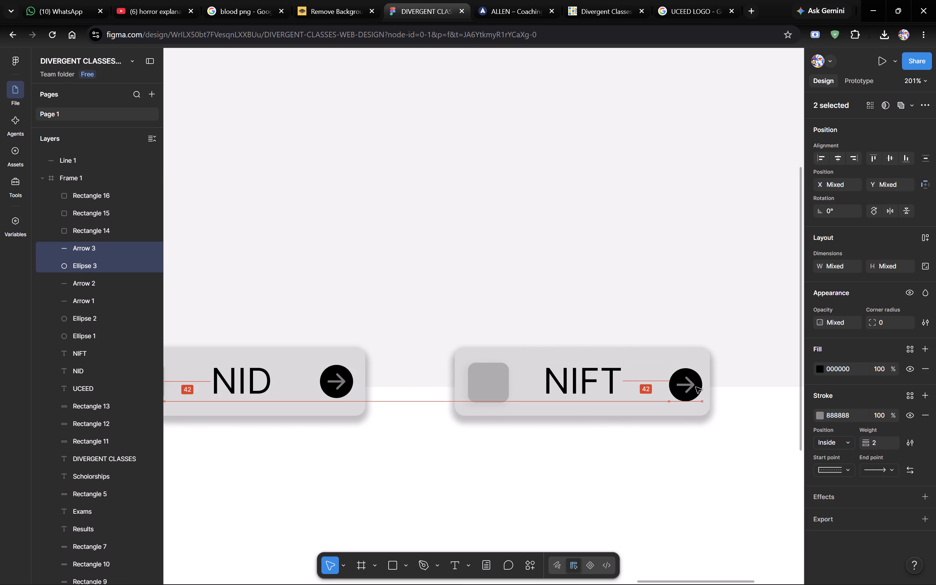
{"action": "left_click_drag", "start_coordinate": [696, 387], "coordinate": [697, 384]}
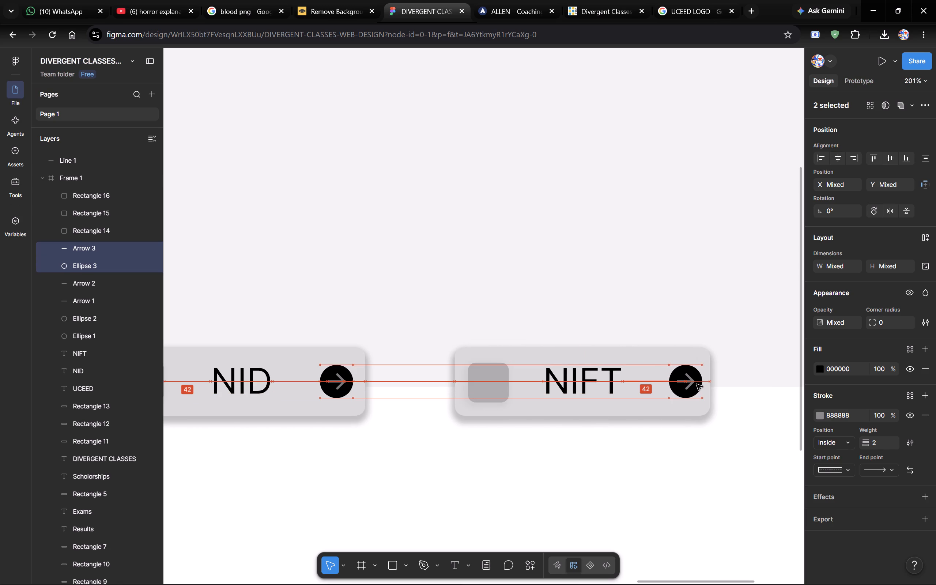
{"action": "left_click_drag", "start_coordinate": [697, 384], "coordinate": [695, 384]}
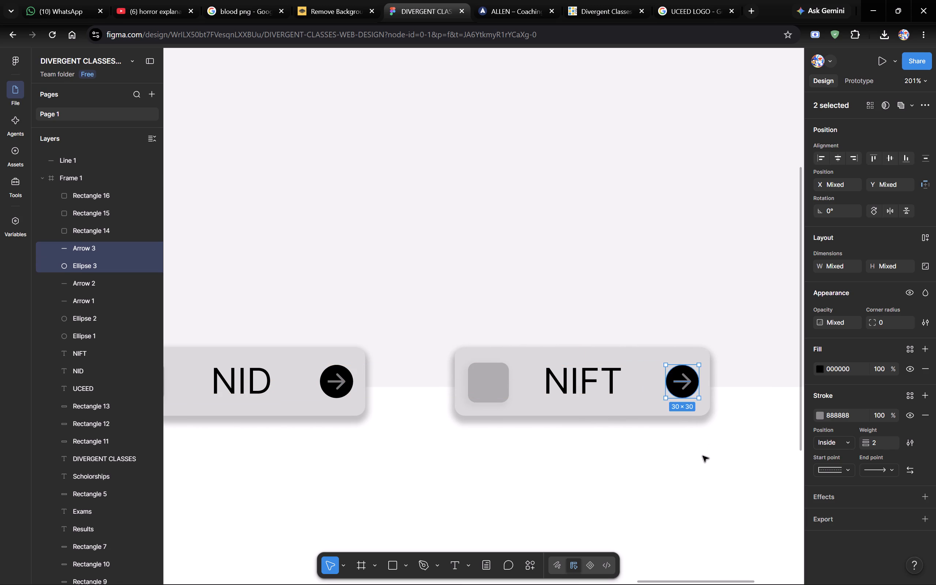
{"action": "left_click", "coordinate": [703, 456]}
Compare the cards with ALLEN's homepage and shrink the UCEED card's black circle and arrow together to 20 × 20.
{"action": "scroll", "coordinate": [703, 456], "scroll_direction": "down", "scroll_amount": 1}
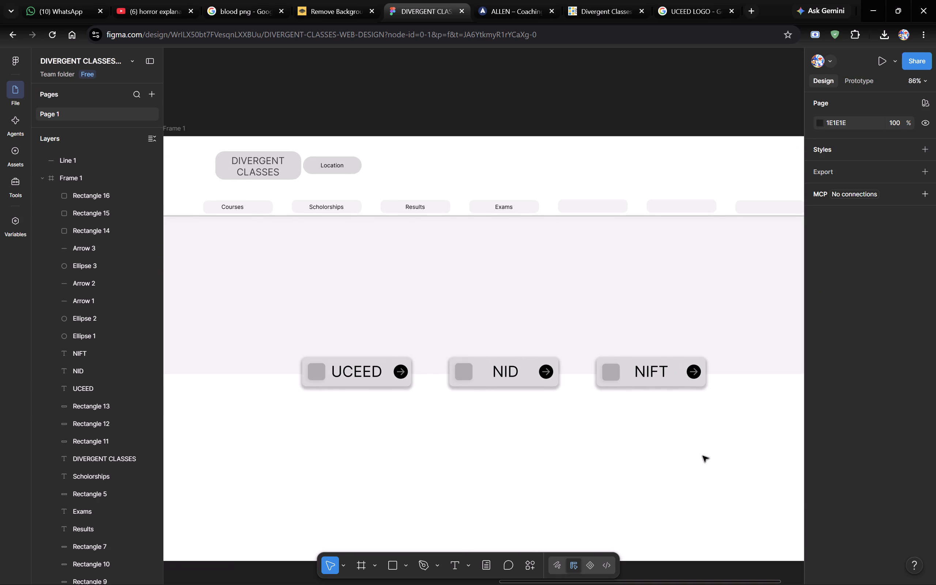
{"action": "scroll", "coordinate": [703, 456], "scroll_direction": "down", "scroll_amount": 1}
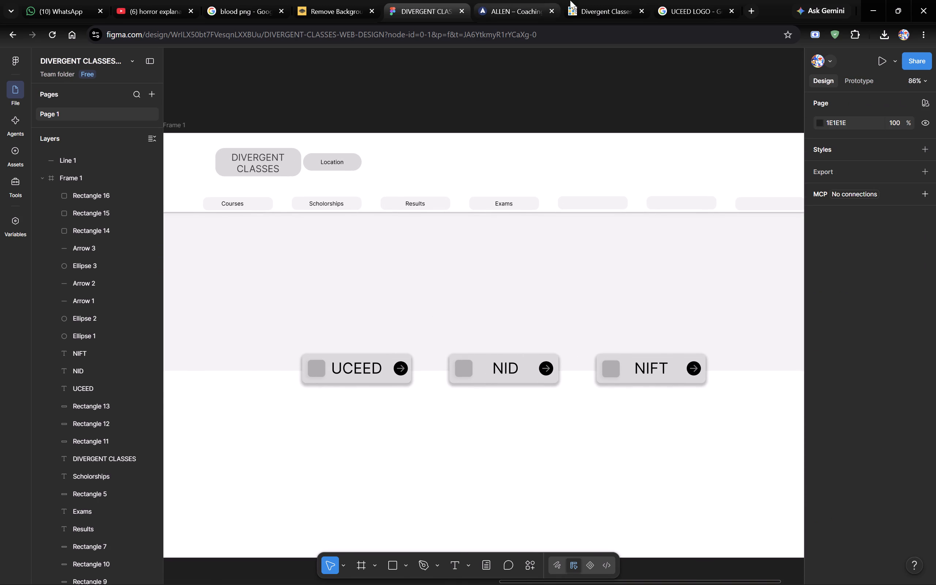
{"action": "left_click", "coordinate": [585, 0]}
{"action": "left_click", "coordinate": [539, 0]}
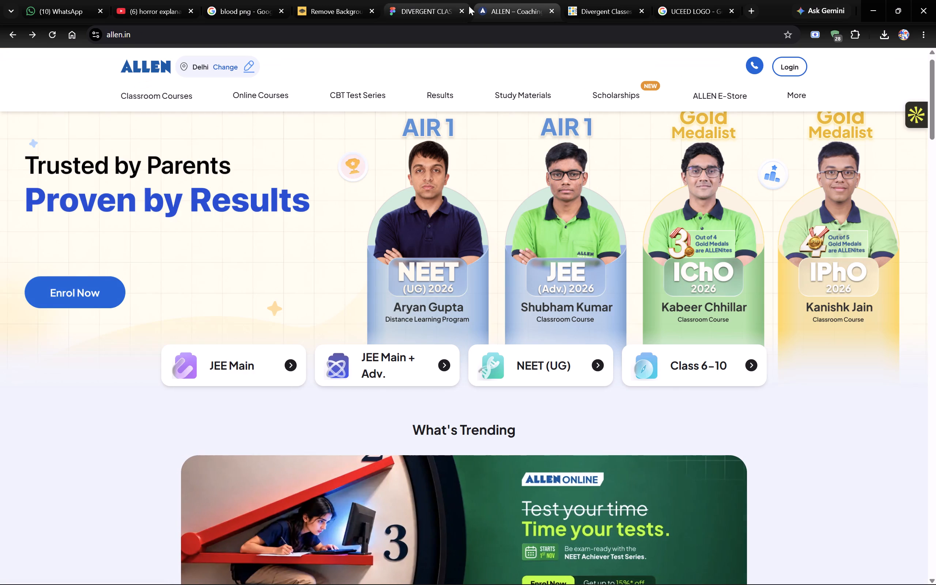
{"action": "left_click", "coordinate": [420, 0]}
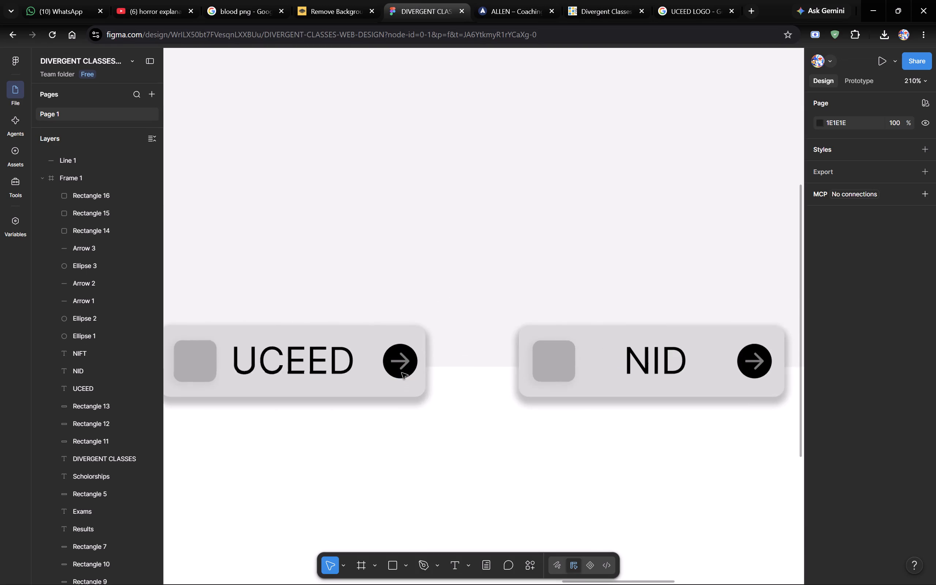
{"action": "left_click", "coordinate": [408, 358]}
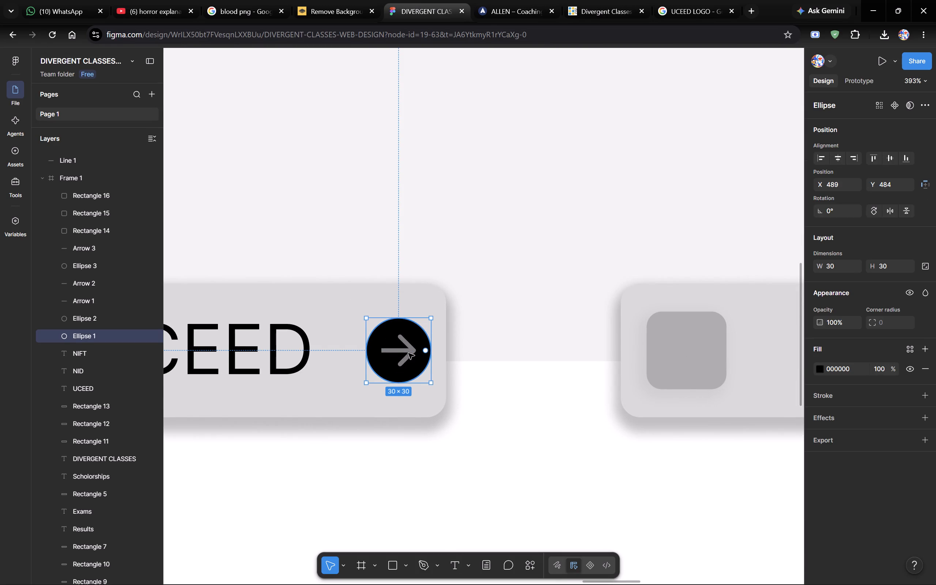
{"action": "left_click", "coordinate": [412, 349], "text": "shift"}
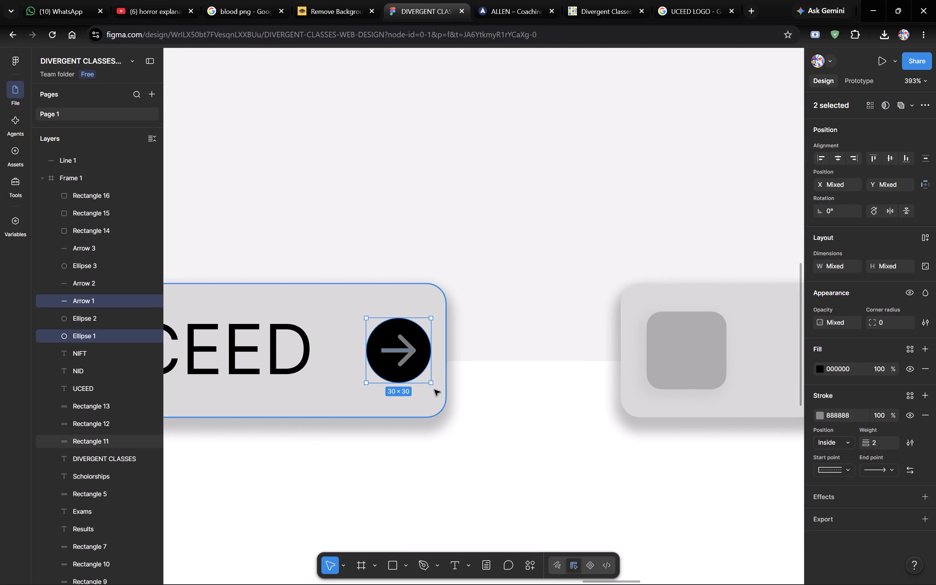
{"action": "left_click_drag", "start_coordinate": [431, 384], "coordinate": [420, 367]}
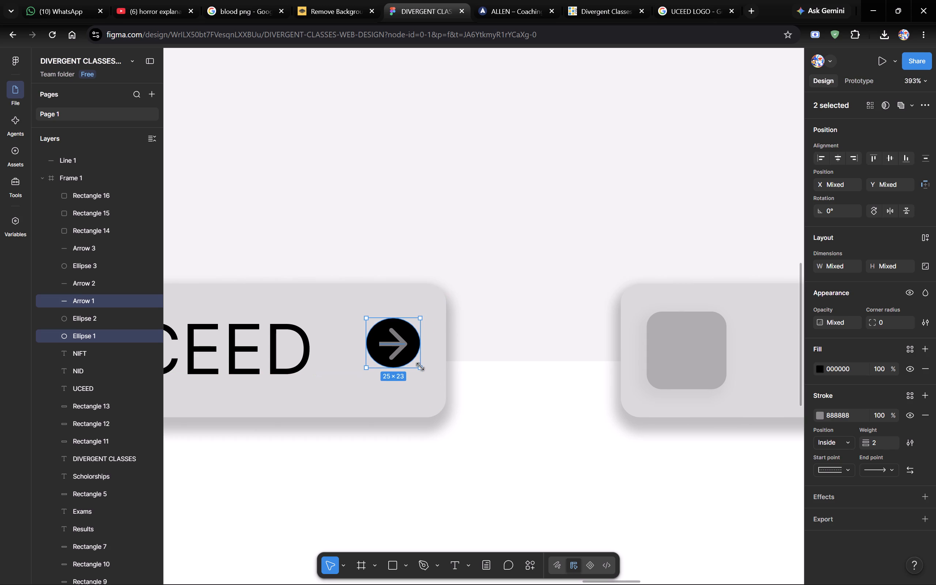
{"action": "left_click_drag", "start_coordinate": [420, 367], "coordinate": [418, 364]}
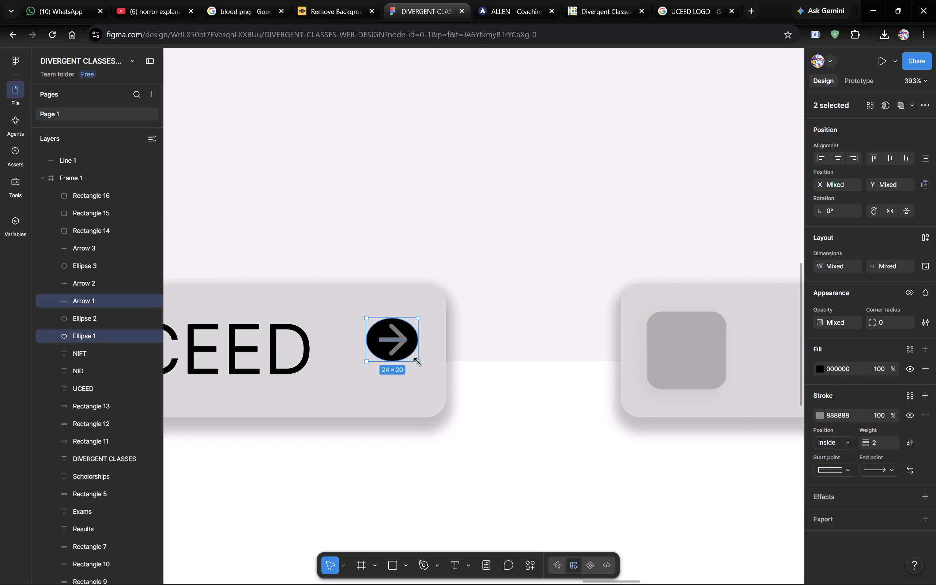
{"action": "left_click_drag", "start_coordinate": [417, 362], "coordinate": [405, 357]}
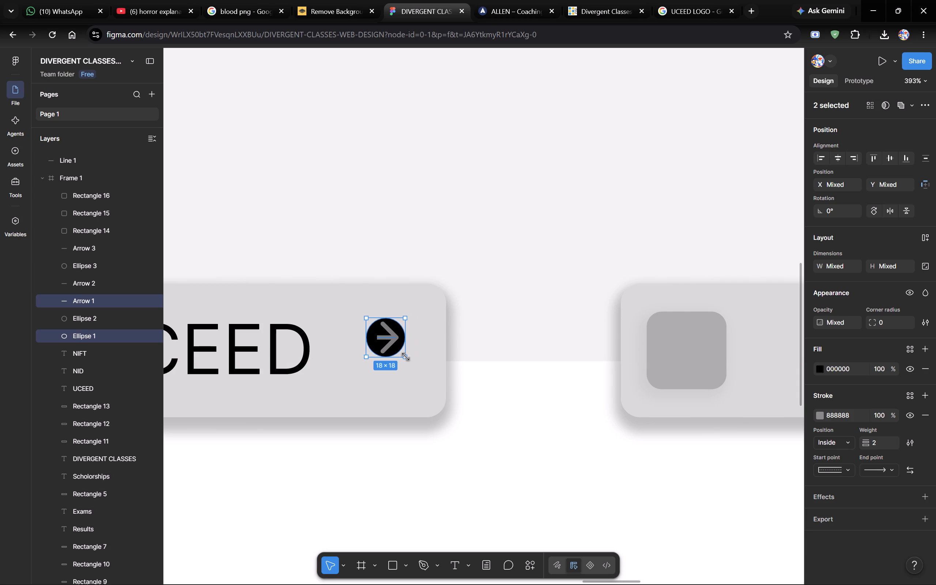
{"action": "left_click_drag", "start_coordinate": [405, 357], "coordinate": [404, 356]}
{"action": "left_click_drag", "start_coordinate": [405, 358], "coordinate": [414, 365]}
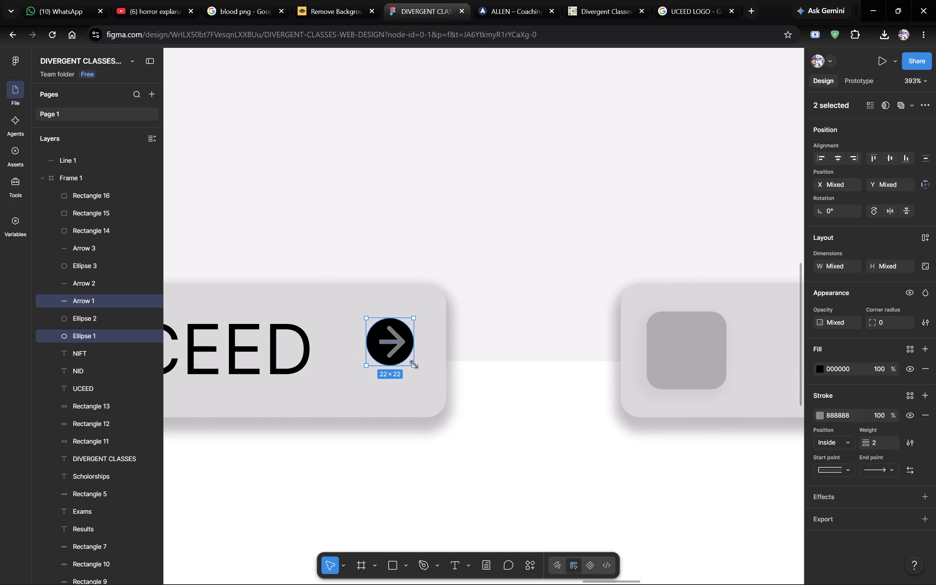
{"action": "left_click_drag", "start_coordinate": [414, 365], "coordinate": [414, 364]}
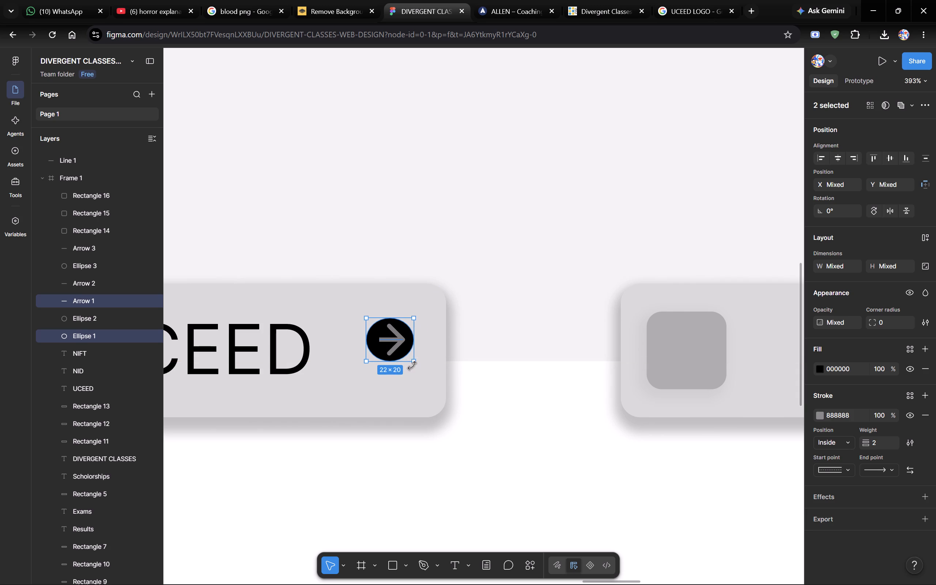
{"action": "left_click", "coordinate": [412, 360]}
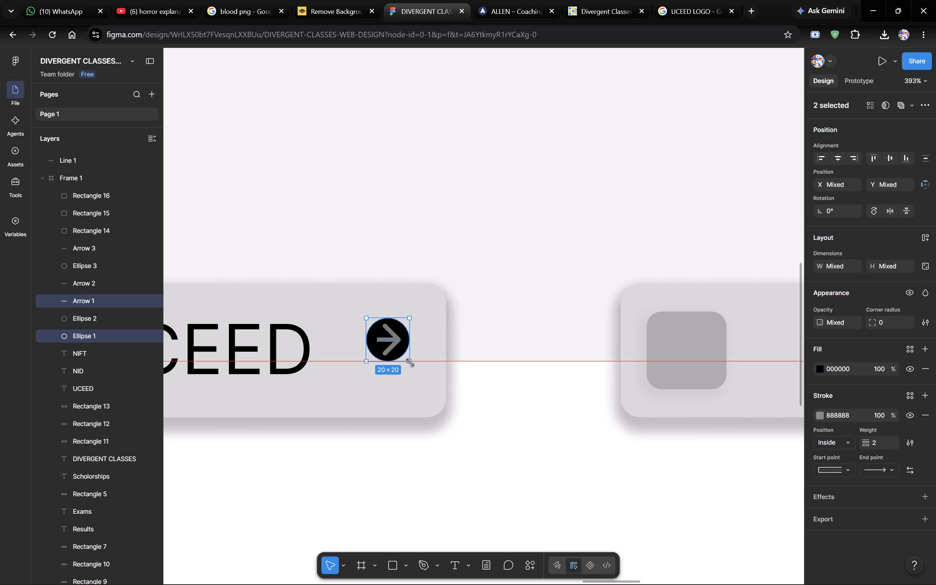
Move the resized circle and arrow near the UCEED card's right edge, vertically centred, with the circle at X 497, Y 489.
{"action": "left_click_drag", "start_coordinate": [395, 349], "coordinate": [407, 358]}
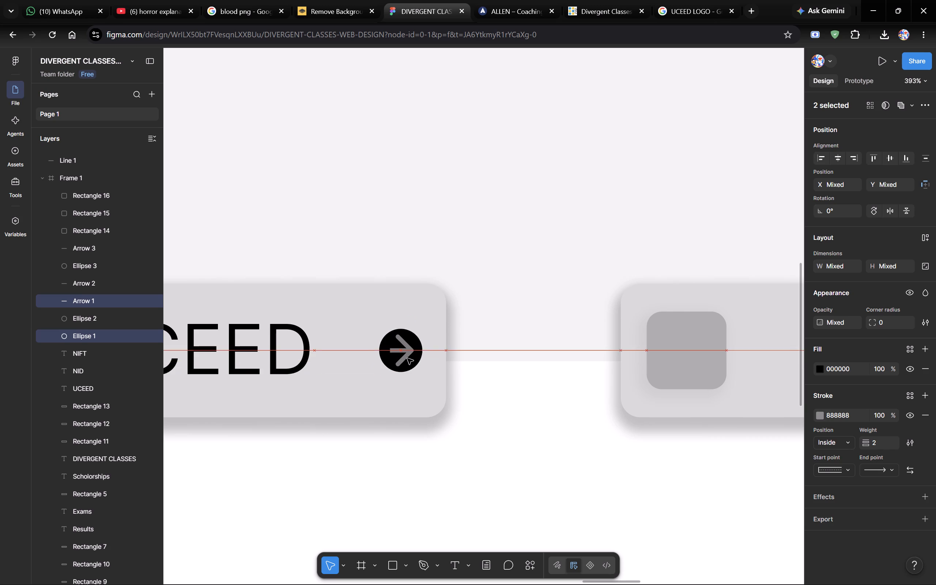
{"action": "left_click_drag", "start_coordinate": [407, 358], "coordinate": [414, 359]}
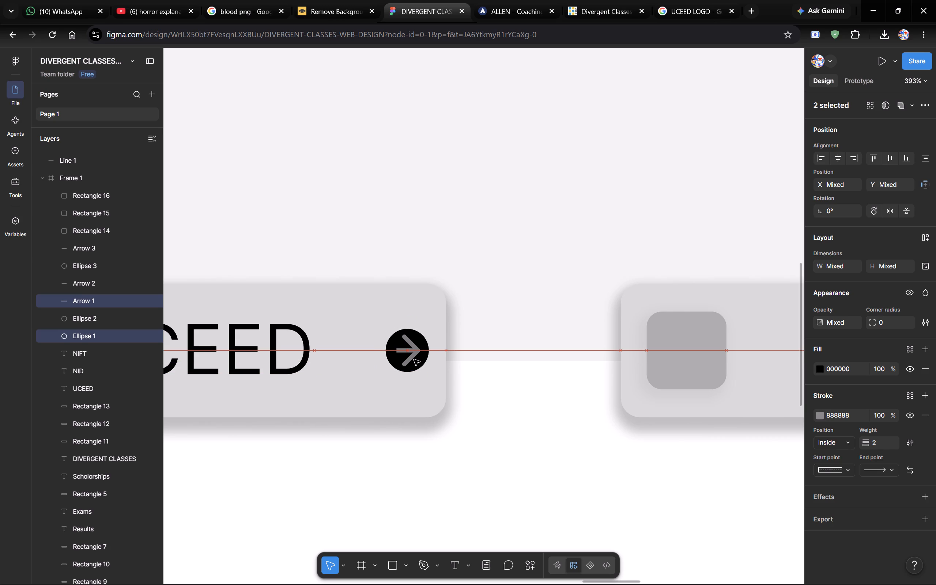
{"action": "left_click_drag", "start_coordinate": [414, 359], "coordinate": [412, 359]}
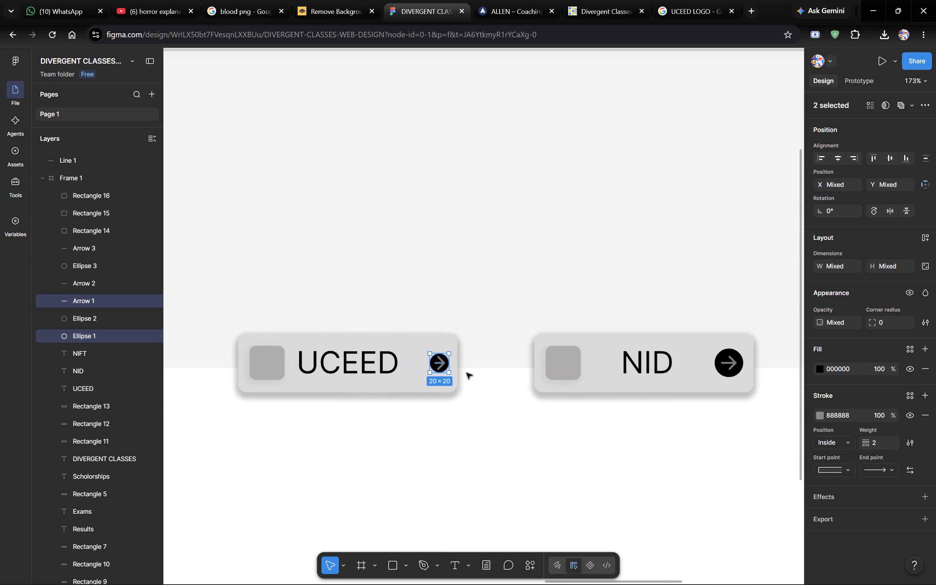
Delete the oversized arrow and black circle from the NID card.
{"action": "left_click", "coordinate": [671, 365]}
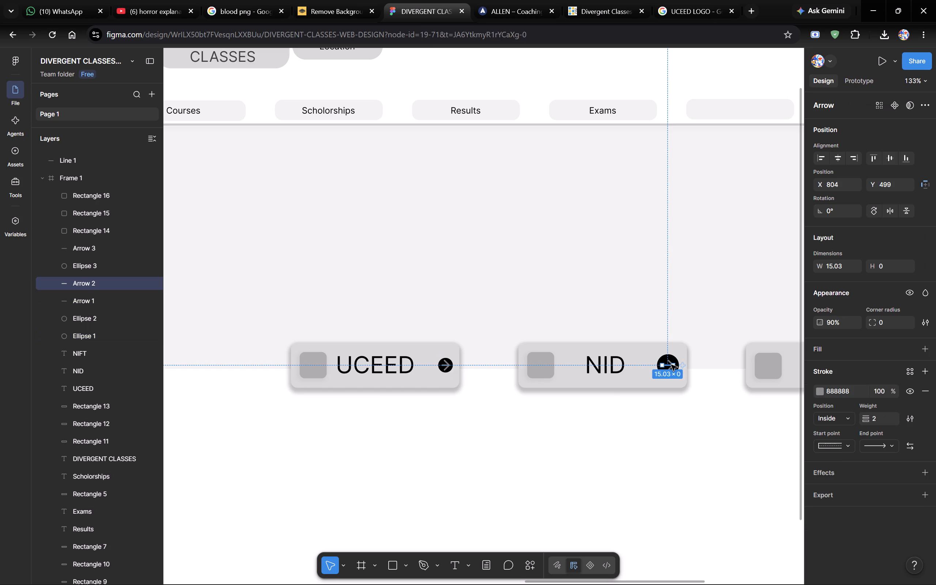
{"action": "key", "text": "BackSpace"}
{"action": "left_click", "coordinate": [670, 367]}
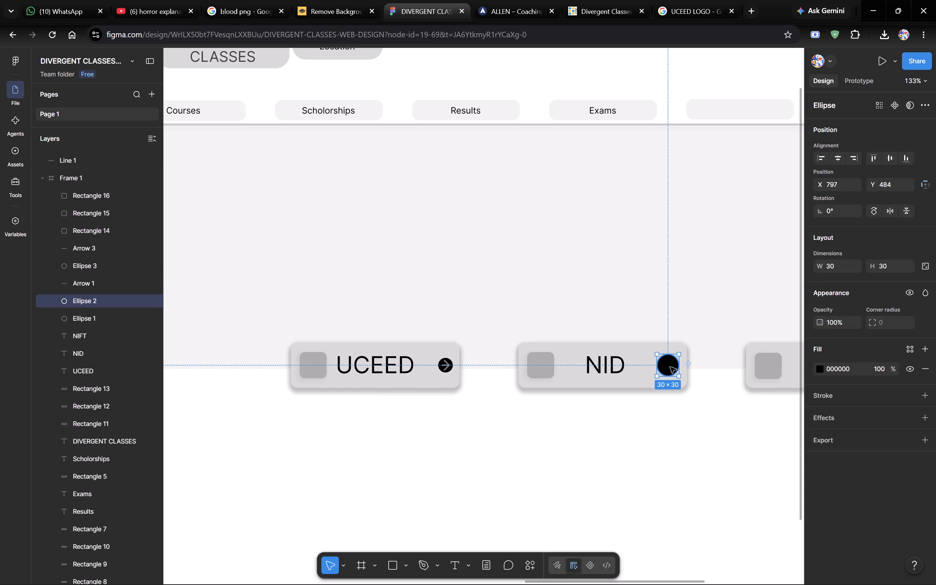
{"action": "key", "text": "BackSpace"}
Group the UCEED card's arrow and black circle into a single object.
{"action": "left_click", "coordinate": [447, 366]}
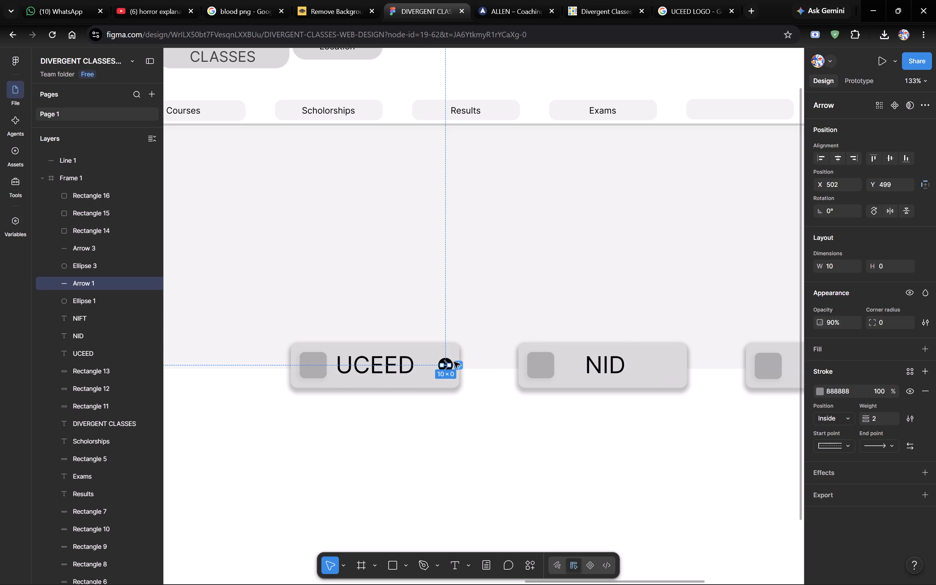
{"action": "left_click", "coordinate": [449, 361], "text": "shift"}
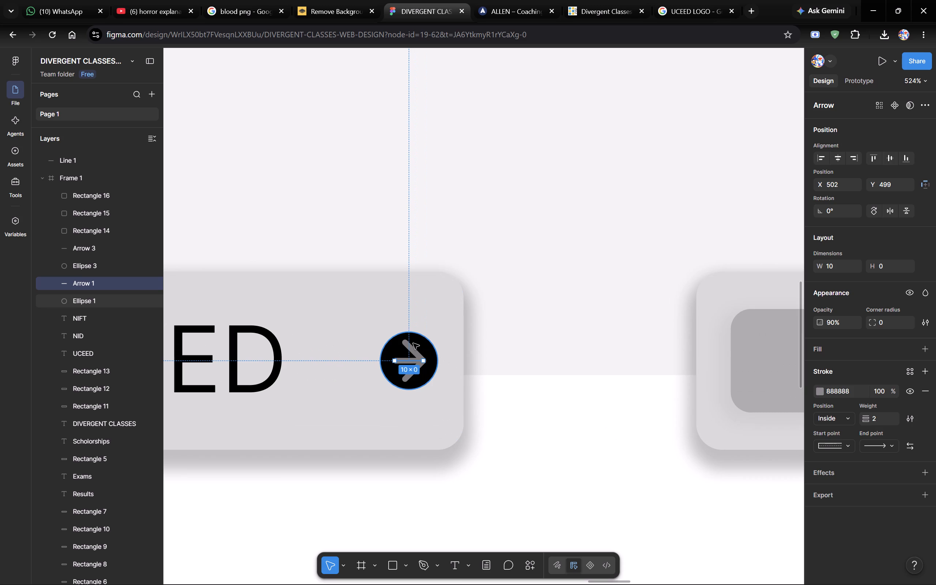
{"action": "left_click", "coordinate": [422, 344], "text": "shift"}
{"action": "key", "text": "ctrl+g"}
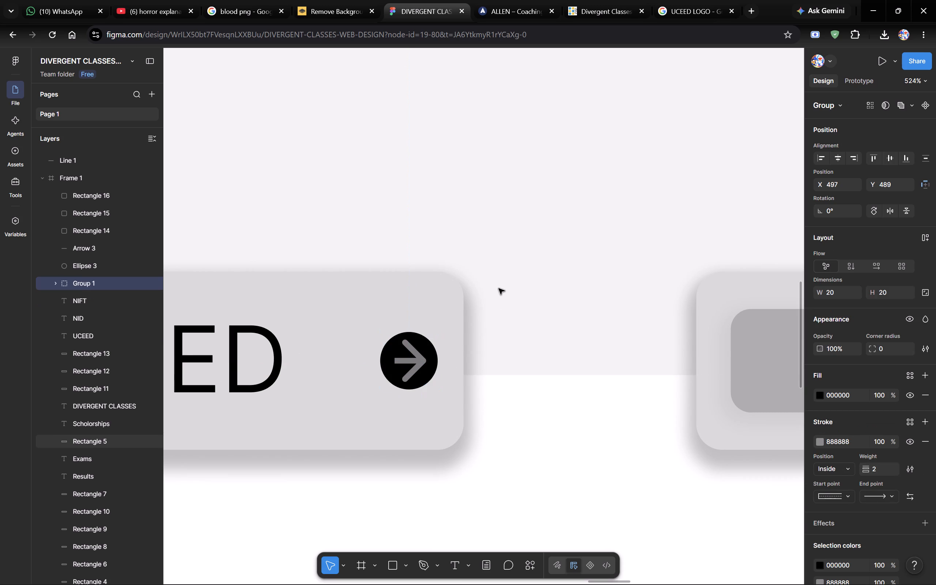
{"action": "left_click", "coordinate": [422, 352]}
{"action": "left_click", "coordinate": [422, 352]}
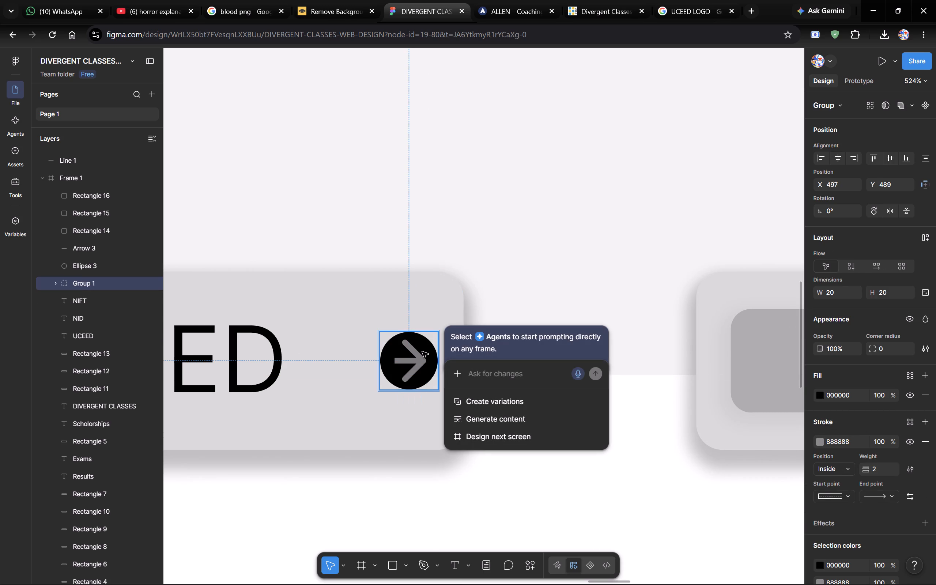
{"action": "left_click", "coordinate": [480, 522]}
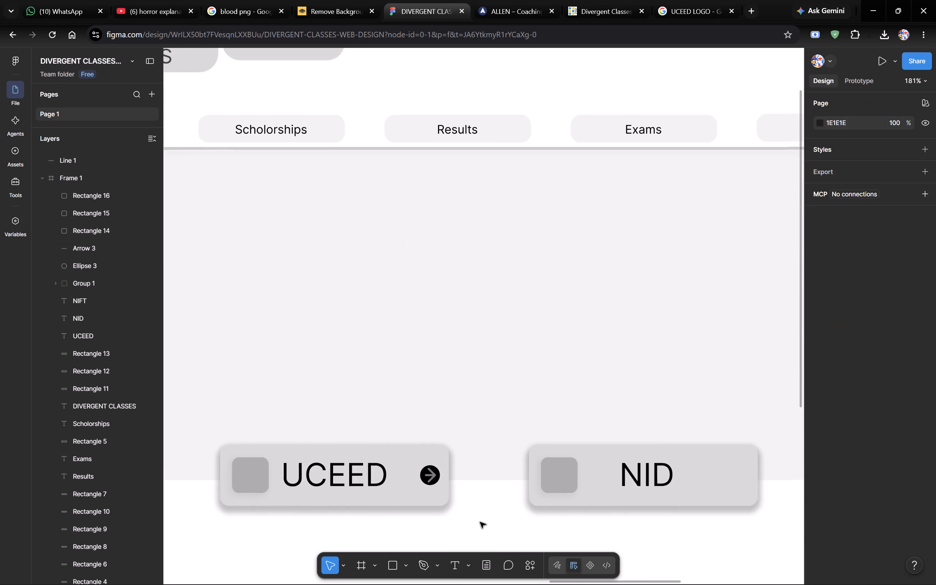
Duplicate the UCEED card's circle-arrow group into the NID card near its right edge, at X 810, Y 489.
{"action": "scroll", "coordinate": [480, 522], "scroll_direction": "down", "scroll_amount": 1}
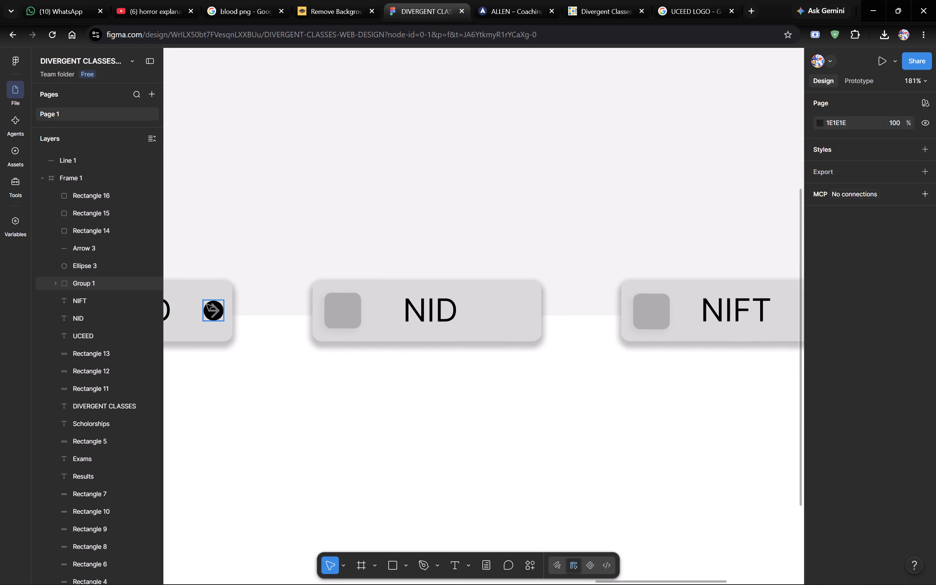
{"action": "left_click", "coordinate": [212, 310]}
{"action": "key", "text": "ctrl+c"}
{"action": "key", "text": "ctrl+v"}
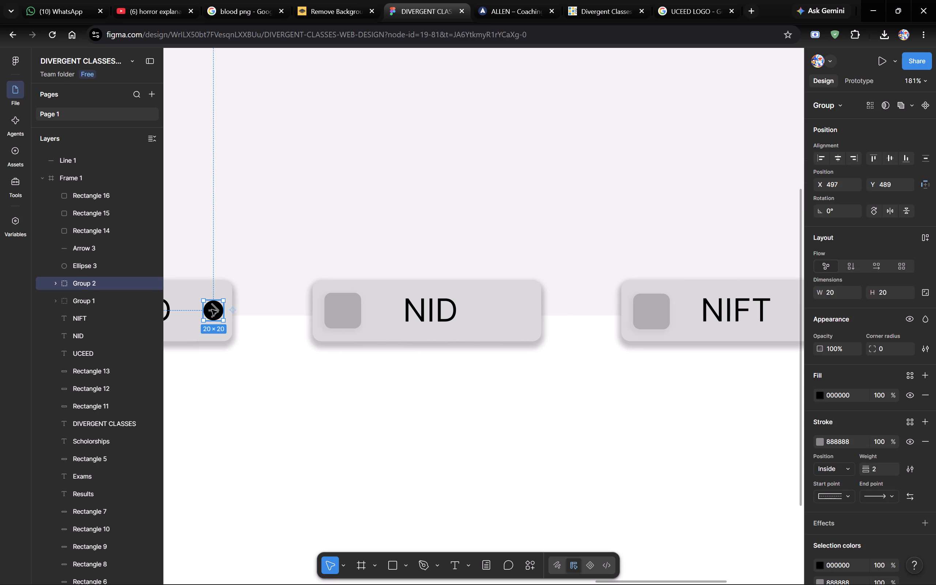
{"action": "left_click_drag", "start_coordinate": [212, 310], "coordinate": [522, 310]}
Delete the oversized black circle and arrow from the NIFT card.
{"action": "scroll", "coordinate": [625, 383], "scroll_direction": "left", "scroll_amount": 7}
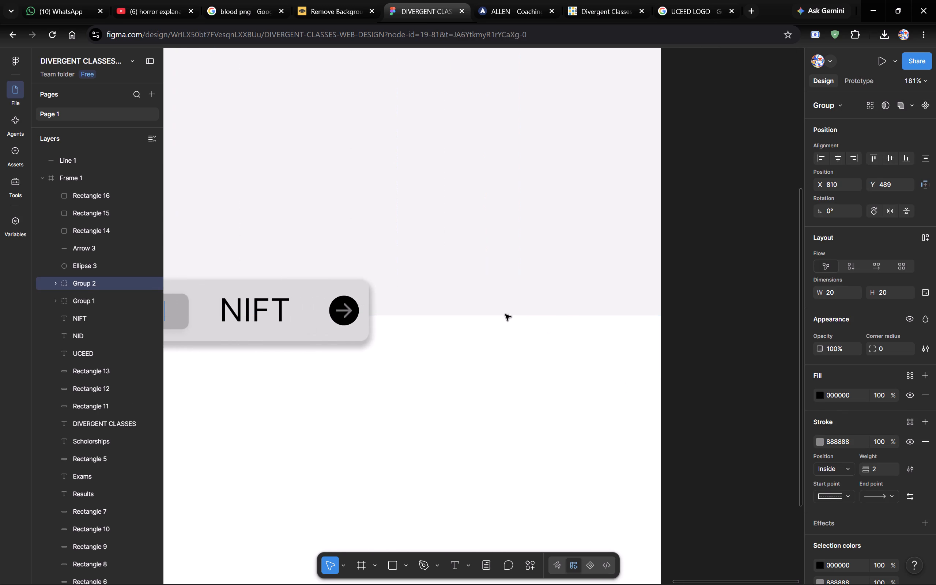
{"action": "left_click", "coordinate": [343, 316]}
{"action": "key", "text": "BackSpace"}
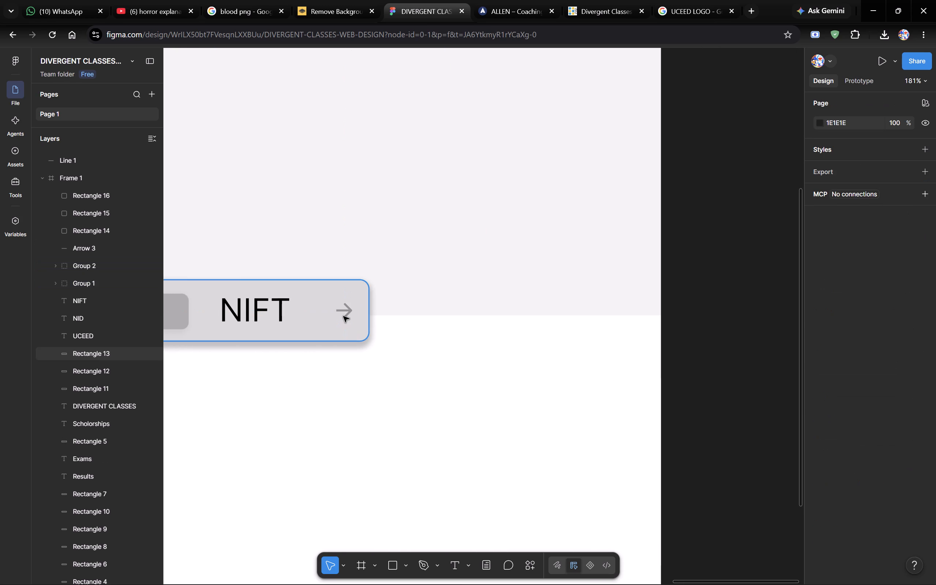
{"action": "left_click", "coordinate": [350, 313]}
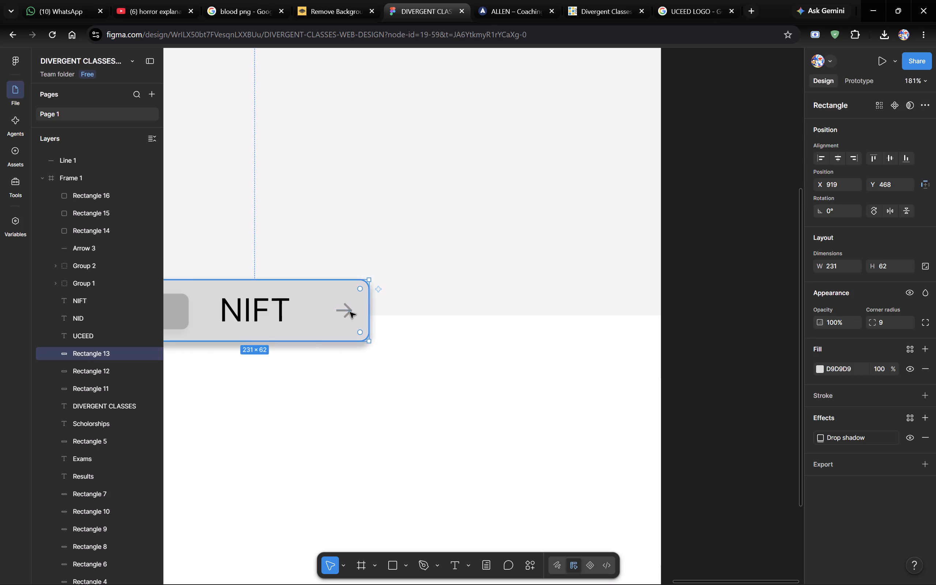
{"action": "left_click", "coordinate": [350, 310]}
{"action": "key", "text": "BackSpace"}
Duplicate the NID card's circle-arrow group into the NIFT card near its right edge, at about X 1123, Y 489.
{"action": "scroll", "coordinate": [350, 310], "scroll_direction": "right", "scroll_amount": 4}
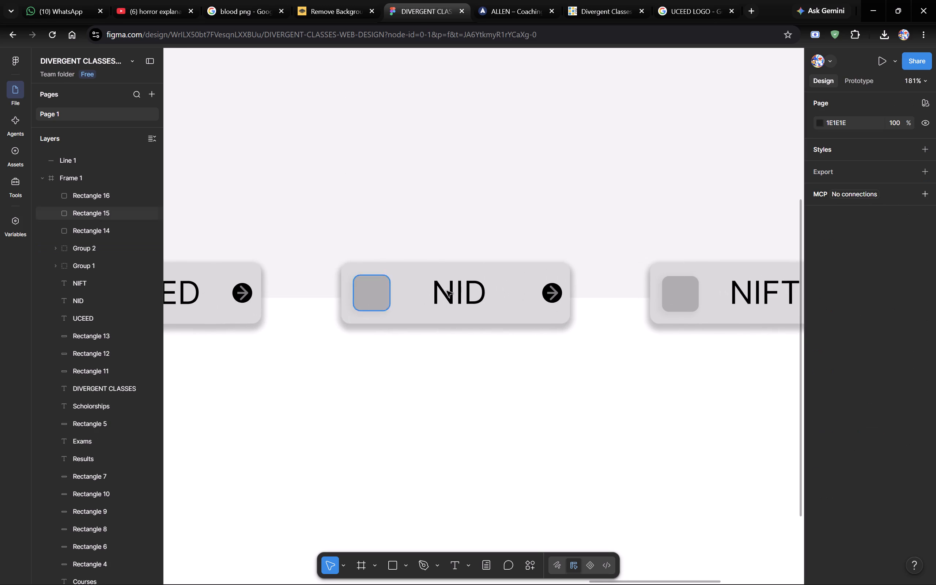
{"action": "left_click", "coordinate": [555, 298]}
{"action": "key", "text": "ctrl+c"}
{"action": "key", "text": "ctrl+v"}
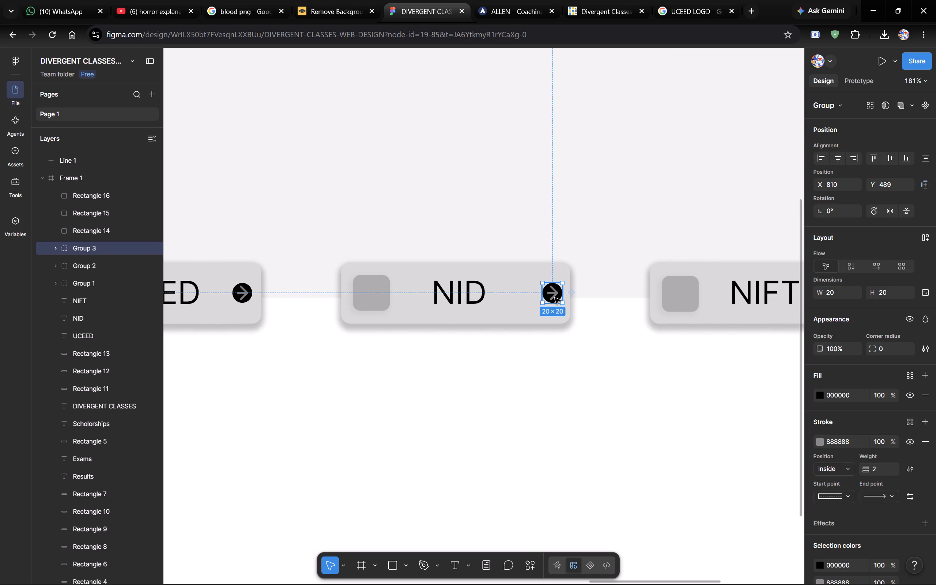
{"action": "scroll", "coordinate": [555, 298], "scroll_direction": "left", "scroll_amount": 2}
{"action": "left_click_drag", "start_coordinate": [327, 292], "coordinate": [623, 282]}
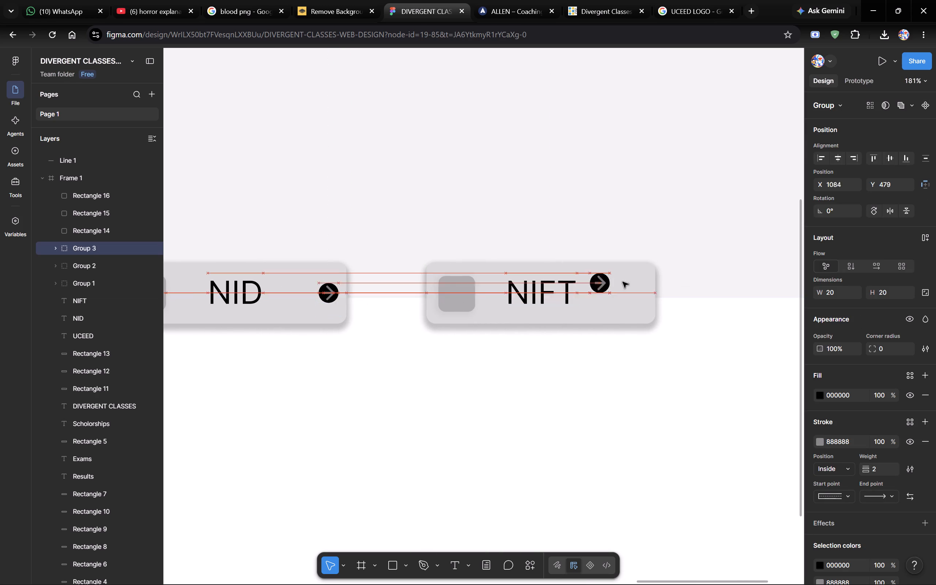
{"action": "left_click_drag", "start_coordinate": [623, 282], "coordinate": [638, 292]}
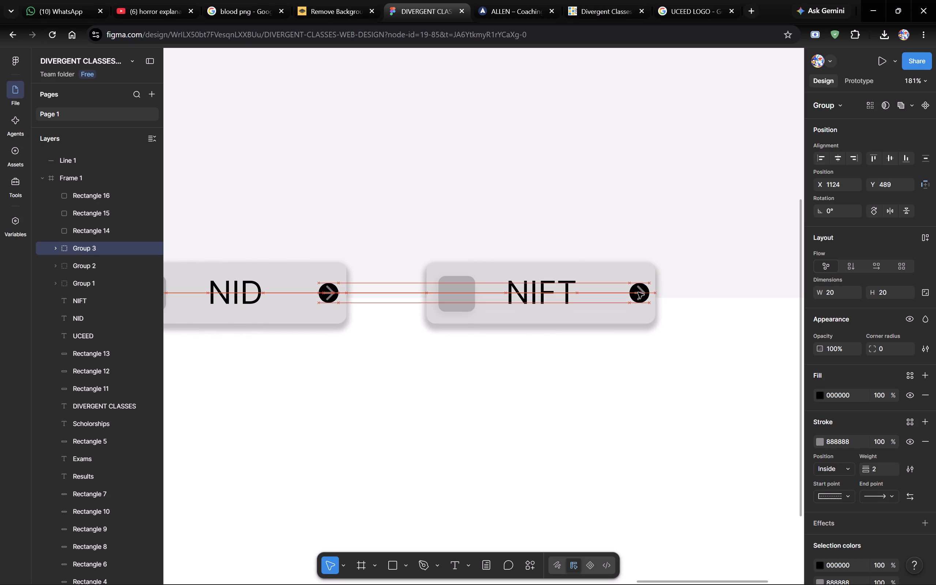
{"action": "left_click_drag", "start_coordinate": [638, 292], "coordinate": [633, 292]}
{"action": "left_click_drag", "start_coordinate": [633, 292], "coordinate": [638, 292]}
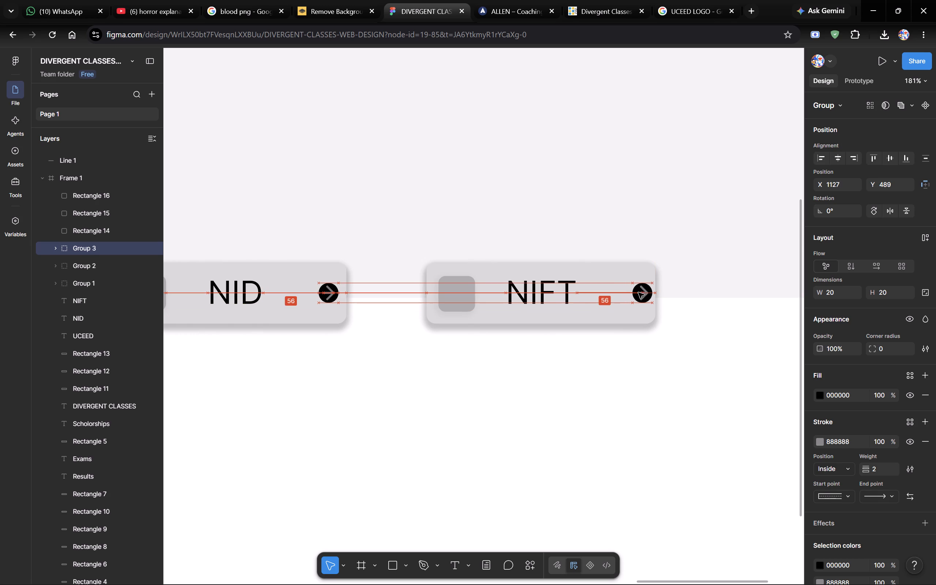
{"action": "left_click_drag", "start_coordinate": [638, 292], "coordinate": [637, 293]}
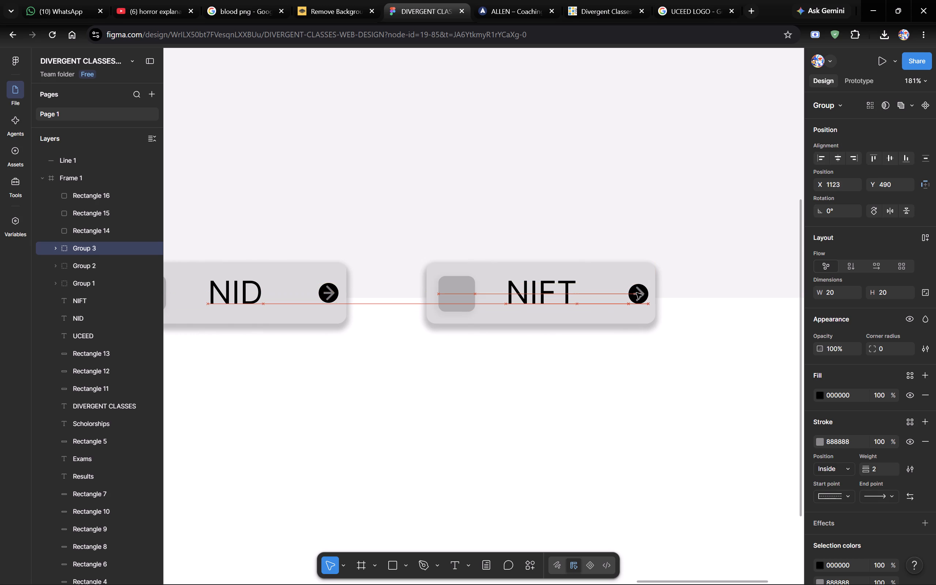
{"action": "left_click_drag", "start_coordinate": [637, 293], "coordinate": [637, 292]}
{"action": "left_click", "coordinate": [607, 381]}
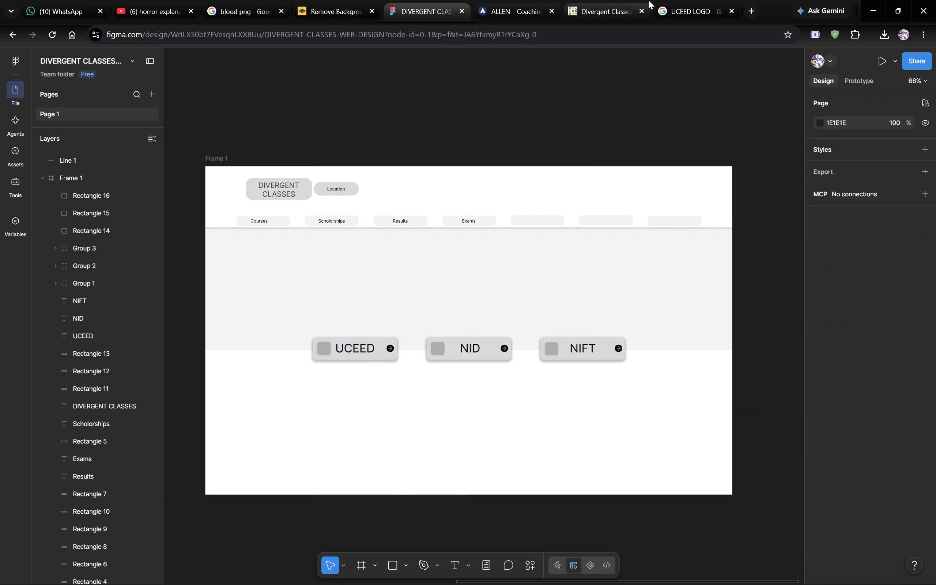
Examine the section below the exam cards on the ALLEN homepage and compare it with the Figma layout.
{"action": "left_click", "coordinate": [508, 0]}
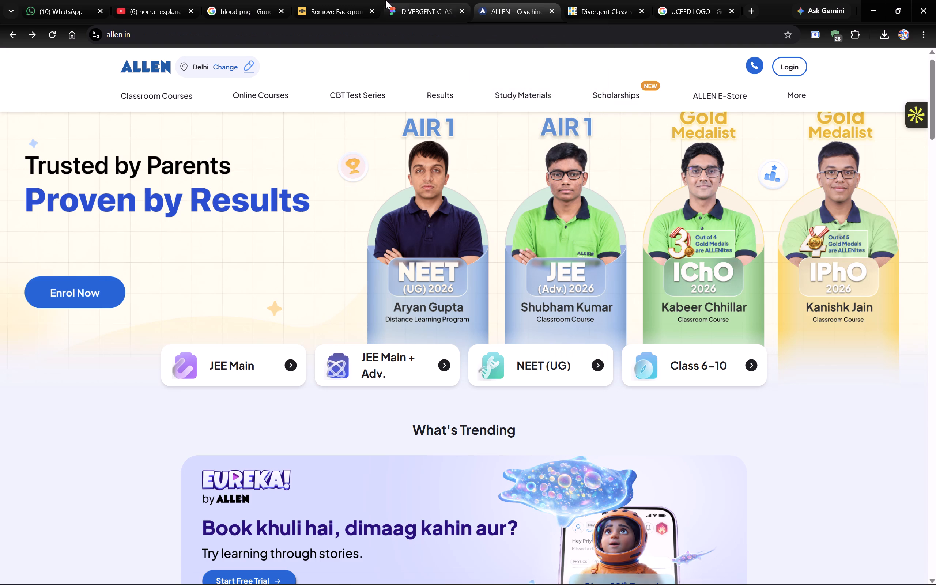
{"action": "left_click", "coordinate": [385, 0]}
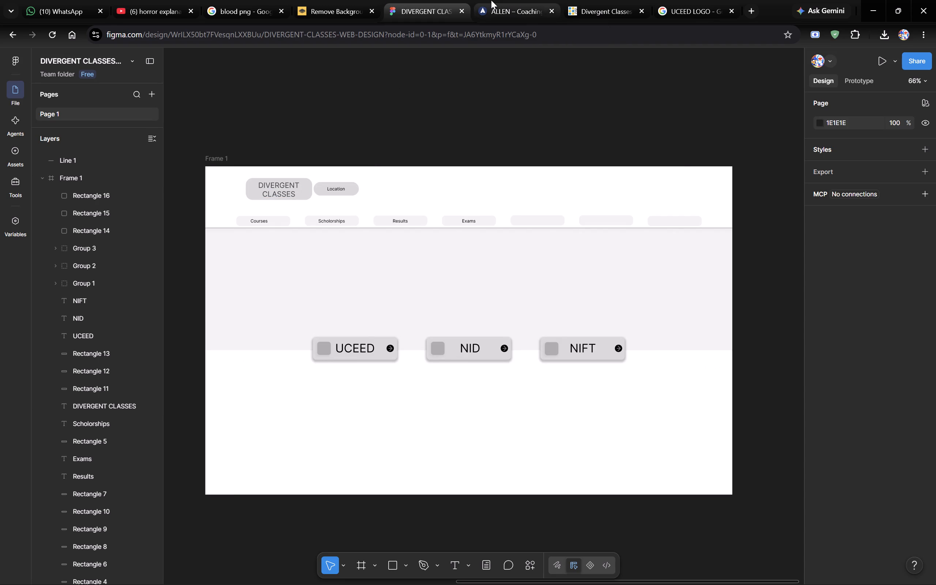
{"action": "left_click", "coordinate": [491, 0]}
{"action": "scroll", "coordinate": [453, 304], "scroll_direction": "down", "scroll_amount": 4}
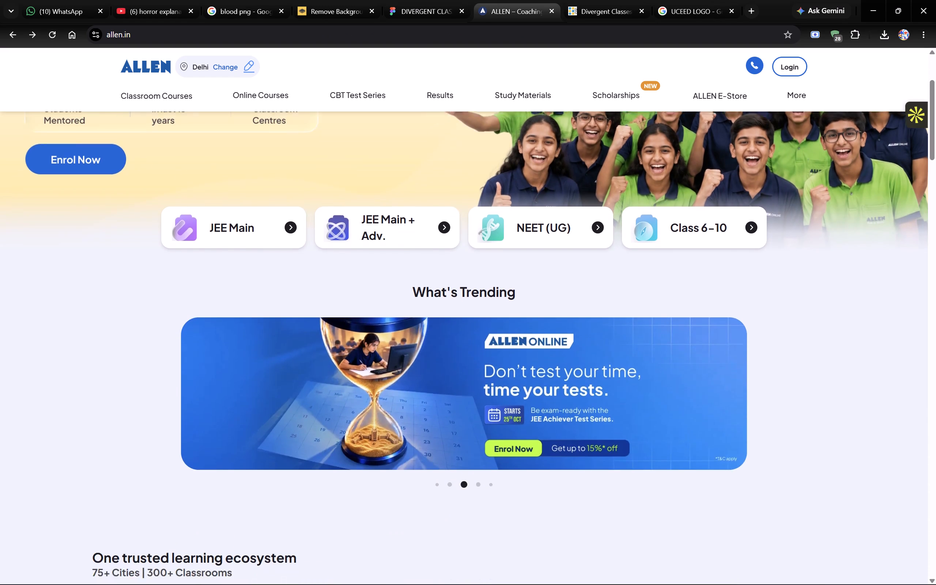
{"action": "scroll", "coordinate": [453, 304], "scroll_direction": "down", "scroll_amount": 2}
{"action": "scroll", "coordinate": [453, 304], "scroll_direction": "up", "scroll_amount": 5}
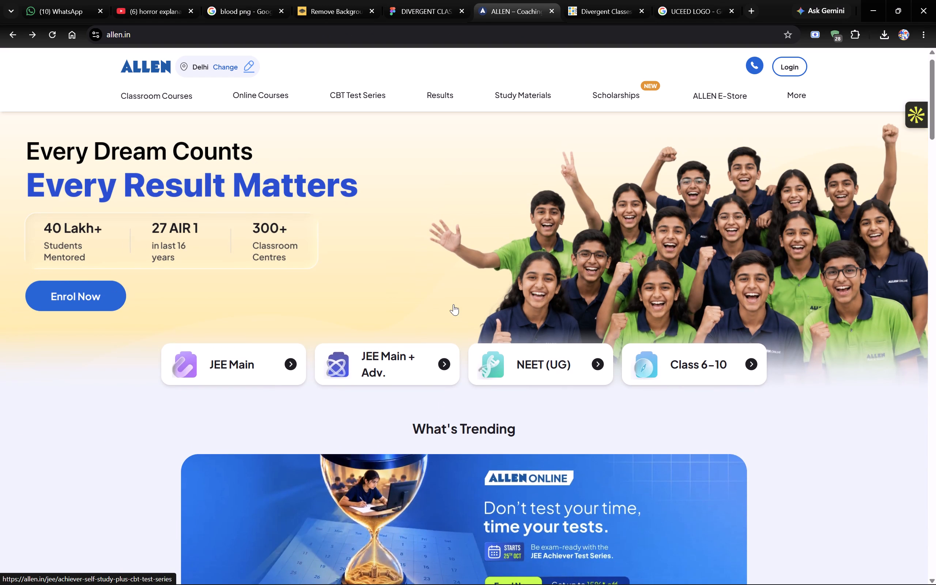
{"action": "left_click", "coordinate": [451, 0]}
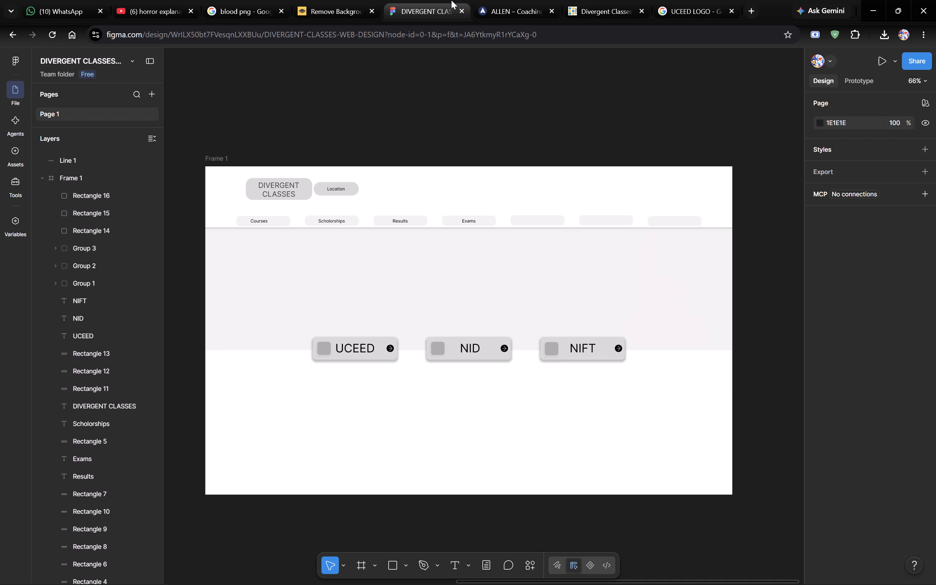
{"action": "left_click", "coordinate": [528, 0]}
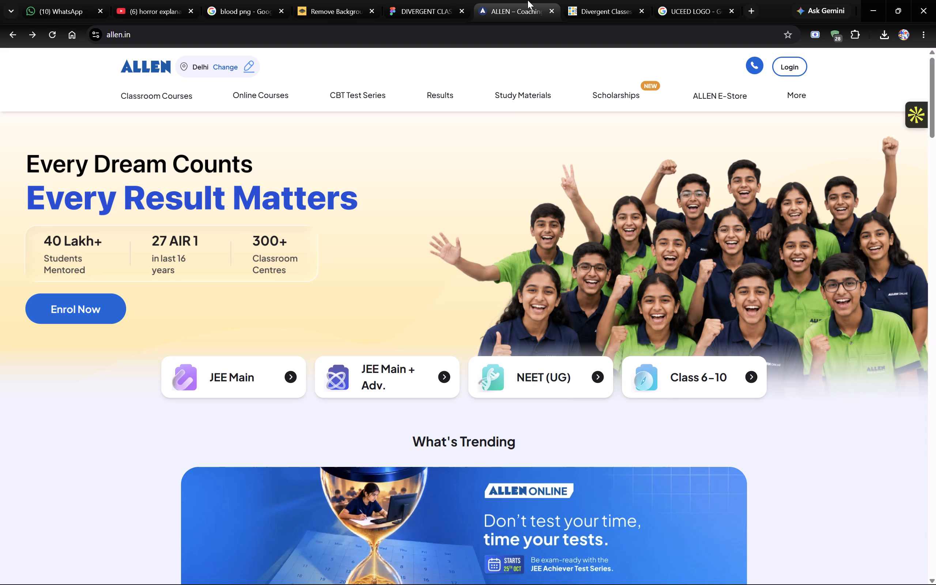
{"action": "left_click", "coordinate": [423, 0]}
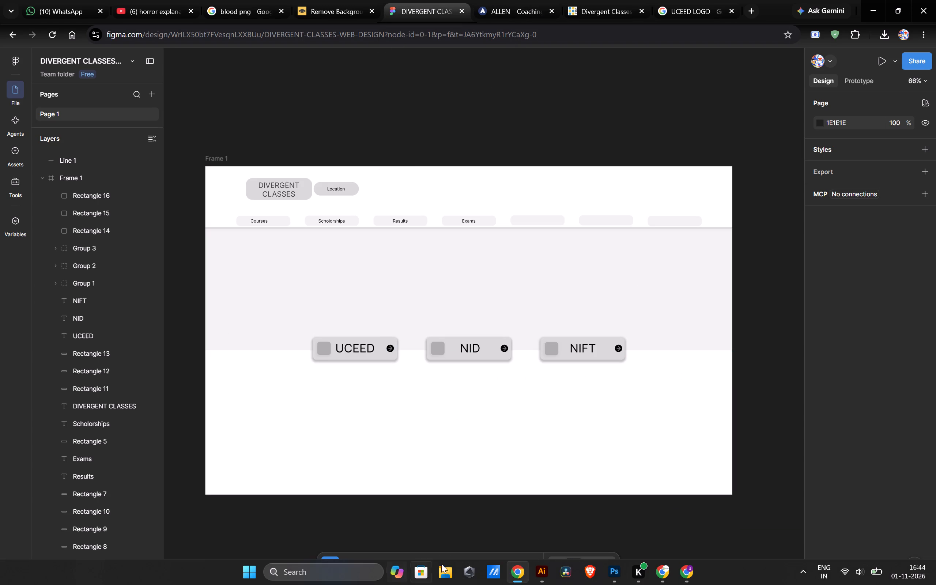
Draw a text box about 325 × 52 beneath the exam cards, at about X 538, Y 595.
{"action": "left_click", "coordinate": [458, 568]}
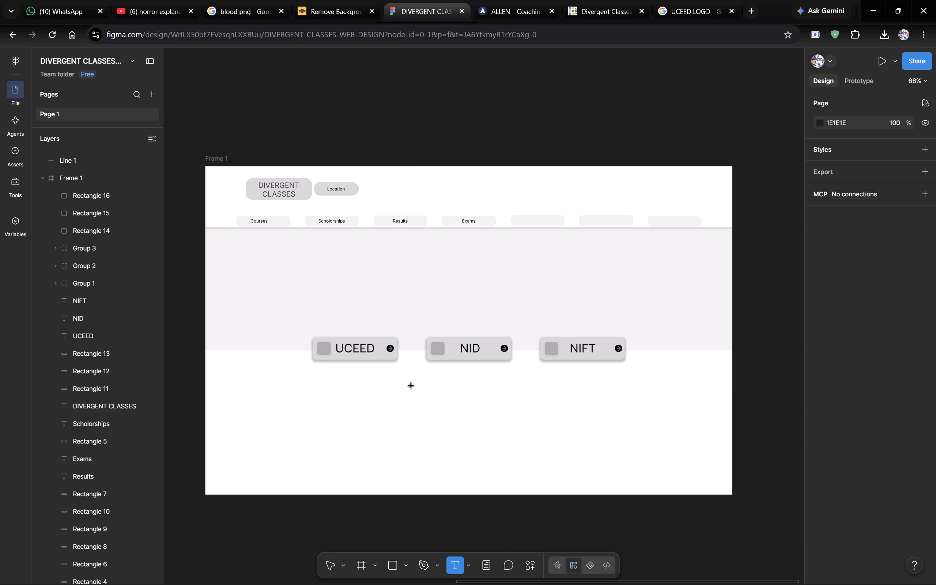
{"action": "left_click_drag", "start_coordinate": [401, 384], "coordinate": [517, 399]}
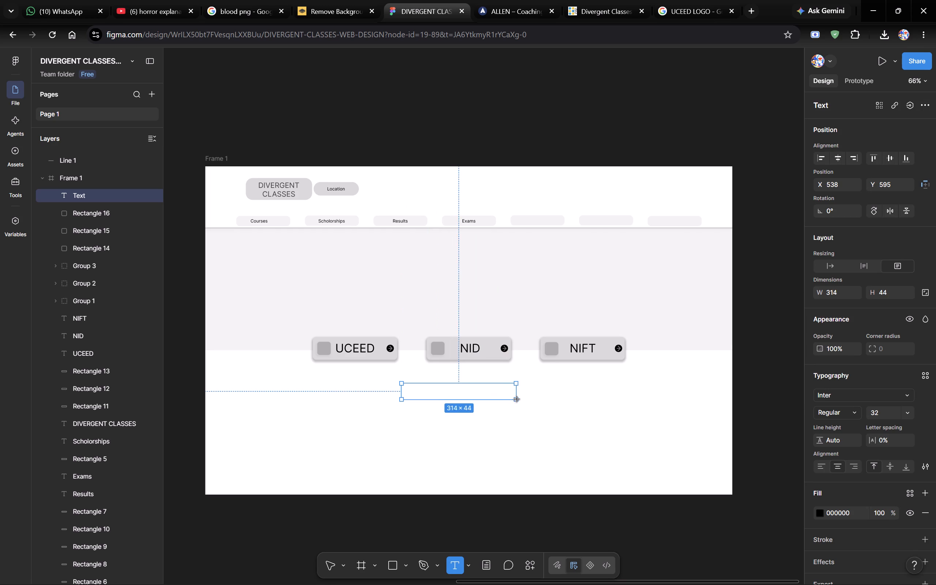
{"action": "left_click_drag", "start_coordinate": [517, 399], "coordinate": [520, 402]}
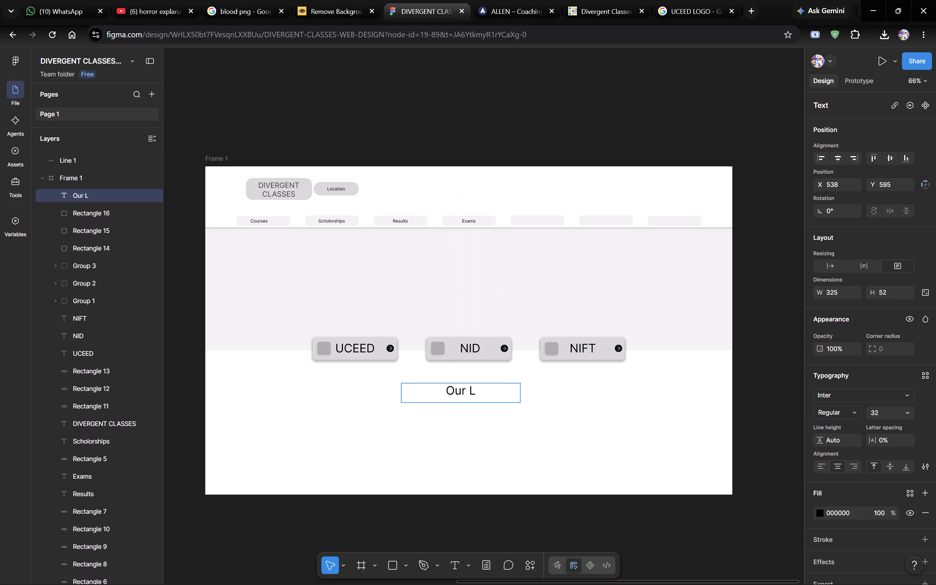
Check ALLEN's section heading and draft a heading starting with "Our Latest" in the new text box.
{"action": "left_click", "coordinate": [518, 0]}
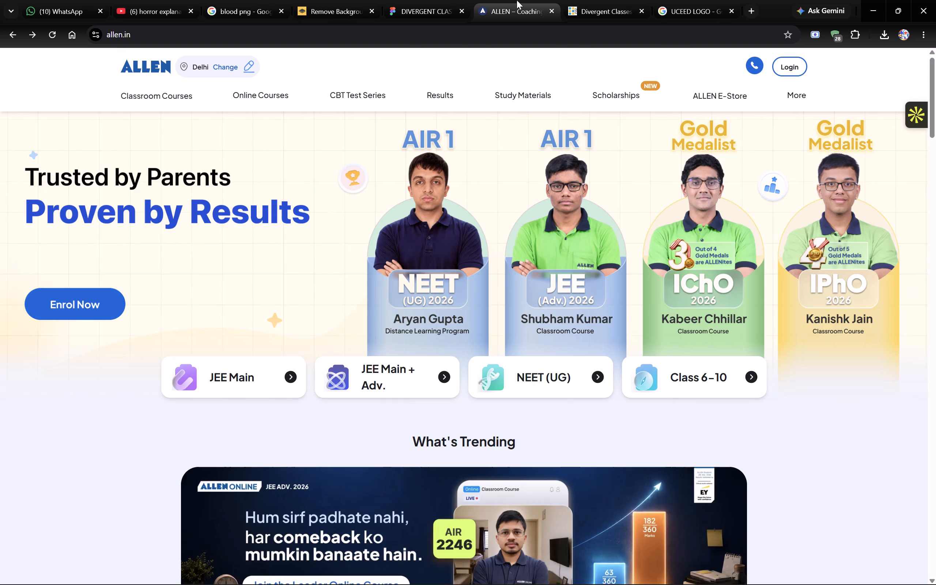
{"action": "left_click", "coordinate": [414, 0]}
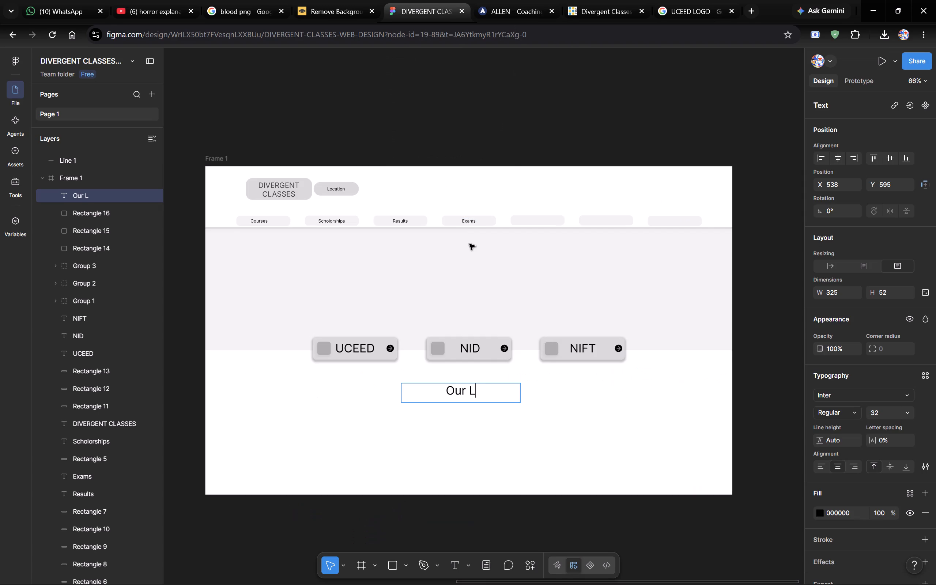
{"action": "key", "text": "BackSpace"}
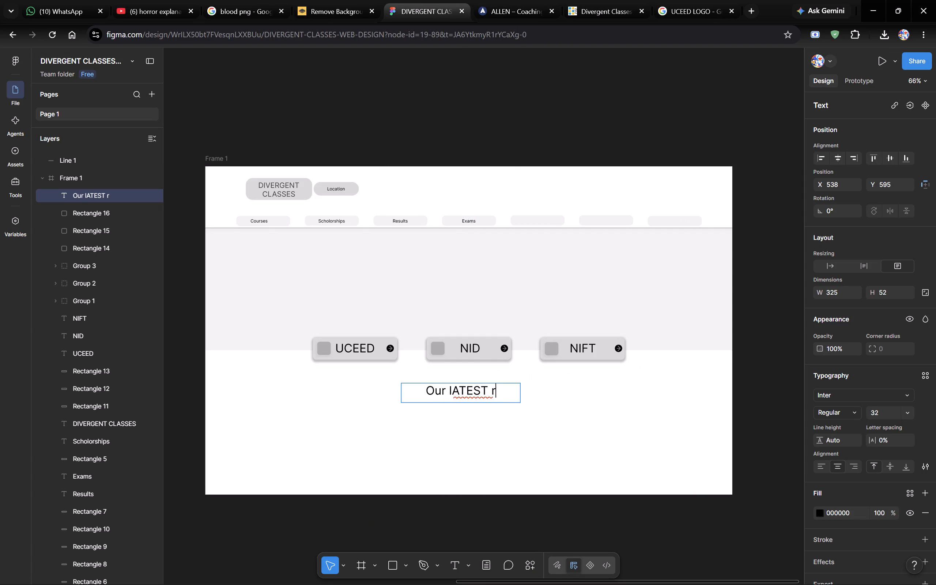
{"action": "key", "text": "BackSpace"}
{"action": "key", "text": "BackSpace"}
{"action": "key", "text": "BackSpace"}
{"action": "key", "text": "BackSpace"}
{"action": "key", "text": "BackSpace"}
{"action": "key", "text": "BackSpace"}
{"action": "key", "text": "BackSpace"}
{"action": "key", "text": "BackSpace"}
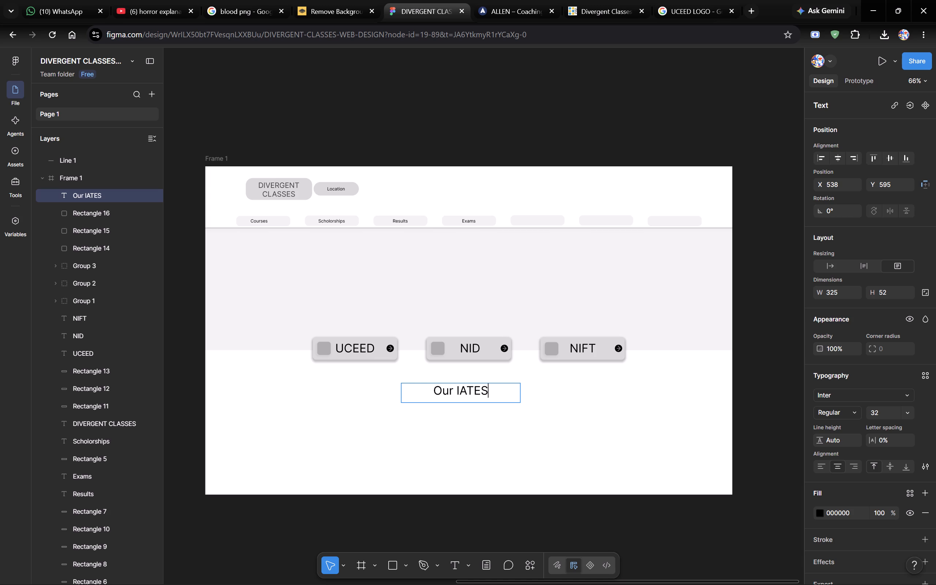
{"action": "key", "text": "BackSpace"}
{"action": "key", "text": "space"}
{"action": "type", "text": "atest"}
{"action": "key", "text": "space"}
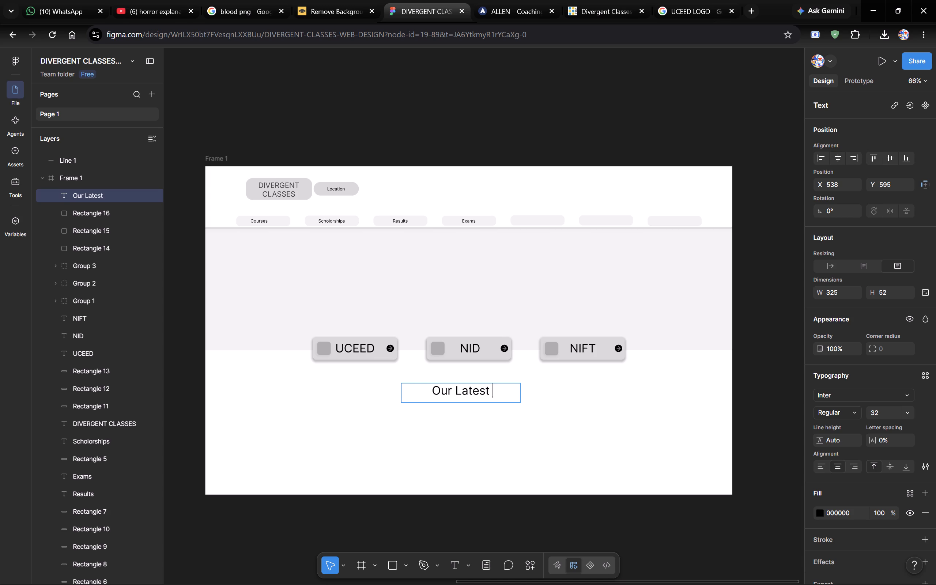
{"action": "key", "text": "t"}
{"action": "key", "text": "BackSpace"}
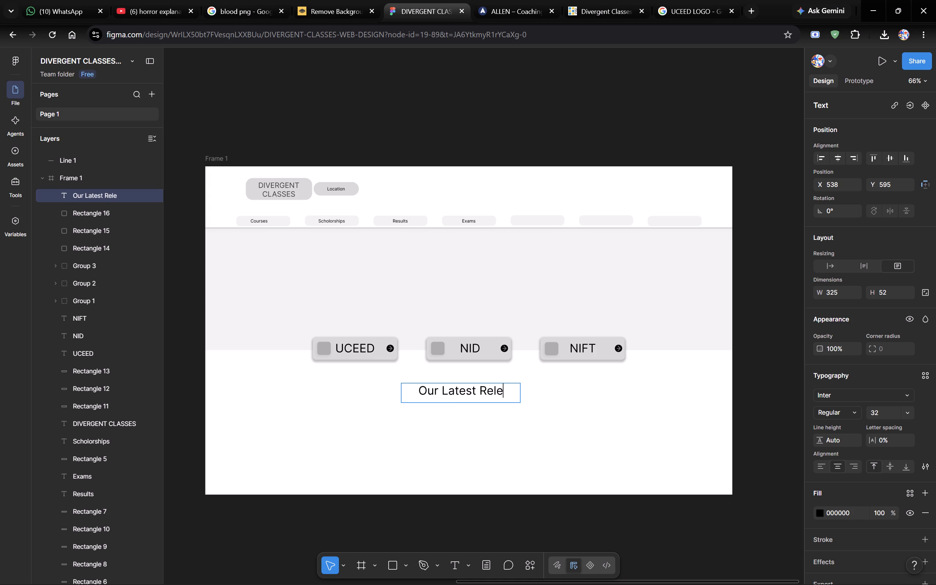
Replace the drafted heading in the text box with "Fresh Release".
{"action": "key", "text": "BackSpace"}
{"action": "key", "text": "BackSpace"}
{"action": "key", "text": "BackSpace"}
{"action": "key", "text": "BackSpace"}
{"action": "key", "text": "BackSpace"}
{"action": "key", "text": "BackSpace"}
{"action": "key", "text": "BackSpace"}
{"action": "key", "text": "BackSpace"}
{"action": "key", "text": "BackSpace"}
{"action": "key", "text": "BackSpace"}
{"action": "key", "text": "BackSpace"}
{"action": "key", "text": "BackSpace"}
{"action": "key", "text": "BackSpace"}
{"action": "key", "text": "BackSpace"}
{"action": "key", "text": "BackSpace"}
{"action": "key", "text": "BackSpace"}
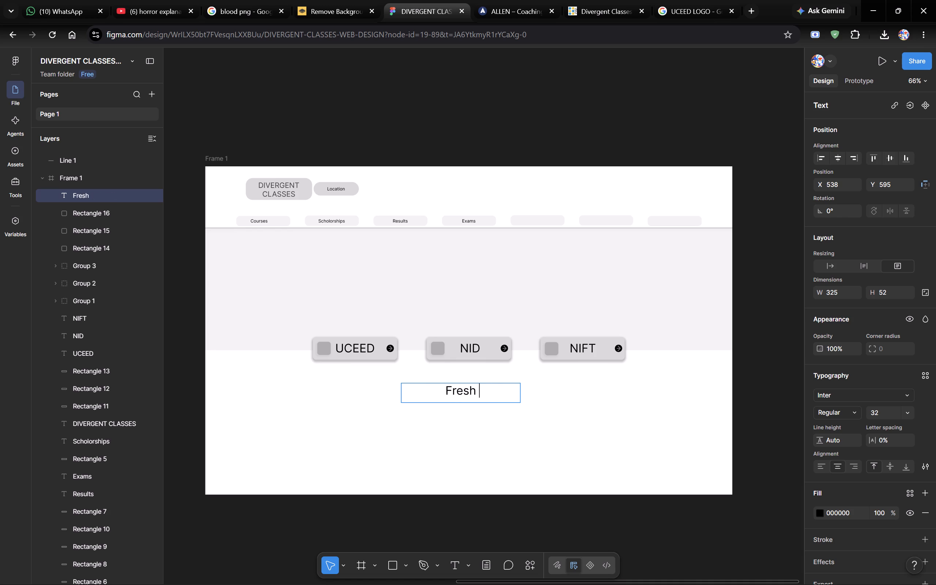
{"action": "key", "text": "r"}
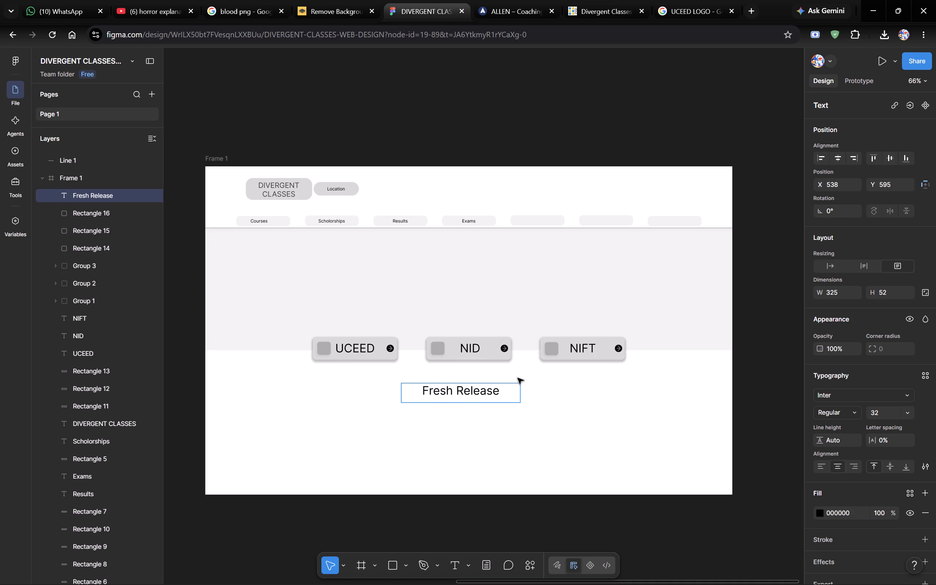
Check ALLEN's heading style and set the whole "Fresh Release" heading to the Semi Bold weight.
{"action": "left_click", "coordinate": [525, 0]}
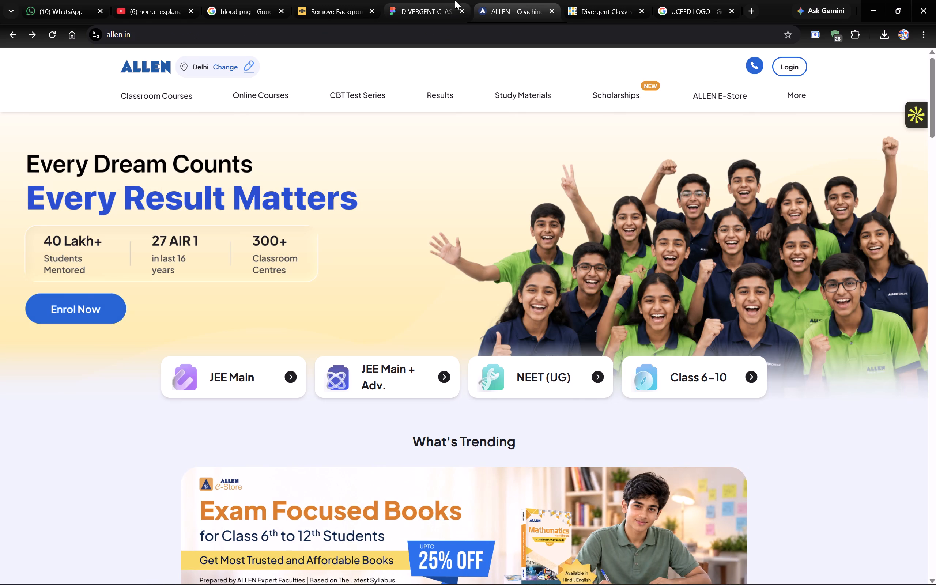
{"action": "left_click", "coordinate": [442, 0]}
{"action": "left_click_drag", "start_coordinate": [500, 396], "coordinate": [405, 393]}
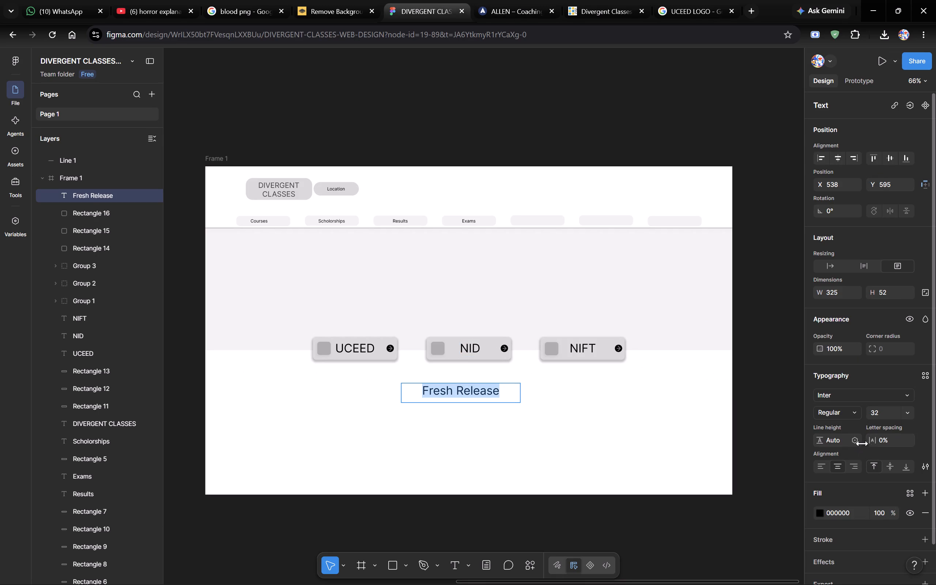
{"action": "scroll", "coordinate": [870, 446], "scroll_direction": "down", "scroll_amount": 2}
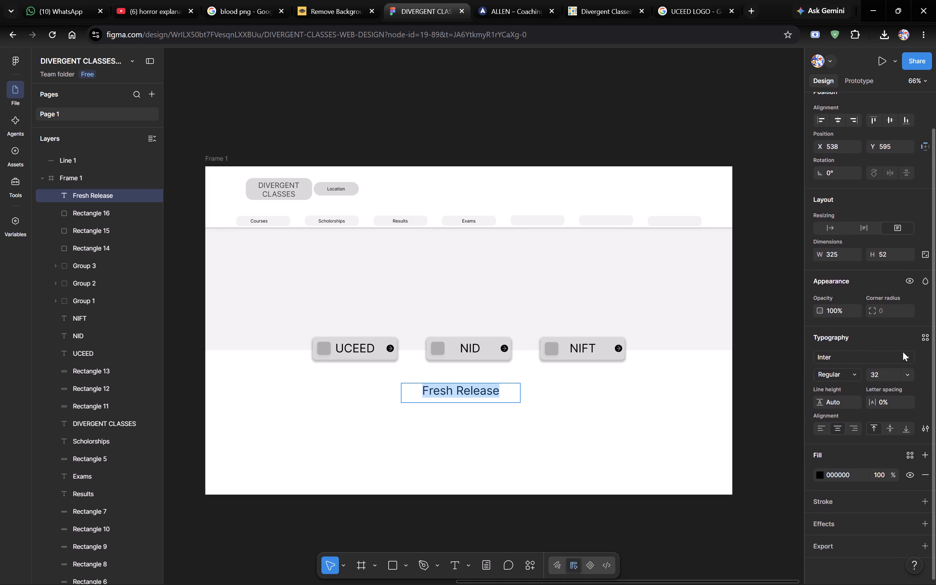
{"action": "left_click", "coordinate": [850, 366]}
{"action": "left_click", "coordinate": [851, 375]}
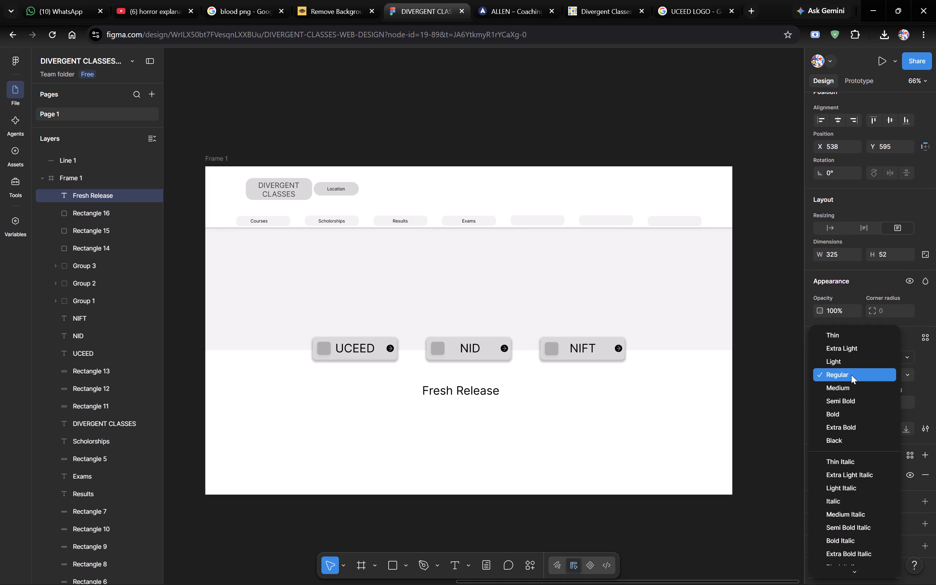
{"action": "left_click", "coordinate": [848, 411]}
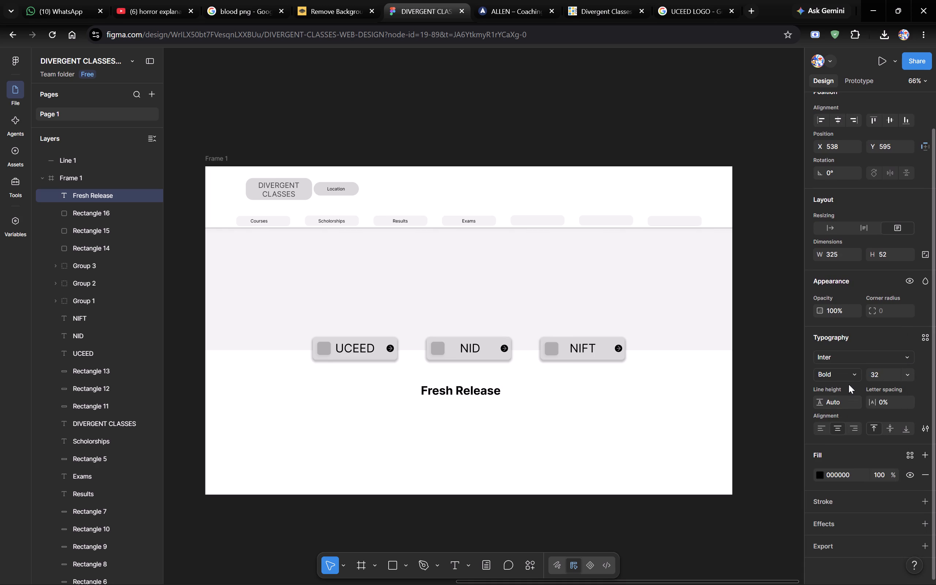
{"action": "left_click", "coordinate": [849, 380]}
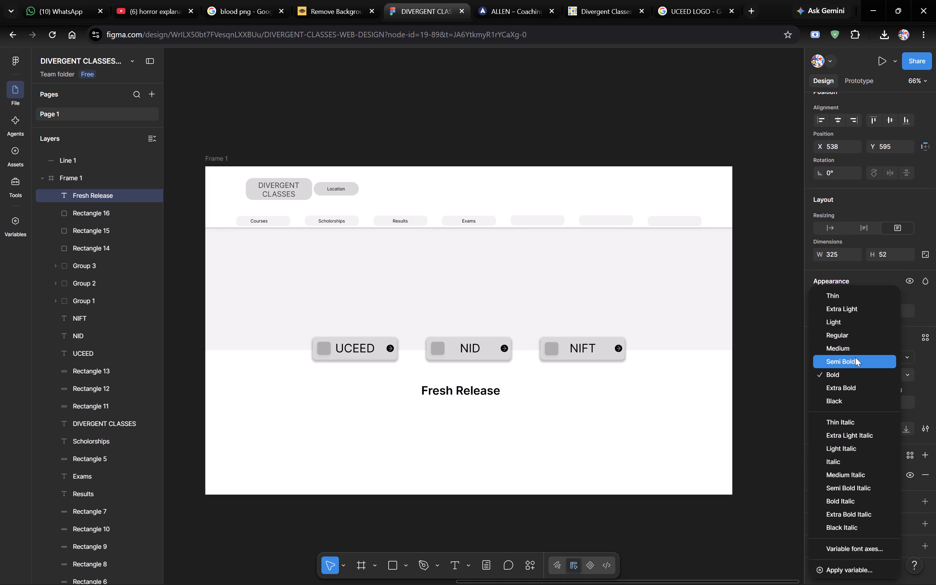
{"action": "left_click", "coordinate": [855, 357]}
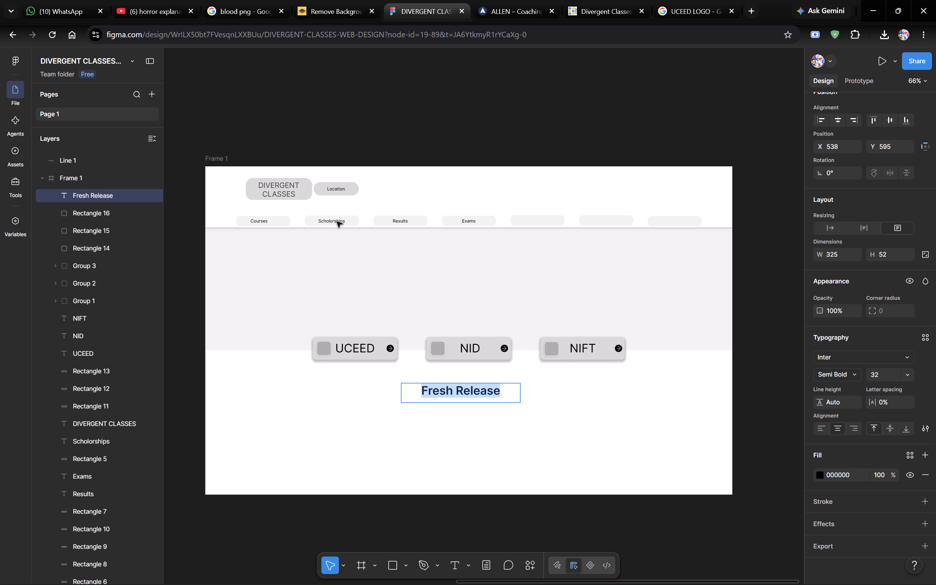
Check ALLEN's card label style and set the UCEED card label to the Medium weight.
{"action": "left_click", "coordinate": [563, 0]}
{"action": "left_click", "coordinate": [535, 0]}
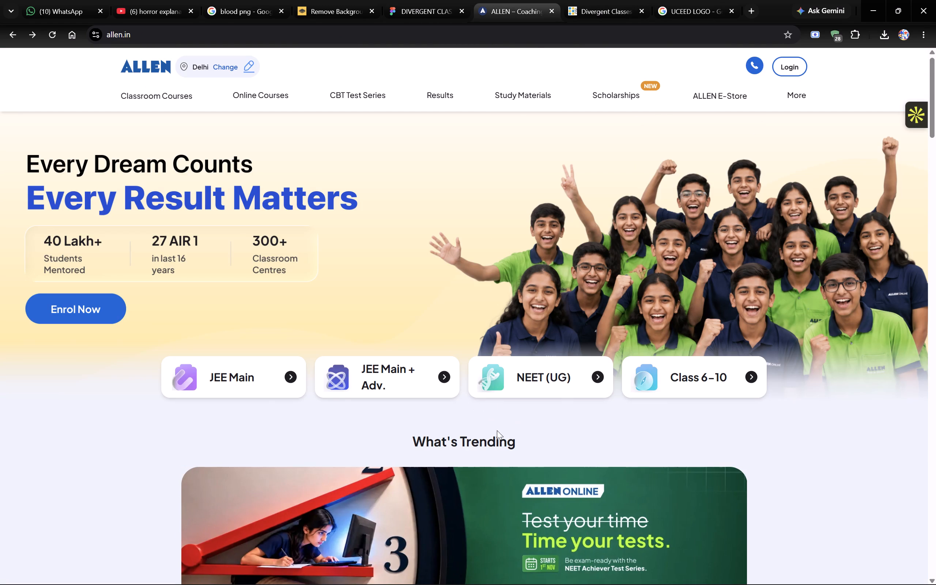
{"action": "left_click", "coordinate": [407, 0]}
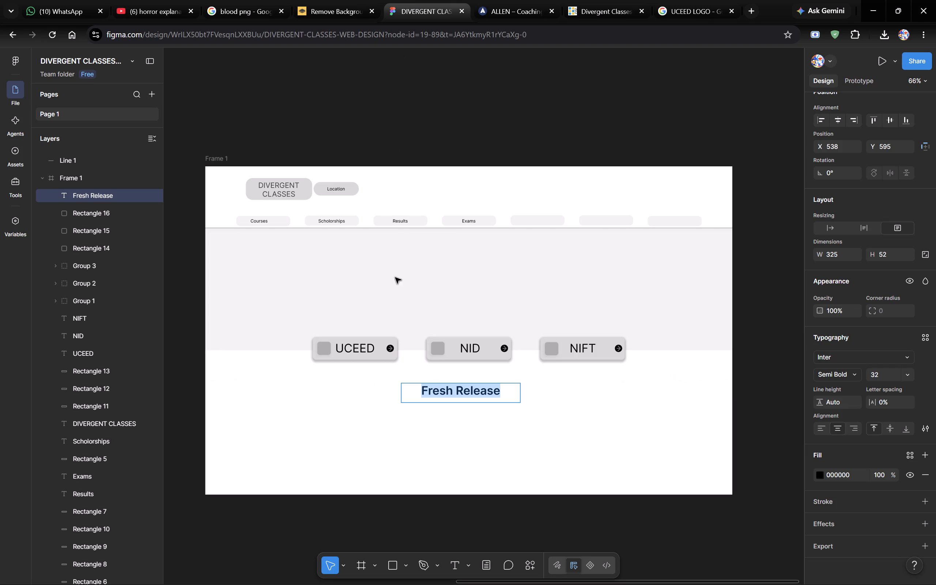
{"action": "left_click", "coordinate": [358, 348]}
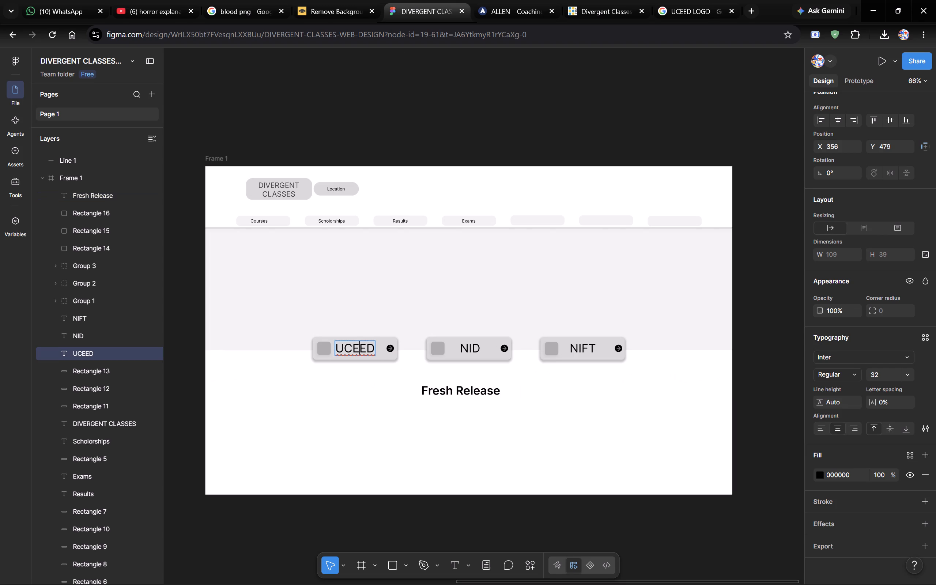
{"action": "key", "text": "ctrl+a"}
{"action": "left_click_drag", "start_coordinate": [866, 375], "coordinate": [858, 374]}
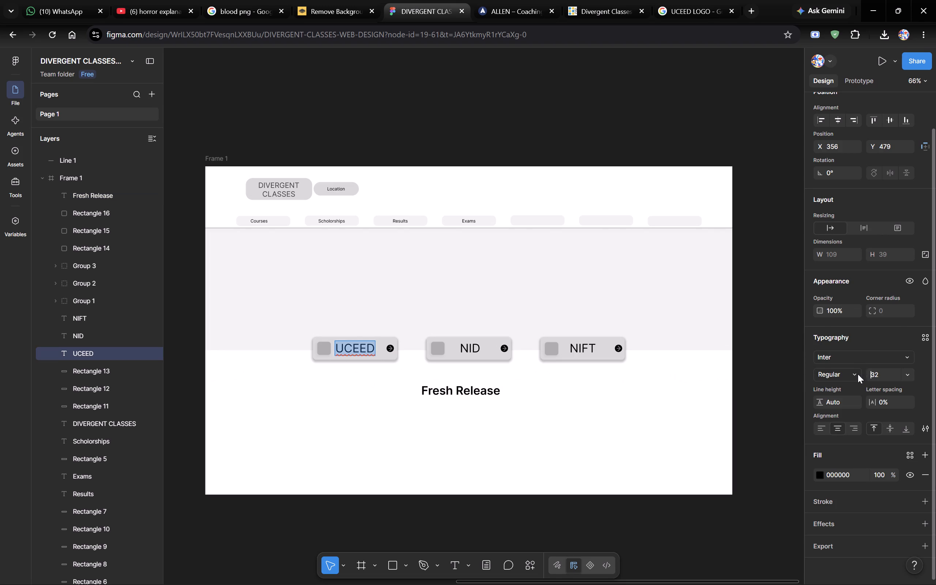
{"action": "left_click_drag", "start_coordinate": [858, 374], "coordinate": [858, 374]}
{"action": "left_click", "coordinate": [858, 374]}
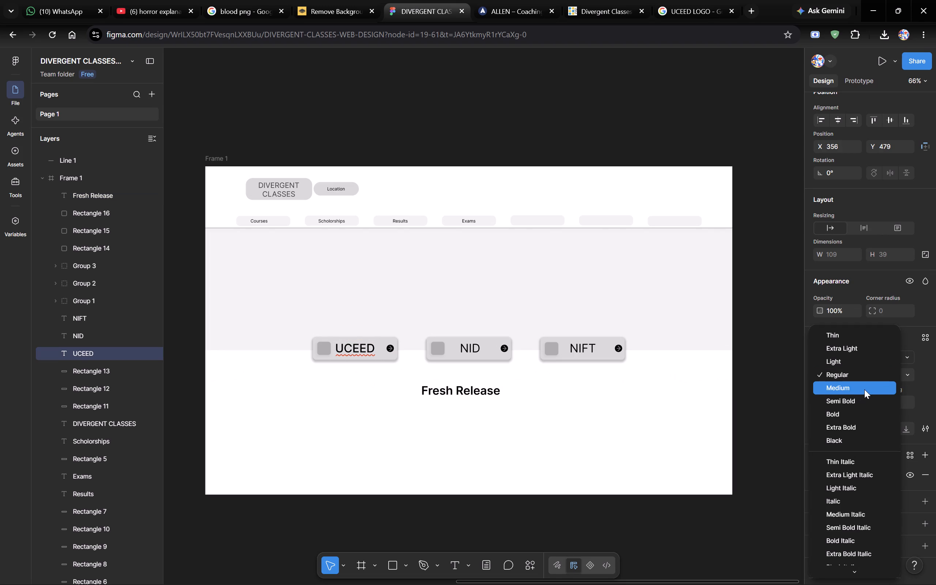
{"action": "left_click", "coordinate": [864, 389]}
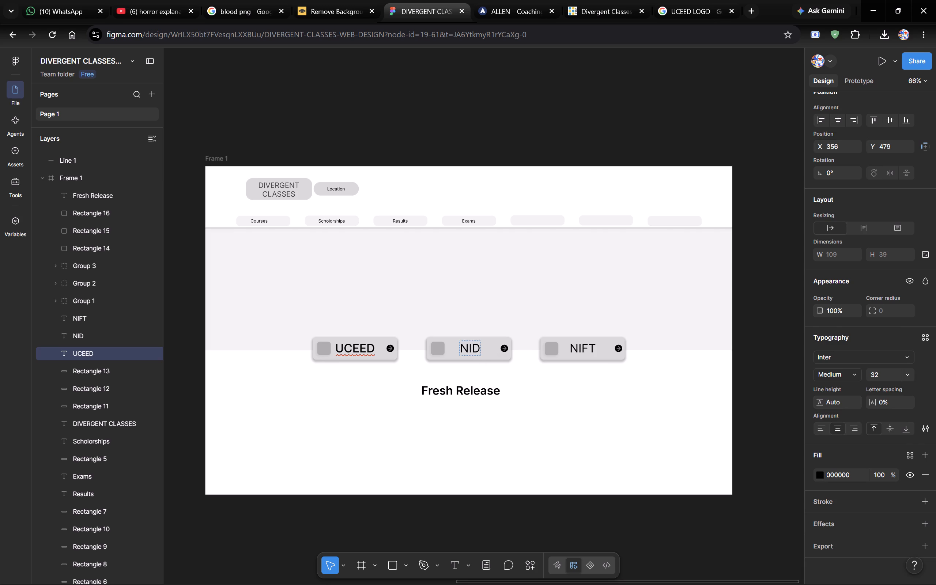
Try the Semi Bold weight on the NID card label, settling on Medium.
{"action": "left_click", "coordinate": [476, 350]}
{"action": "key", "text": "ctrl+a"}
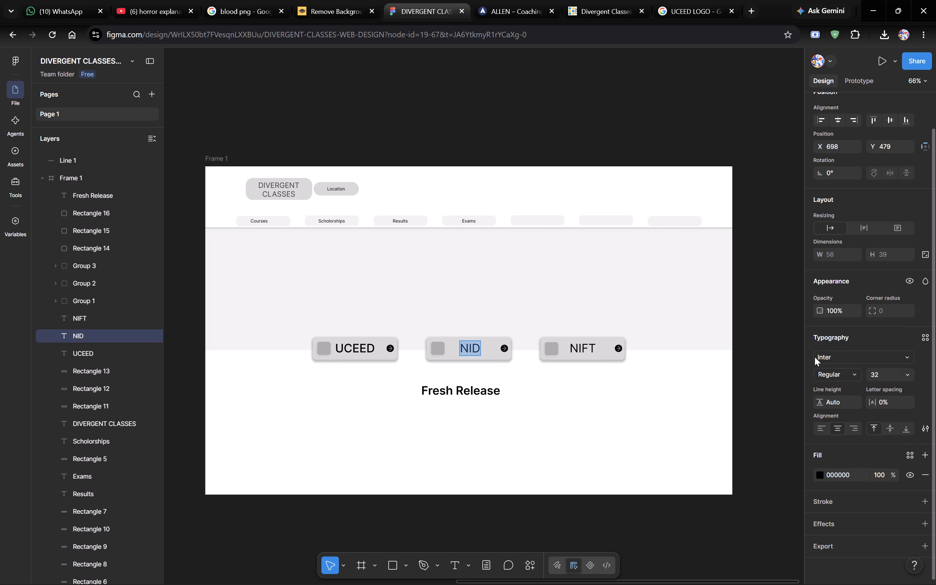
{"action": "left_click", "coordinate": [842, 382]}
{"action": "left_click", "coordinate": [853, 373]}
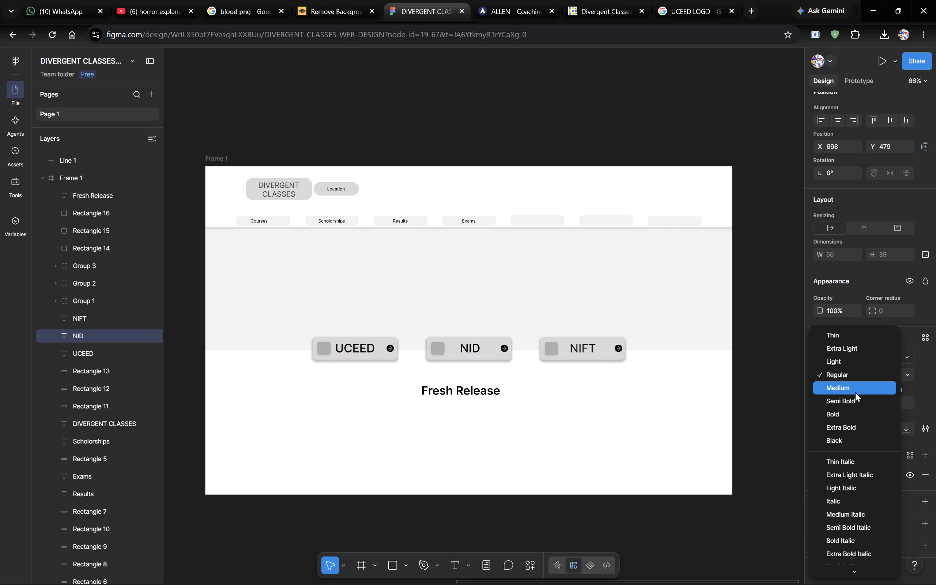
{"action": "left_click", "coordinate": [855, 403]}
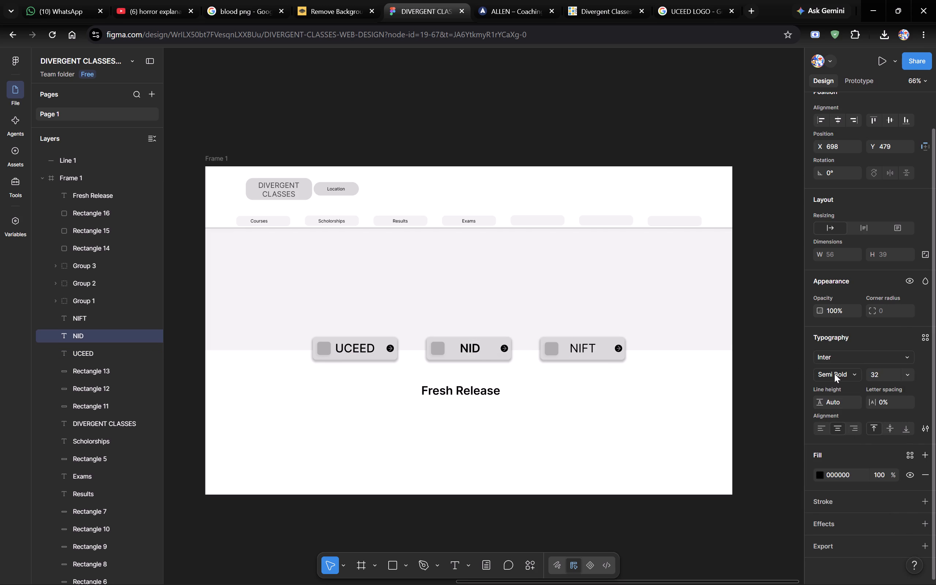
{"action": "left_click", "coordinate": [836, 374]}
{"action": "left_click", "coordinate": [858, 357]}
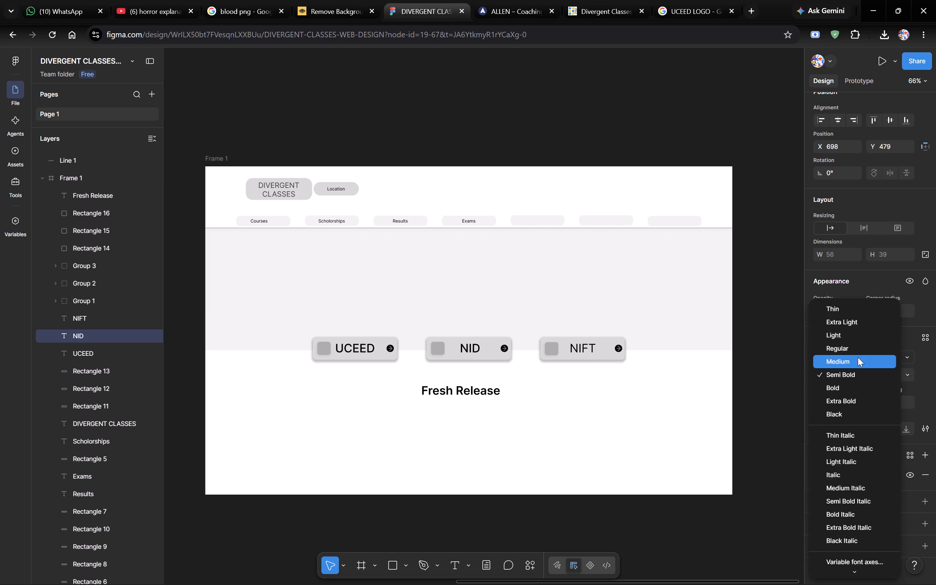
Set the NIFT card label to the Medium weight and clear the selection.
{"action": "left_click", "coordinate": [592, 351]}
{"action": "key", "text": "ctrl+a"}
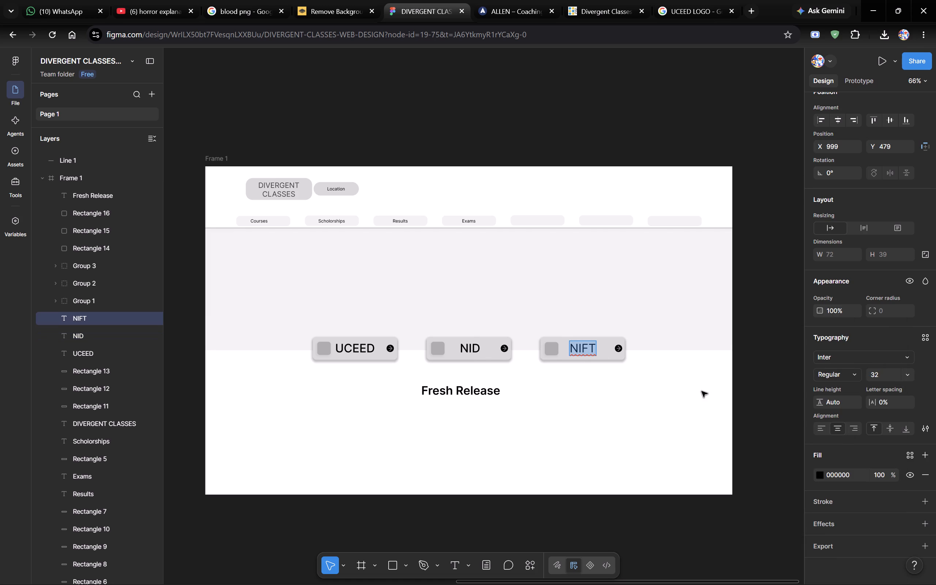
{"action": "left_click", "coordinate": [831, 375]}
{"action": "left_click", "coordinate": [860, 382]}
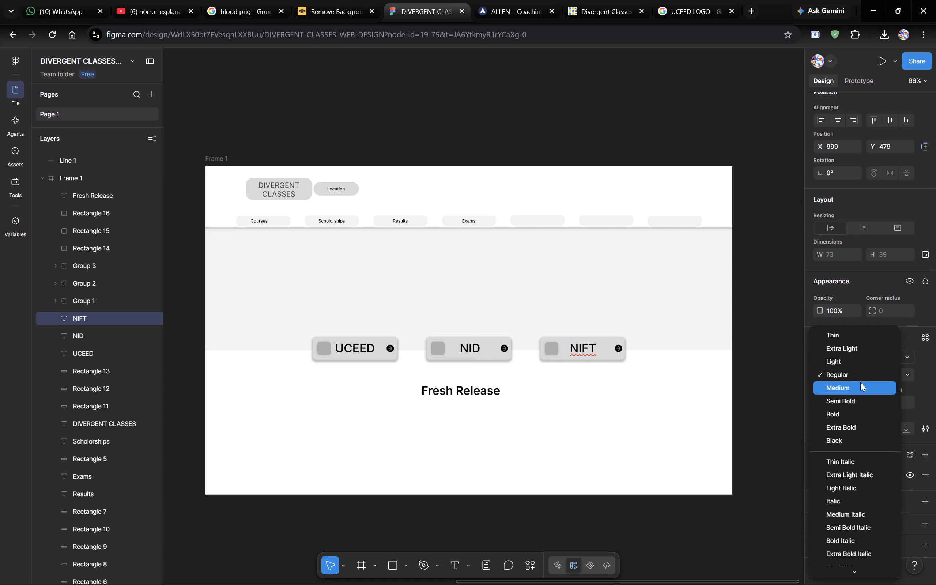
{"action": "left_click", "coordinate": [736, 390]}
{"action": "left_click", "coordinate": [637, 394]}
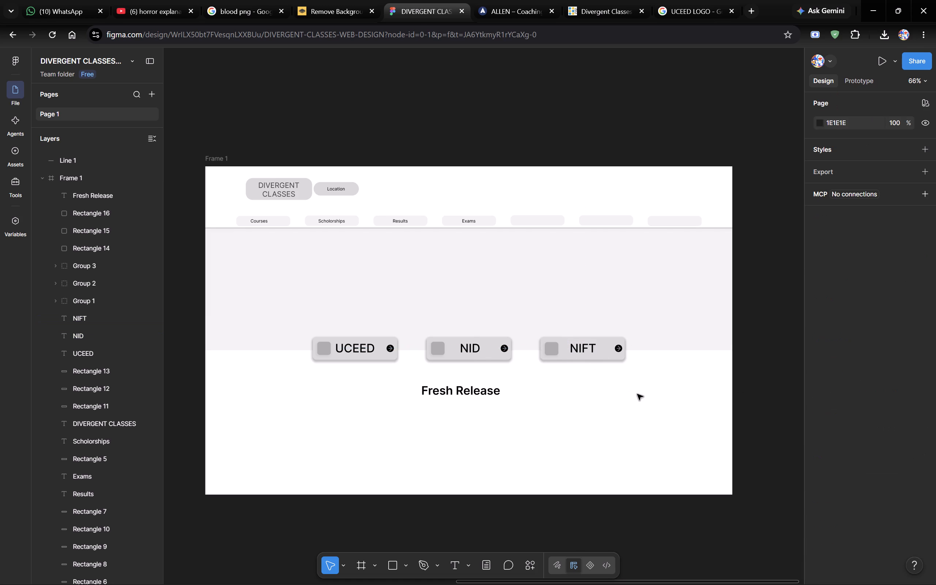
Check ALLEN's heading spacing and move the "Fresh Release" heading up closer to the exam cards, to about Y 566.
{"action": "left_click", "coordinate": [460, 395]}
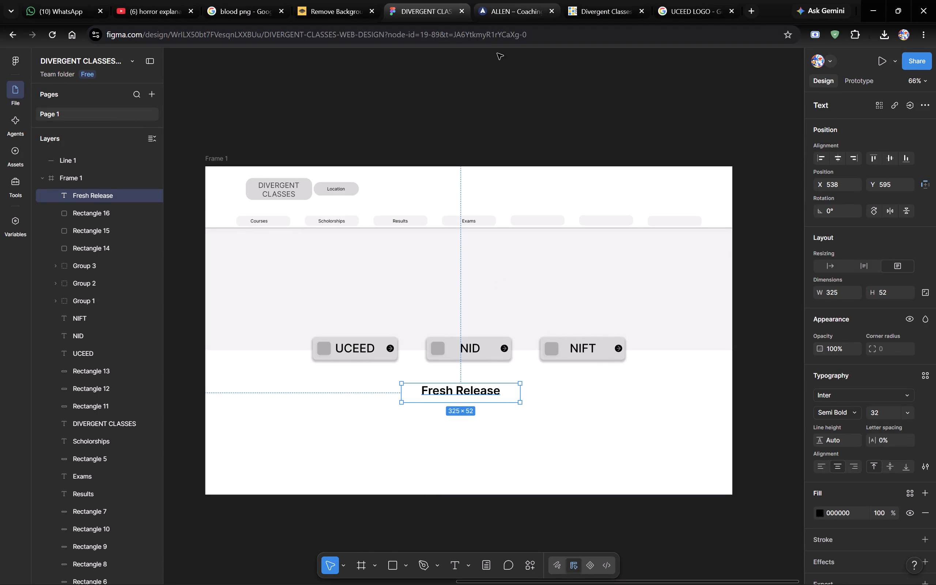
{"action": "left_click", "coordinate": [512, 0]}
{"action": "left_click", "coordinate": [427, 0]}
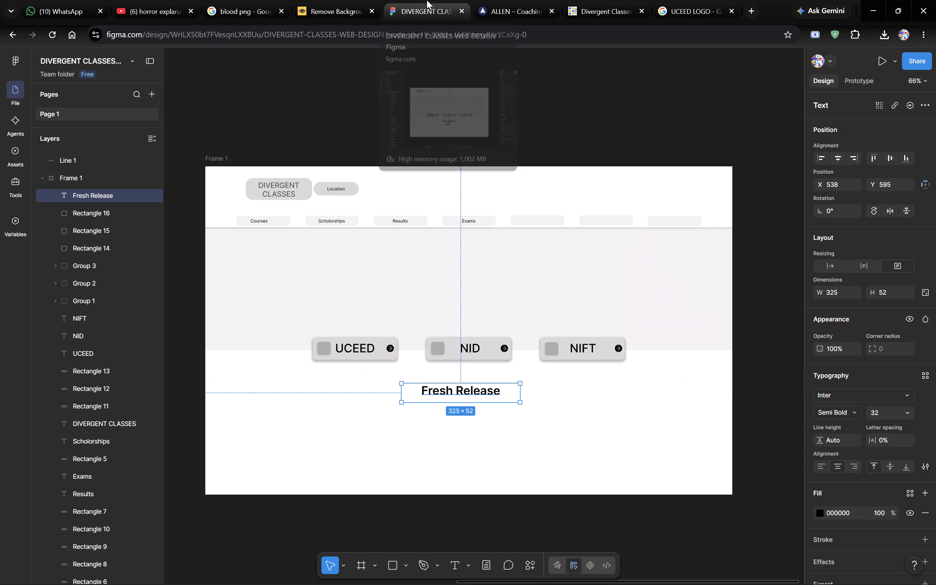
{"action": "scroll", "coordinate": [497, 363], "scroll_direction": "down", "scroll_amount": 1}
{"action": "left_click_drag", "start_coordinate": [480, 352], "coordinate": [478, 341]}
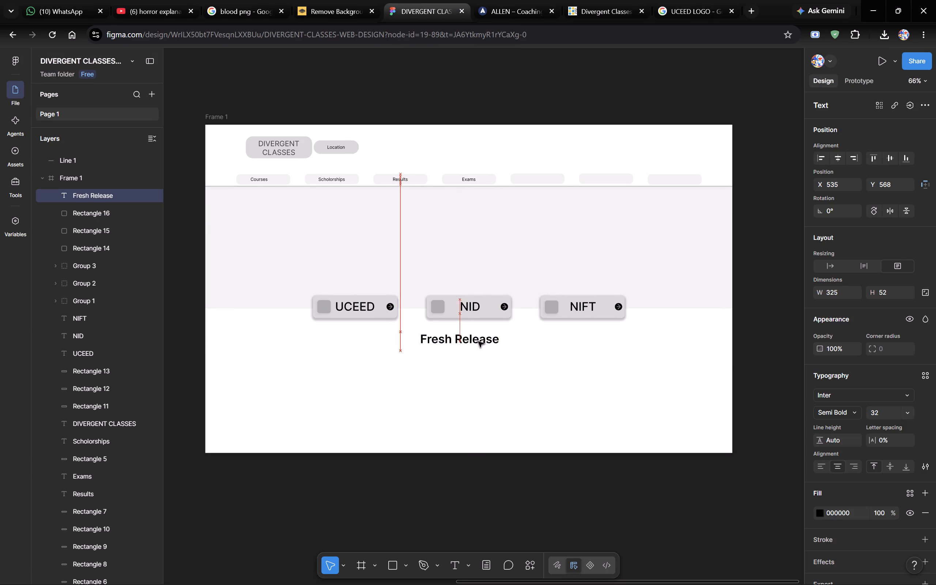
{"action": "left_click_drag", "start_coordinate": [478, 341], "coordinate": [480, 341]}
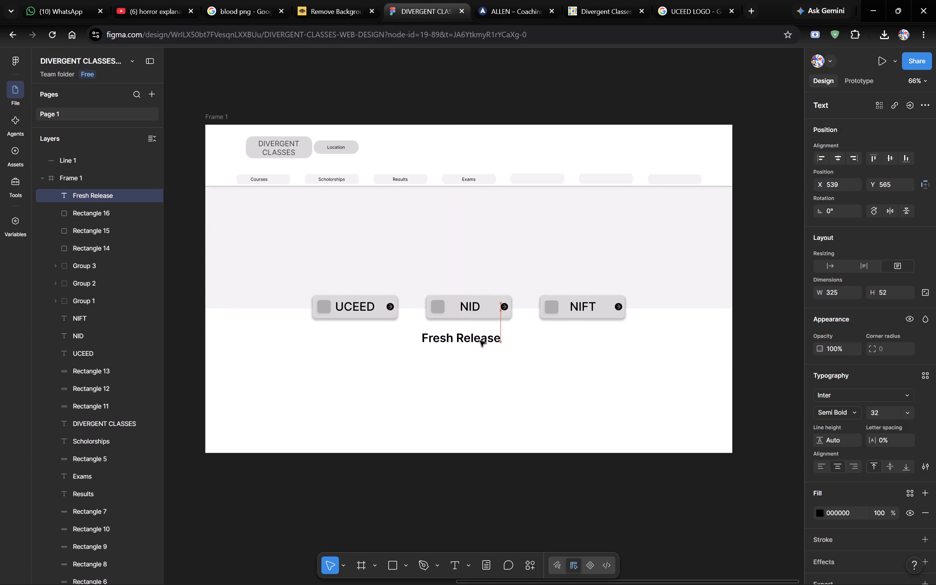
{"action": "left_click_drag", "start_coordinate": [480, 341], "coordinate": [478, 341]}
Nudge the "Fresh Release" heading horizontally until it is centred beneath the NID card, at about X 559.
{"action": "key", "text": "Right"}
{"action": "key", "text": "Right"}
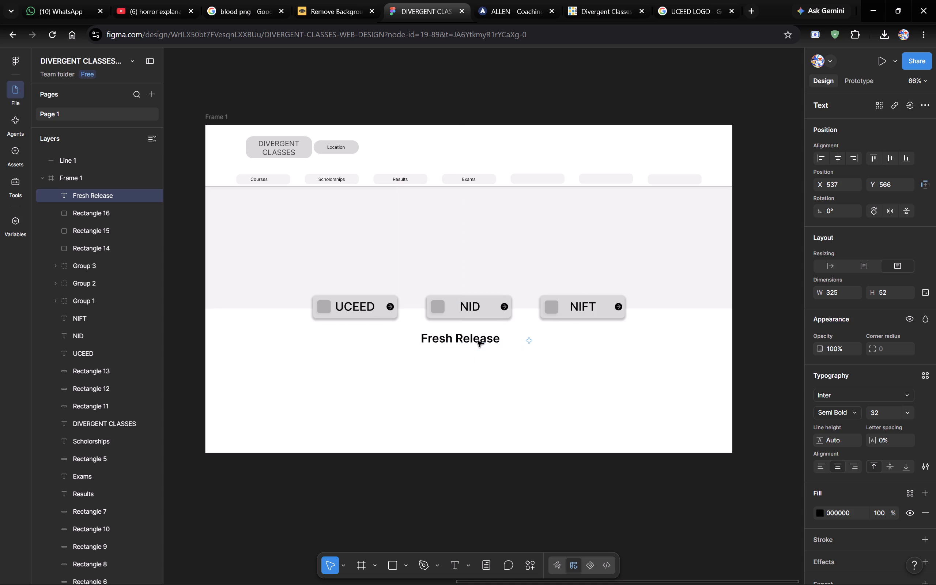
{"action": "key", "text": "Right"}
{"action": "key", "text": "Right"}
{"action": "key", "text": "Right"}
{"action": "key", "text": "Right"}
{"action": "key", "text": "Right"}
{"action": "key", "text": "Right"}
{"action": "key", "text": "Right"}
{"action": "key", "text": "Right"}
{"action": "key", "text": "Right"}
{"action": "key", "text": "Right"}
{"action": "key", "text": "Right"}
{"action": "key", "text": "Right"}
{"action": "key", "text": "Right"}
{"action": "key", "text": "Right"}
{"action": "key", "text": "Right"}
{"action": "key", "text": "Right"}
{"action": "key", "text": "Right"}
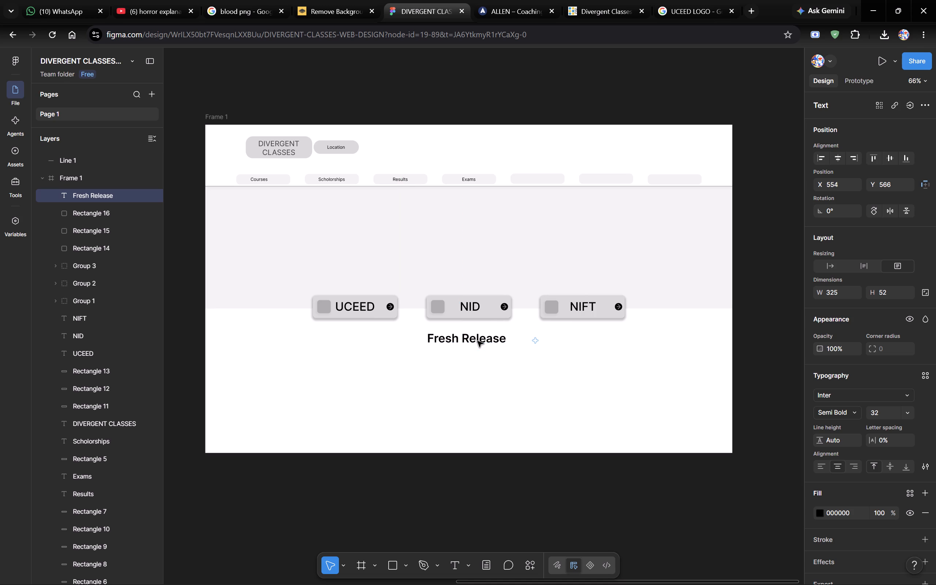
{"action": "key", "text": "Right"}
{"action": "key", "text": "Right"}
{"action": "key", "text": "Left"}
{"action": "key", "text": "Right"}
{"action": "key", "text": "Right"}
{"action": "key", "text": "Right"}
{"action": "key", "text": "Right"}
{"action": "key", "text": "Right"}
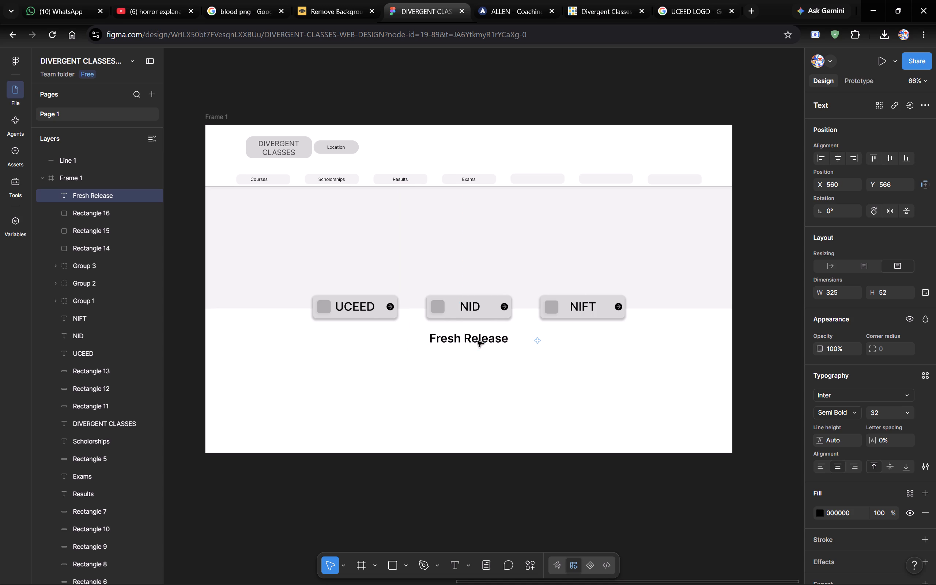
{"action": "key", "text": "Left"}
{"action": "key", "text": "Left"}
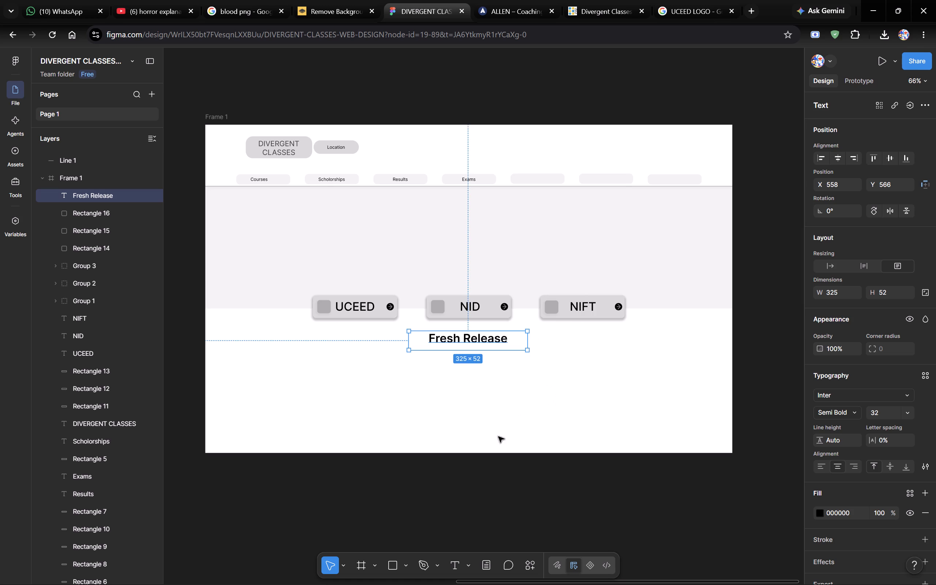
{"action": "left_click", "coordinate": [533, 526]}
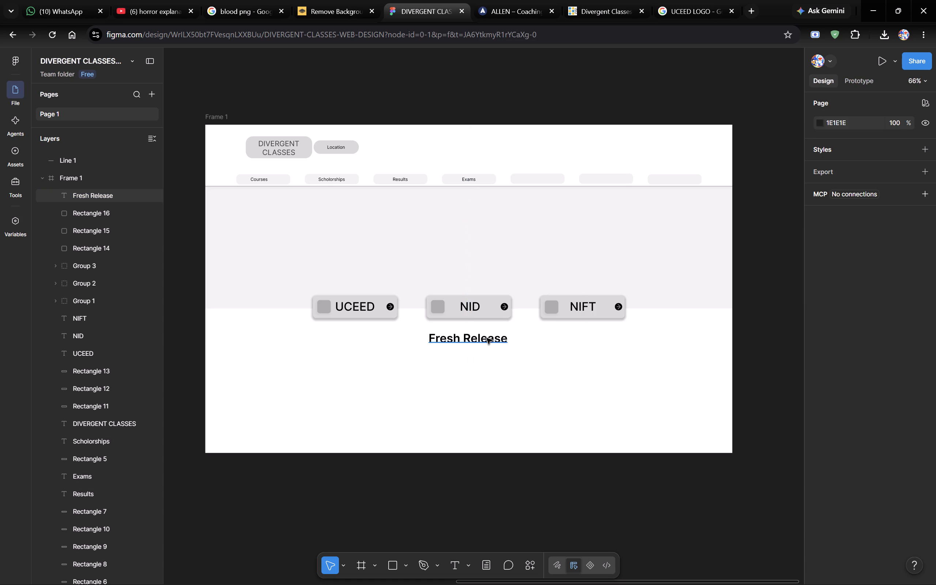
{"action": "left_click", "coordinate": [487, 338]}
{"action": "key", "text": "Right"}
{"action": "key", "text": "Right"}
{"action": "key", "text": "Right"}
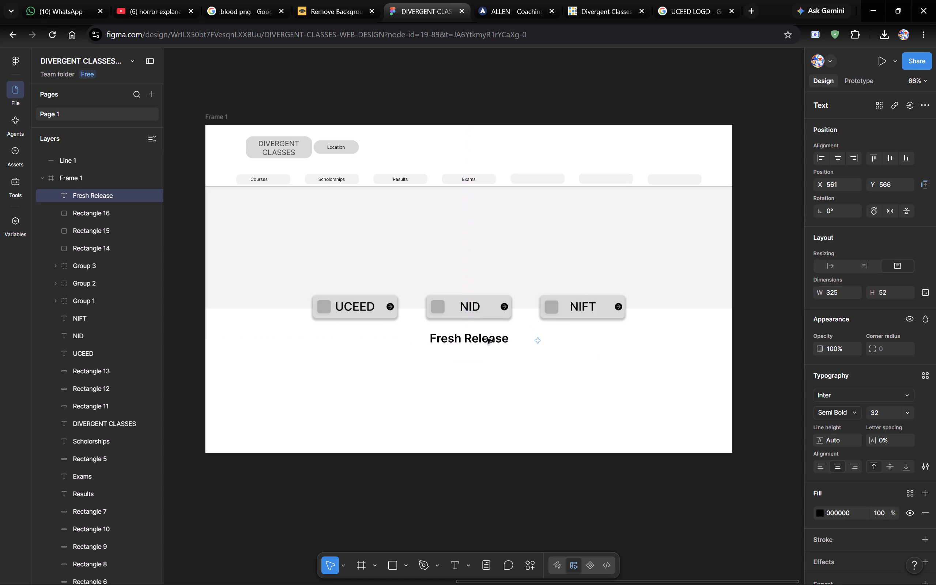
{"action": "key", "text": "Left"}
{"action": "key", "text": "Left"}
{"action": "left_click", "coordinate": [570, 466]}
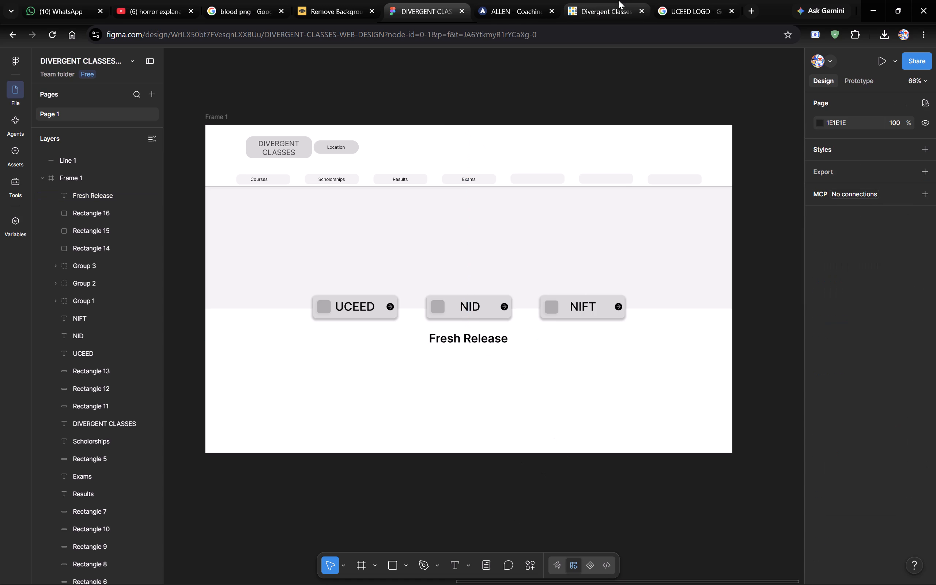
Check ALLEN's trending banner and draw a rectangle about 678 × 174 beneath the "Fresh Release" heading, at about X 347, Y 635.
{"action": "left_click", "coordinate": [495, 0]}
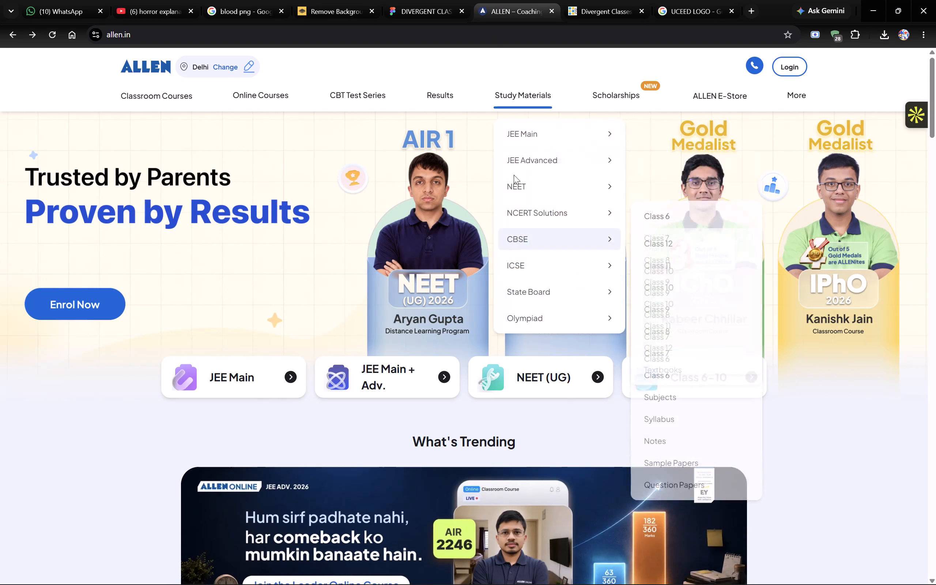
{"action": "left_click", "coordinate": [437, 0]}
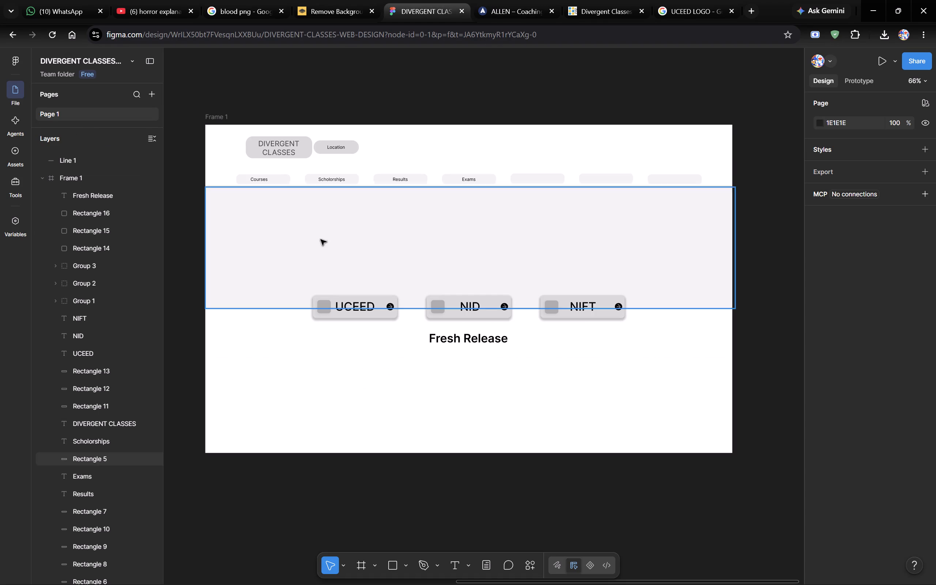
{"action": "left_click", "coordinate": [399, 562]}
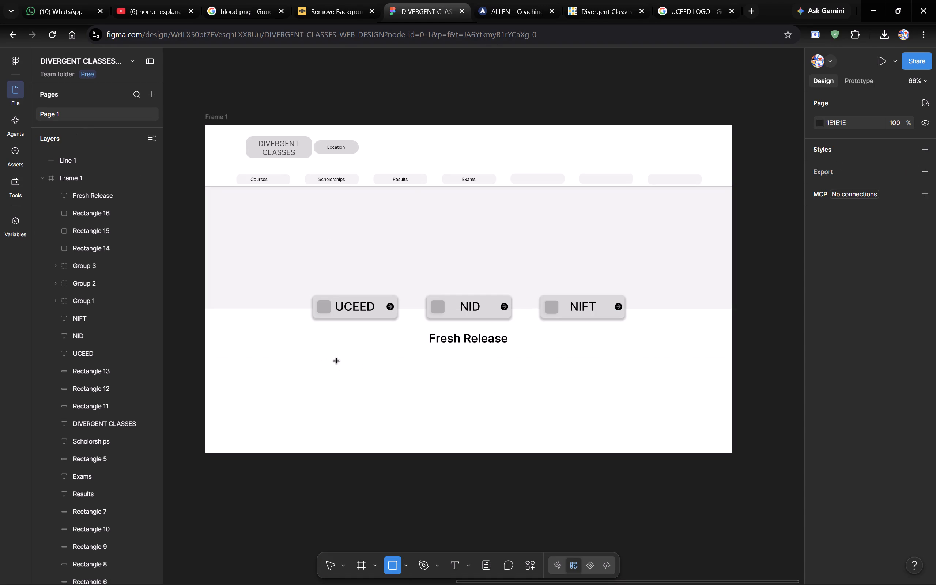
{"action": "left_click_drag", "start_coordinate": [332, 356], "coordinate": [619, 426]}
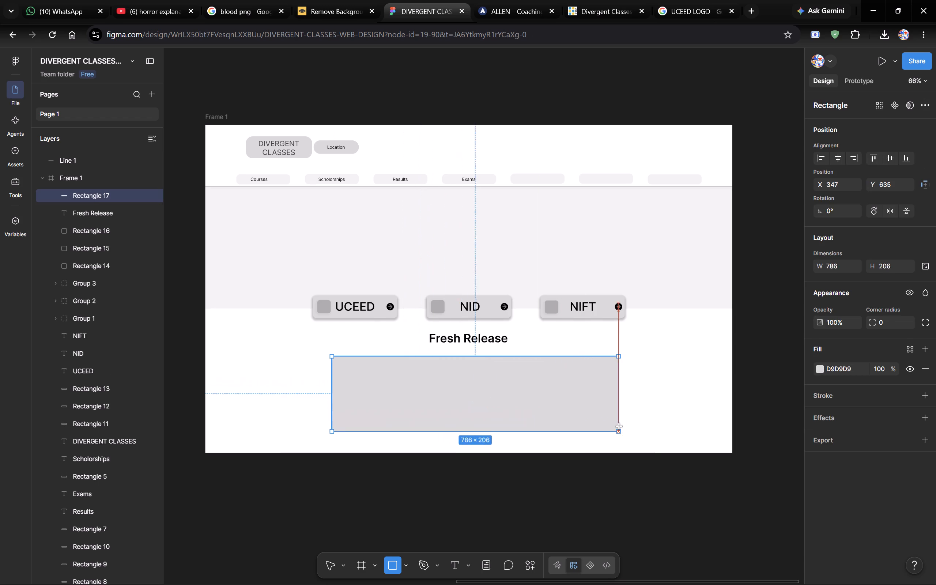
{"action": "left_click_drag", "start_coordinate": [619, 426], "coordinate": [582, 427]}
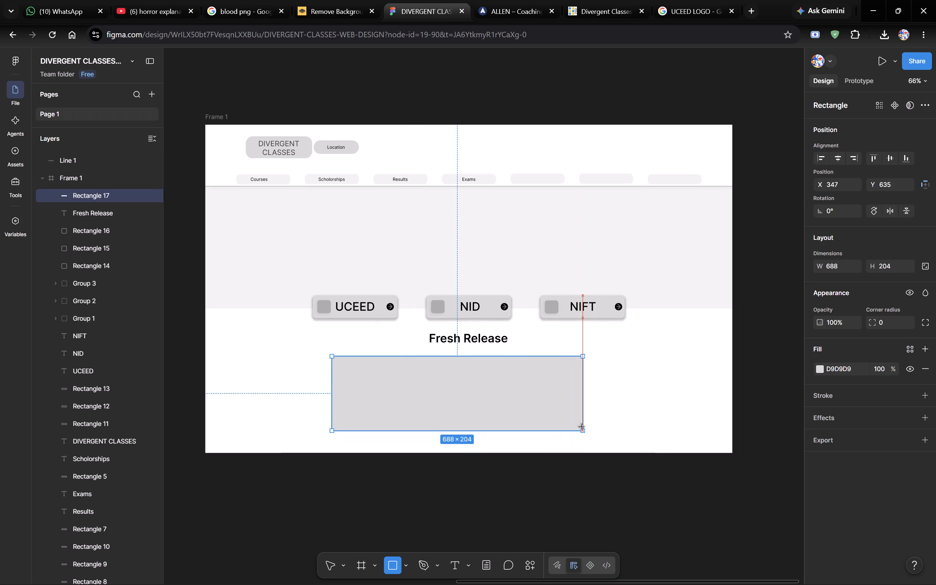
{"action": "left_click_drag", "start_coordinate": [582, 427], "coordinate": [579, 426]}
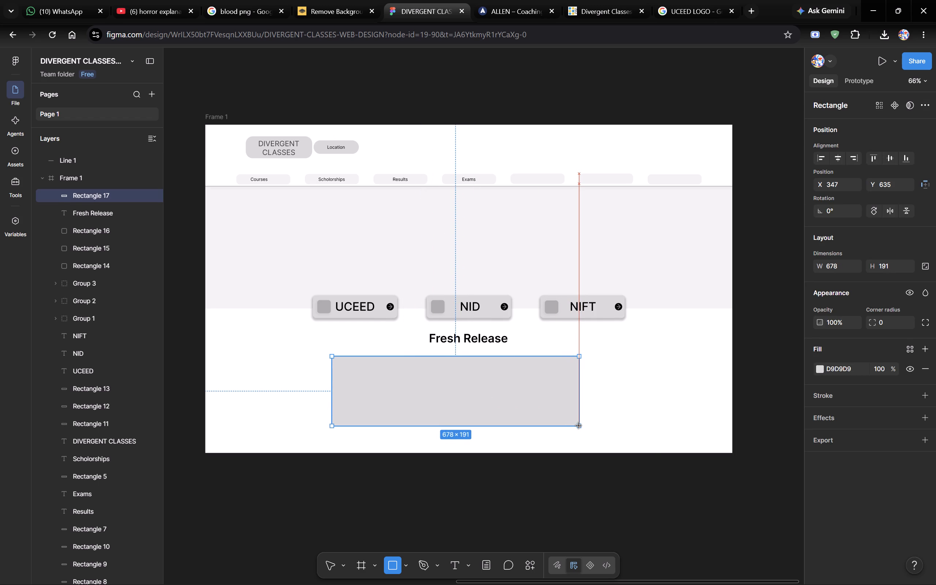
{"action": "left_click_drag", "start_coordinate": [579, 426], "coordinate": [579, 419]}
{"action": "left_click", "coordinate": [406, 567]}
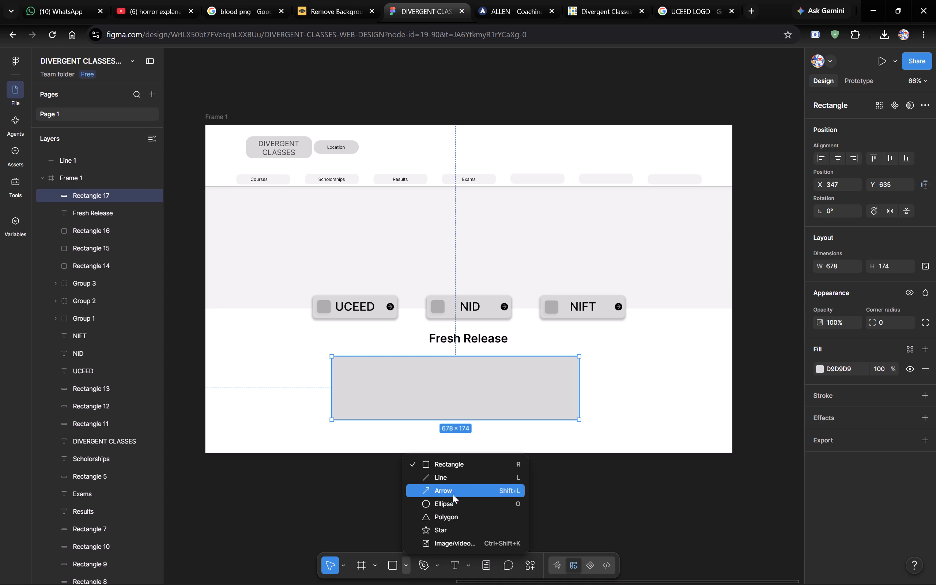
Set the corner radius of the new banner rectangle below "Fresh Release" to 5.
{"action": "left_click_drag", "start_coordinate": [894, 315], "coordinate": [885, 322]}
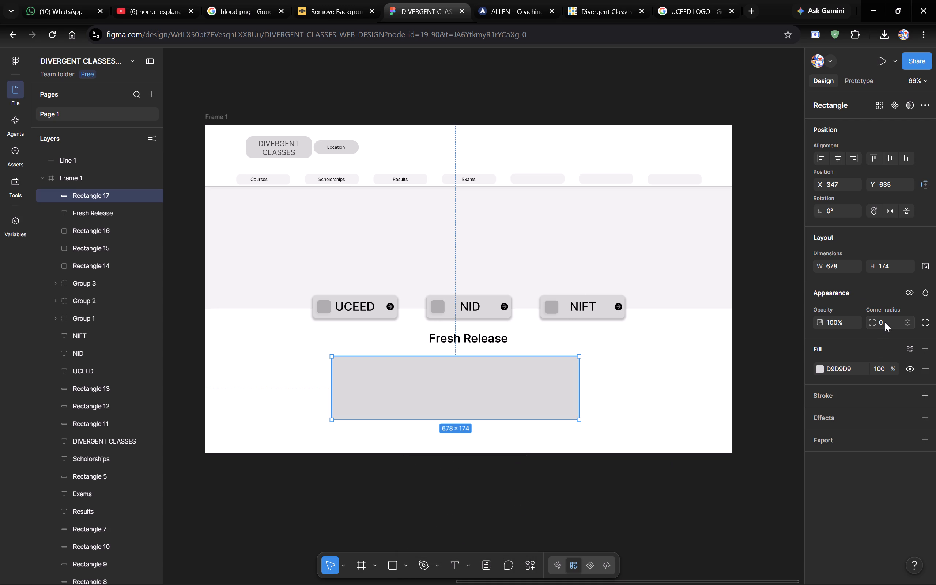
{"action": "left_click_drag", "start_coordinate": [885, 322], "coordinate": [879, 321]}
{"action": "key", "text": "5"}
{"action": "left_click", "coordinate": [859, 471]}
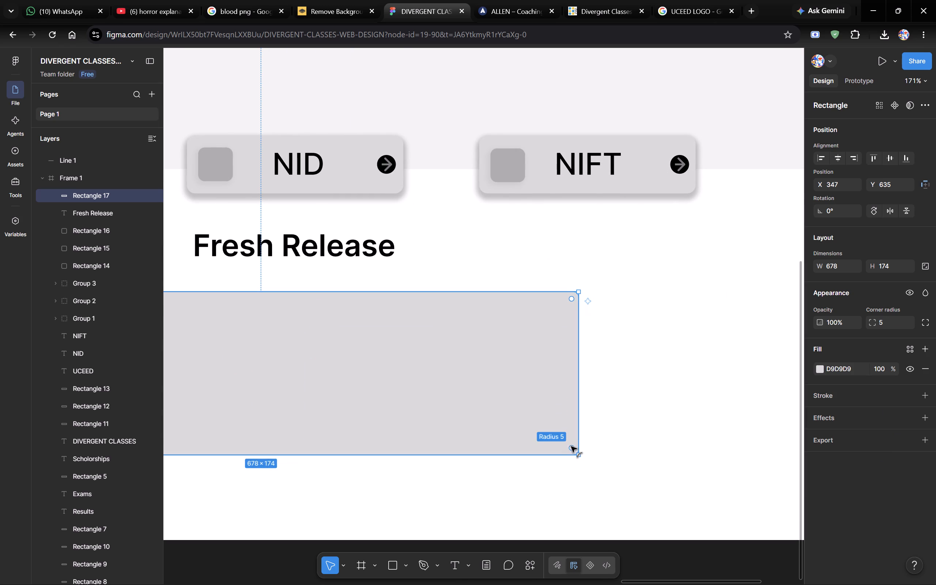
Compare with ALLEN's trending banner and round the "Fresh Release" banner rectangle to a corner radius of 20.
{"action": "left_click_drag", "start_coordinate": [571, 446], "coordinate": [566, 439]}
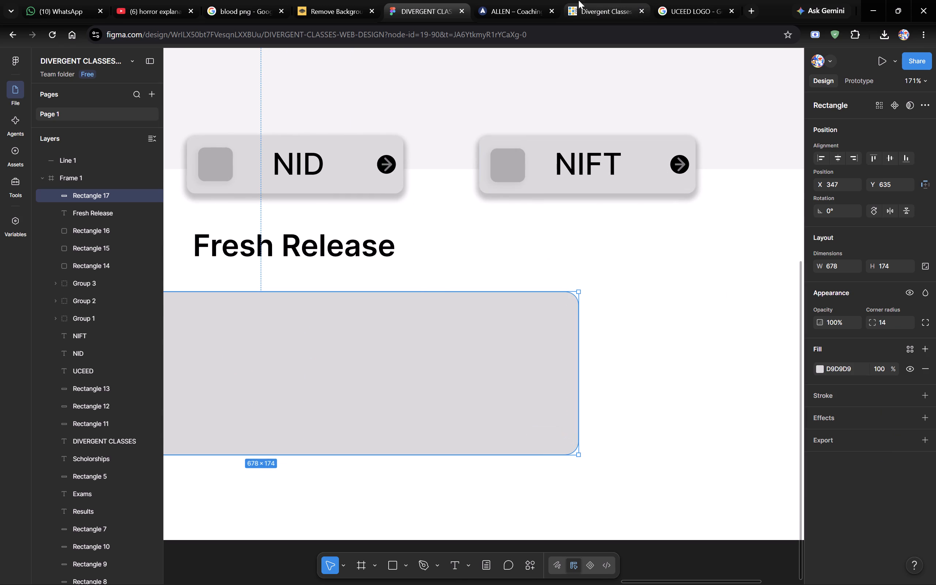
{"action": "left_click", "coordinate": [521, 0]}
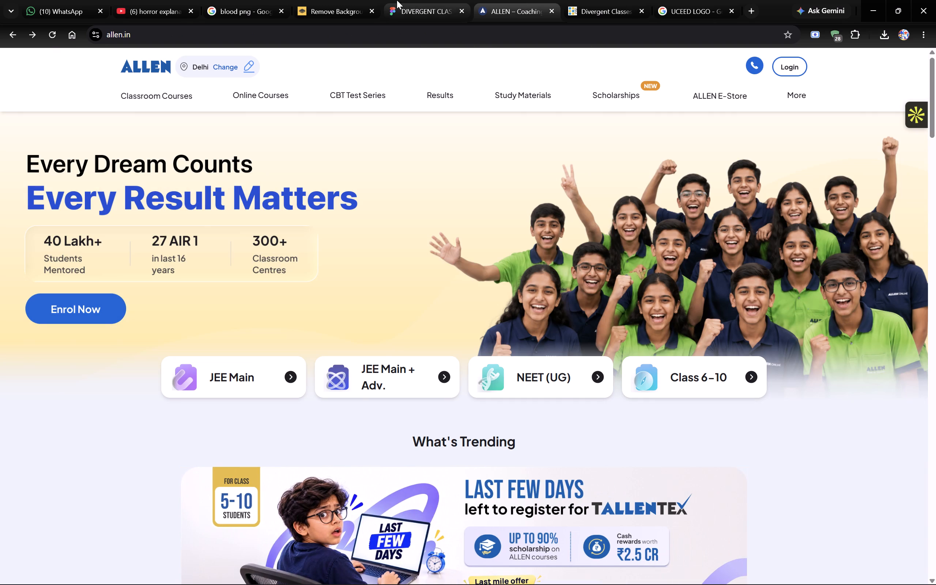
{"action": "left_click", "coordinate": [396, 1]}
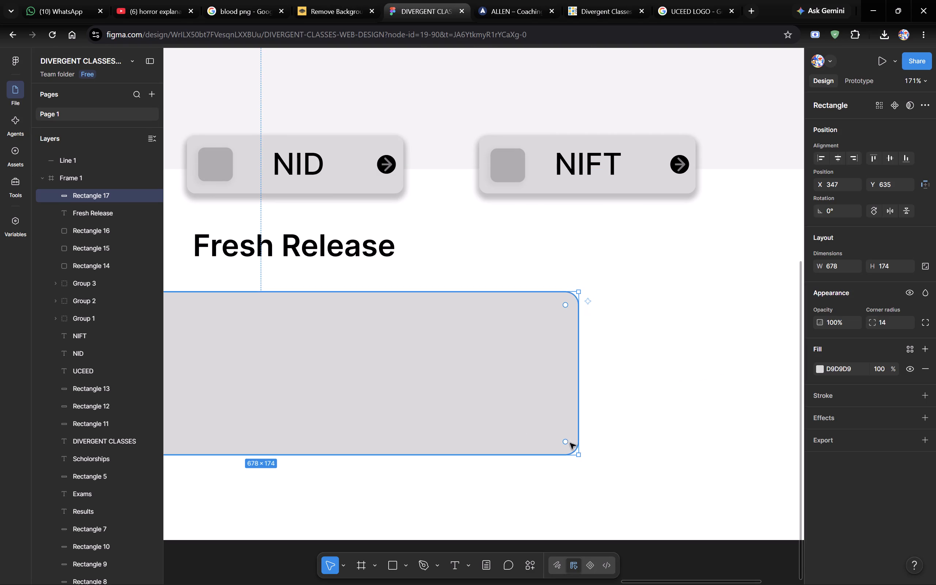
{"action": "left_click_drag", "start_coordinate": [567, 442], "coordinate": [561, 435]}
{"action": "left_click", "coordinate": [510, 0]}
{"action": "scroll", "coordinate": [403, 409], "scroll_direction": "down", "scroll_amount": 1}
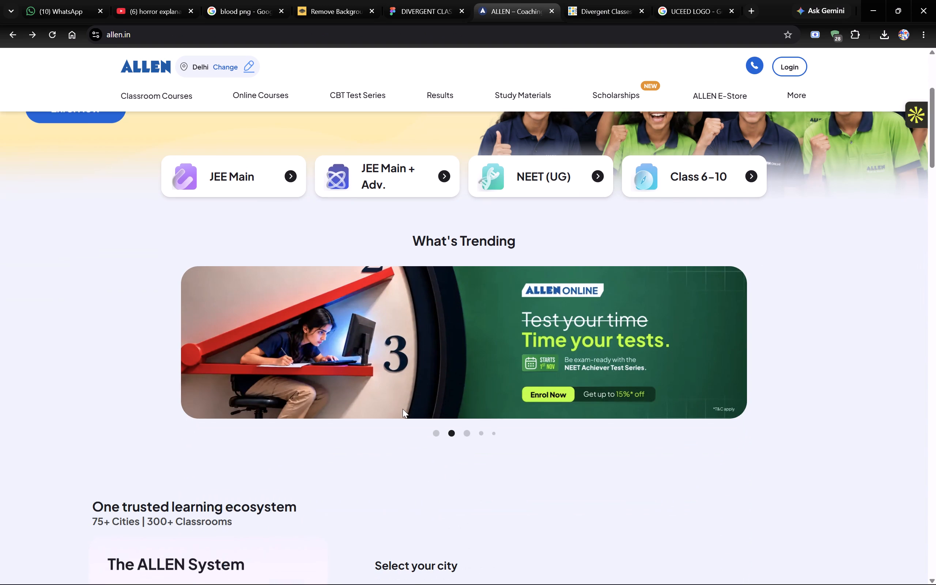
{"action": "scroll", "coordinate": [403, 409], "scroll_direction": "down", "scroll_amount": 1}
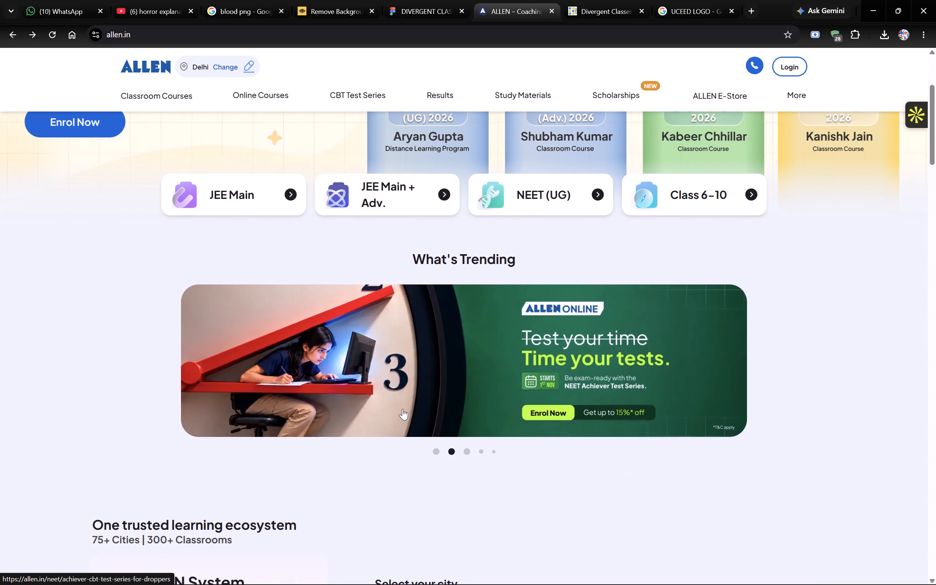
{"action": "scroll", "coordinate": [403, 409], "scroll_direction": "down", "scroll_amount": 1}
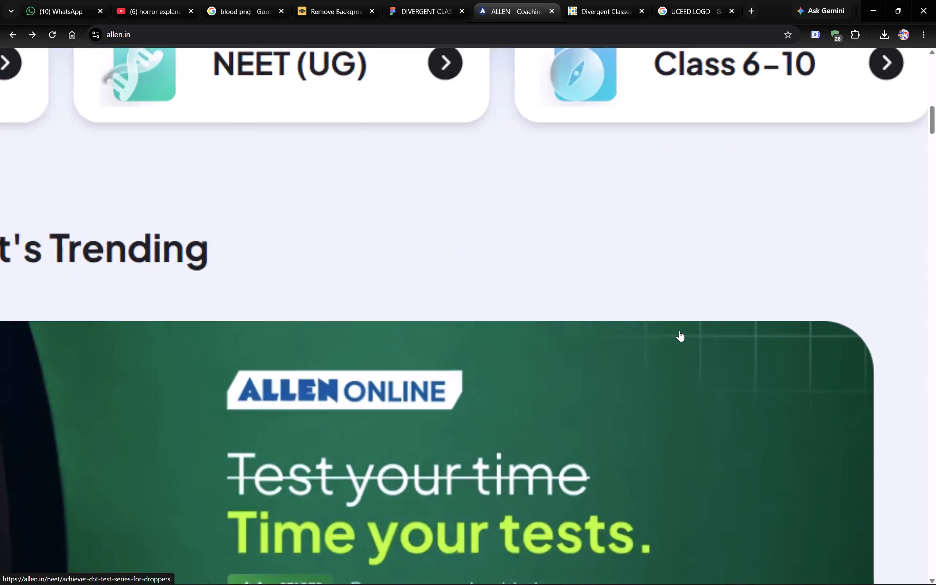
{"action": "scroll", "coordinate": [650, 353], "scroll_direction": "left", "scroll_amount": 3}
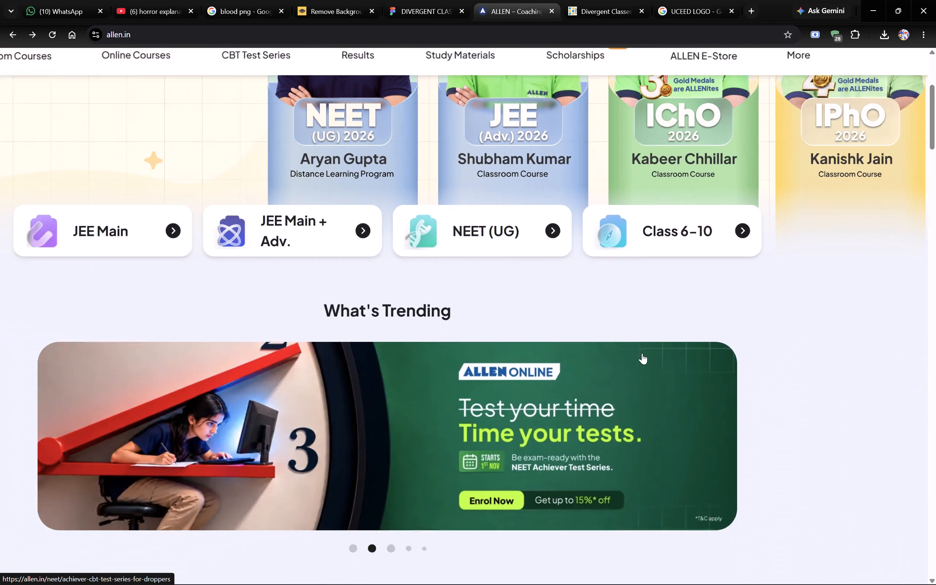
{"action": "left_click", "coordinate": [438, 0]}
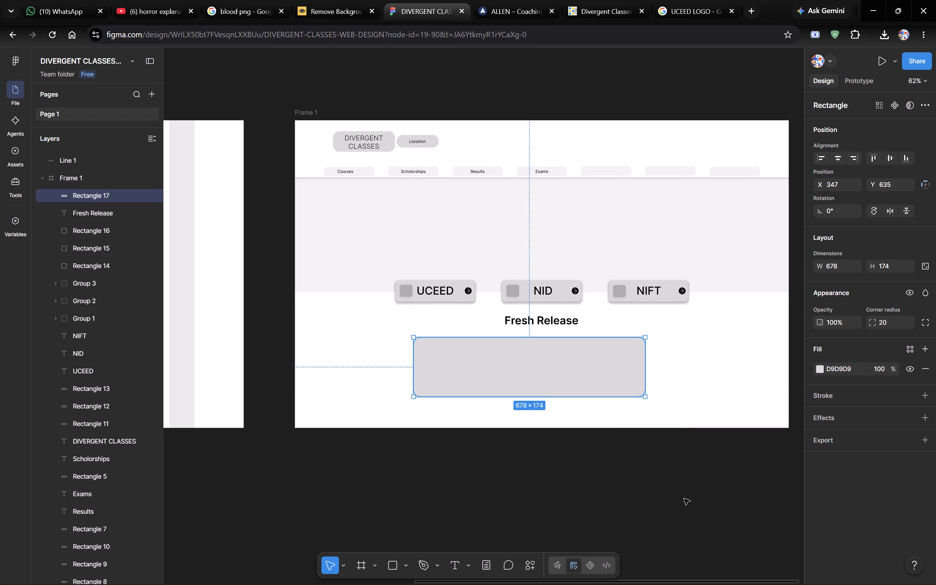
{"action": "left_click", "coordinate": [682, 482]}
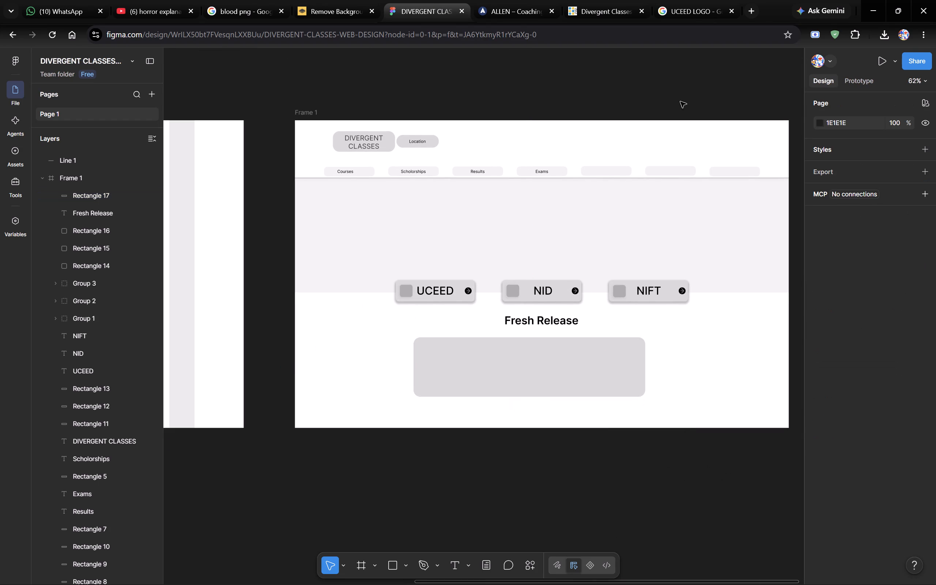
Move the banner rectangle until it is centred beneath the "Fresh Release" heading, at about X 384, Y 632.
{"action": "left_click_drag", "start_coordinate": [554, 356], "coordinate": [569, 357]}
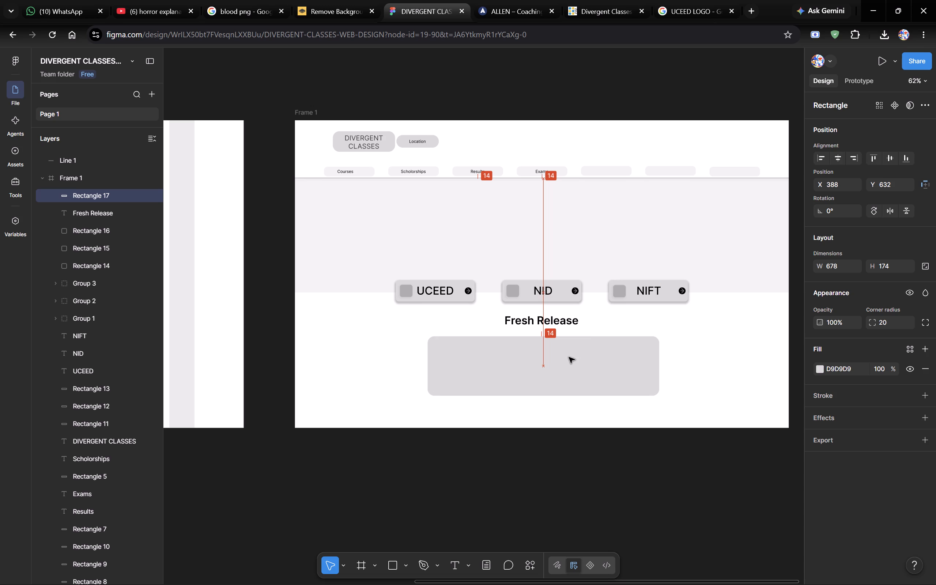
{"action": "left_click_drag", "start_coordinate": [569, 357], "coordinate": [570, 357]}
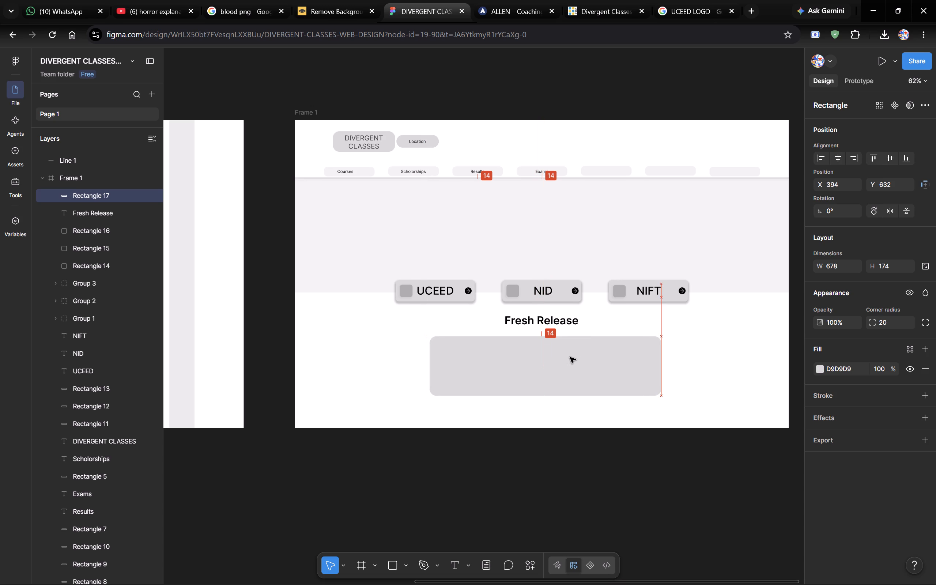
{"action": "left_click_drag", "start_coordinate": [570, 357], "coordinate": [566, 357]}
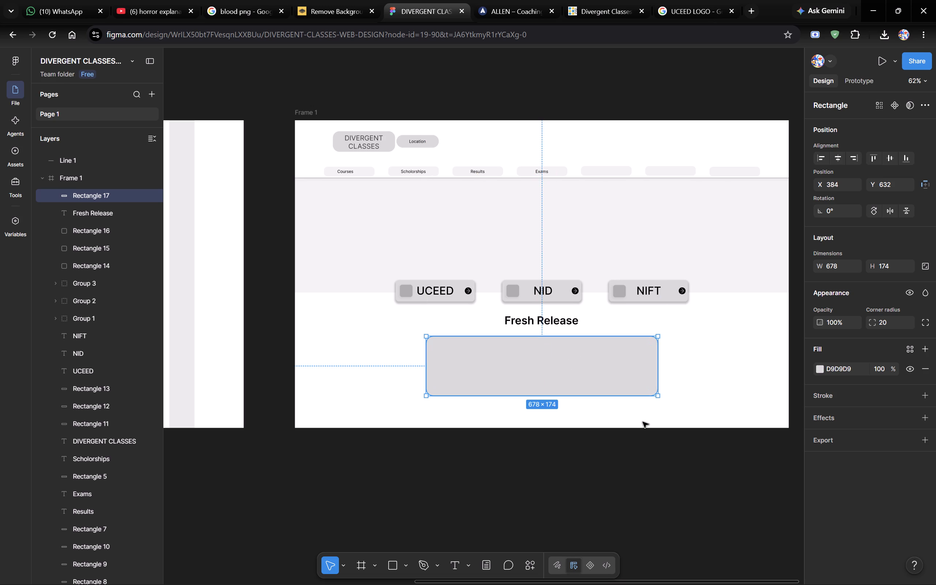
{"action": "key", "text": "Left"}
{"action": "key", "text": "Right"}
{"action": "left_click", "coordinate": [646, 479]}
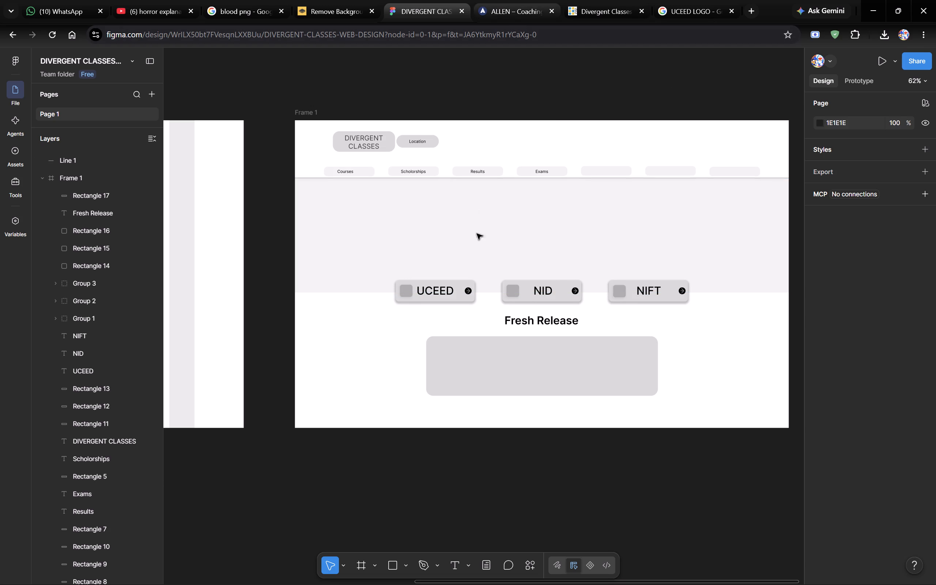
Check ALLEN's header and draw a circle about 33 × 33 at the right end of the frame's header, at about X 1328, Y 26.
{"action": "left_click", "coordinate": [533, 1]}
{"action": "left_click", "coordinate": [419, 0]}
{"action": "left_click", "coordinate": [407, 567]}
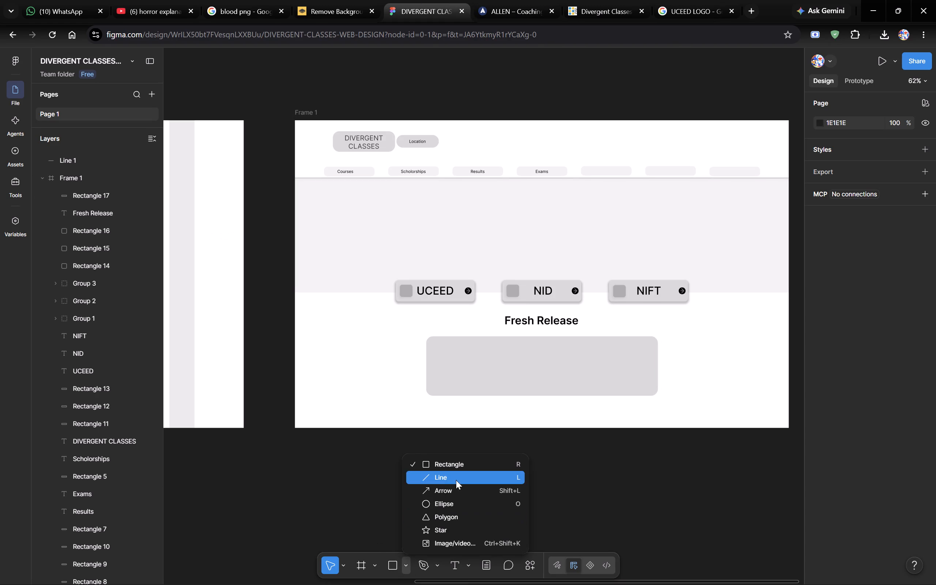
{"action": "left_click", "coordinate": [459, 504]}
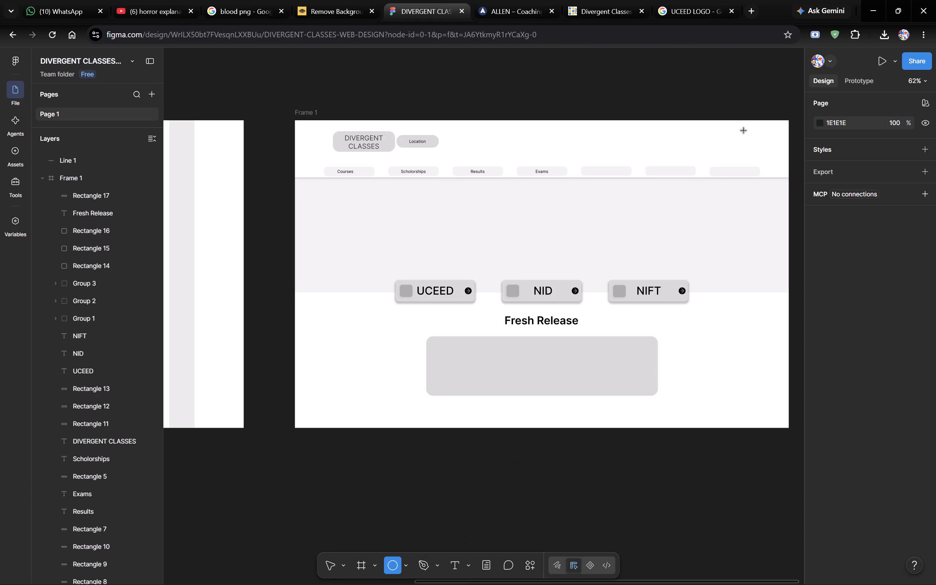
{"action": "left_click_drag", "start_coordinate": [748, 129], "coordinate": [761, 140]}
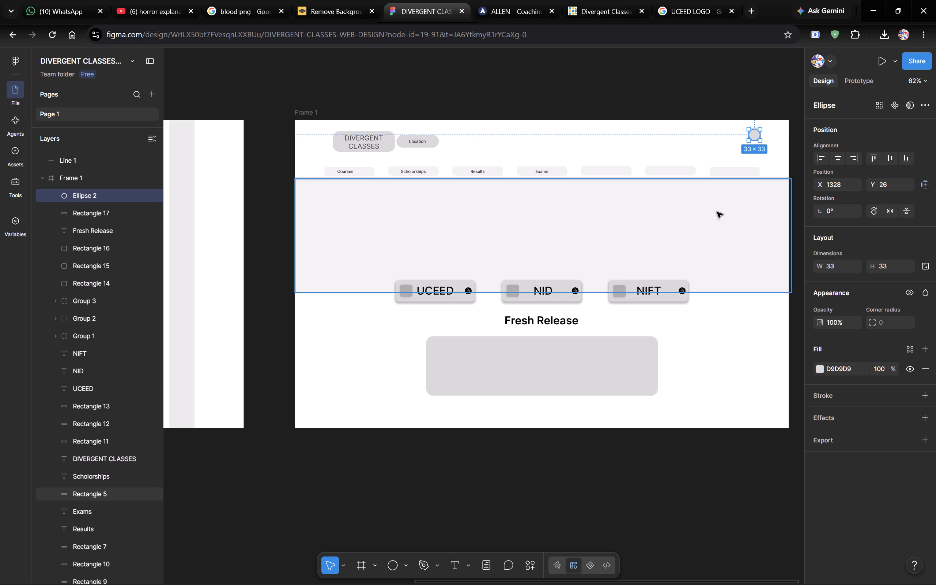
{"action": "left_click", "coordinate": [687, 453]}
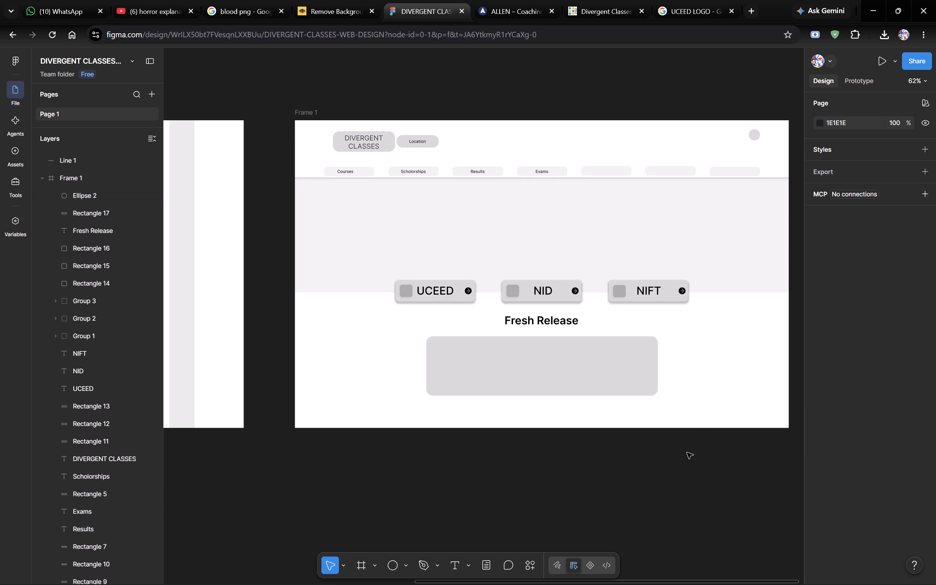
Check ALLEN's header again and draw a rectangle about 61 × 29 just right of the header circle, at about X 1372, Y 30.
{"action": "left_click", "coordinate": [608, 0]}
{"action": "left_click", "coordinate": [540, 0]}
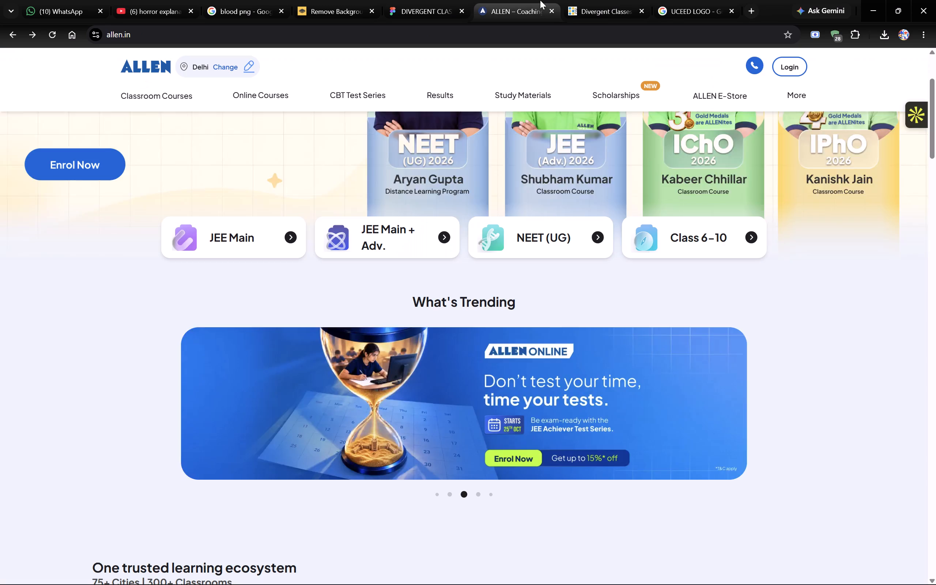
{"action": "left_click", "coordinate": [415, 0]}
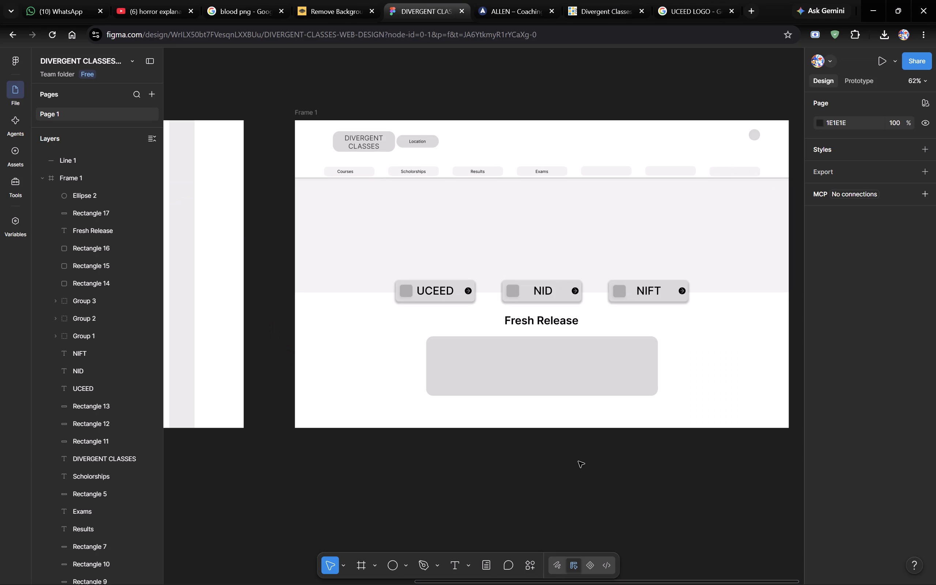
{"action": "left_click", "coordinate": [402, 565]}
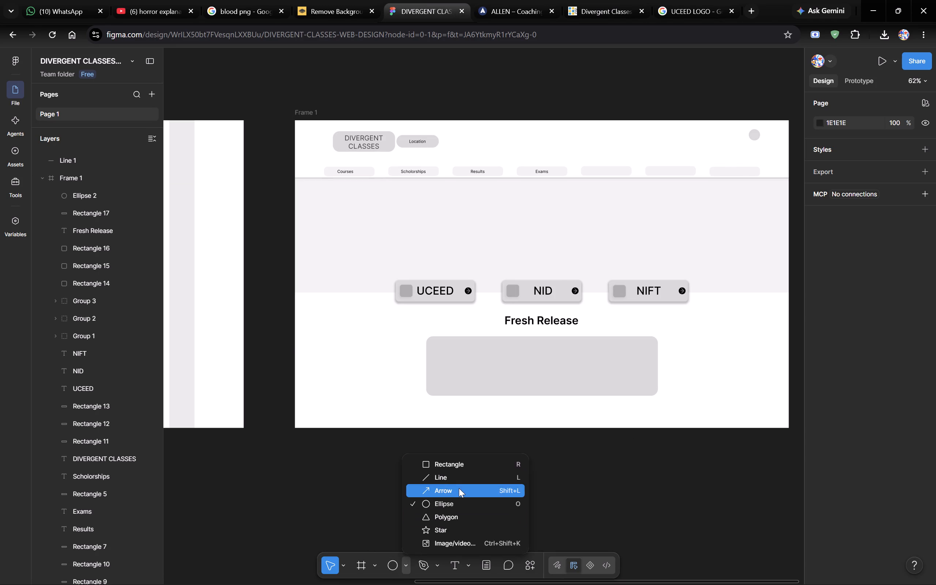
{"action": "left_click_drag", "start_coordinate": [457, 474], "coordinate": [467, 462]}
{"action": "left_click", "coordinate": [467, 462]}
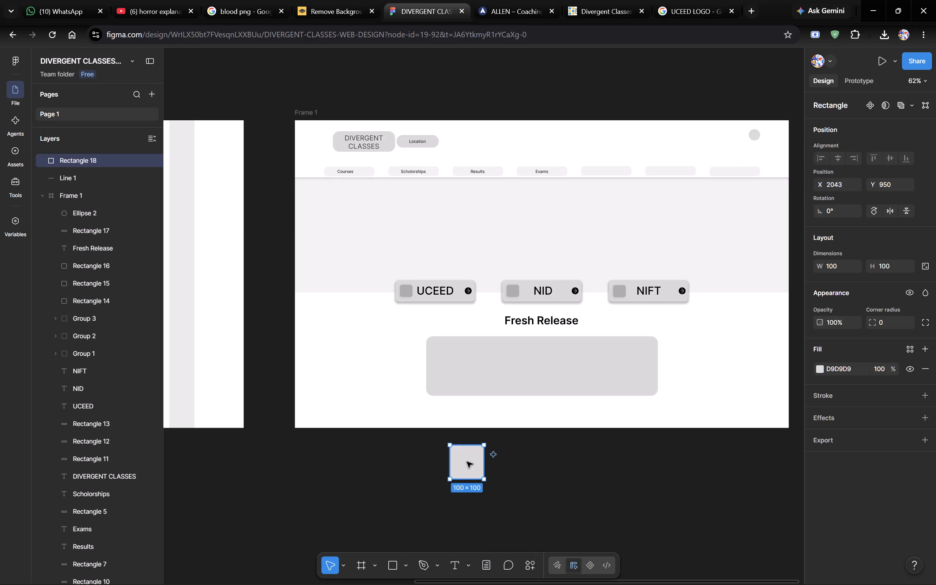
{"action": "key", "text": "ctrl+z"}
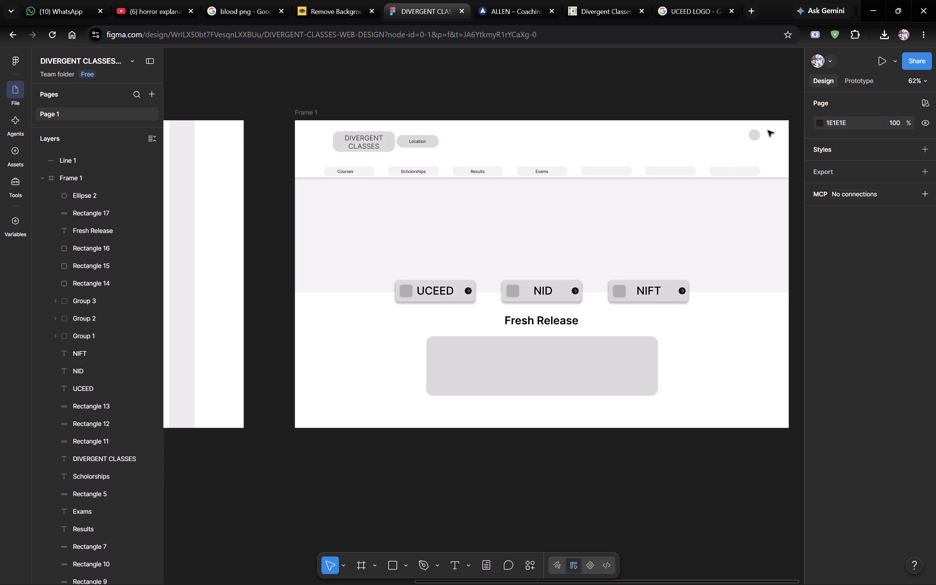
{"action": "left_click", "coordinate": [392, 565]}
{"action": "left_click_drag", "start_coordinate": [764, 131], "coordinate": [778, 142]}
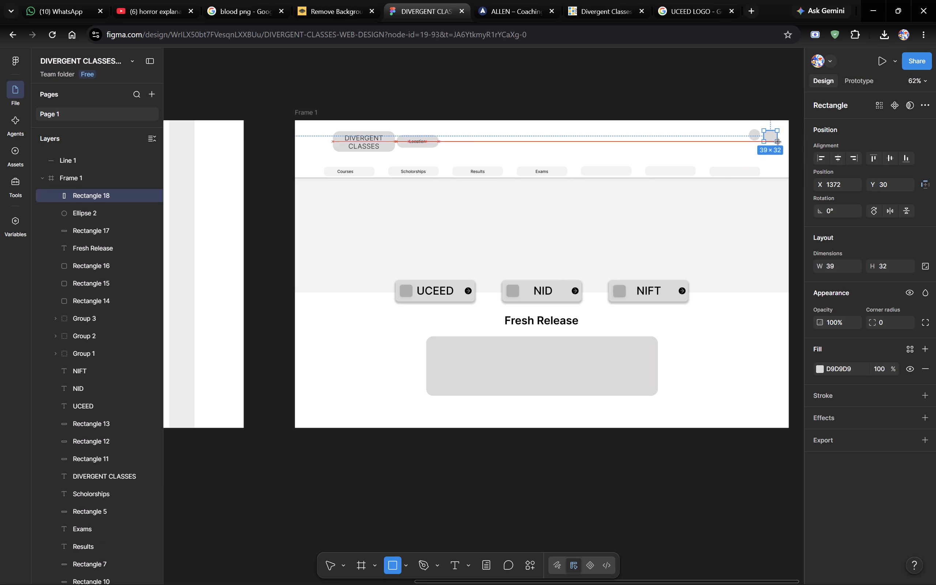
{"action": "left_click_drag", "start_coordinate": [778, 142], "coordinate": [785, 140]}
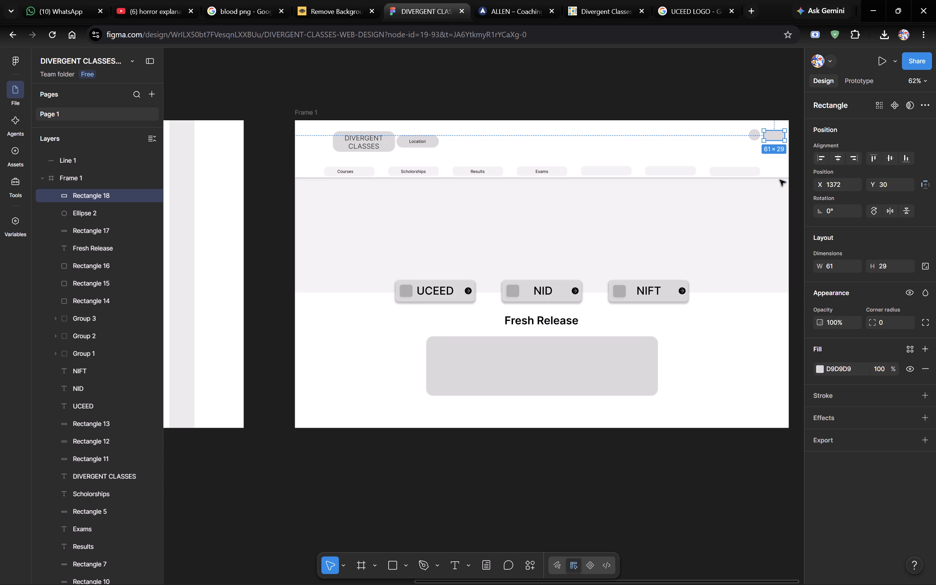
{"action": "left_click", "coordinate": [528, 537]}
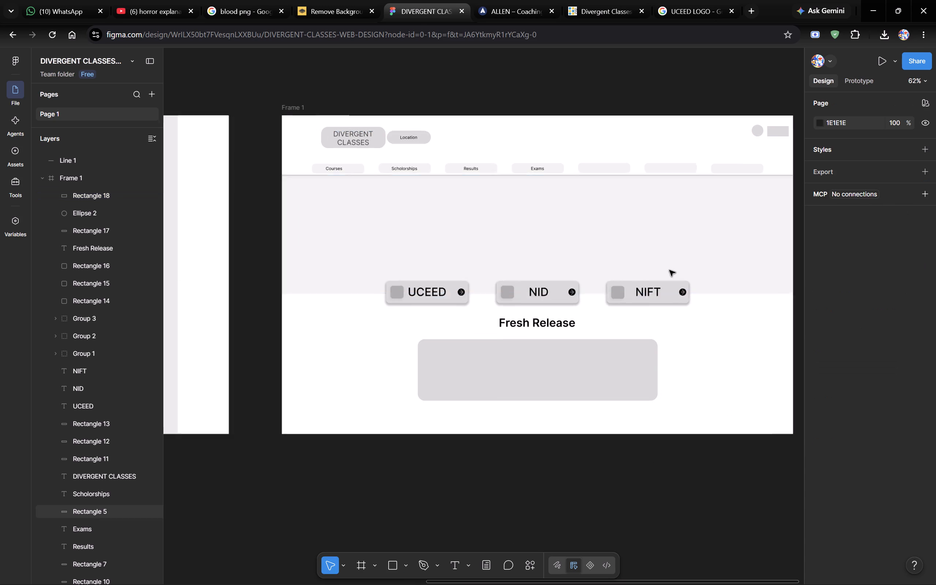
Shift the header circle inward to about X 1304, Y 30 and the small rectangle beside it to about X 1350, Y 32.
{"action": "scroll", "coordinate": [669, 270], "scroll_direction": "left", "scroll_amount": 5}
{"action": "scroll", "coordinate": [669, 270], "scroll_direction": "right", "scroll_amount": 1}
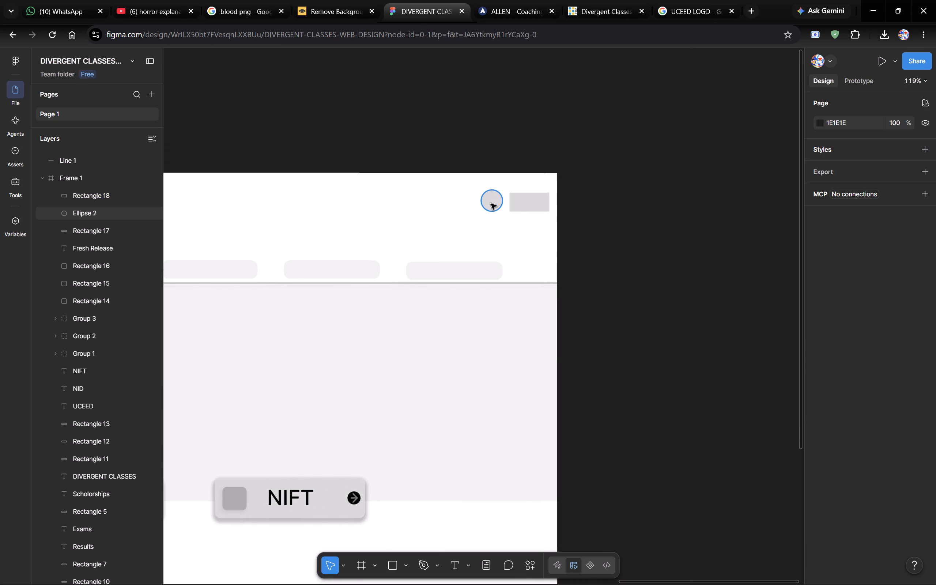
{"action": "left_click_drag", "start_coordinate": [488, 202], "coordinate": [473, 205]}
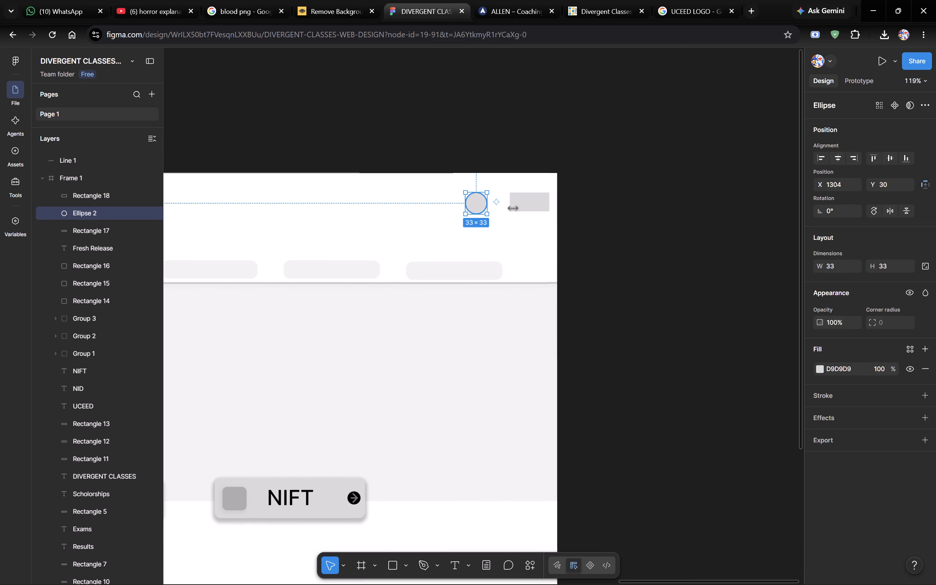
{"action": "left_click_drag", "start_coordinate": [541, 204], "coordinate": [527, 204]}
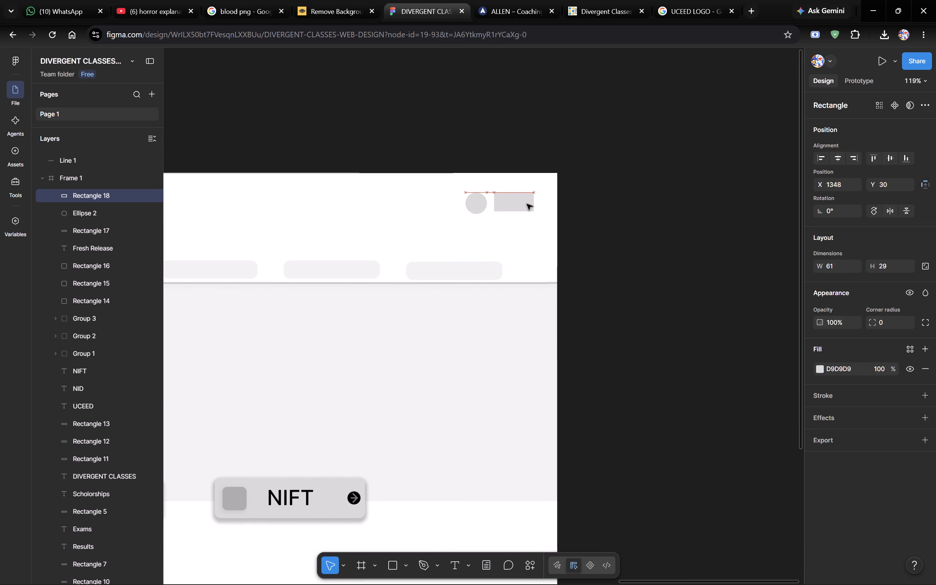
{"action": "left_click_drag", "start_coordinate": [527, 204], "coordinate": [526, 205]}
{"action": "left_click", "coordinate": [525, 208]}
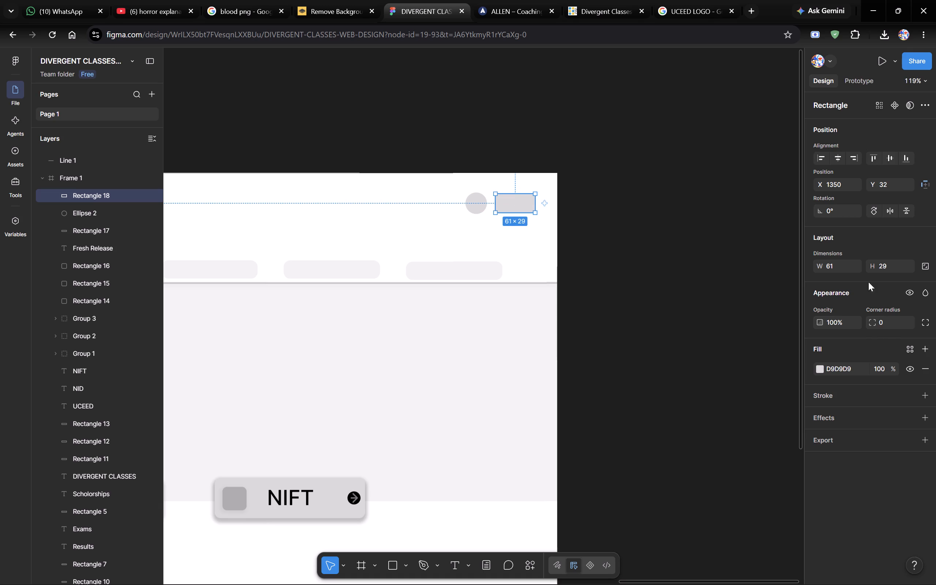
Set the corner radius of the small header rectangle beside the circle to 10.
{"action": "left_click_drag", "start_coordinate": [888, 324], "coordinate": [866, 322]}
{"action": "type", "text": "10"}
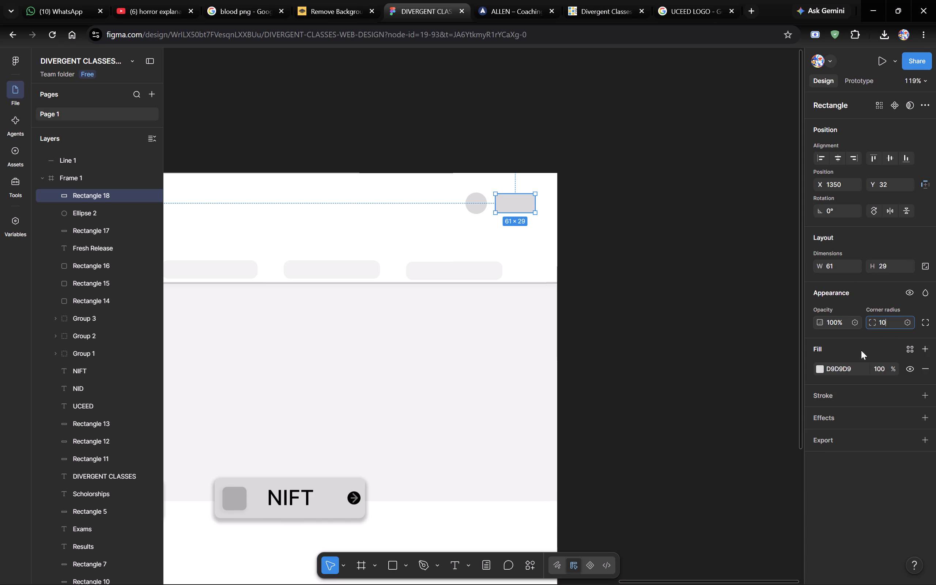
{"action": "left_click", "coordinate": [858, 349]}
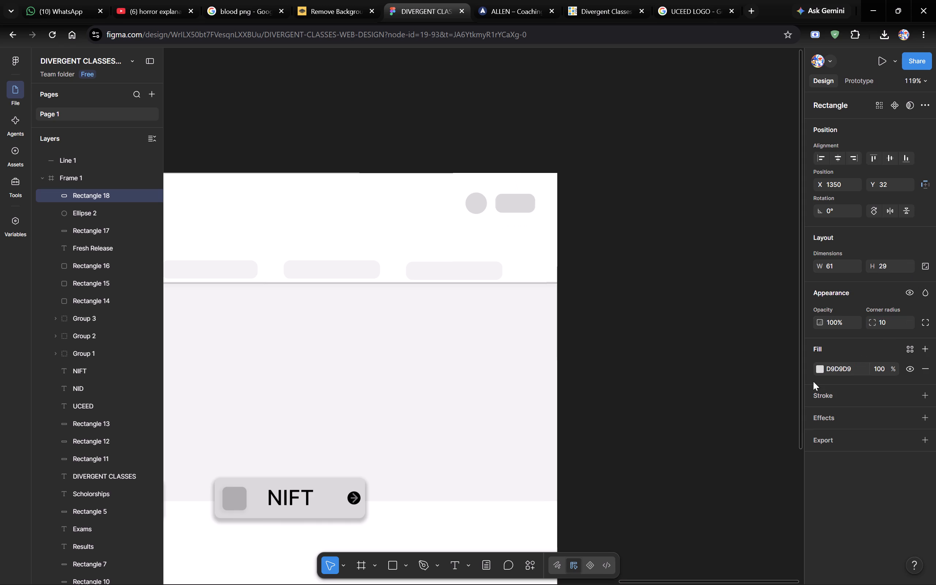
Check ALLEN's header again and set the corner radius of the small header rectangle beside the circle to 15.
{"action": "left_click", "coordinate": [702, 335]}
{"action": "left_click", "coordinate": [696, 0]}
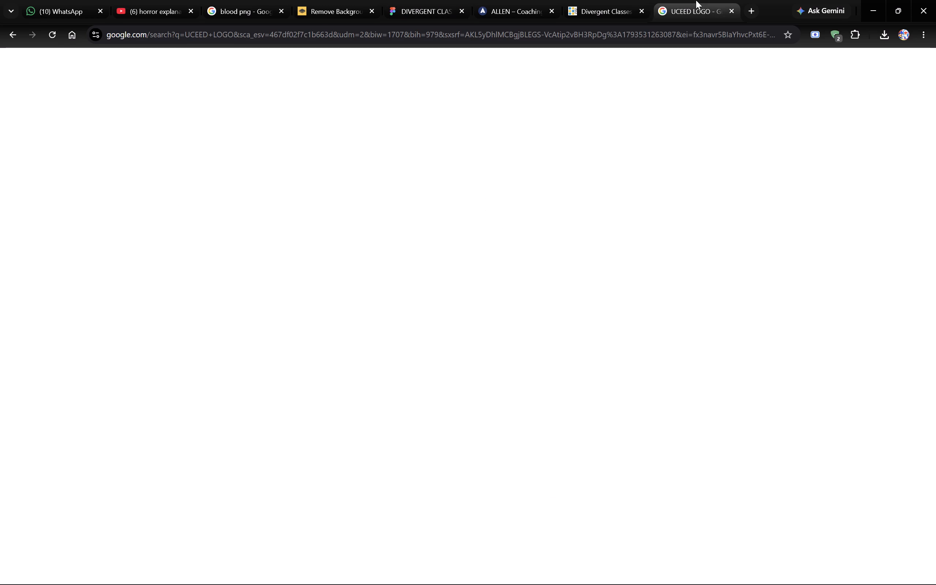
{"action": "left_click", "coordinate": [513, 0]}
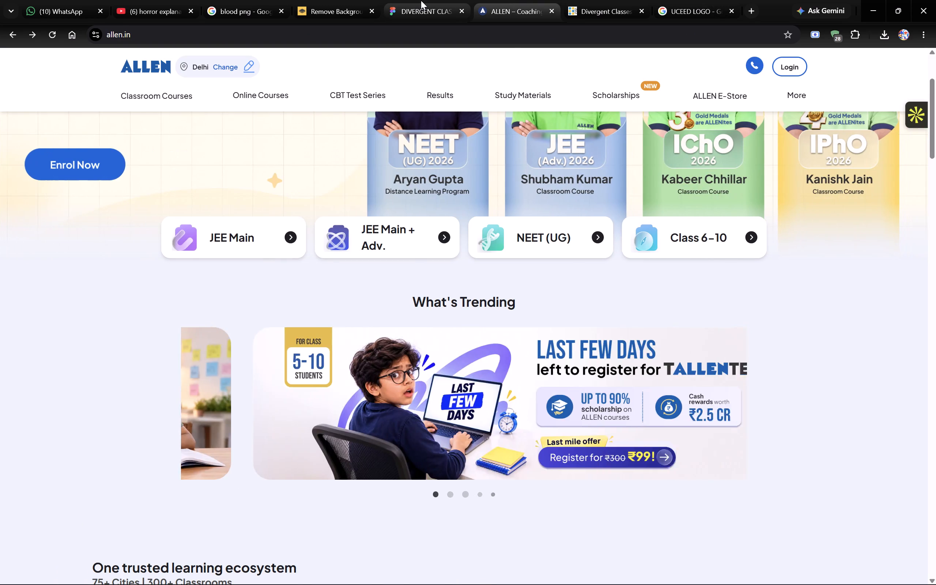
{"action": "left_click", "coordinate": [421, 0]}
{"action": "left_click", "coordinate": [521, 193]}
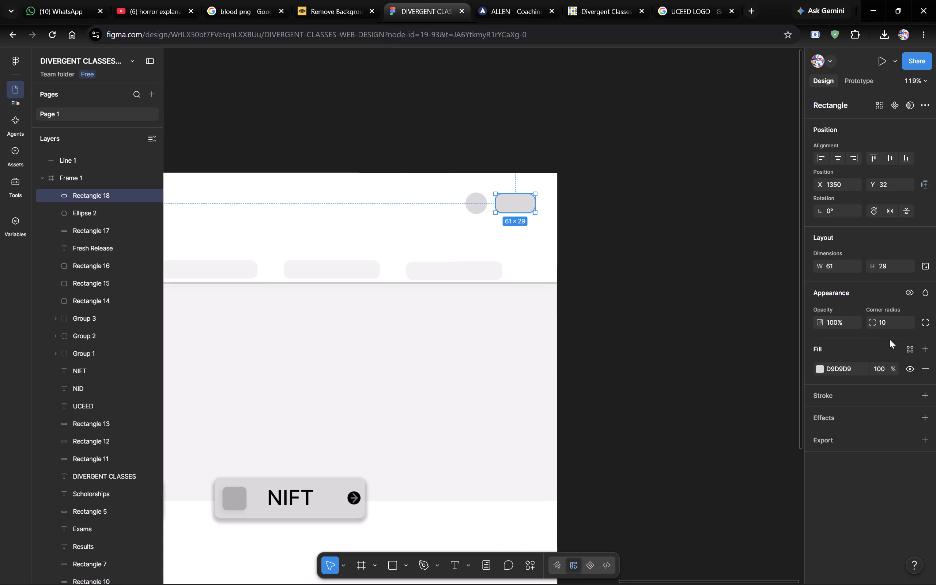
{"action": "left_click_drag", "start_coordinate": [890, 321], "coordinate": [887, 321]}
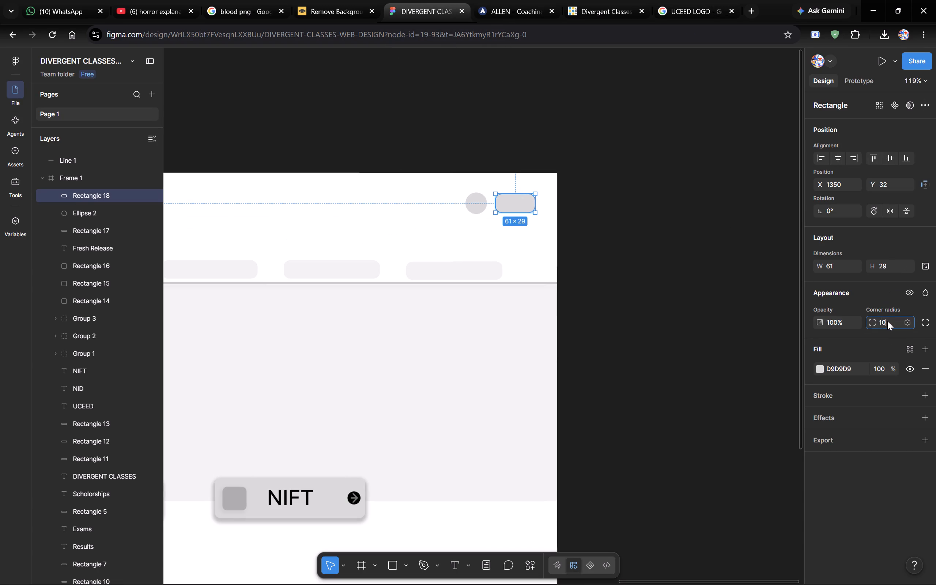
{"action": "left_click_drag", "start_coordinate": [887, 321], "coordinate": [882, 321]}
{"action": "key", "text": "5"}
{"action": "key", "text": "Return"}
{"action": "left_click", "coordinate": [715, 257]}
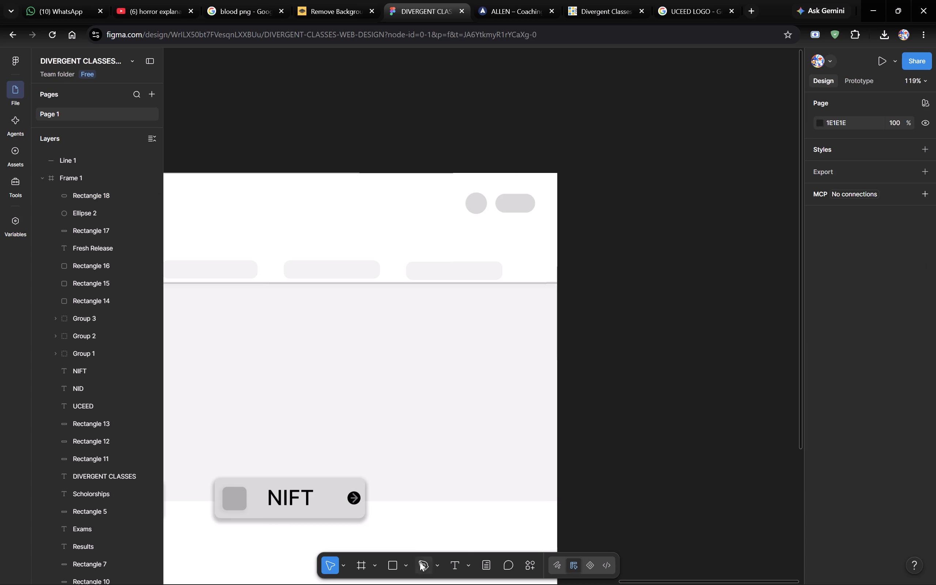
Add the text "Login" in Inter Regular, size 12, and place it centred over the small rounded header rectangle.
{"action": "left_click", "coordinate": [450, 565]}
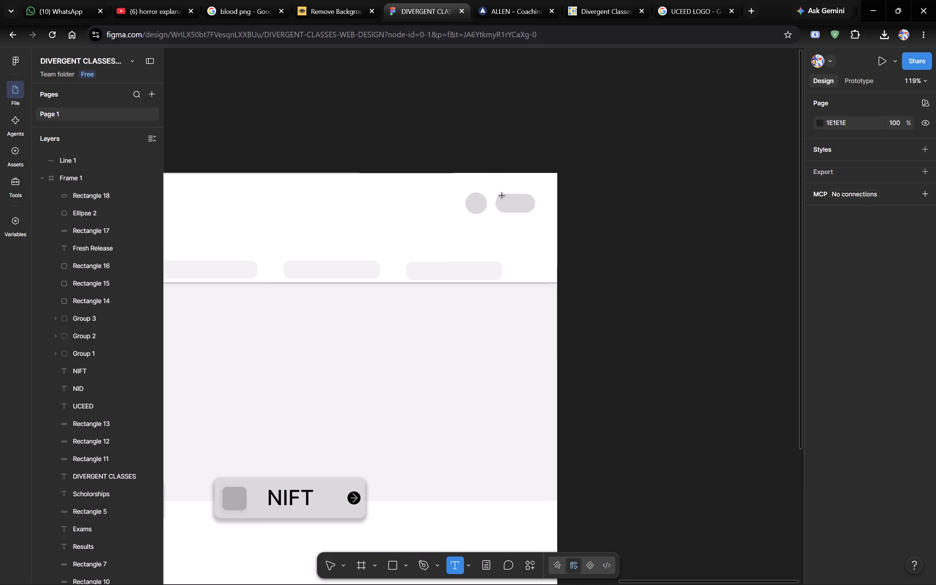
{"action": "left_click", "coordinate": [502, 199]}
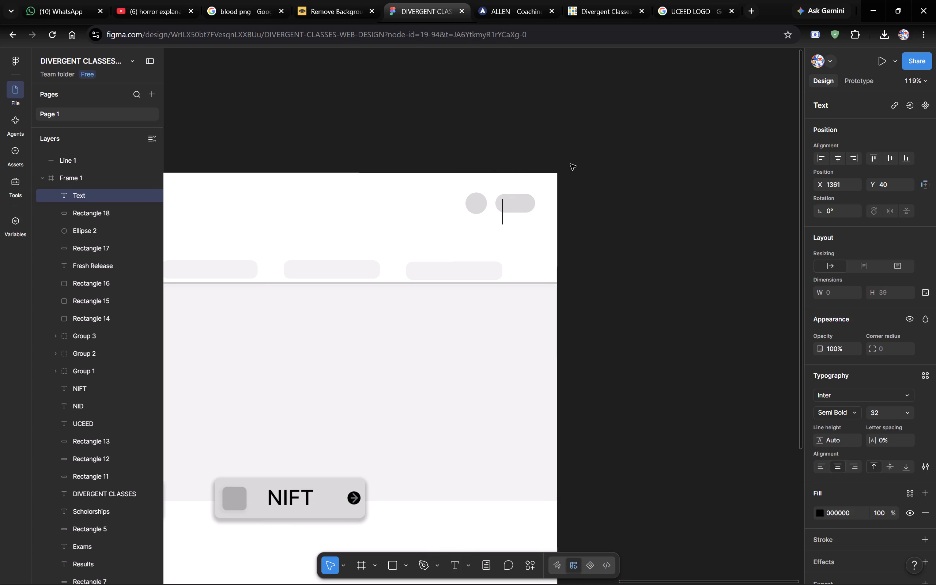
{"action": "left_click", "coordinate": [913, 417]}
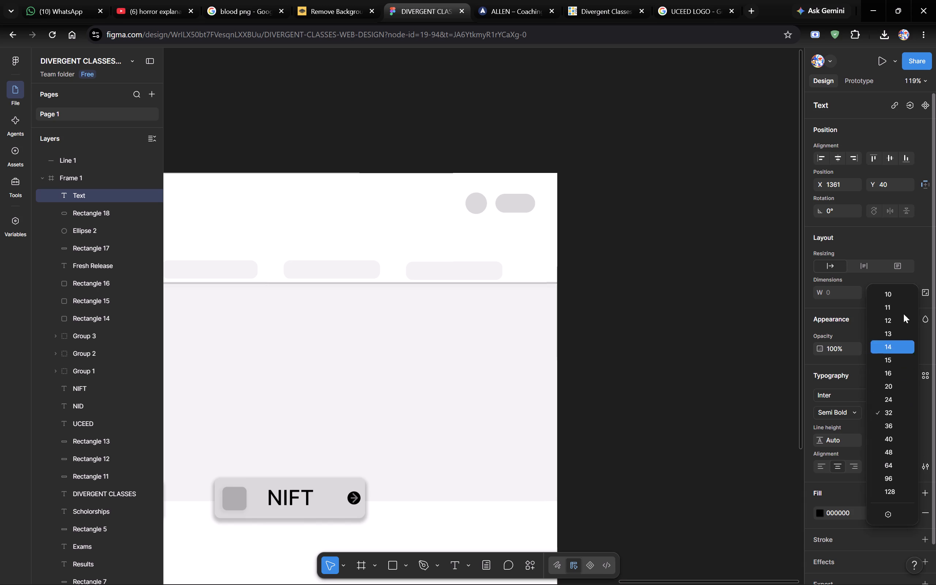
{"action": "left_click", "coordinate": [904, 318]}
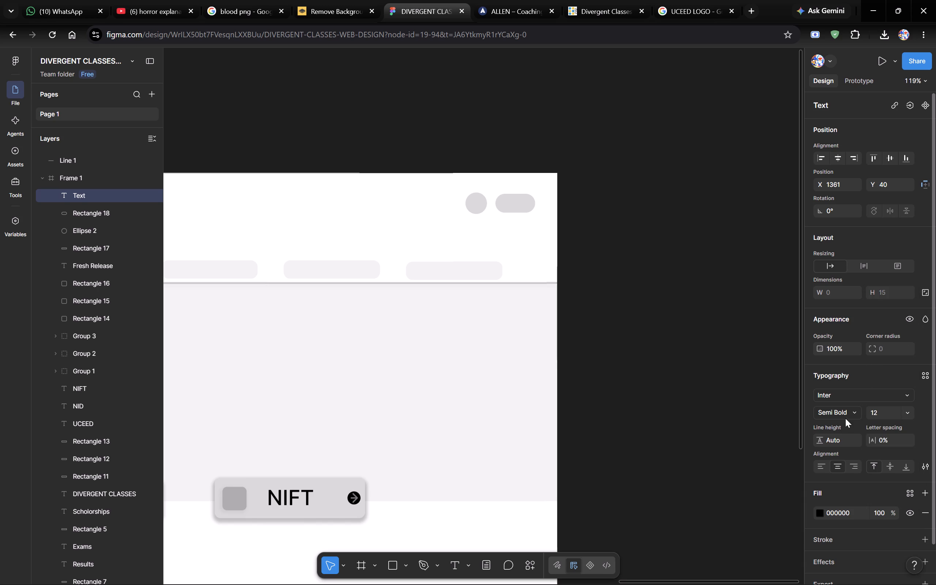
{"action": "left_click", "coordinate": [856, 416]}
{"action": "left_click", "coordinate": [859, 396]}
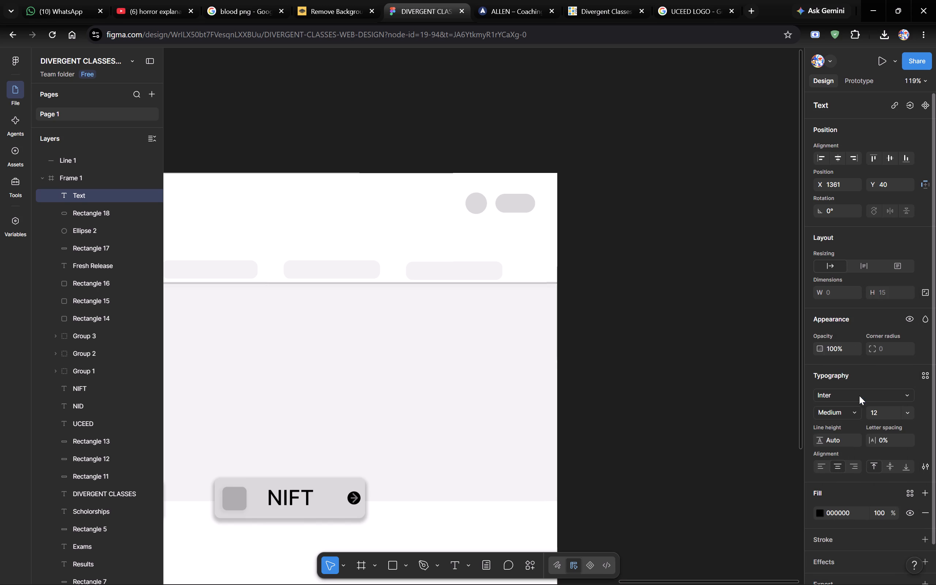
{"action": "left_click", "coordinate": [856, 410]}
{"action": "left_click", "coordinate": [856, 395]}
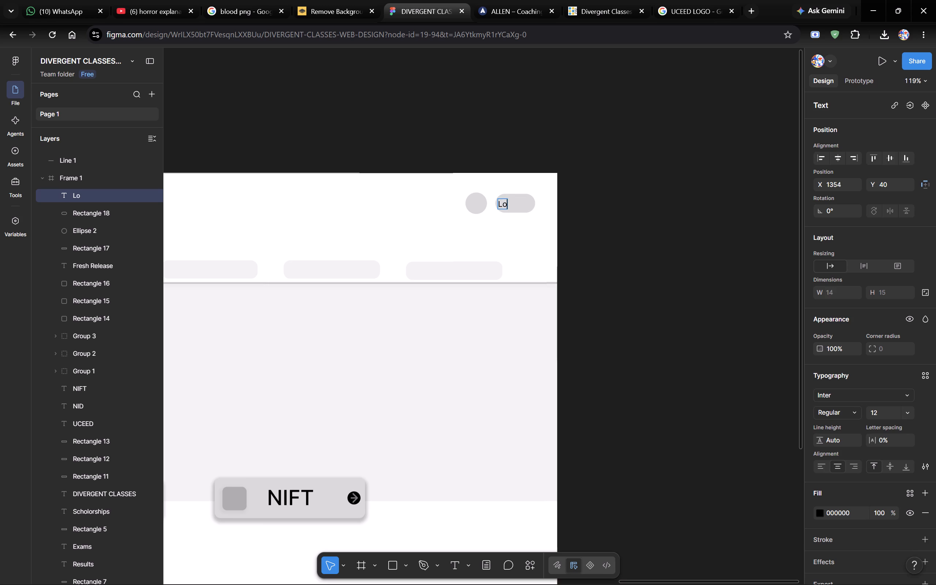
{"action": "key", "text": "Return"}
{"action": "key", "text": "BackSpace"}
{"action": "left_click", "coordinate": [638, 251]}
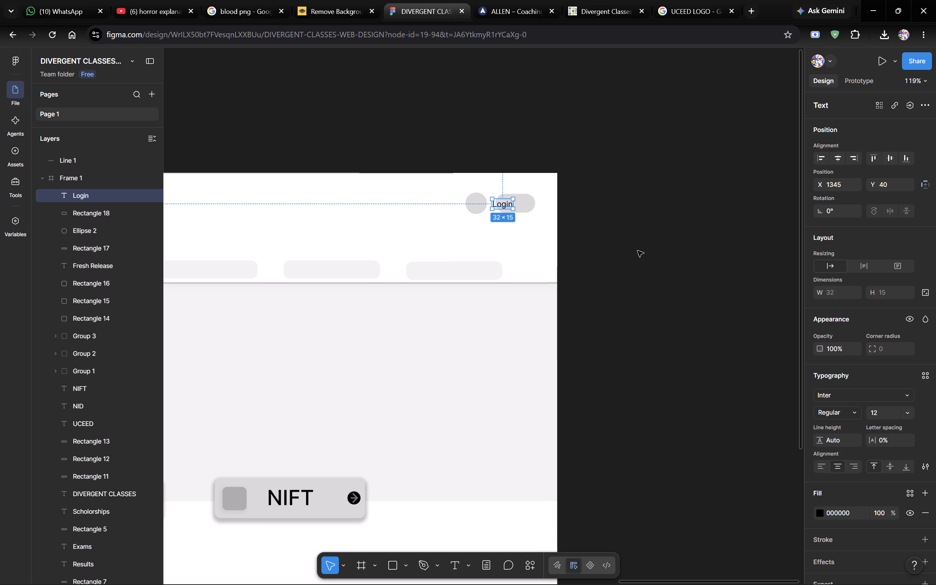
{"action": "left_click_drag", "start_coordinate": [499, 205], "coordinate": [512, 206]}
{"action": "left_click", "coordinate": [611, 247]}
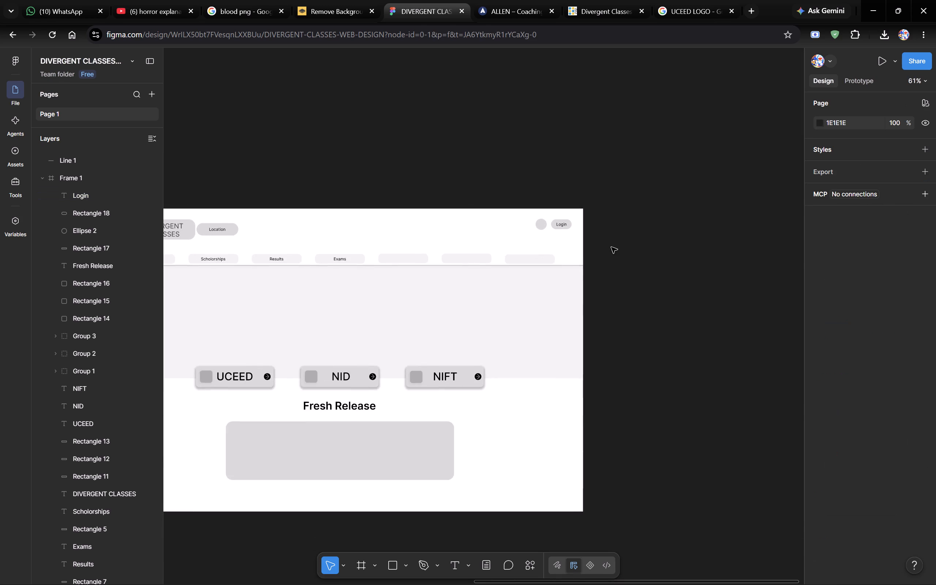
Change the weight of the DIVERGENT CLASSES header text to Semi Bold.
{"action": "scroll", "coordinate": [611, 247], "scroll_direction": "right", "scroll_amount": 1}
{"action": "scroll", "coordinate": [611, 247], "scroll_direction": "up", "scroll_amount": 1}
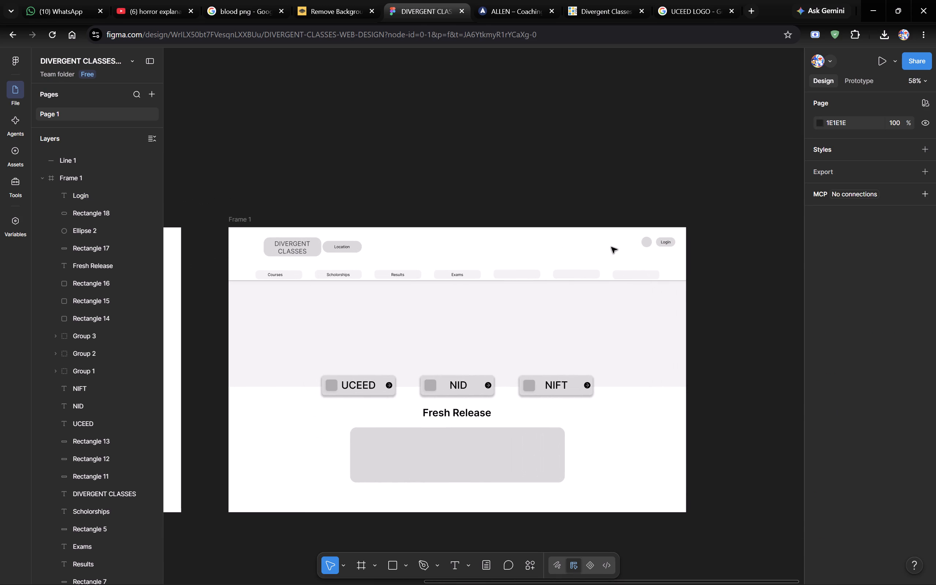
{"action": "double_click", "coordinate": [300, 242]}
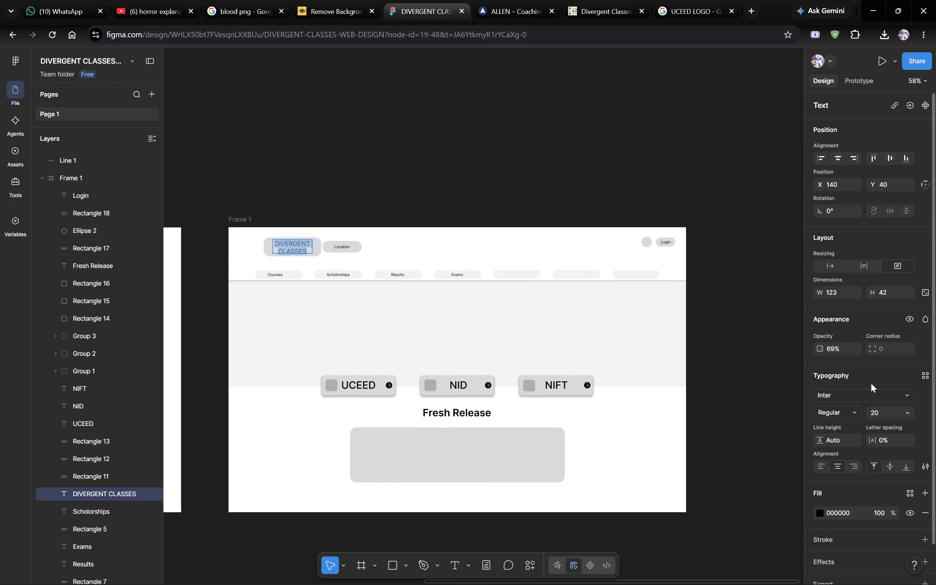
{"action": "left_click", "coordinate": [856, 412]}
{"action": "left_click", "coordinate": [860, 443]}
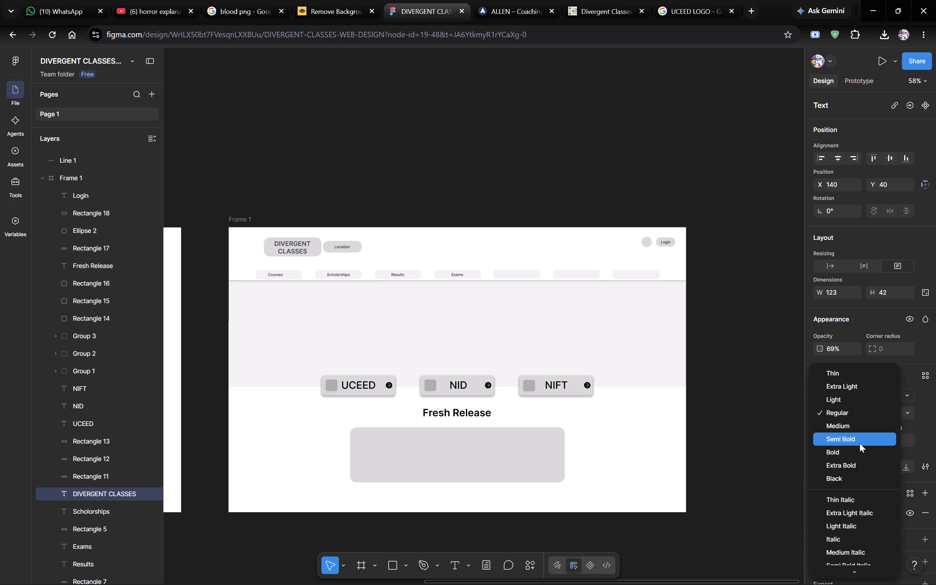
{"action": "left_click", "coordinate": [742, 396]}
{"action": "left_click", "coordinate": [742, 396]}
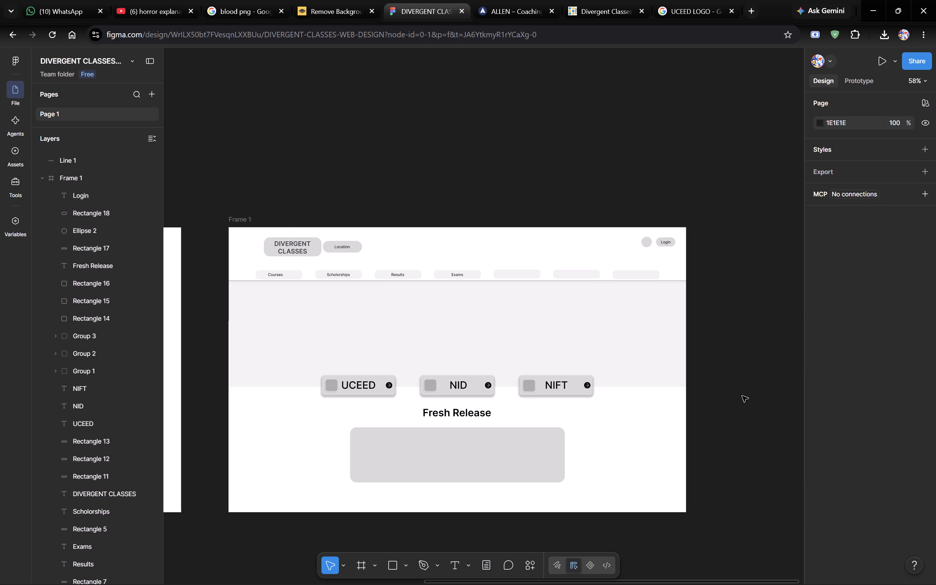
Set the opacity of the large banner rectangle under "Fresh Release" to 50%.
{"action": "scroll", "coordinate": [742, 396], "scroll_direction": "left", "scroll_amount": 1}
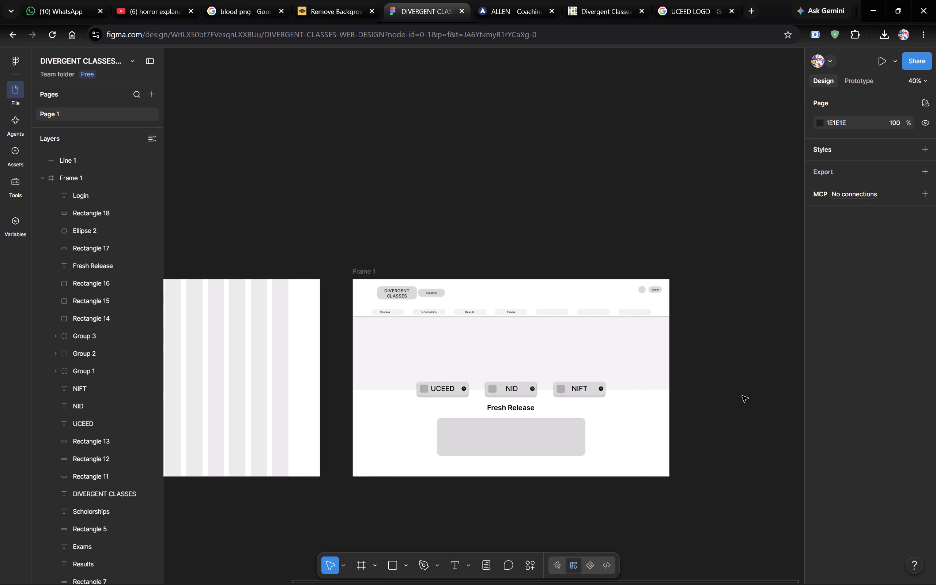
{"action": "scroll", "coordinate": [742, 396], "scroll_direction": "left", "scroll_amount": 1}
{"action": "scroll", "coordinate": [742, 396], "scroll_direction": "down", "scroll_amount": 1}
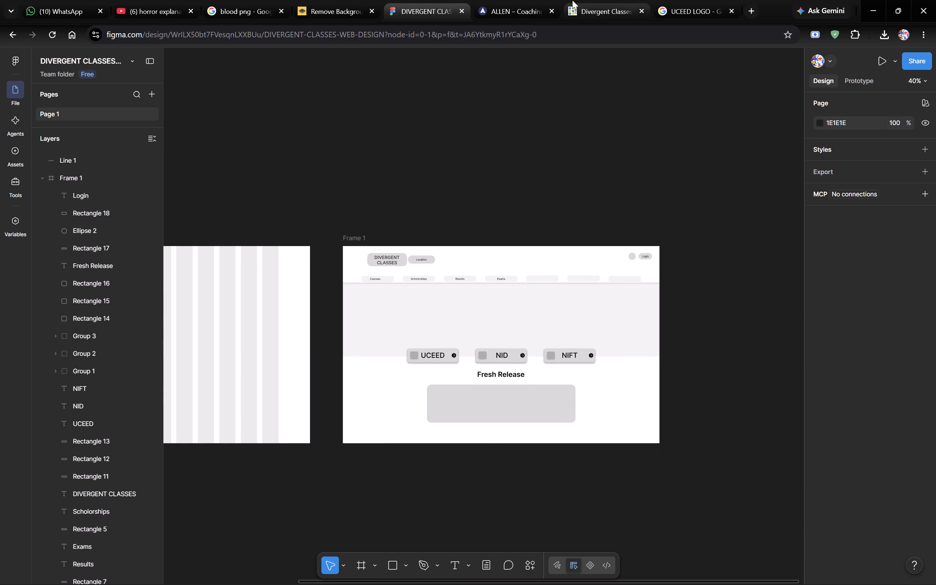
{"action": "left_click", "coordinate": [506, 0]}
{"action": "left_click", "coordinate": [440, 0]}
{"action": "left_click", "coordinate": [513, 415]}
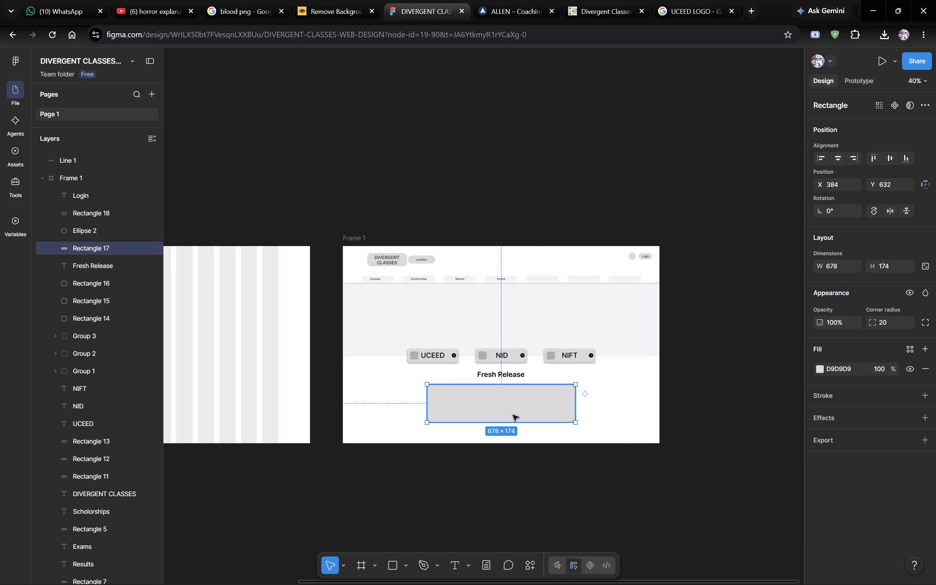
{"action": "right_click", "coordinate": [513, 415]}
{"action": "left_click", "coordinate": [482, 403]}
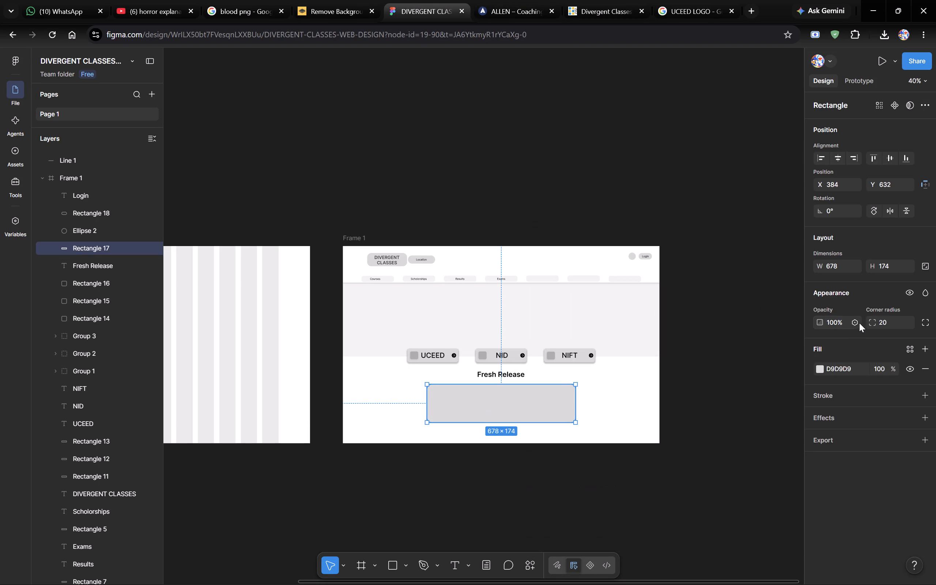
{"action": "left_click_drag", "start_coordinate": [837, 322], "coordinate": [821, 323]}
{"action": "type", "text": "59"}
{"action": "key", "text": "BackSpace"}
{"action": "key", "text": "0"}
{"action": "key", "text": "Return"}
{"action": "left_click", "coordinate": [697, 405]}
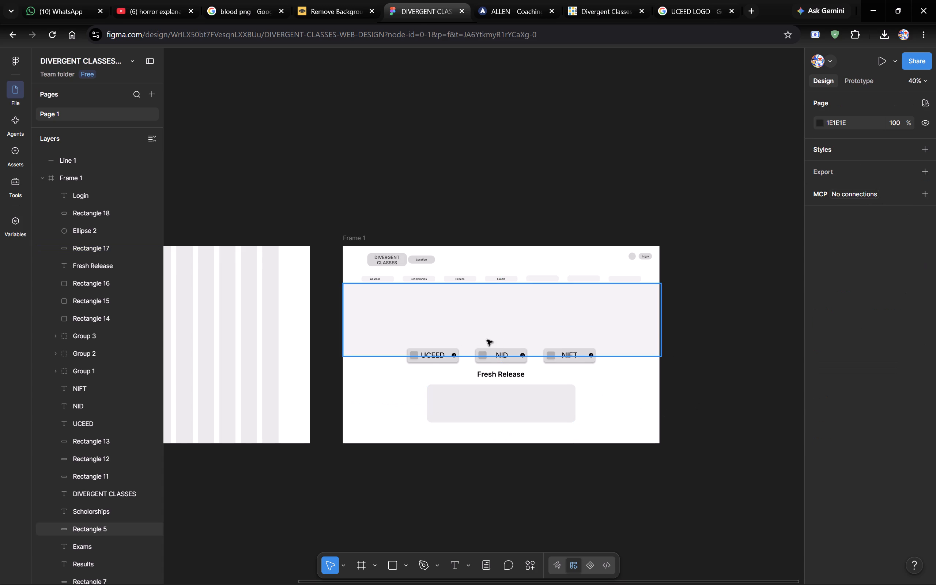
Set the opacity of the UCEED and NID card background rectangles to 90% each.
{"action": "left_click", "coordinate": [453, 362]}
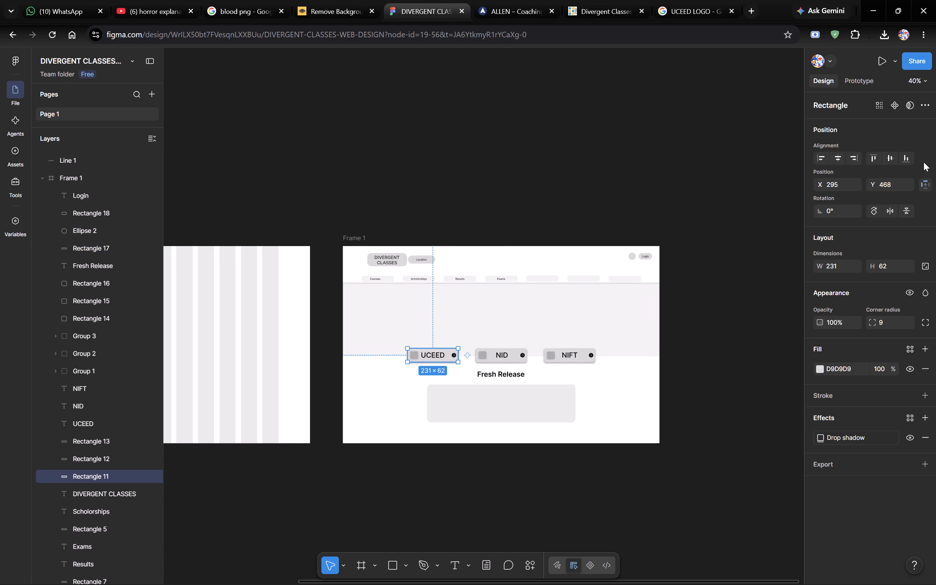
{"action": "left_click_drag", "start_coordinate": [836, 317], "coordinate": [819, 319]}
{"action": "type", "text": "90"}
{"action": "key", "text": "Return"}
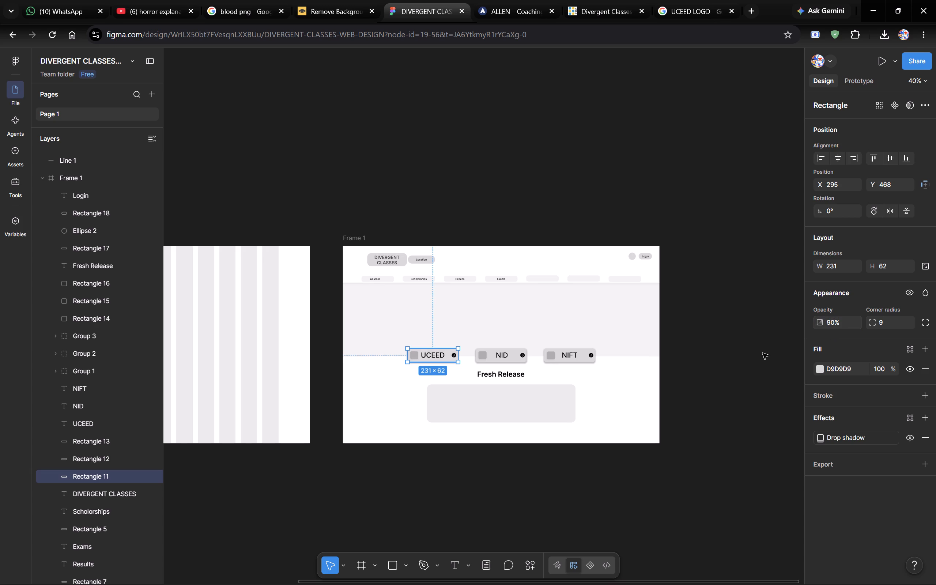
{"action": "left_click", "coordinate": [517, 355]}
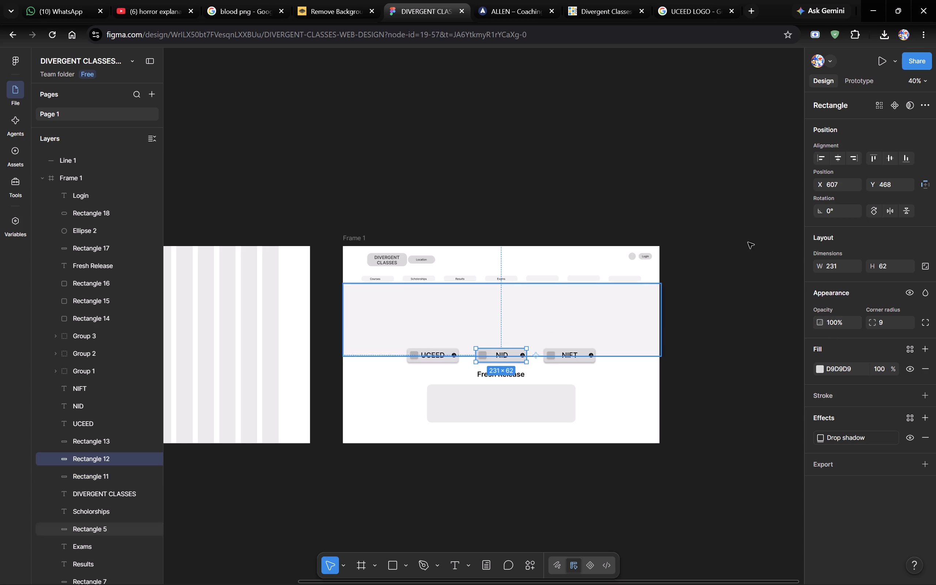
{"action": "left_click_drag", "start_coordinate": [838, 322], "coordinate": [818, 320]}
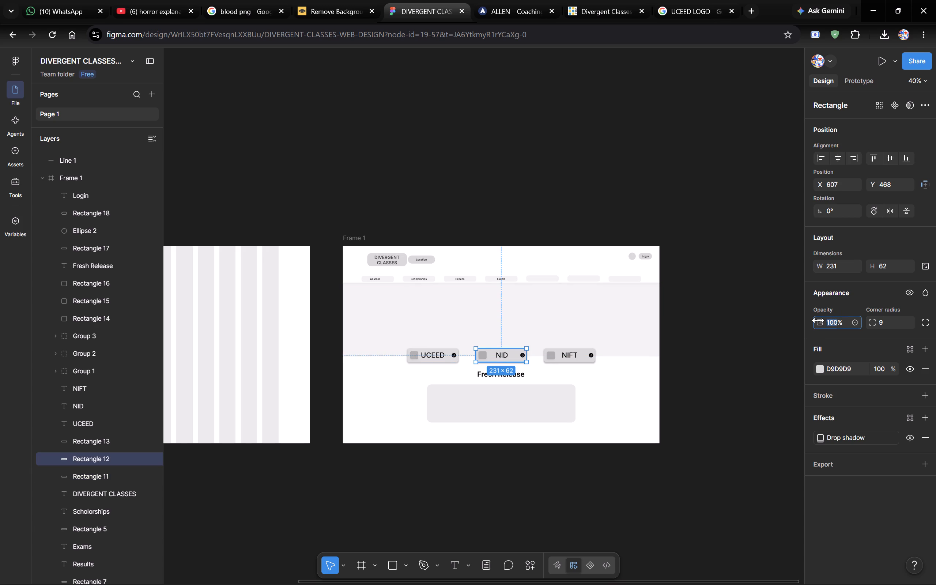
{"action": "type", "text": "90"}
{"action": "key", "text": "Return"}
Set the opacity of the NIFT card's background rectangle to 90%.
{"action": "left_click", "coordinate": [583, 361]}
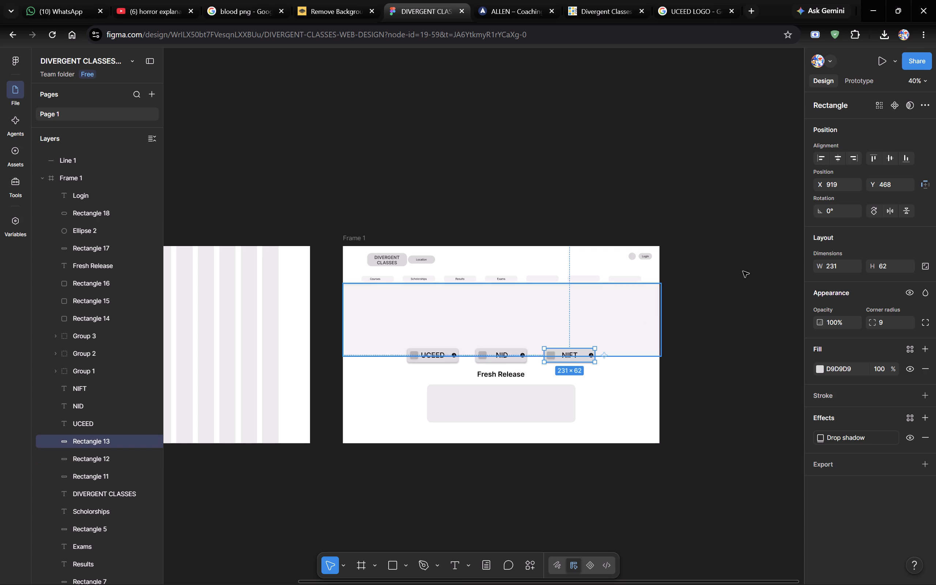
{"action": "left_click_drag", "start_coordinate": [841, 324], "coordinate": [816, 323]}
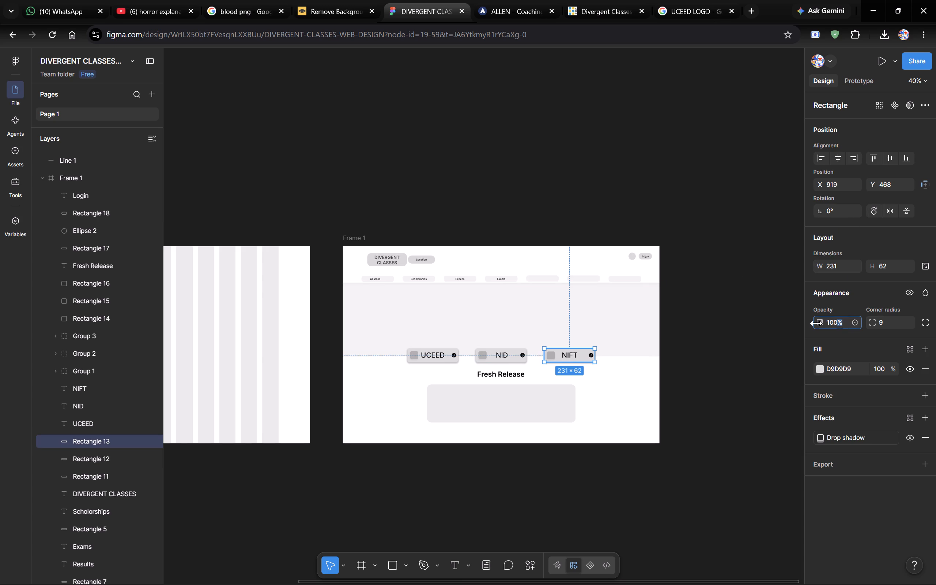
{"action": "type", "text": "90"}
{"action": "key", "text": "Return"}
{"action": "left_click", "coordinate": [728, 450]}
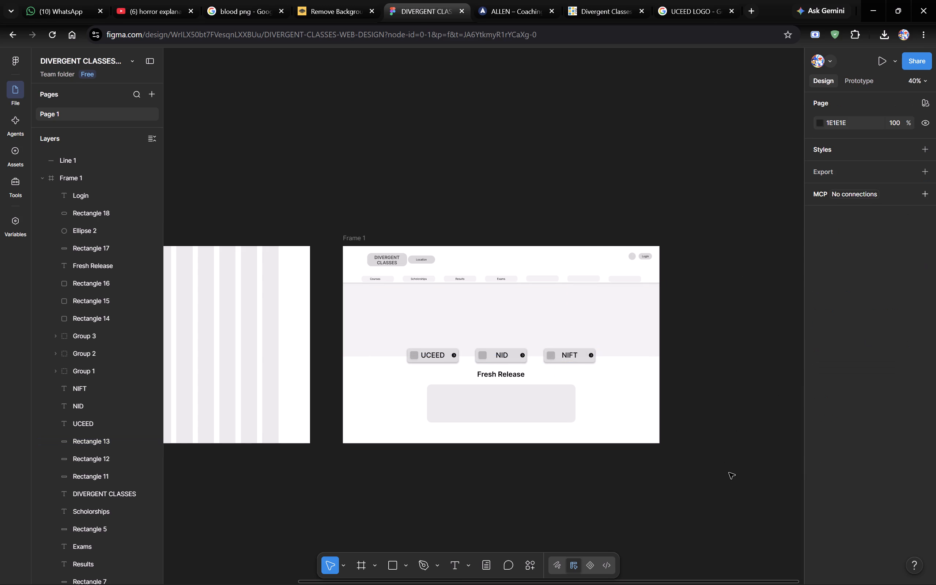
Set the opacity of the header rectangles behind DIVERGENT CLASSES and Location to 20% each.
{"action": "scroll", "coordinate": [565, 430], "scroll_direction": "right", "scroll_amount": 1}
{"action": "scroll", "coordinate": [565, 430], "scroll_direction": "up", "scroll_amount": 1}
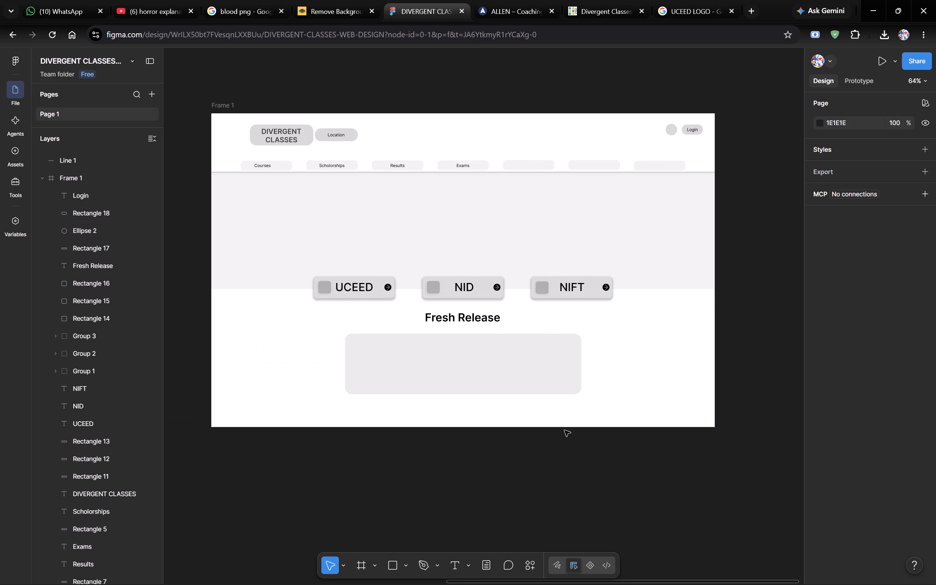
{"action": "scroll", "coordinate": [565, 430], "scroll_direction": "up", "scroll_amount": 1}
{"action": "left_click", "coordinate": [302, 162]}
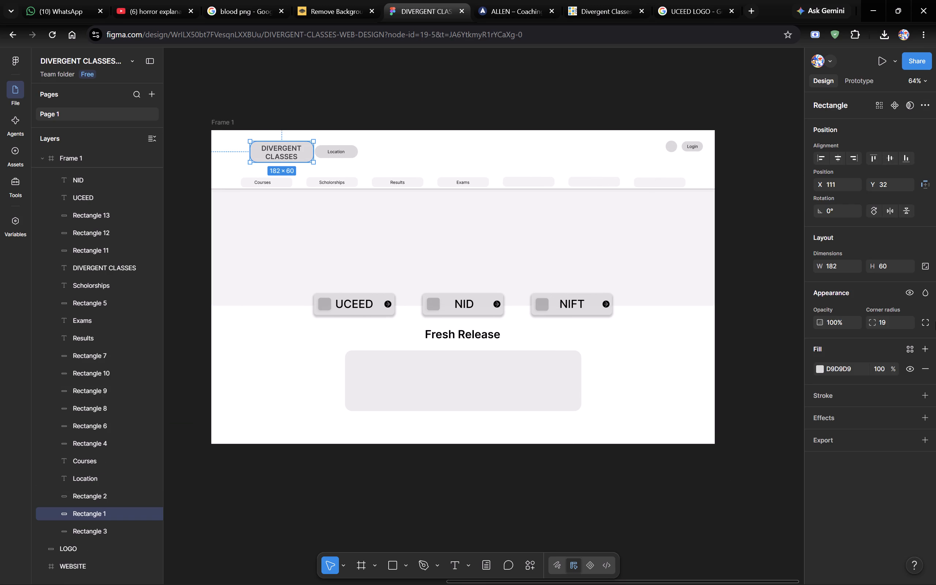
{"action": "left_click_drag", "start_coordinate": [838, 320], "coordinate": [800, 325]}
{"action": "type", "text": "20"}
{"action": "key", "text": "Return"}
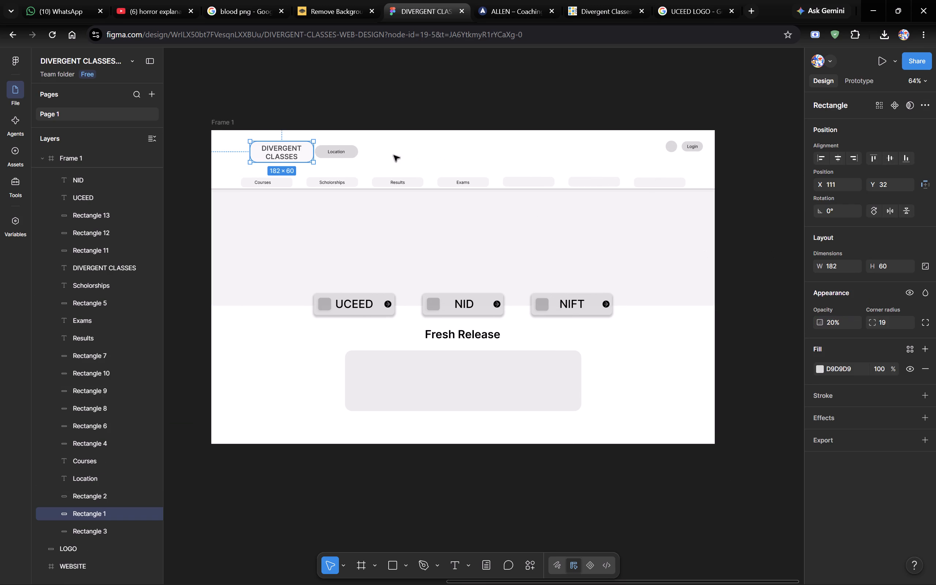
{"action": "left_click", "coordinate": [348, 154]}
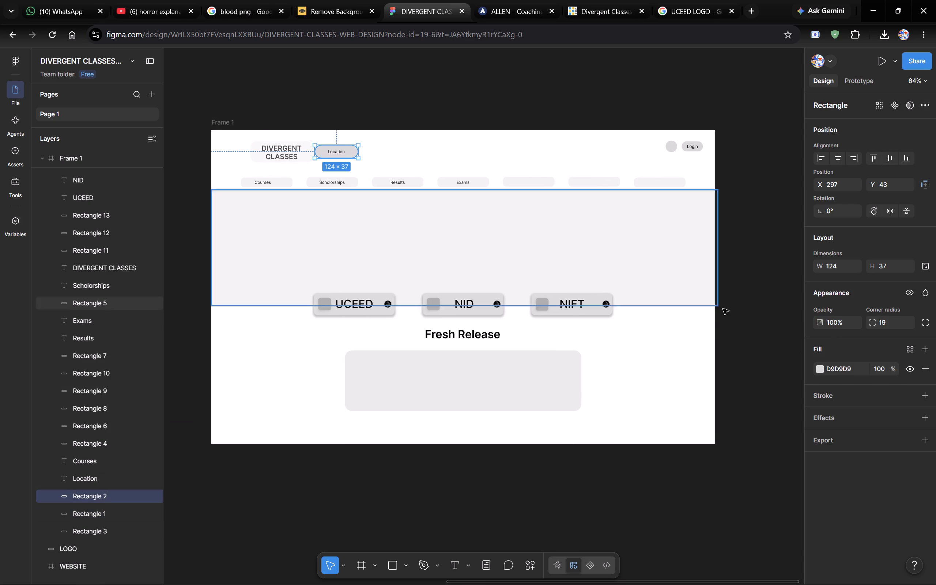
{"action": "left_click_drag", "start_coordinate": [841, 319], "coordinate": [799, 326]}
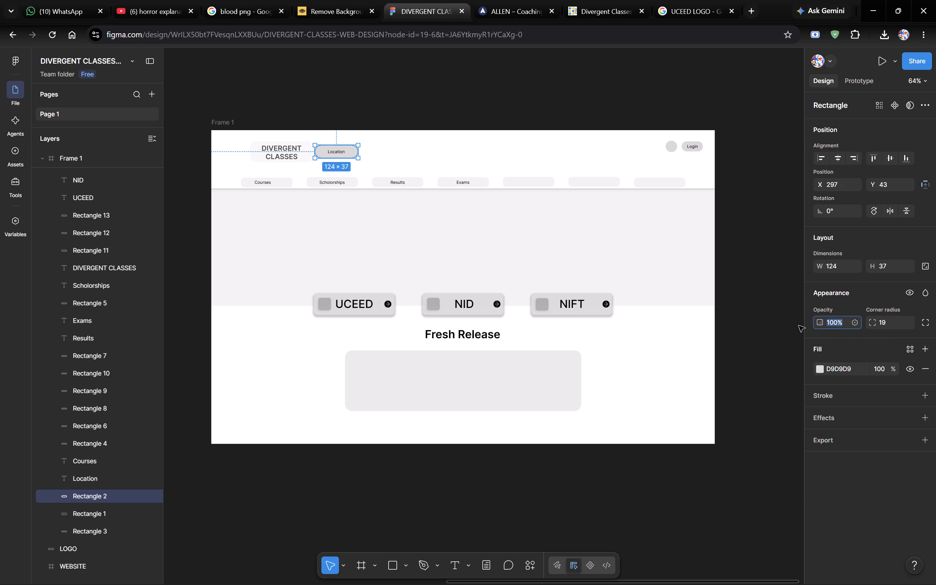
{"action": "type", "text": "20"}
{"action": "key", "text": "Return"}
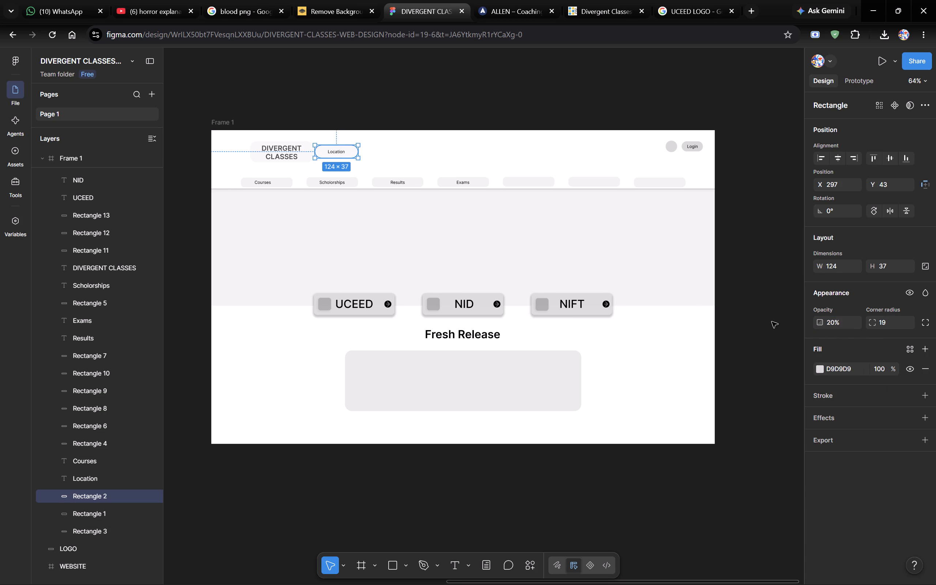
{"action": "left_click", "coordinate": [772, 322]}
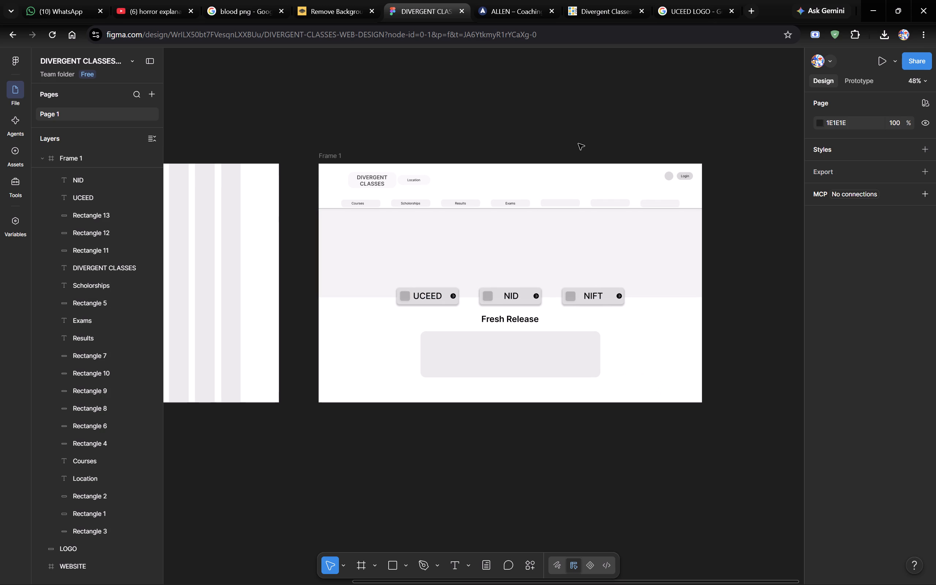
Add the text "About Us" in Inter Regular, size 12, on the fifth navigation rectangle, checking the Divergent Classes and ALLEN sites for the navigation labels.
{"action": "left_click", "coordinate": [610, 0]}
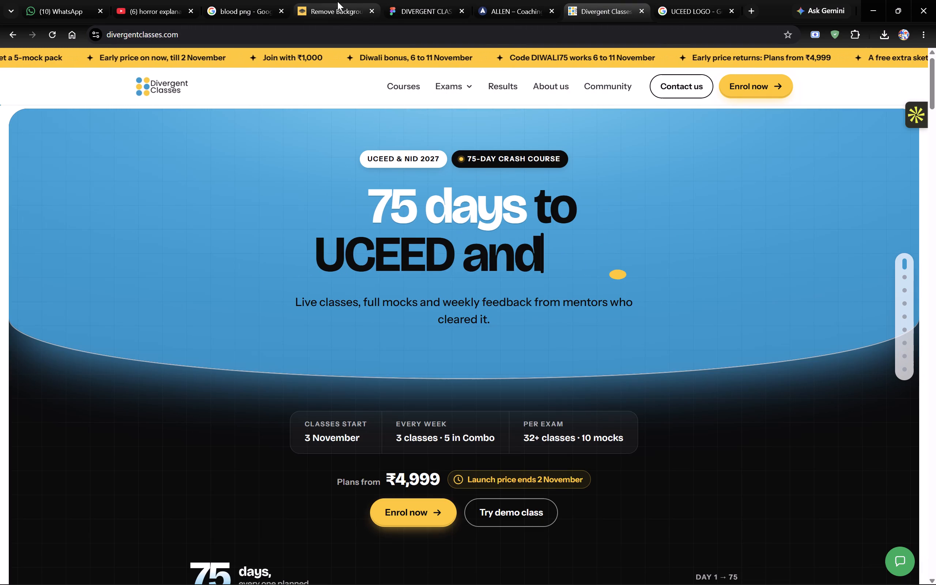
{"action": "left_click", "coordinate": [498, 0]}
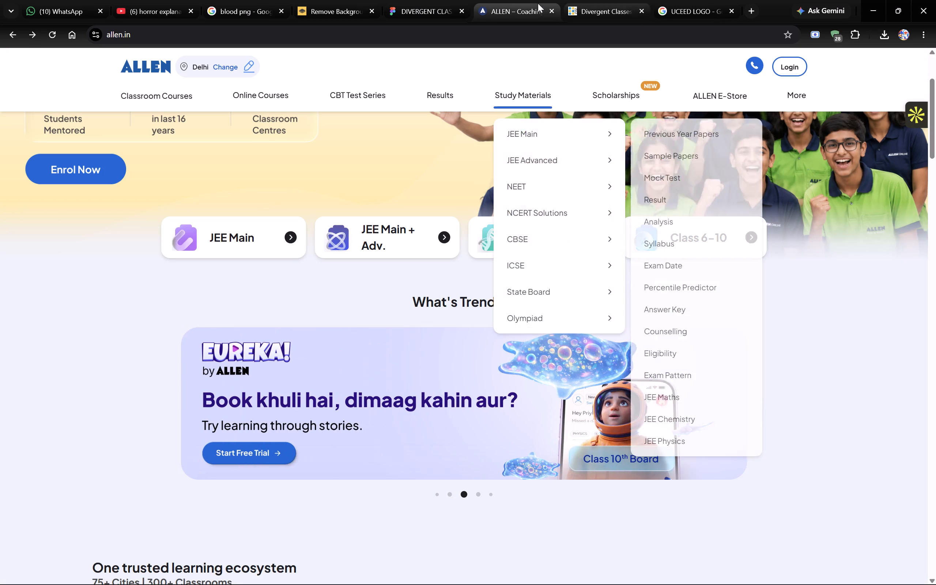
{"action": "left_click", "coordinate": [444, 0]}
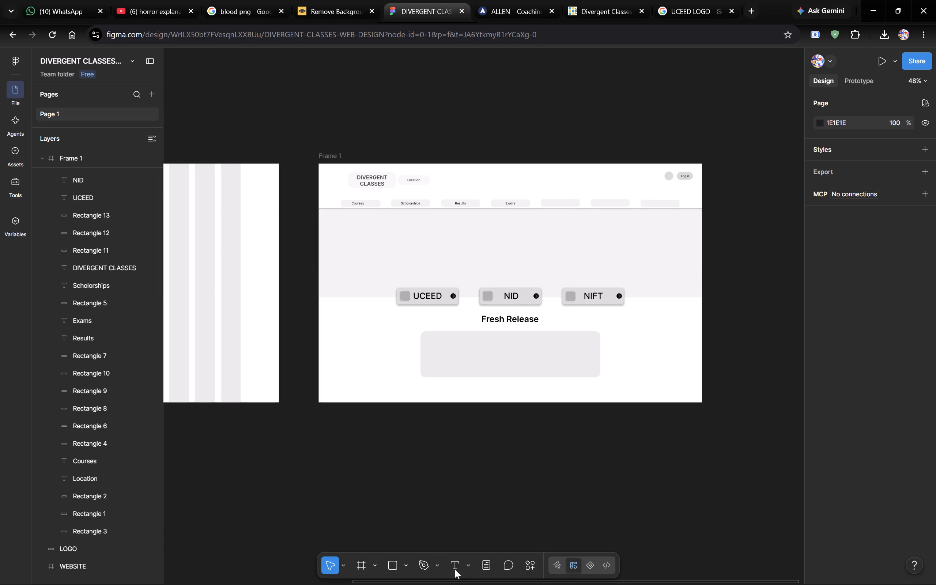
{"action": "left_click", "coordinate": [456, 569]}
{"action": "left_click", "coordinate": [546, 200]}
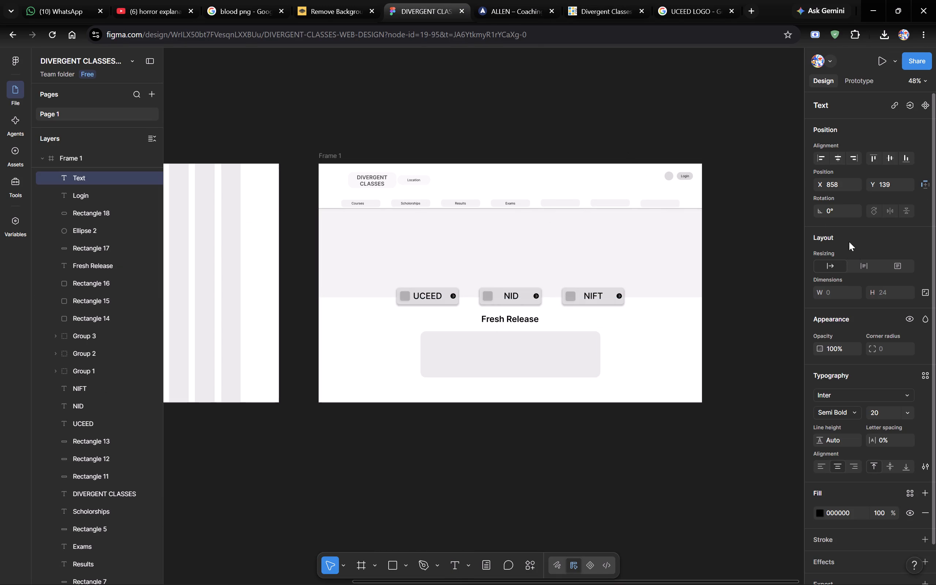
{"action": "left_click", "coordinate": [907, 410]}
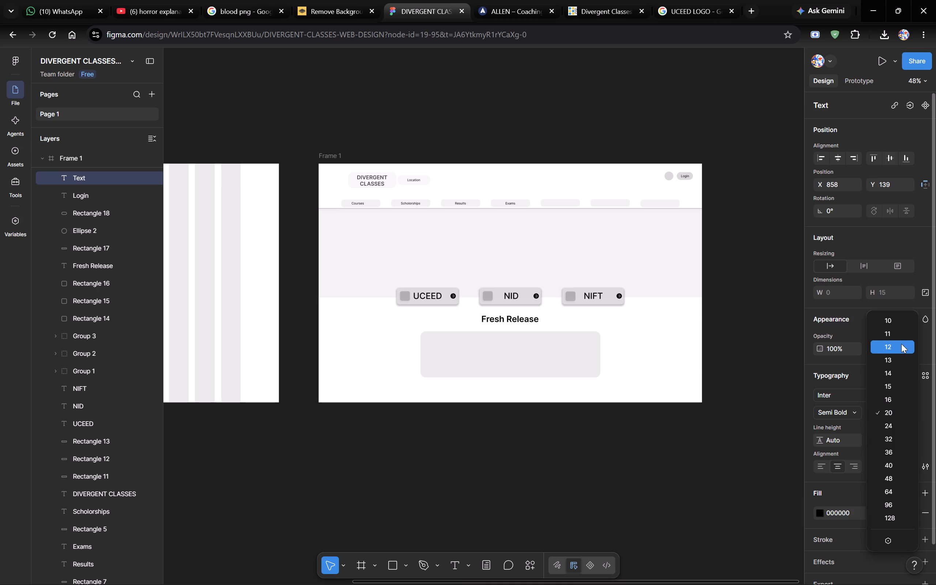
{"action": "left_click", "coordinate": [900, 350]}
{"action": "left_click", "coordinate": [854, 414]}
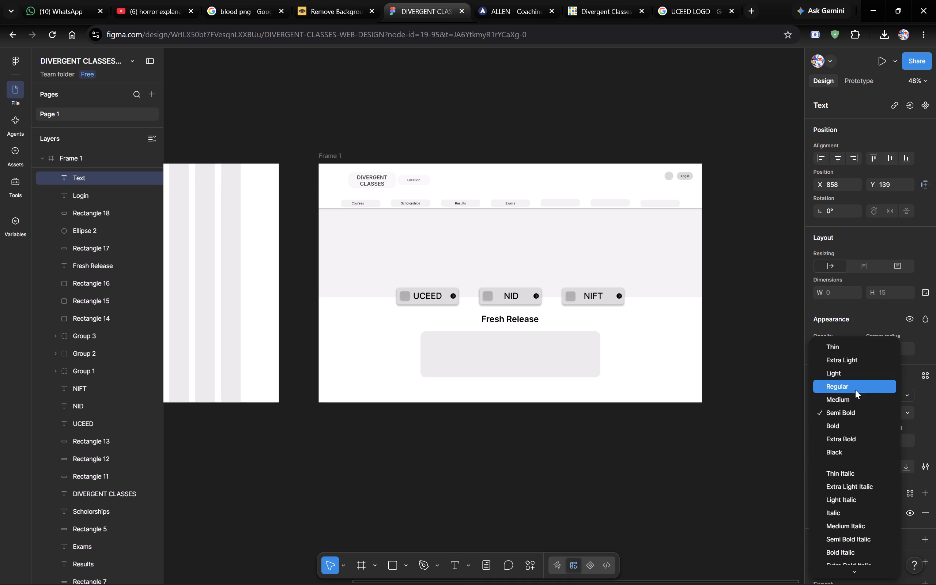
{"action": "left_click", "coordinate": [862, 384]}
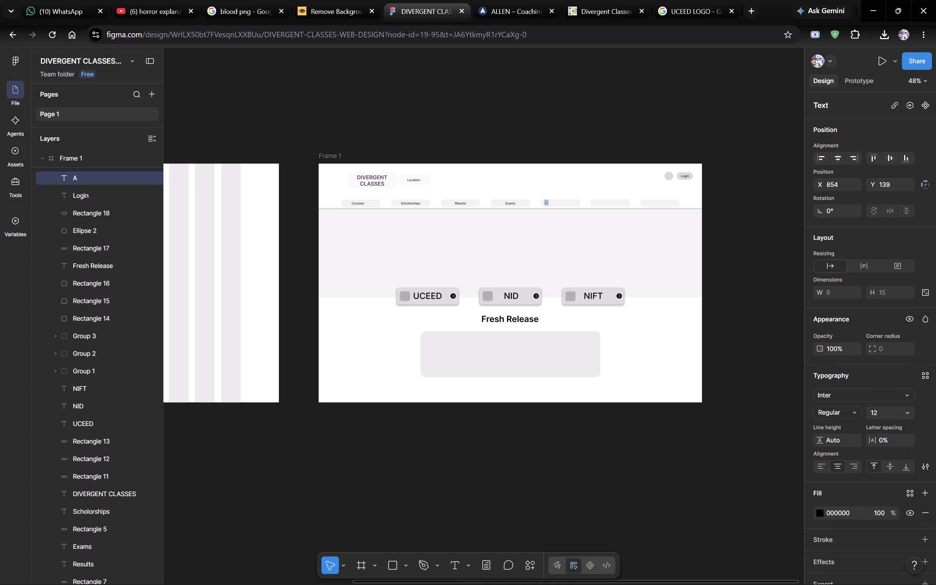
{"action": "type", "text": "bout"}
{"action": "key", "text": "space"}
{"action": "key", "text": "s"}
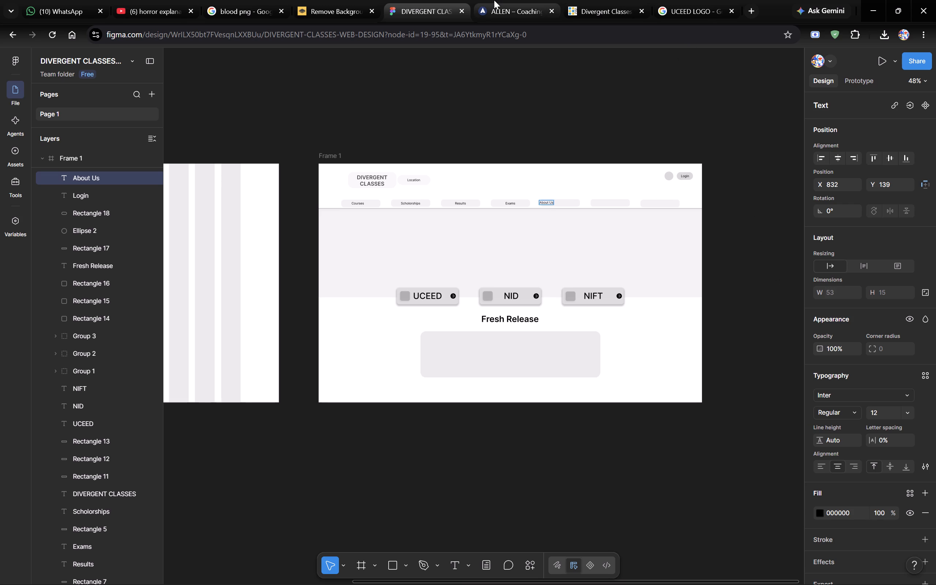
{"action": "left_click", "coordinate": [494, 0]}
{"action": "left_click", "coordinate": [590, 0]}
{"action": "left_click", "coordinate": [513, 0]}
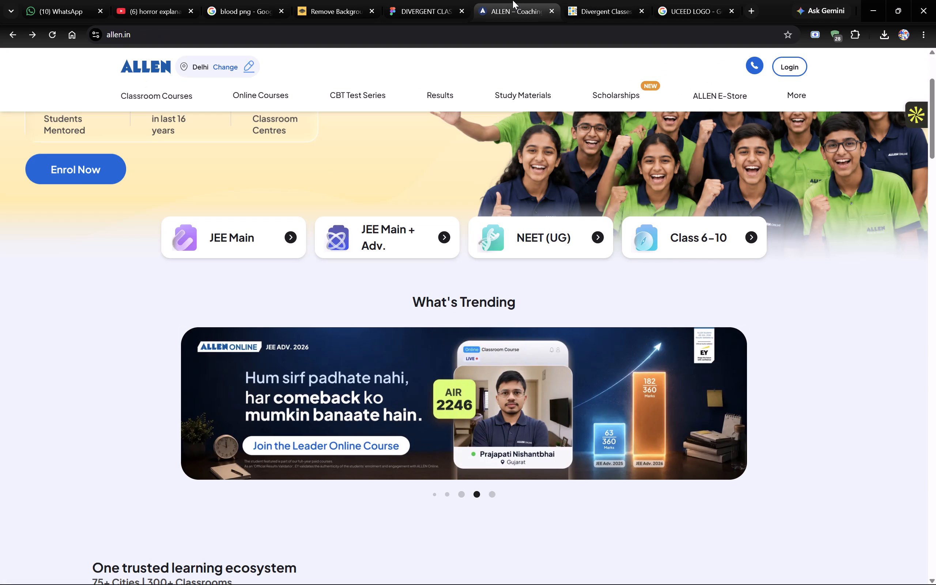
{"action": "left_click", "coordinate": [599, 0]}
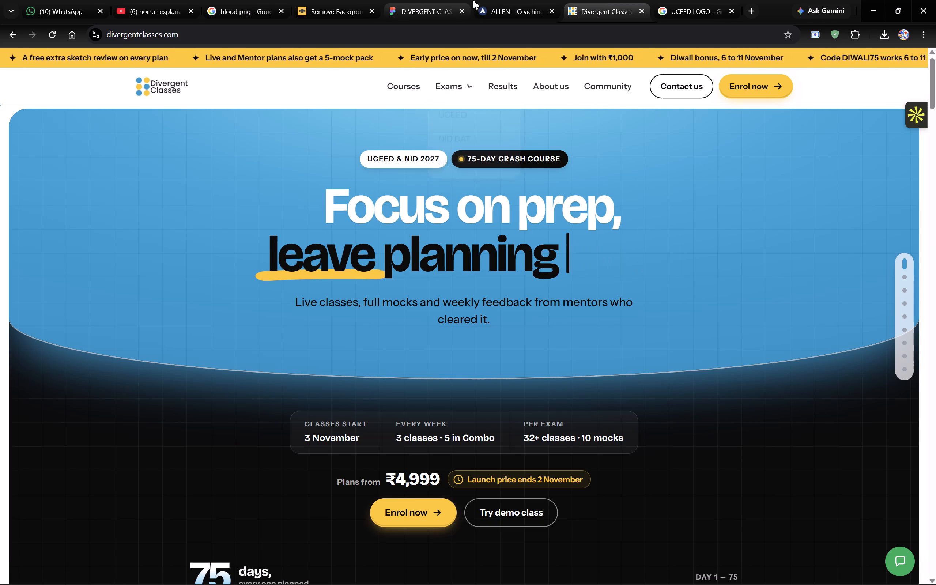
{"action": "left_click", "coordinate": [499, 0]}
{"action": "left_click", "coordinate": [411, 0]}
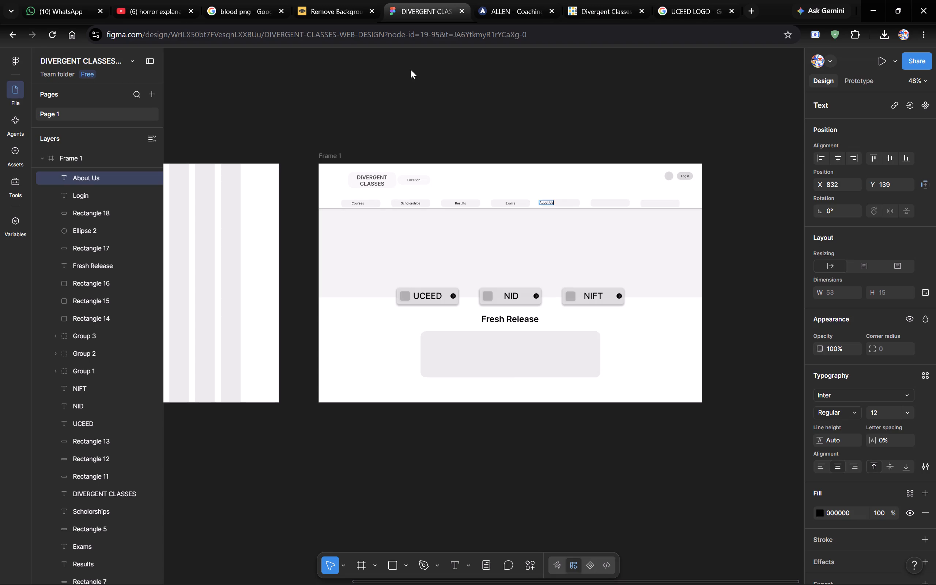
{"action": "left_click", "coordinate": [706, 299]}
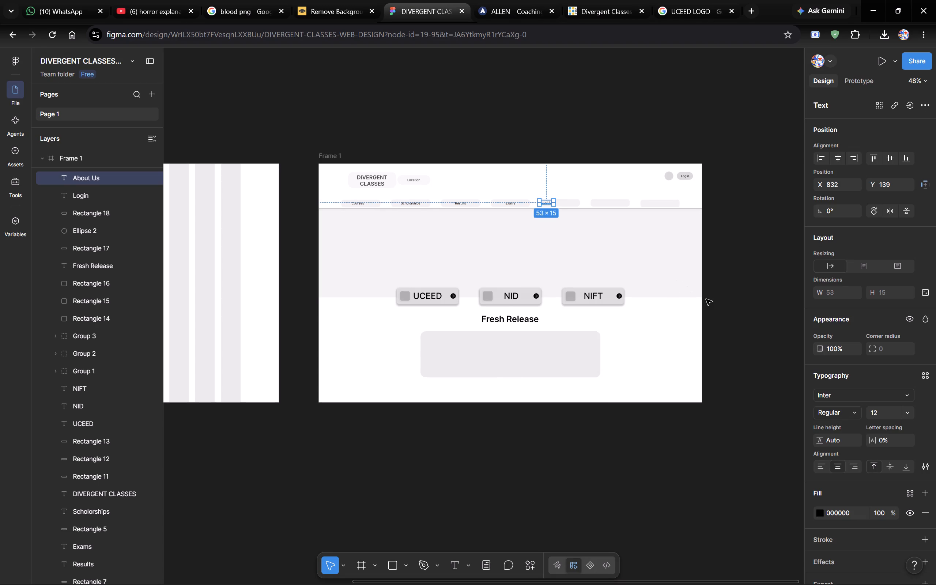
{"action": "left_click", "coordinate": [662, 146]}
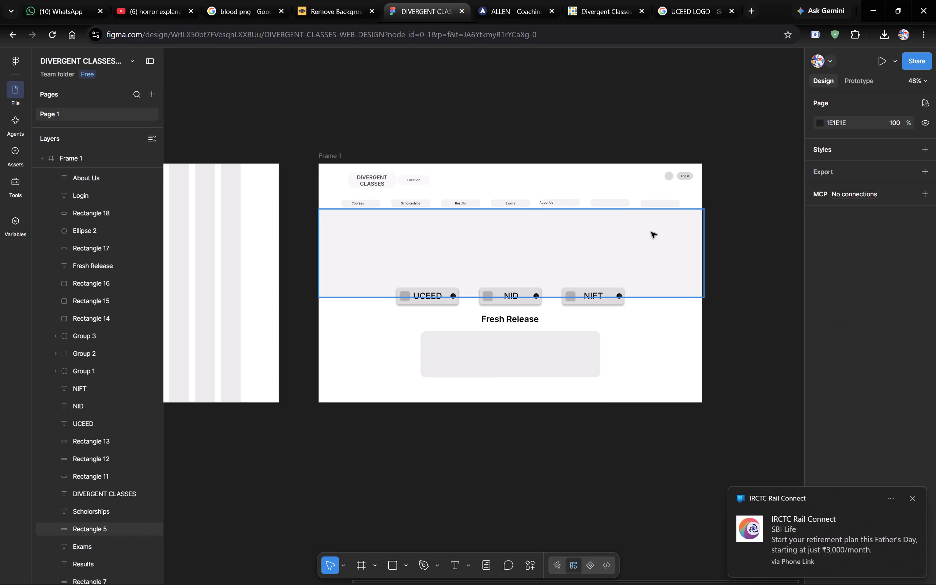
Add the text "Community" in Inter Regular, size 12, in the navigation row between About Us and the sixth navigation rectangle.
{"action": "left_click", "coordinate": [447, 559]}
{"action": "left_click", "coordinate": [575, 198]}
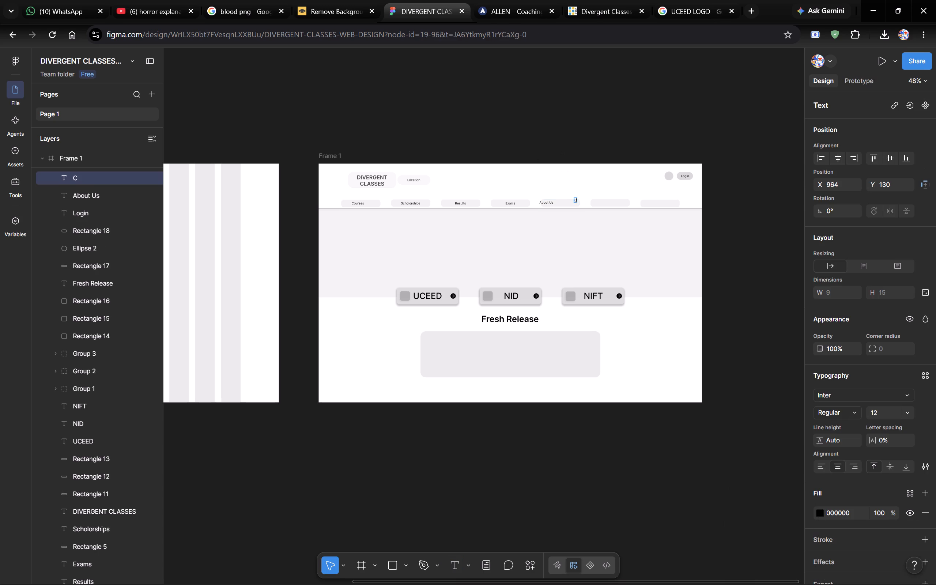
{"action": "type", "text": "ommunity"}
{"action": "left_click", "coordinate": [719, 222]}
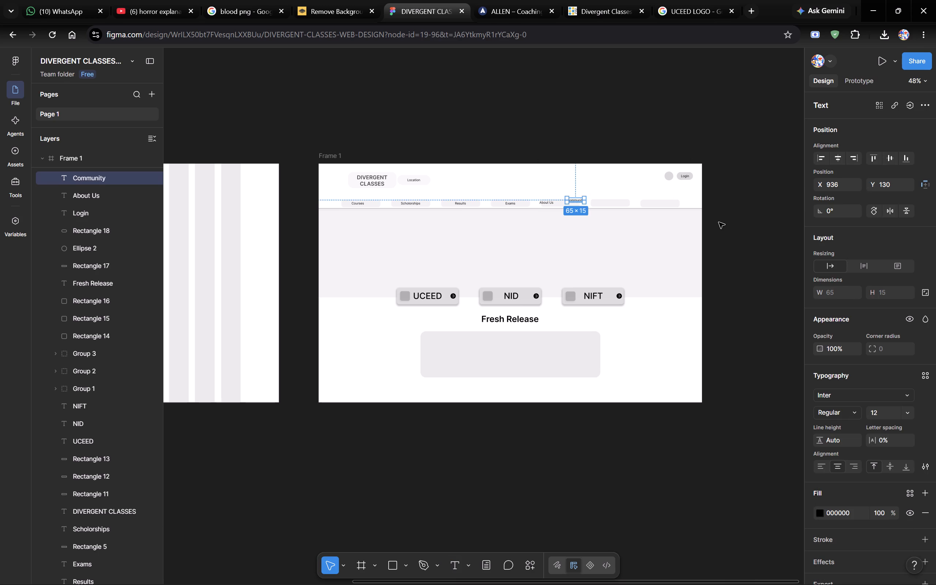
{"action": "left_click", "coordinate": [719, 222]}
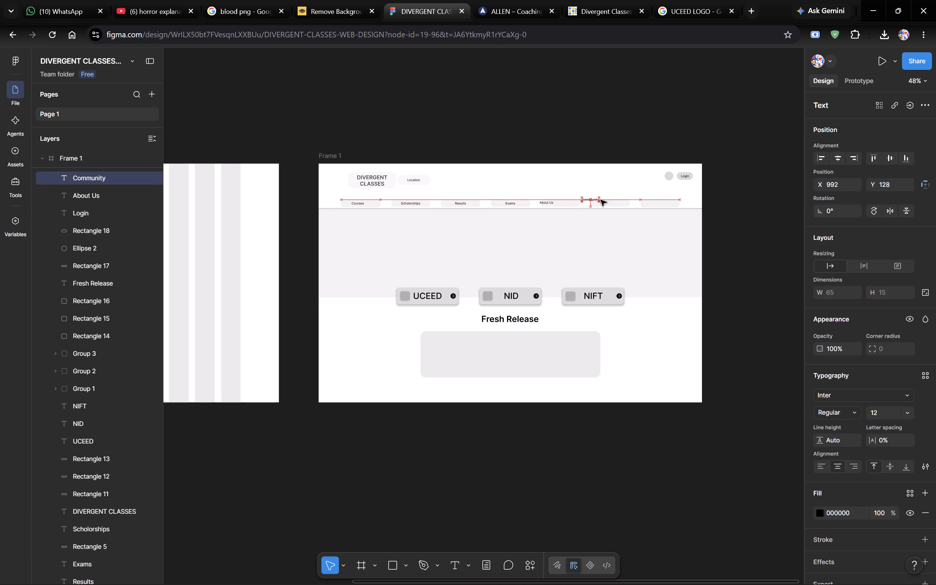
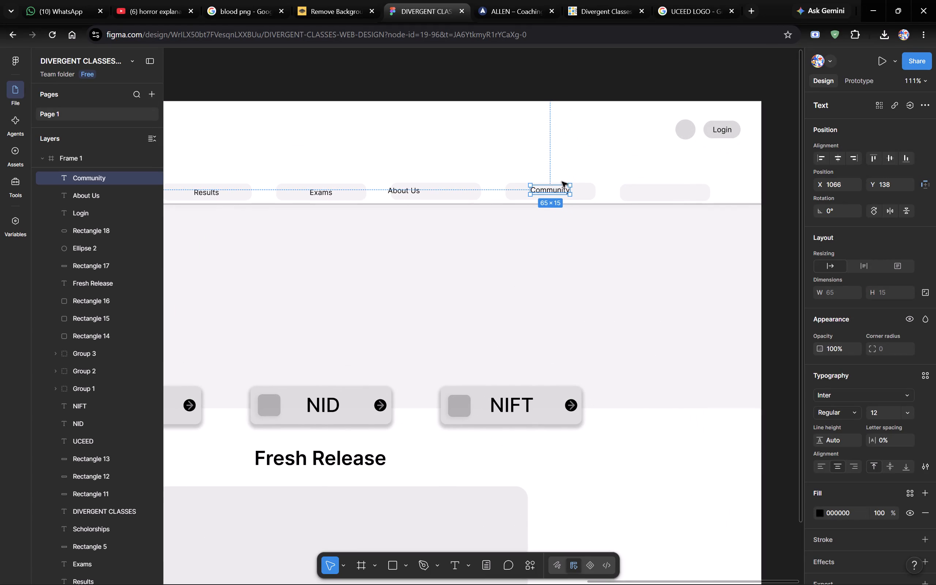
Nudge the "Community" label down to Y 142, level with the "Results" and "Exams" navigation labels.
{"action": "key", "text": "Down"}
{"action": "key", "text": "Down"}
{"action": "key", "text": "Down"}
{"action": "key", "text": "Down"}
{"action": "key", "text": "Down"}
{"action": "key", "text": "Up"}
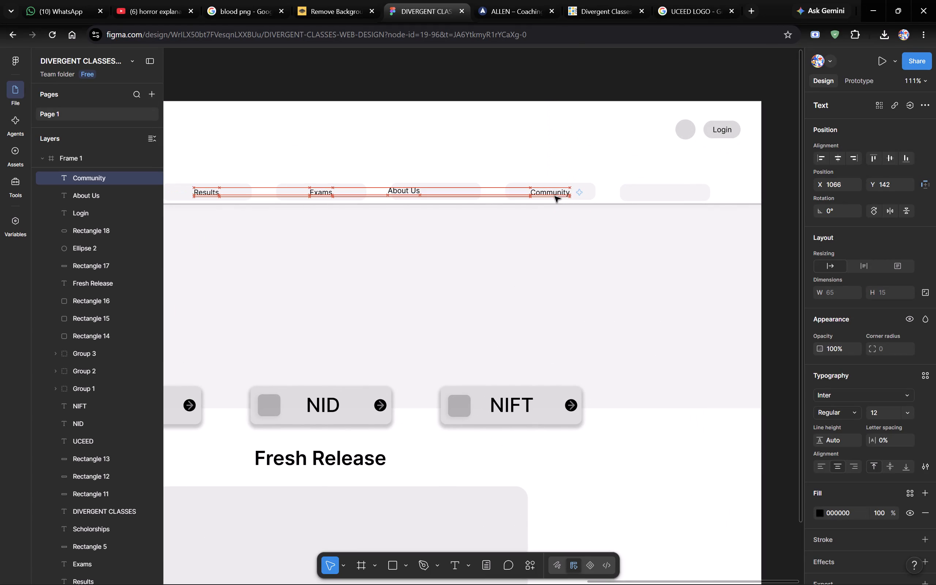
Move the "About Us" label to the middle of the navigation pill between Exams and Community, at X 884, Y 141.
{"action": "left_click_drag", "start_coordinate": [403, 191], "coordinate": [404, 191]}
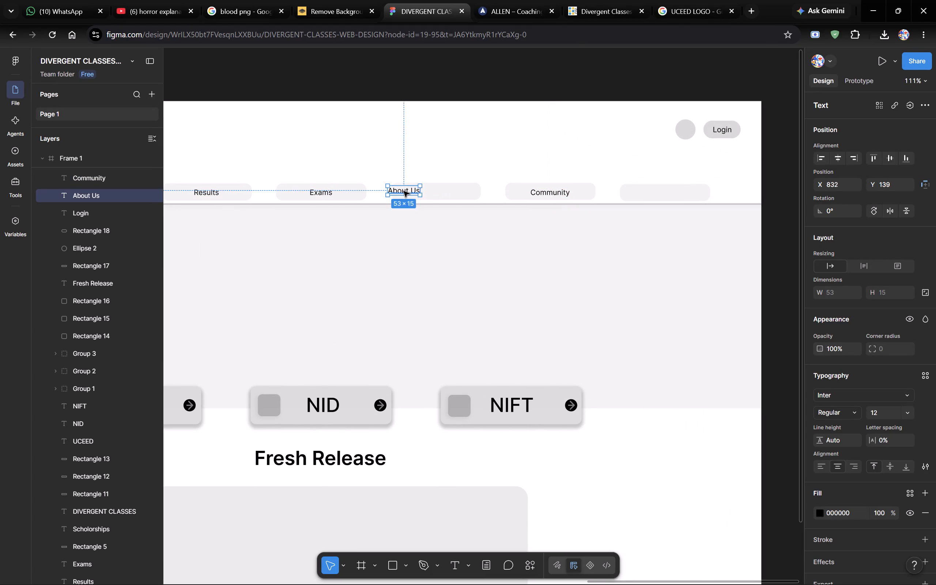
{"action": "left_click_drag", "start_coordinate": [404, 191], "coordinate": [438, 192]}
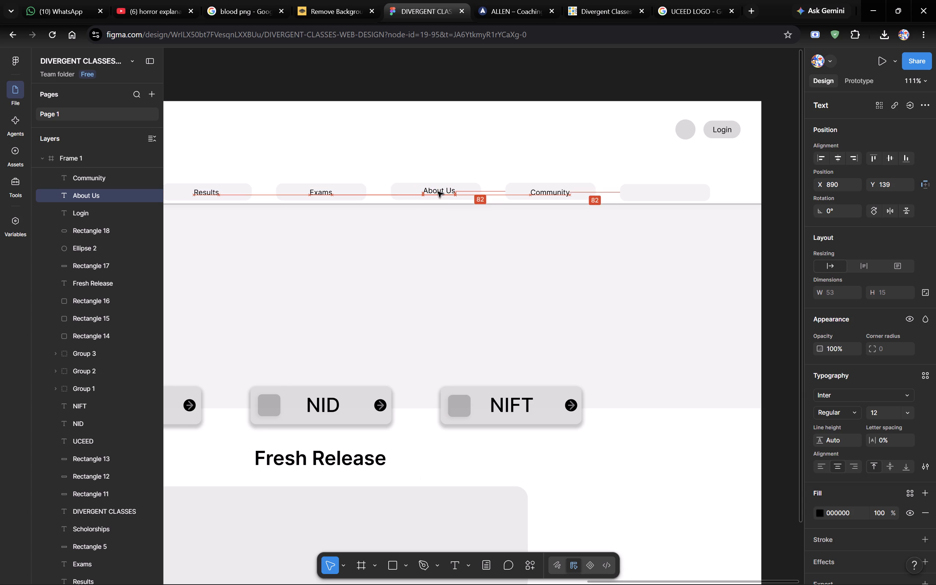
{"action": "left_click_drag", "start_coordinate": [438, 192], "coordinate": [434, 193]}
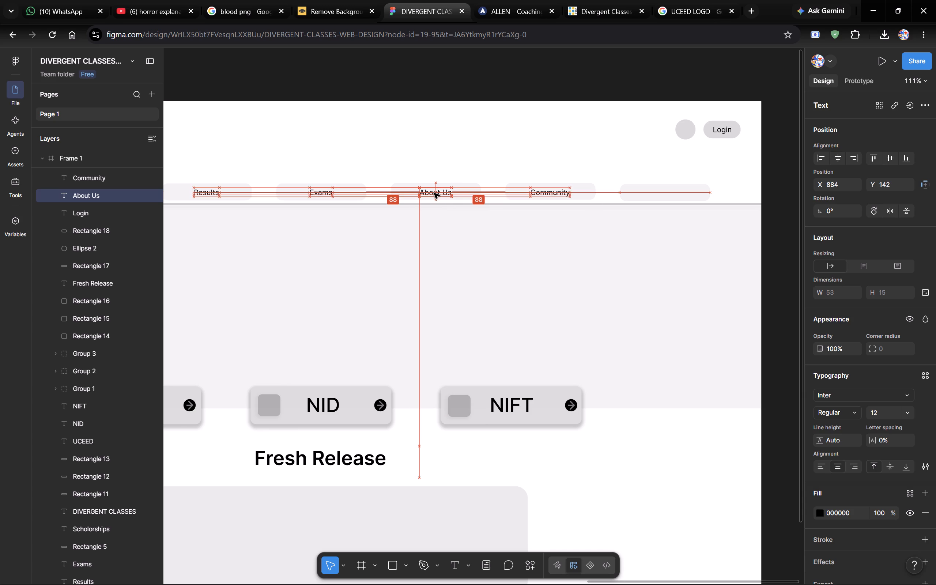
{"action": "left_click_drag", "start_coordinate": [434, 193], "coordinate": [434, 193]}
{"action": "key", "text": "Down"}
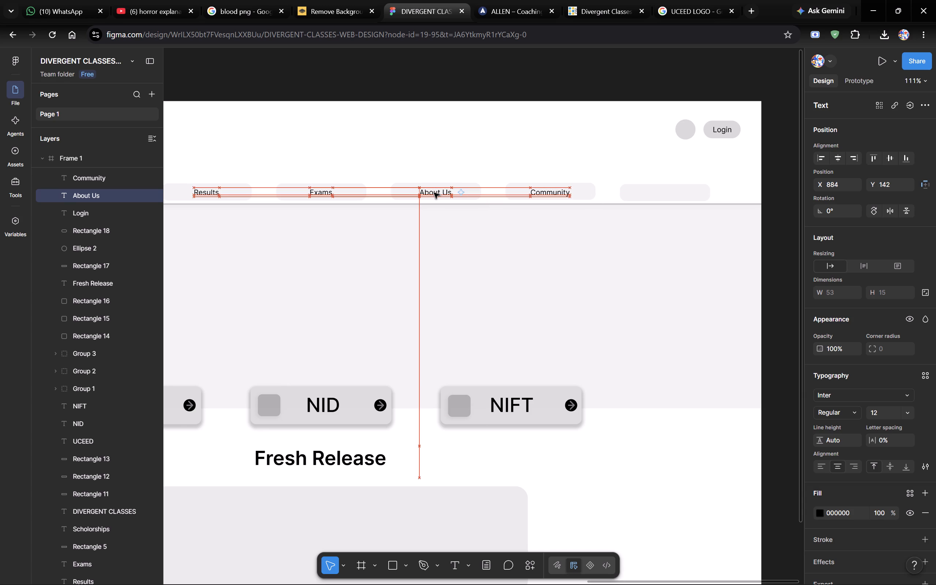
{"action": "scroll", "coordinate": [434, 193], "scroll_direction": "right", "scroll_amount": 1}
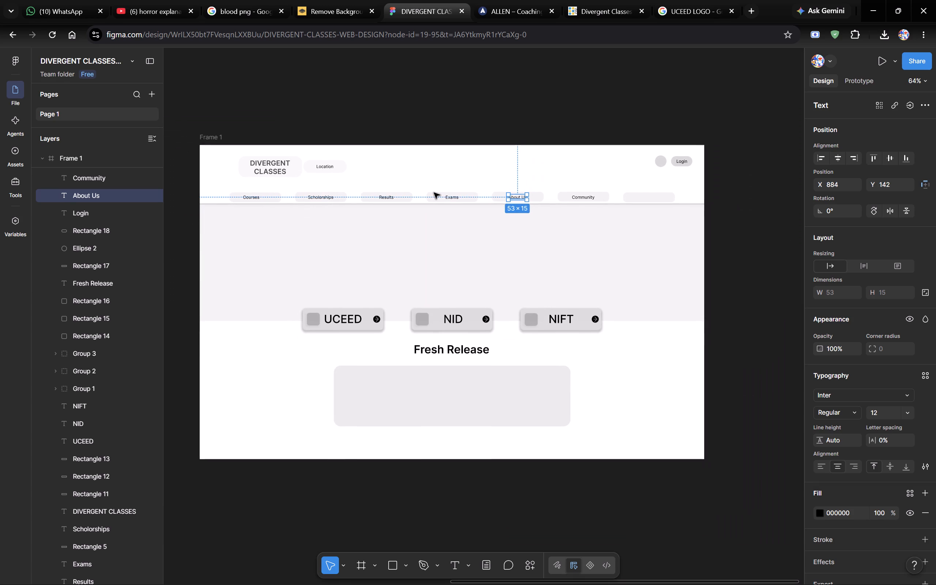
{"action": "key", "text": "Down"}
{"action": "key", "text": "Up"}
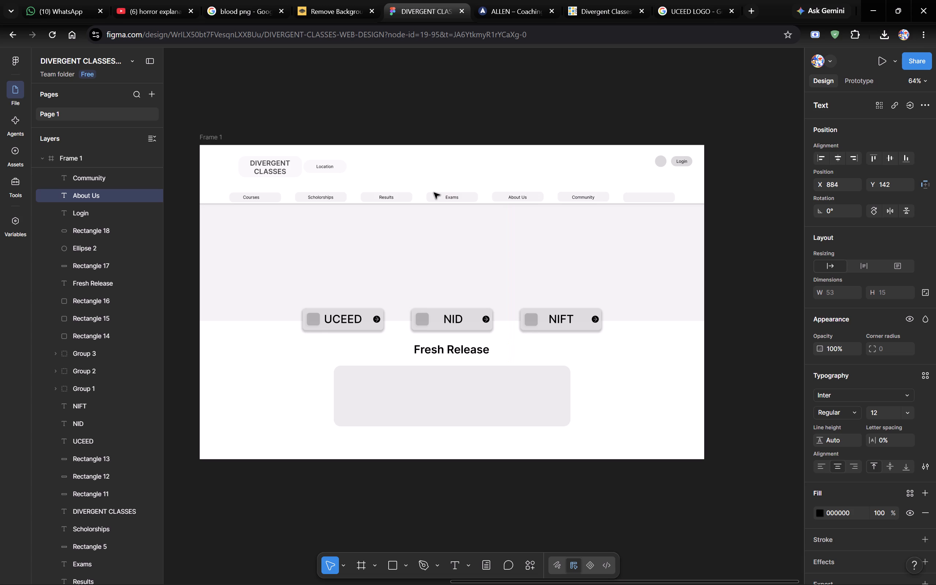
{"action": "key", "text": "Down"}
{"action": "key", "text": "Up"}
{"action": "key", "text": "Up"}
Reposition the "Courses" label within the first navigation pill at X 132, Y 142, level with "Scholorships".
{"action": "left_click", "coordinate": [330, 197]}
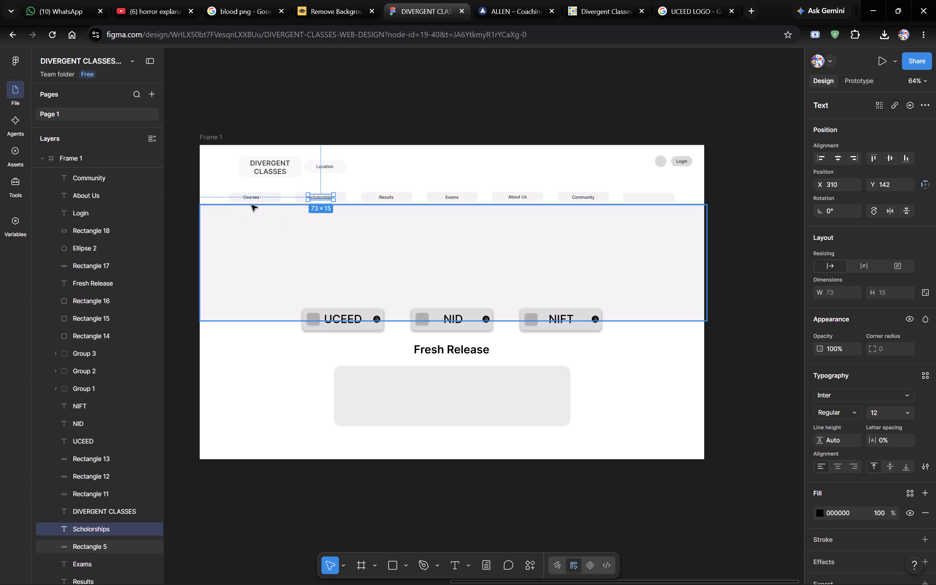
{"action": "left_click_drag", "start_coordinate": [258, 197], "coordinate": [261, 198]}
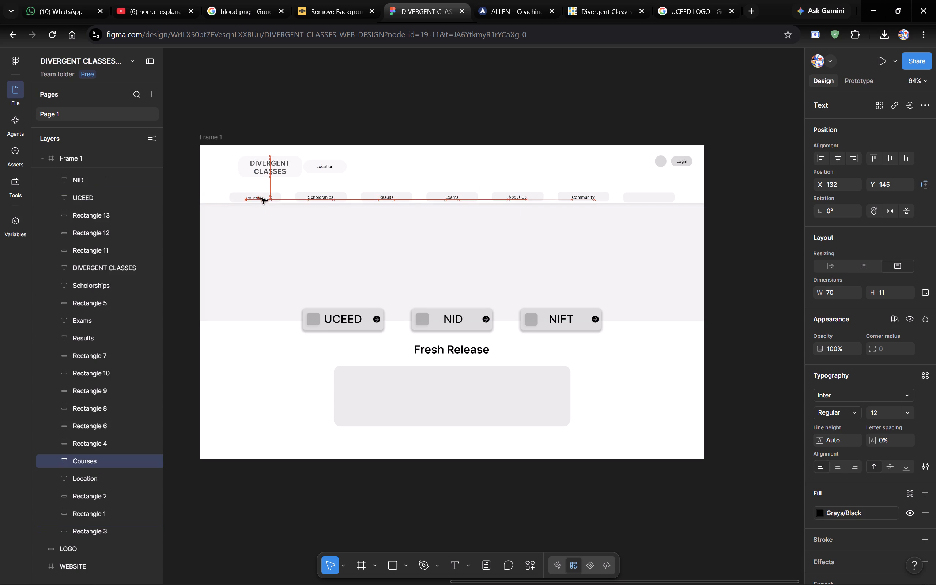
{"action": "left_click_drag", "start_coordinate": [261, 198], "coordinate": [264, 199]}
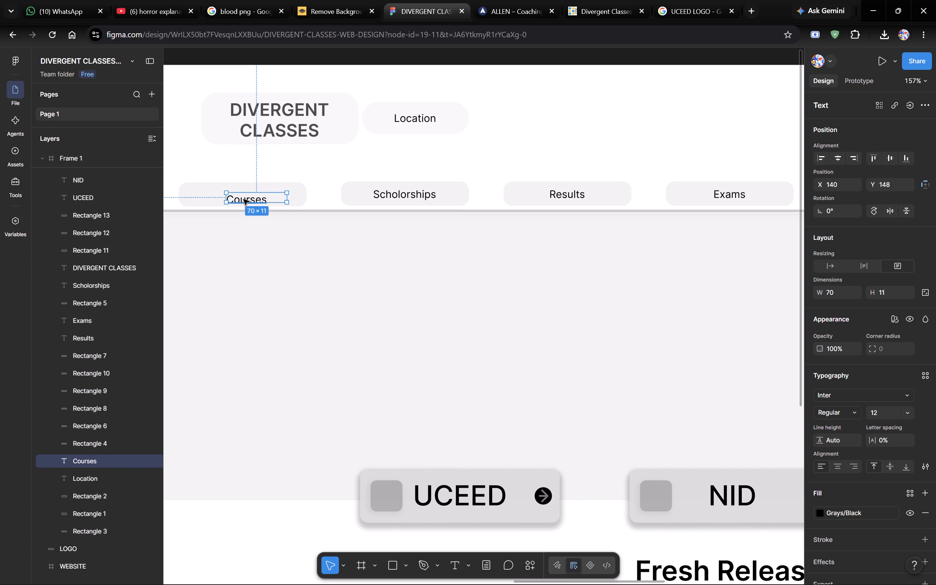
{"action": "left_click_drag", "start_coordinate": [239, 199], "coordinate": [229, 194]}
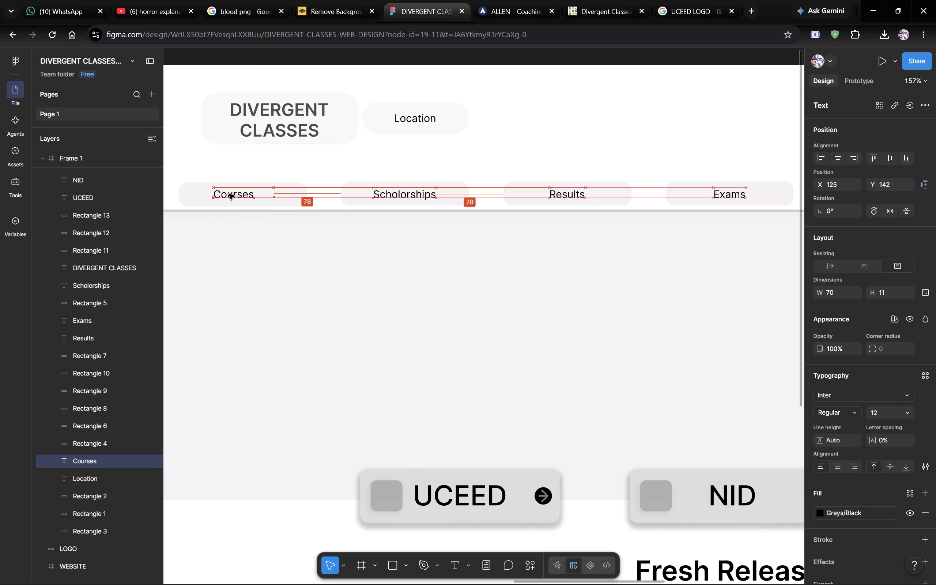
{"action": "left_click_drag", "start_coordinate": [229, 194], "coordinate": [227, 198]}
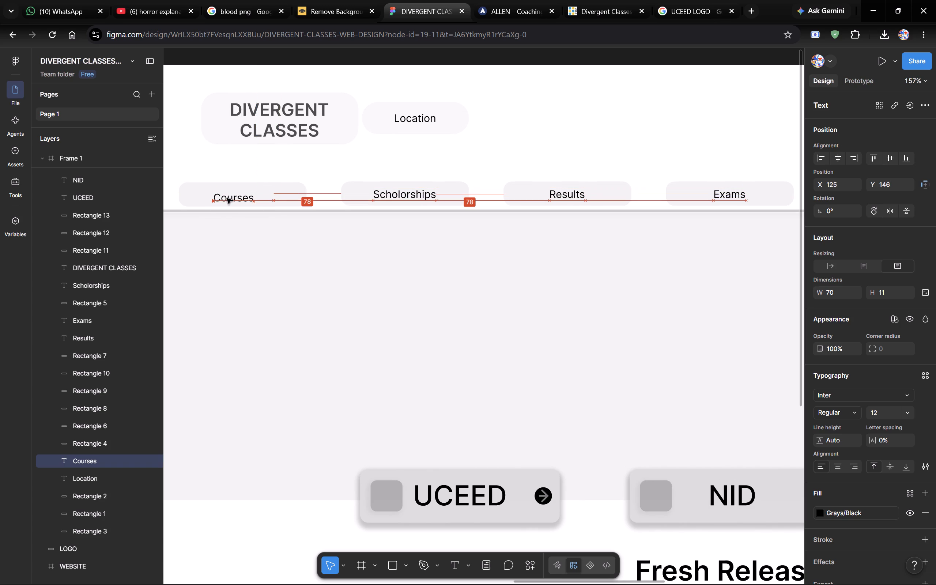
{"action": "left_click_drag", "start_coordinate": [227, 198], "coordinate": [235, 194]}
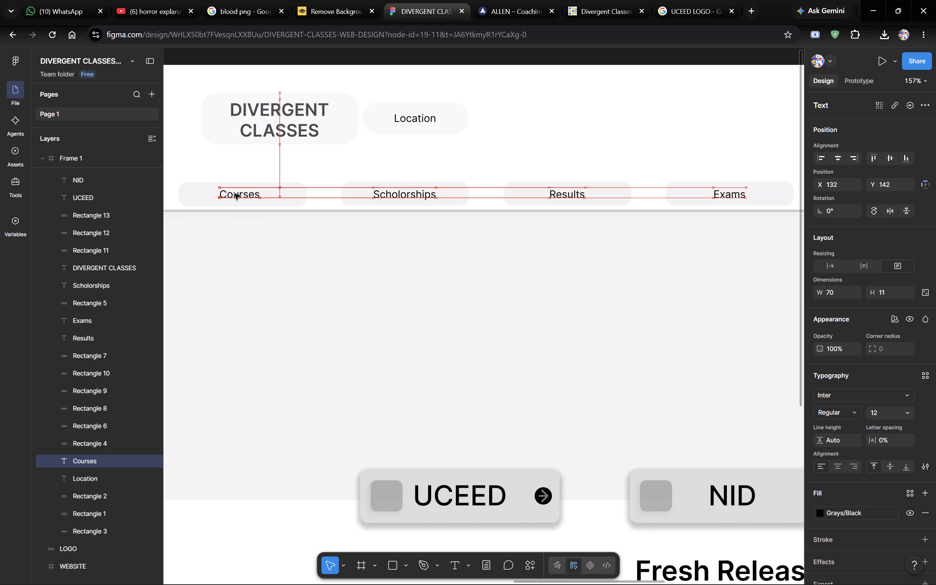
{"action": "left_click_drag", "start_coordinate": [235, 194], "coordinate": [233, 193]}
{"action": "left_click_drag", "start_coordinate": [233, 193], "coordinate": [233, 195]}
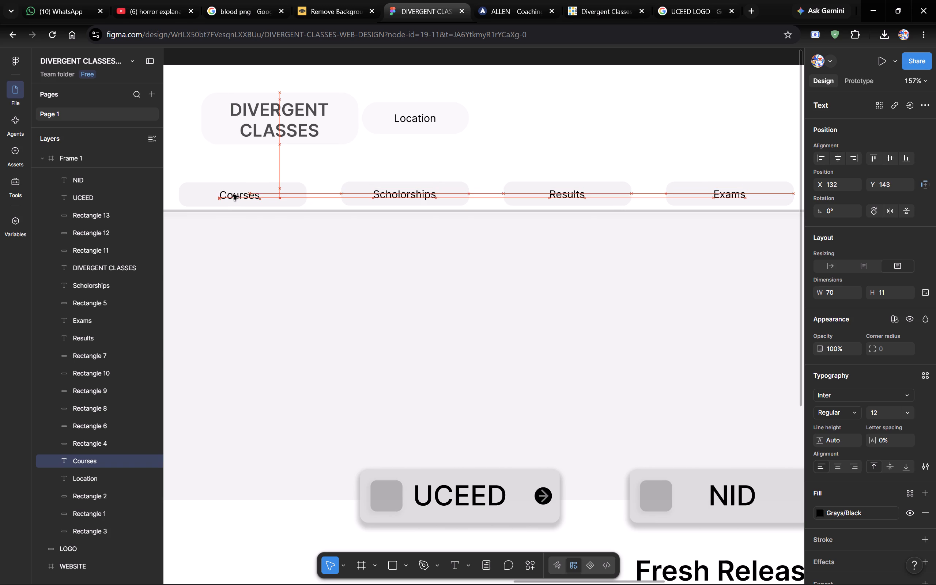
{"action": "left_click_drag", "start_coordinate": [233, 195], "coordinate": [227, 196]}
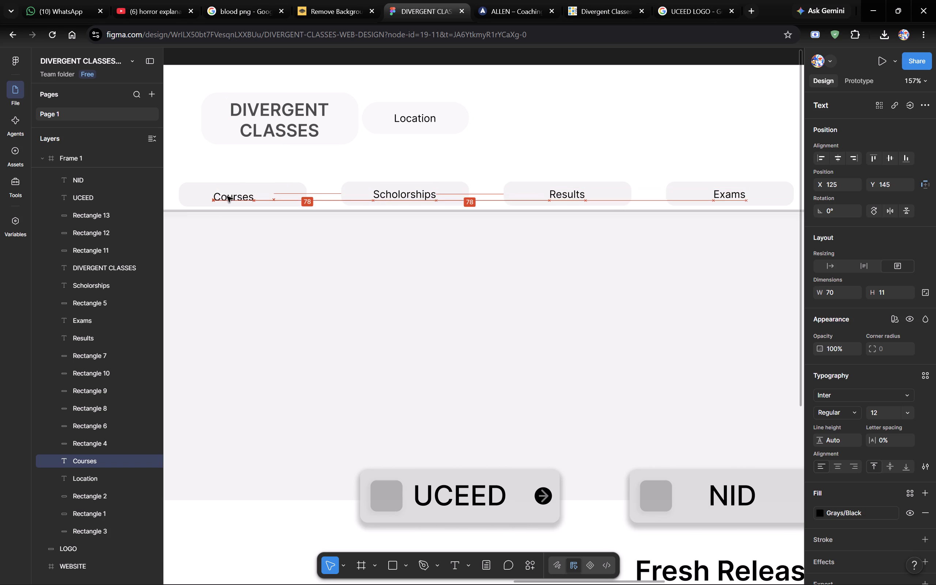
{"action": "left_click_drag", "start_coordinate": [227, 196], "coordinate": [230, 194]}
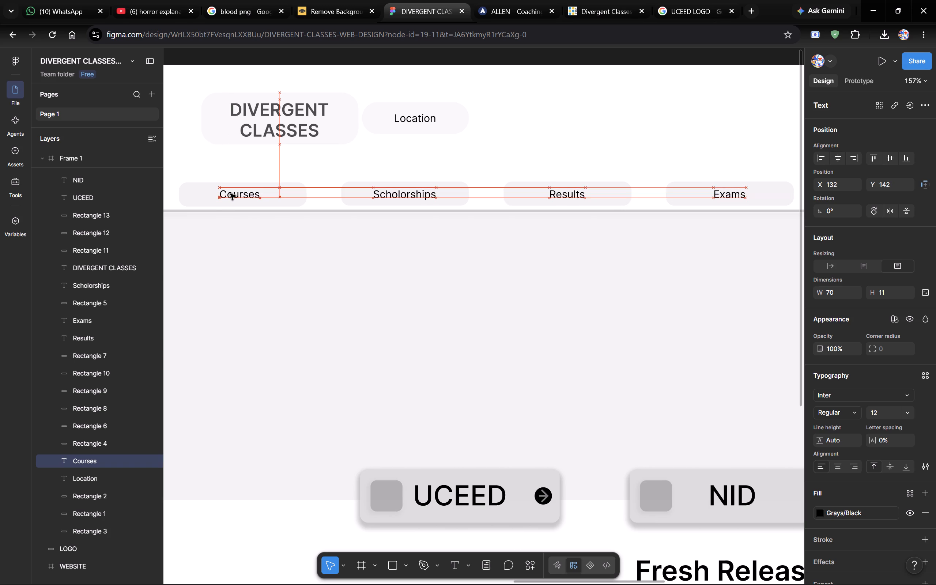
{"action": "left_click_drag", "start_coordinate": [230, 194], "coordinate": [230, 194]}
{"action": "left_click", "coordinate": [395, 146]}
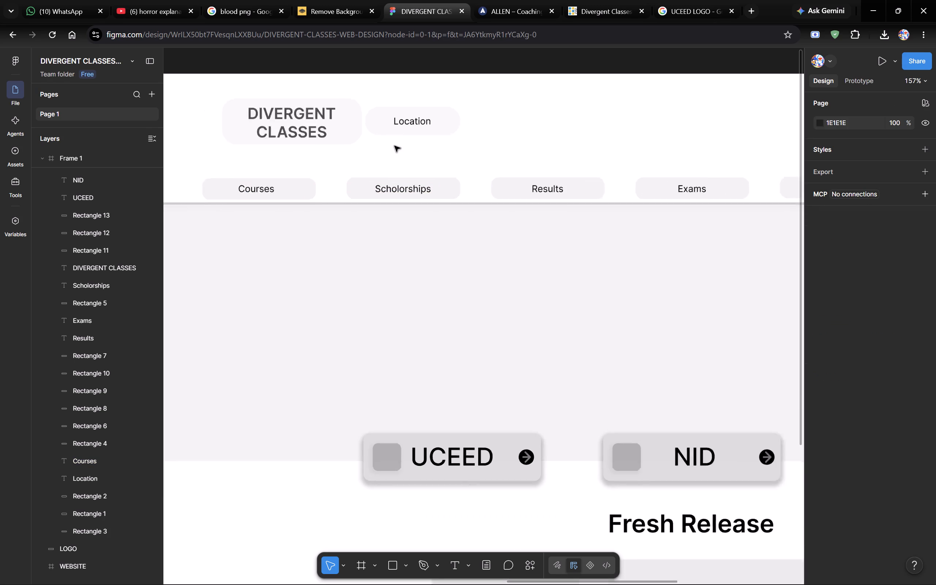
Switch to the ALLEN coaching website to consult its page layout as a reference.
{"action": "scroll", "coordinate": [395, 146], "scroll_direction": "left", "scroll_amount": 3}
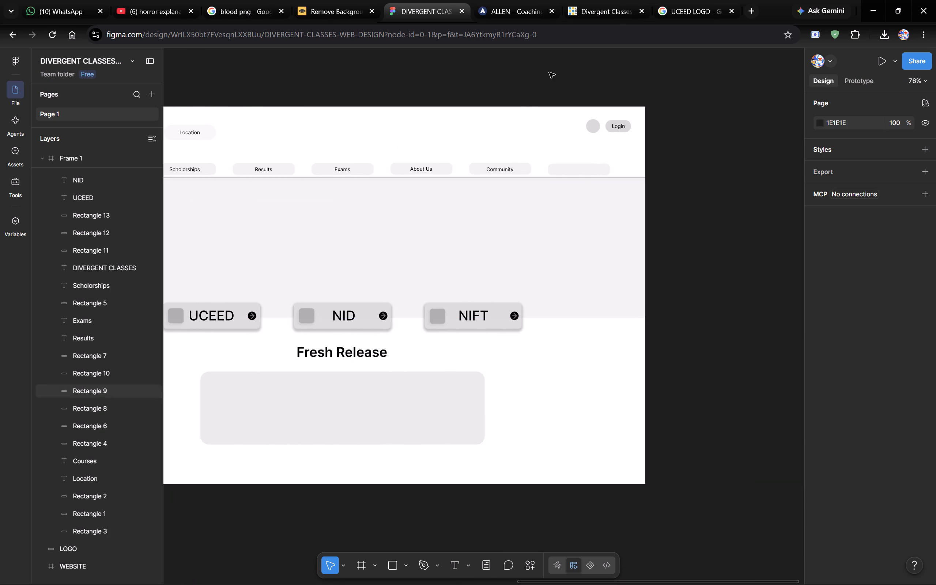
{"action": "key", "text": "alt+Tab"}
{"action": "key", "text": "alt+Tab"}
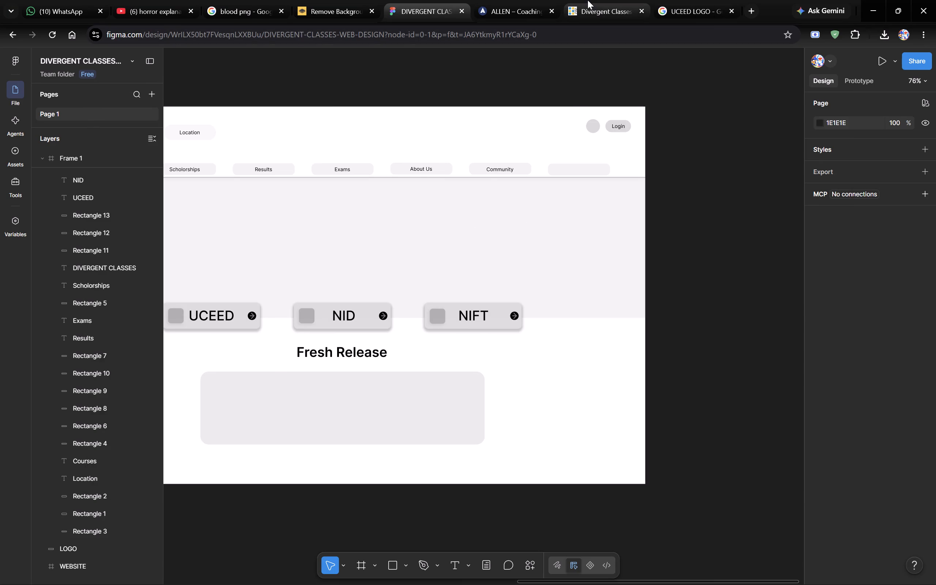
{"action": "left_click", "coordinate": [588, 0]}
{"action": "left_click", "coordinate": [542, 0]}
{"action": "key", "text": "alt+Tab"}
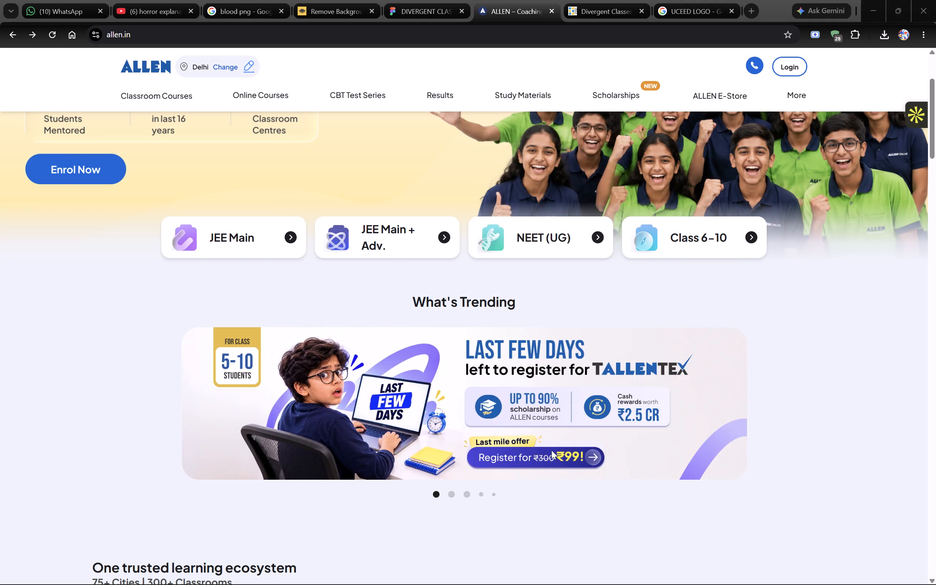
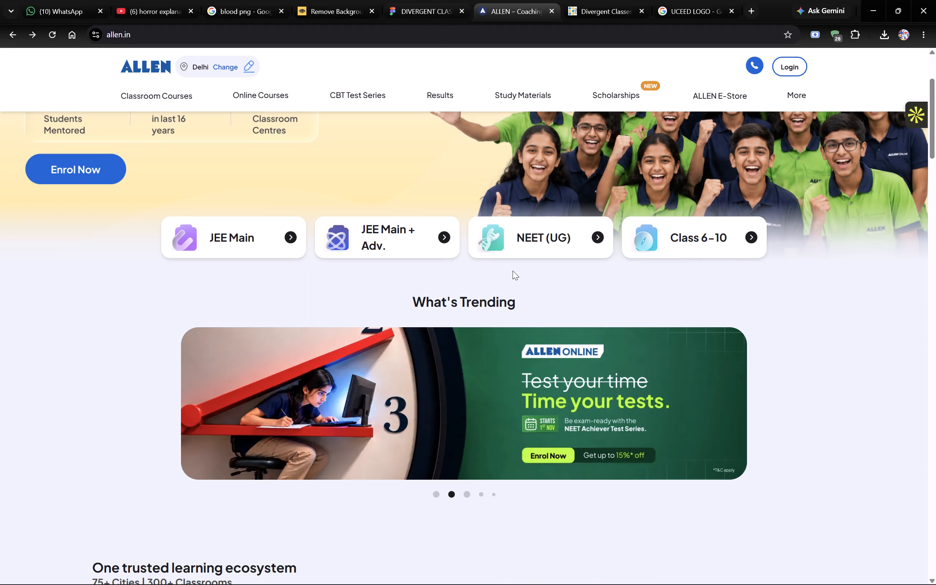
Compare the header and navigation bar of the ALLEN homepage with the Divergent Classes wireframe in Figma.
{"action": "scroll", "coordinate": [513, 271], "scroll_direction": "up", "scroll_amount": 6}
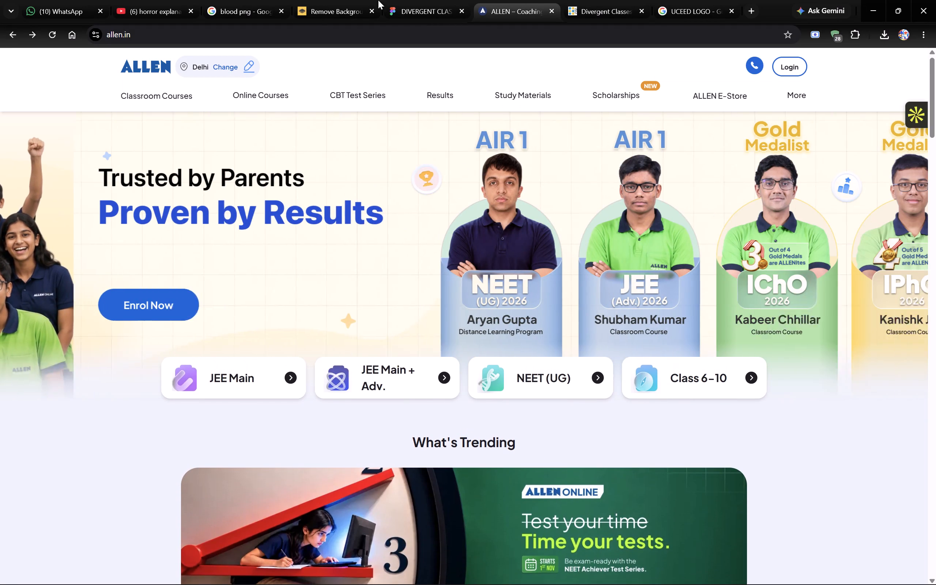
{"action": "scroll", "coordinate": [475, 330], "scroll_direction": "up", "scroll_amount": 1}
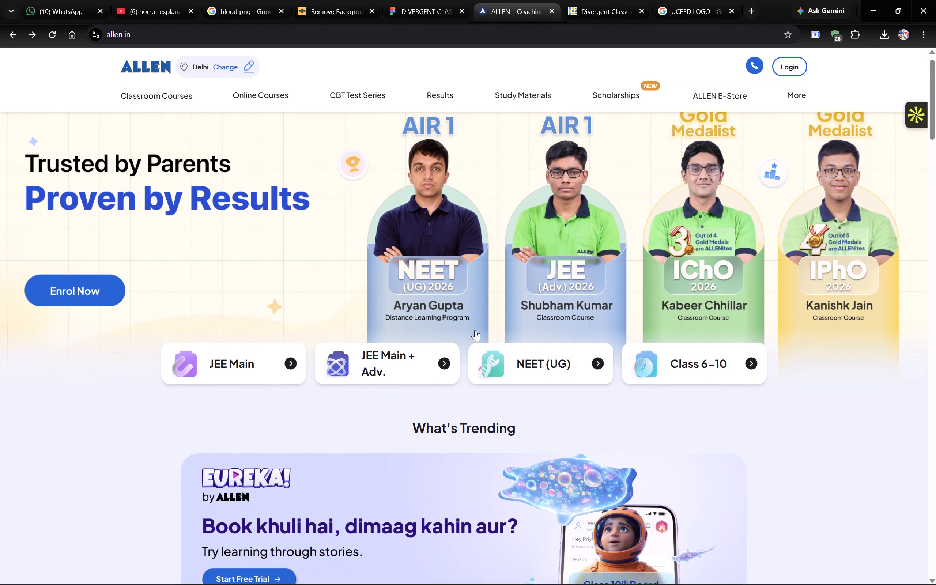
{"action": "left_click", "coordinate": [400, 0]}
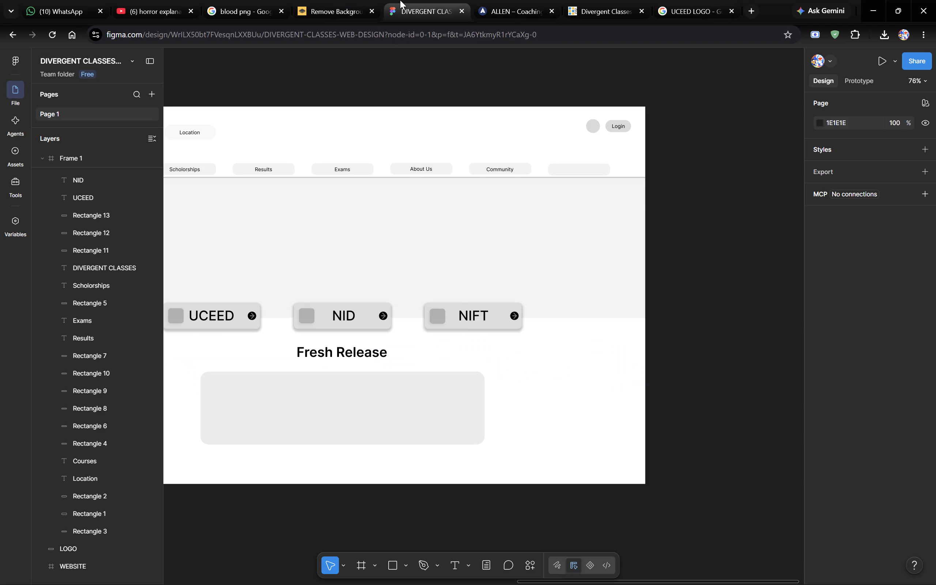
{"action": "scroll", "coordinate": [541, 136], "scroll_direction": "right", "scroll_amount": 1}
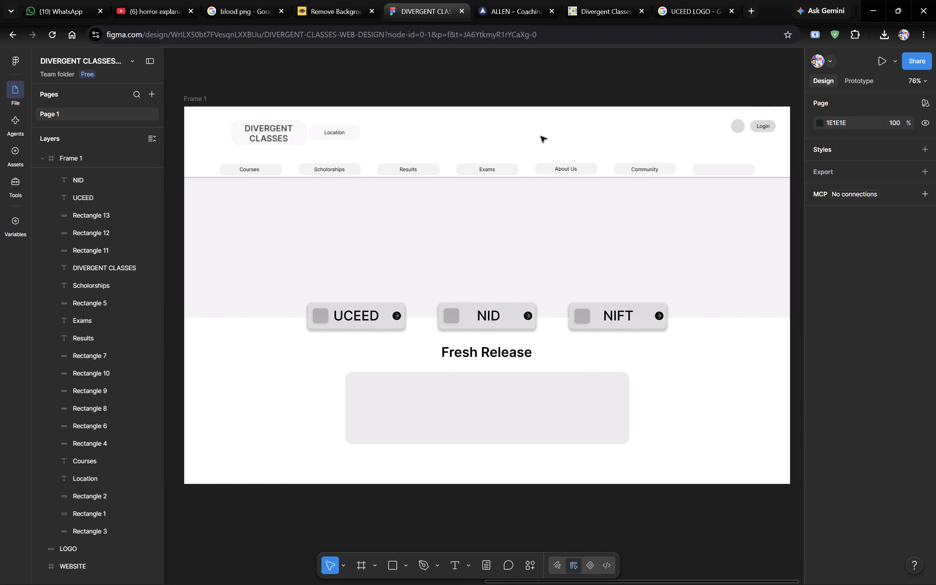
{"action": "scroll", "coordinate": [541, 136], "scroll_direction": "right", "scroll_amount": 1}
{"action": "scroll", "coordinate": [675, 158], "scroll_direction": "left", "scroll_amount": 1}
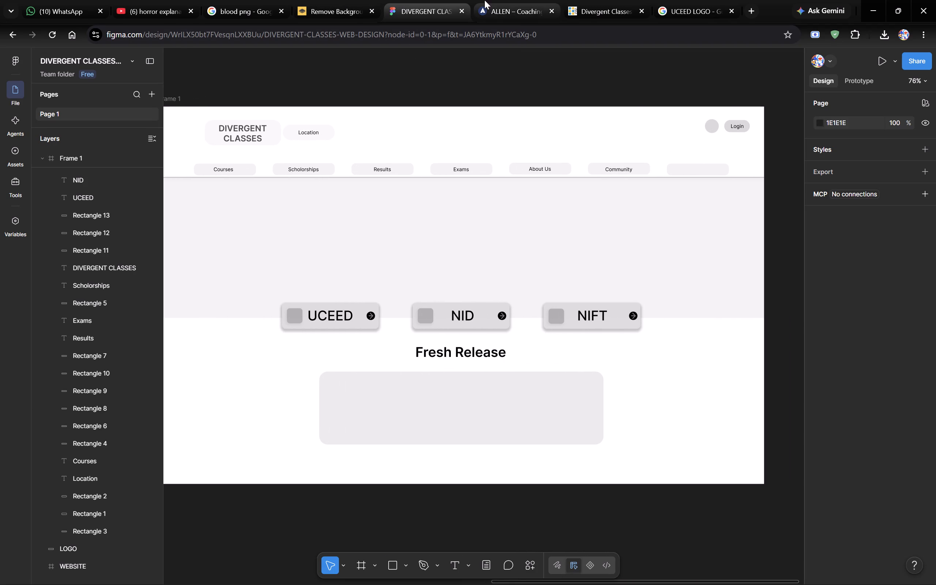
{"action": "left_click", "coordinate": [499, 0]}
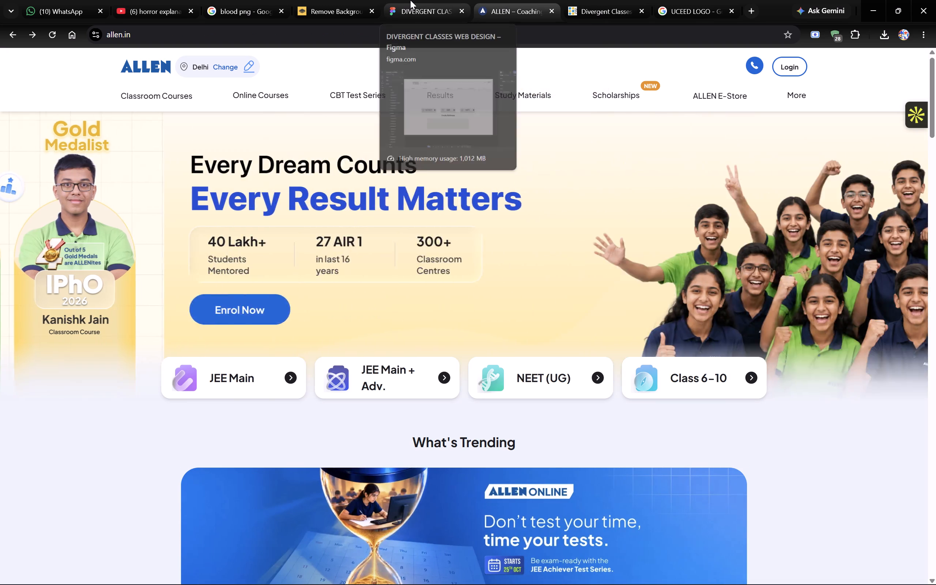
{"action": "left_click", "coordinate": [410, 0]}
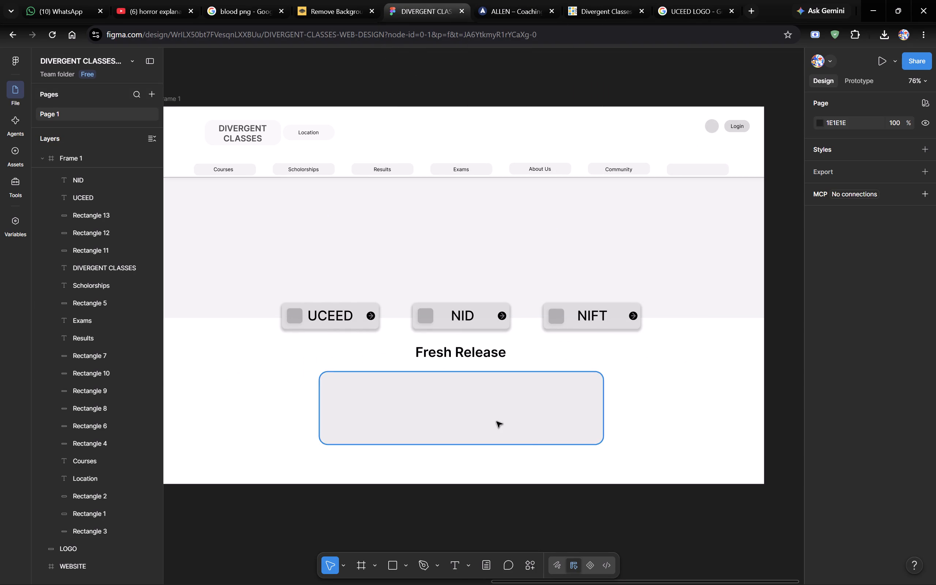
Add the text label "Store" to the empty last navigation pill and centre it there at X 1271, Y 142.
{"action": "left_click", "coordinate": [456, 563]}
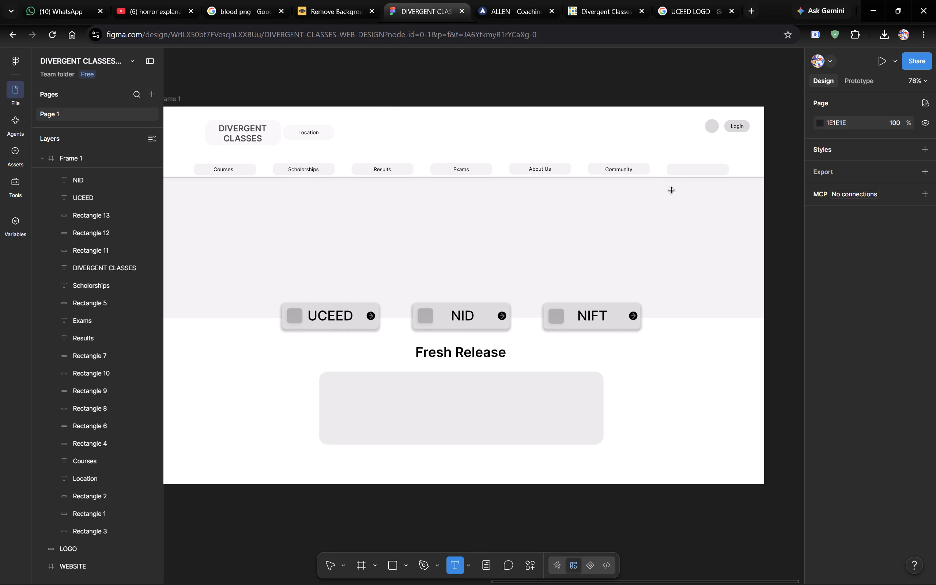
{"action": "left_click", "coordinate": [683, 167]}
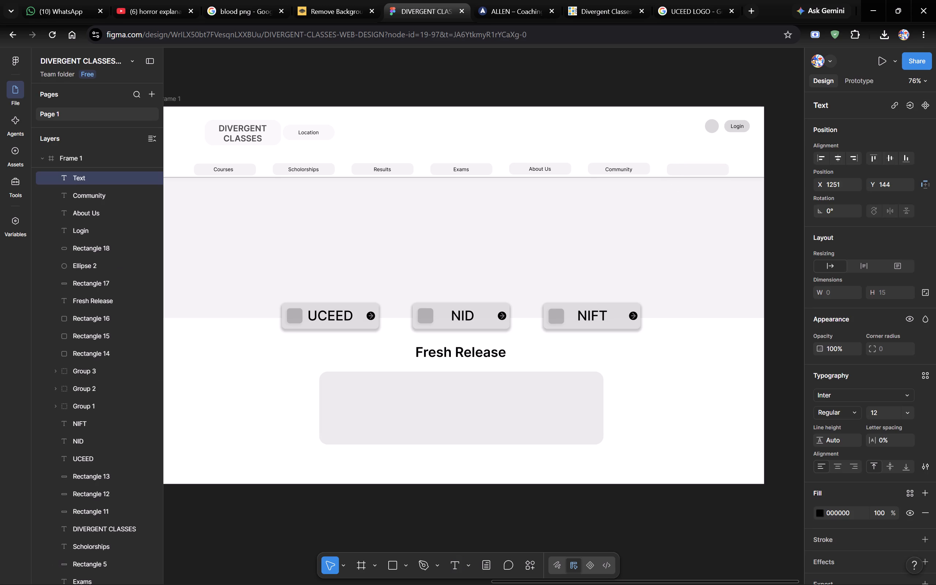
{"action": "type", "text": "tore"}
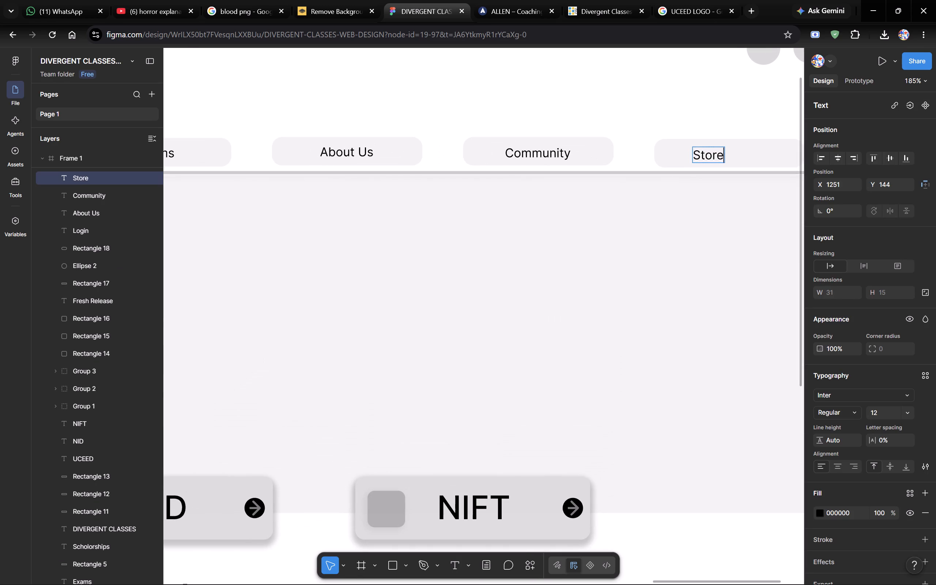
{"action": "left_click", "coordinate": [717, 110]}
{"action": "left_click_drag", "start_coordinate": [705, 157], "coordinate": [721, 157]}
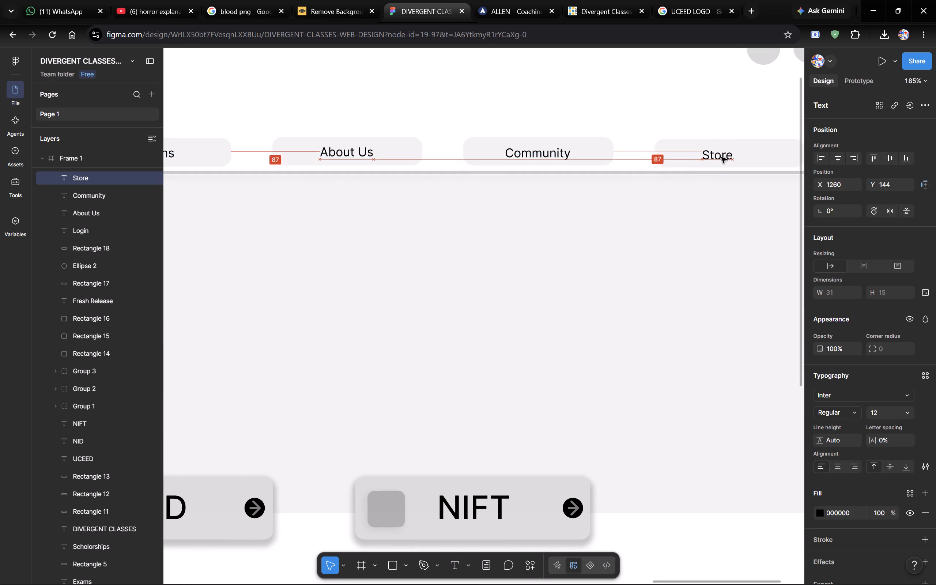
{"action": "left_click_drag", "start_coordinate": [721, 157], "coordinate": [740, 155]}
{"action": "scroll", "coordinate": [740, 155], "scroll_direction": "left", "scroll_amount": 1}
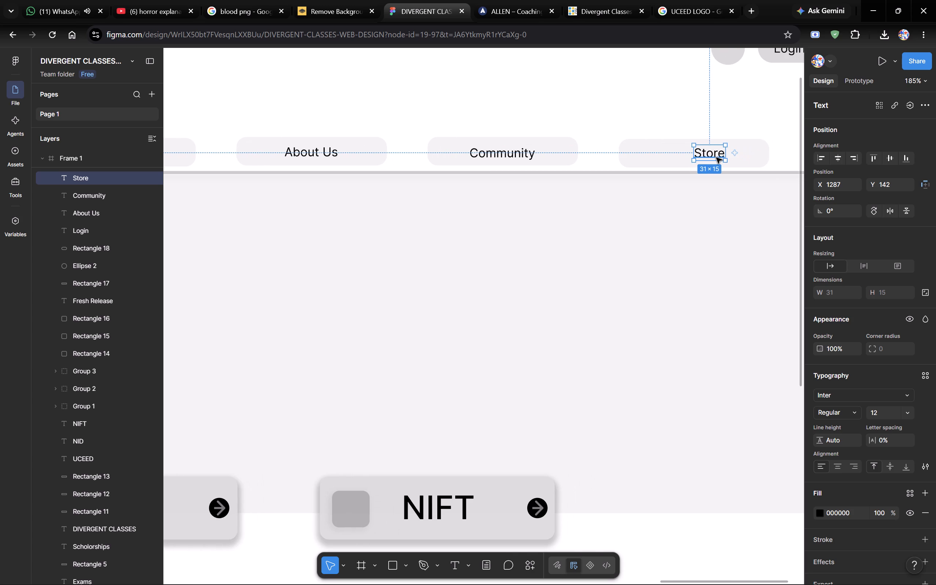
{"action": "left_click_drag", "start_coordinate": [716, 158], "coordinate": [698, 156]}
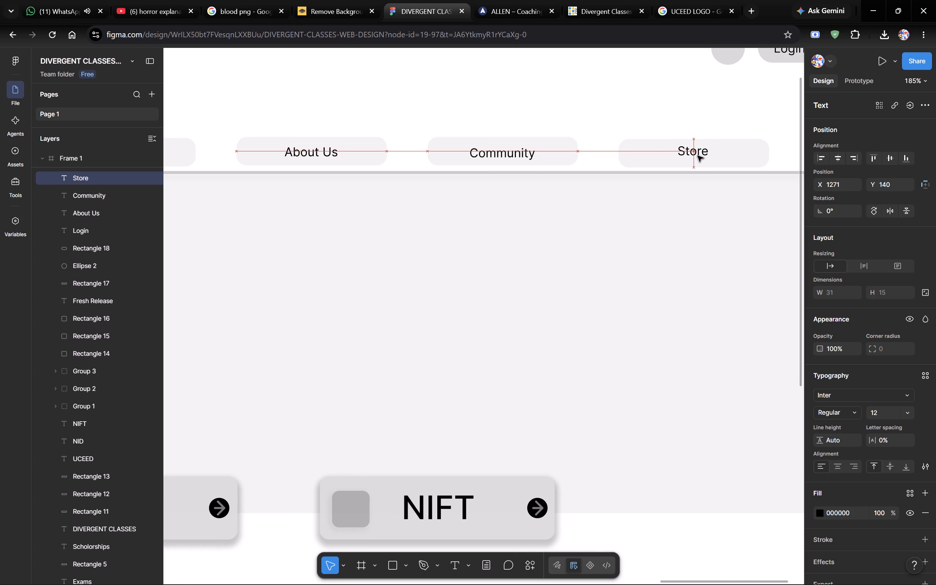
{"action": "left_click_drag", "start_coordinate": [698, 156], "coordinate": [698, 158]}
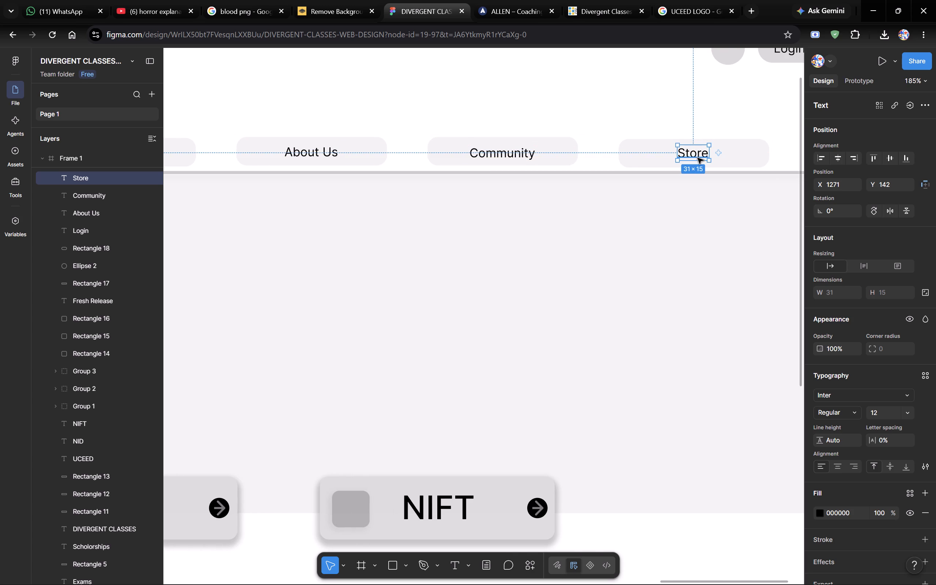
Check the store item's wording on the ALLEN website and change the "Store" navigation label to "DC-Store".
{"action": "left_click", "coordinate": [494, 0]}
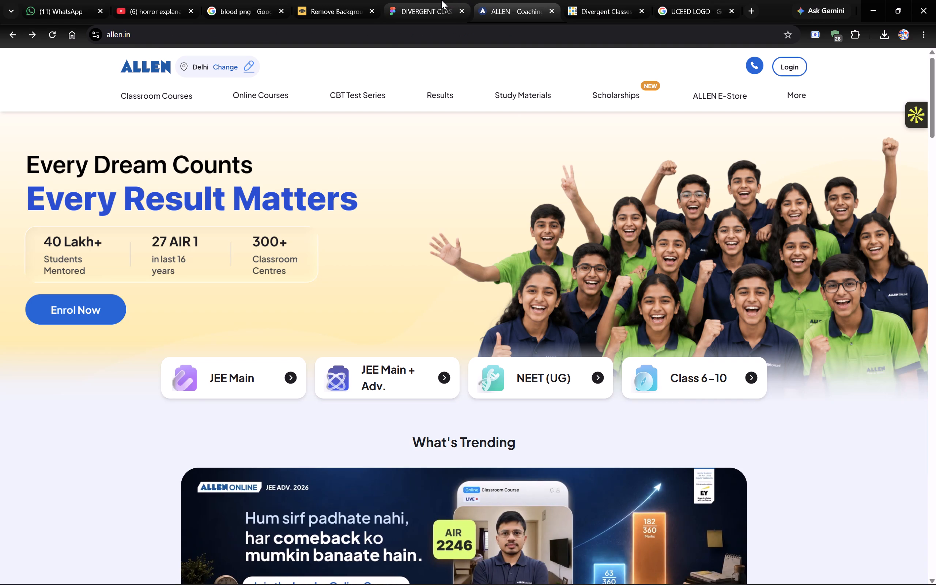
{"action": "left_click", "coordinate": [441, 0]}
{"action": "double_click", "coordinate": [696, 149]}
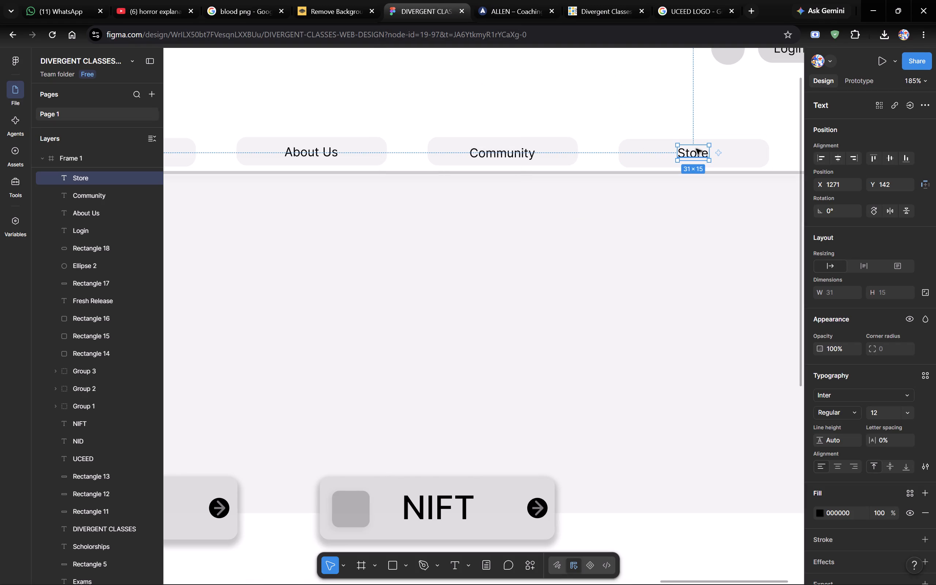
{"action": "left_click", "coordinate": [679, 152]}
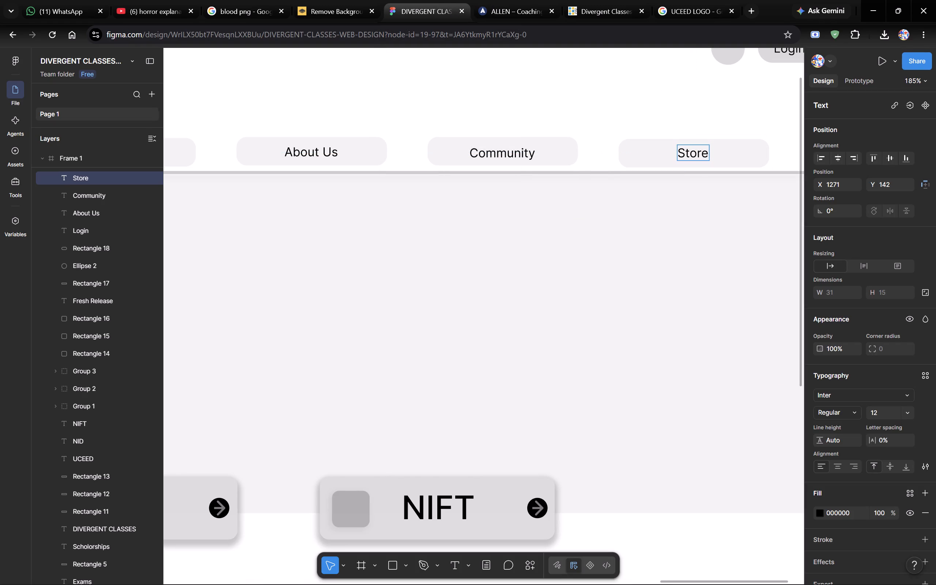
{"action": "key", "text": "d"}
{"action": "type", "text": "DC"}
{"action": "key", "text": "space"}
{"action": "key", "text": "BackSpace"}
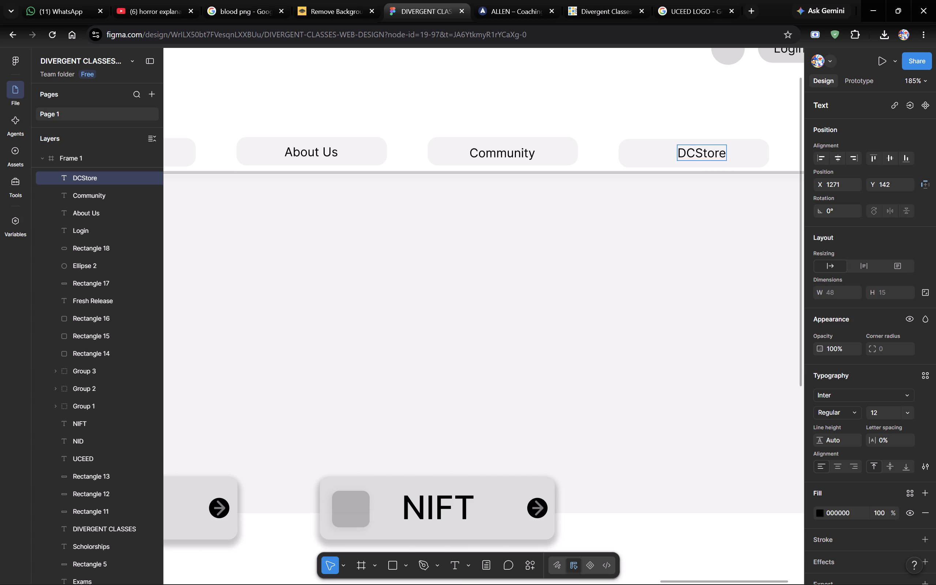
{"action": "key", "text": "minus"}
{"action": "left_click", "coordinate": [601, 0]}
{"action": "left_click", "coordinate": [543, 0]}
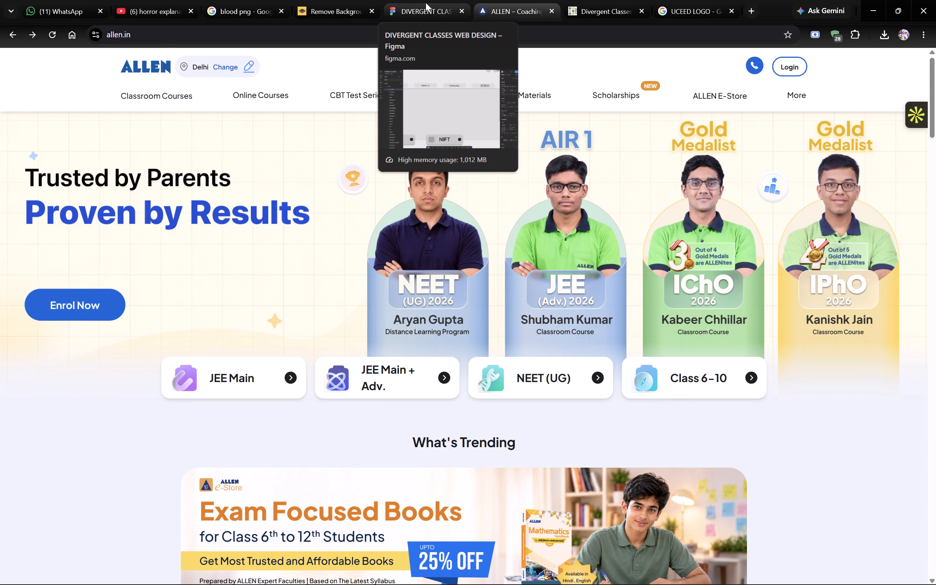
{"action": "left_click", "coordinate": [426, 3]}
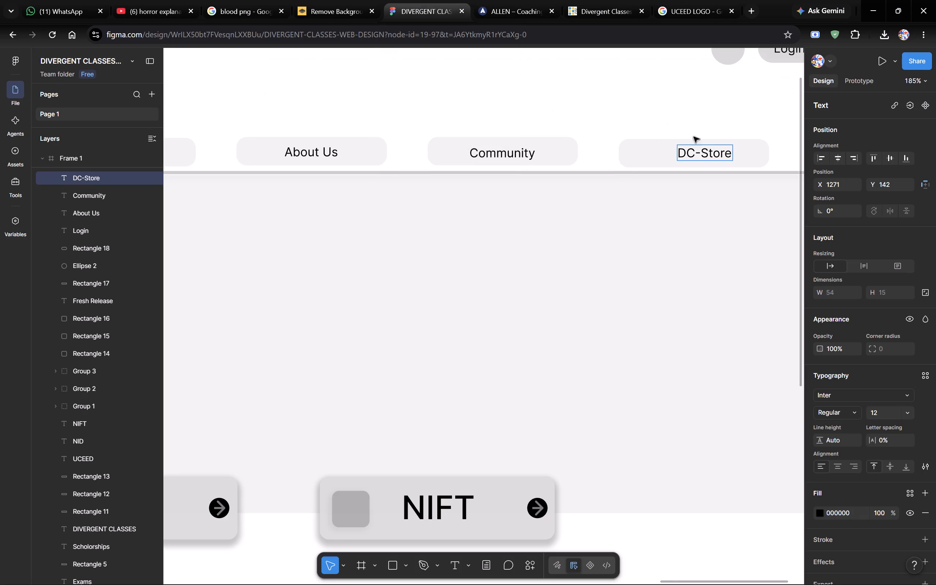
{"action": "left_click", "coordinate": [703, 96]}
Recentre the "DC-Store" label in its navigation pill at X 1260, Y 142, level with "Community".
{"action": "left_click_drag", "start_coordinate": [725, 154], "coordinate": [714, 154]}
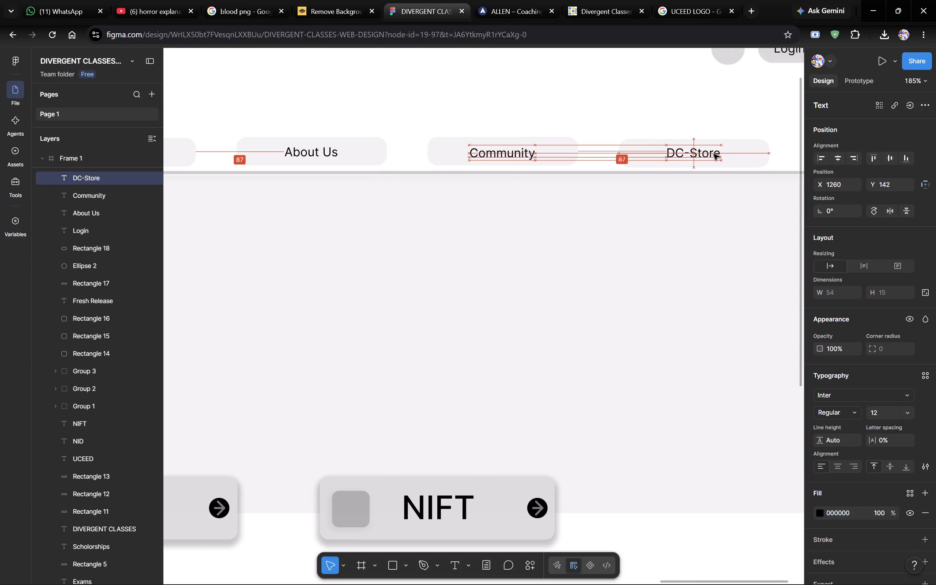
{"action": "left_click_drag", "start_coordinate": [714, 154], "coordinate": [711, 154]}
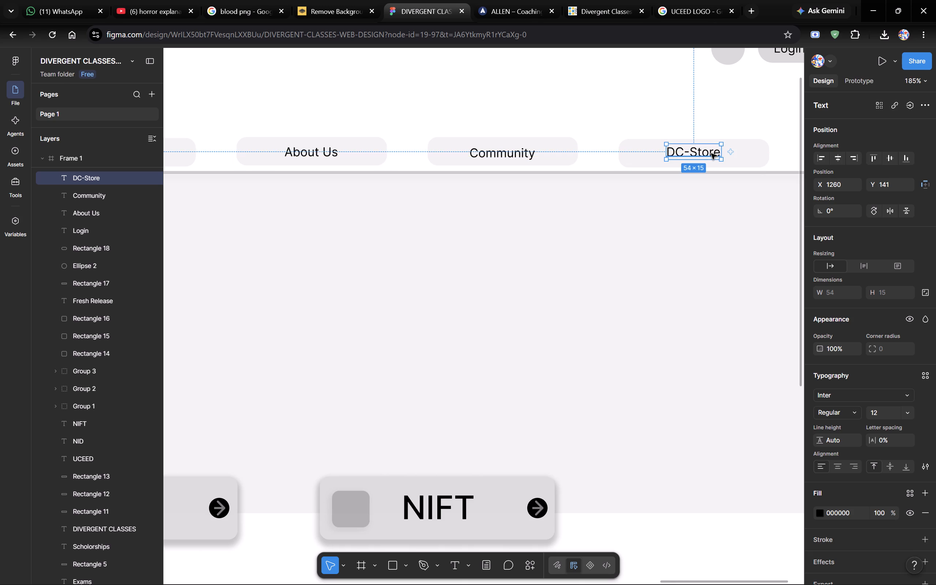
{"action": "left_click", "coordinate": [785, 163]}
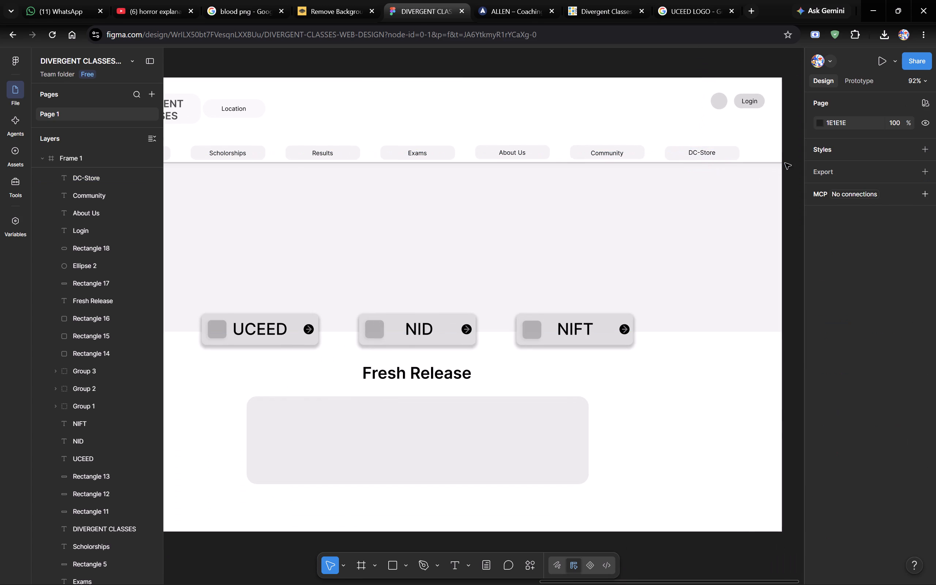
{"action": "left_click", "coordinate": [711, 154]}
{"action": "key", "text": "Down"}
{"action": "key", "text": "Down"}
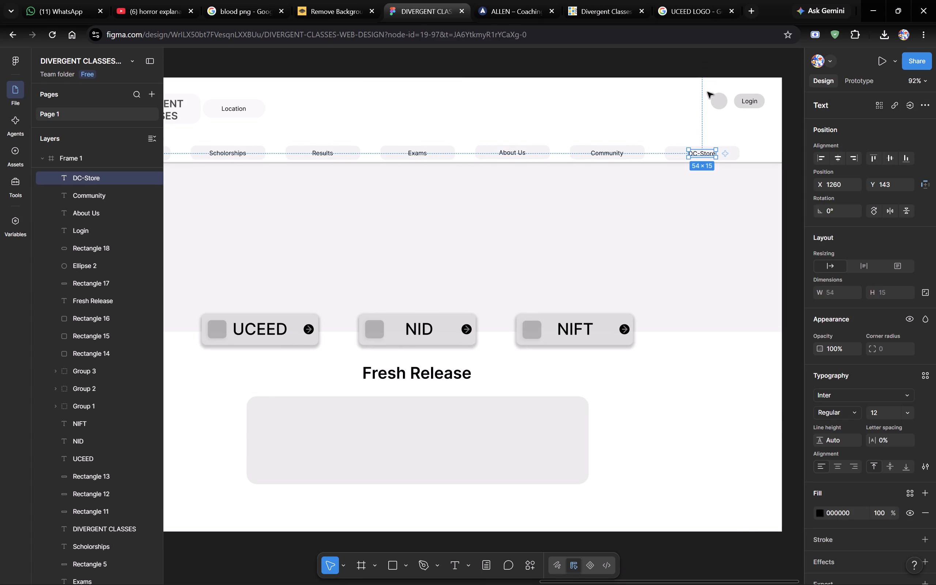
{"action": "key", "text": "Up"}
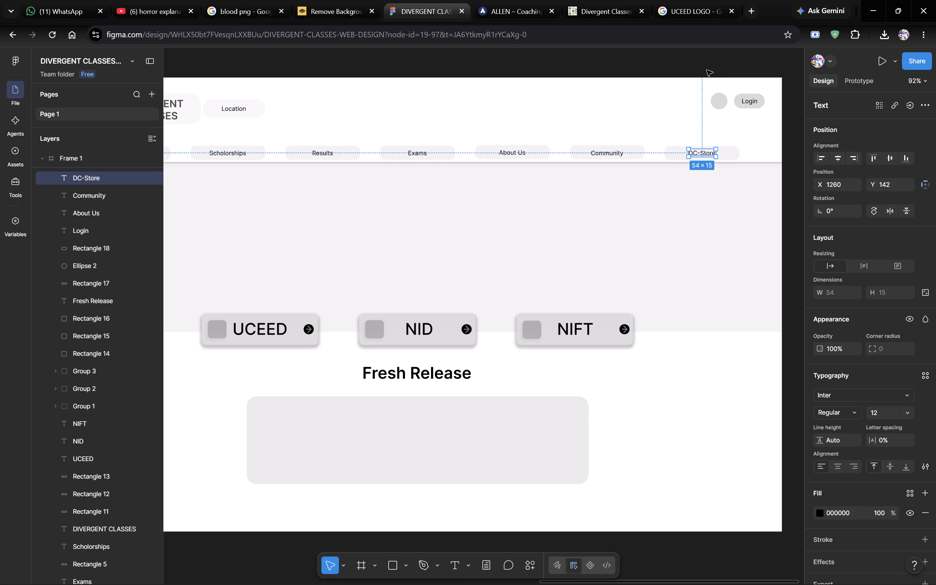
{"action": "left_click", "coordinate": [707, 70]}
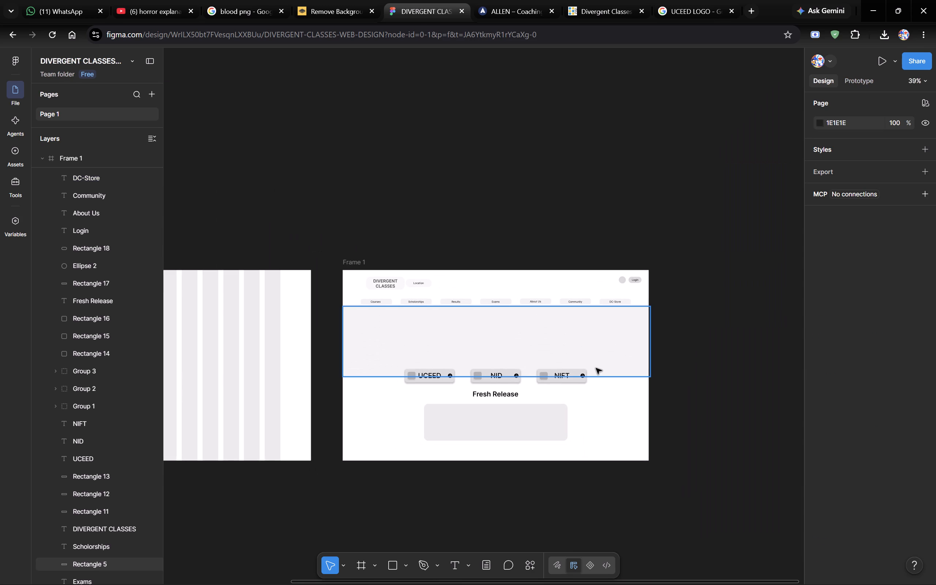
Search the web for "PHYSICS WALLAH" in a new browser tab and open its website to examine the homepage layout.
{"action": "scroll", "coordinate": [599, 369], "scroll_direction": "down", "scroll_amount": 1}
{"action": "left_click", "coordinate": [513, 0]}
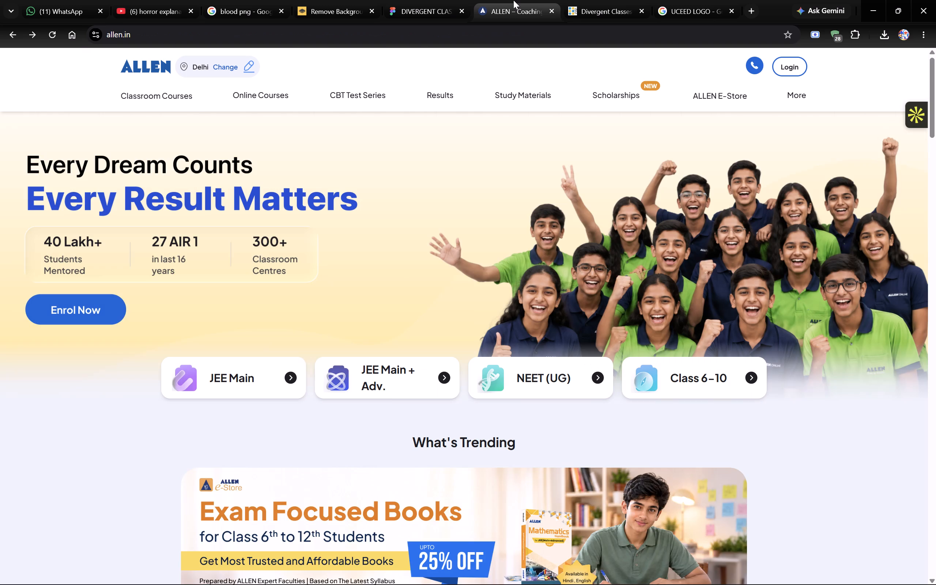
{"action": "left_click", "coordinate": [752, 8]}
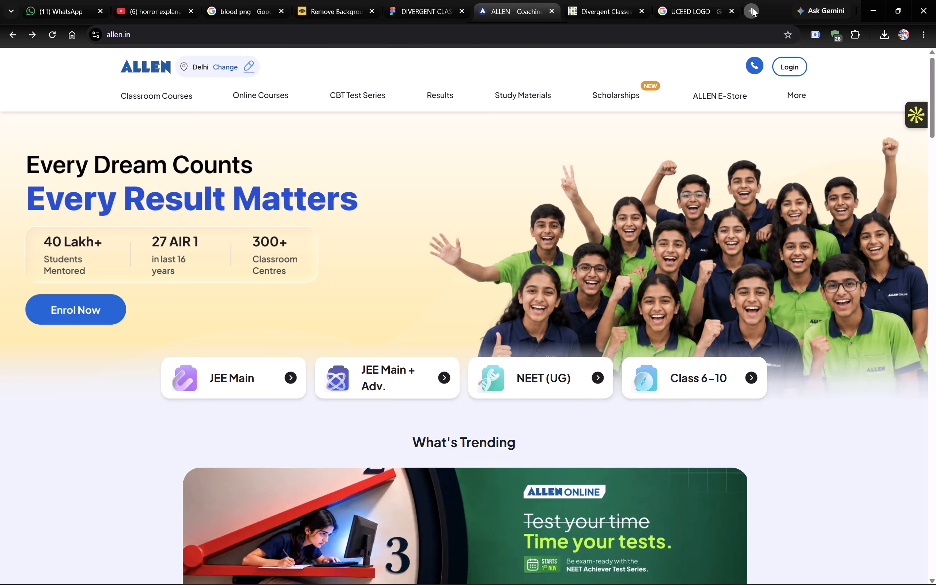
{"action": "type", "text": "PHYSICS WALLAH"}
{"action": "key", "text": "Return"}
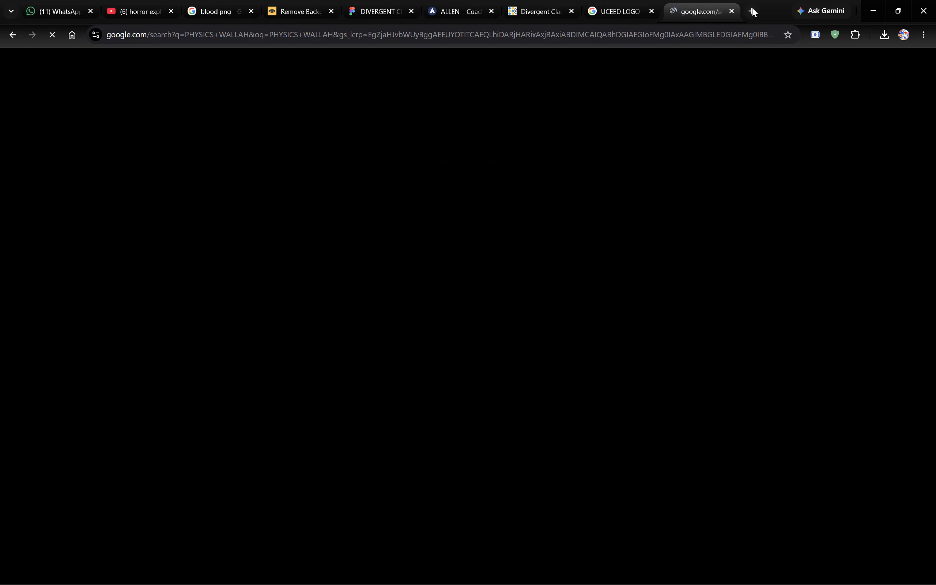
{"action": "left_click", "coordinate": [442, 149]}
{"action": "left_click", "coordinate": [437, 157]}
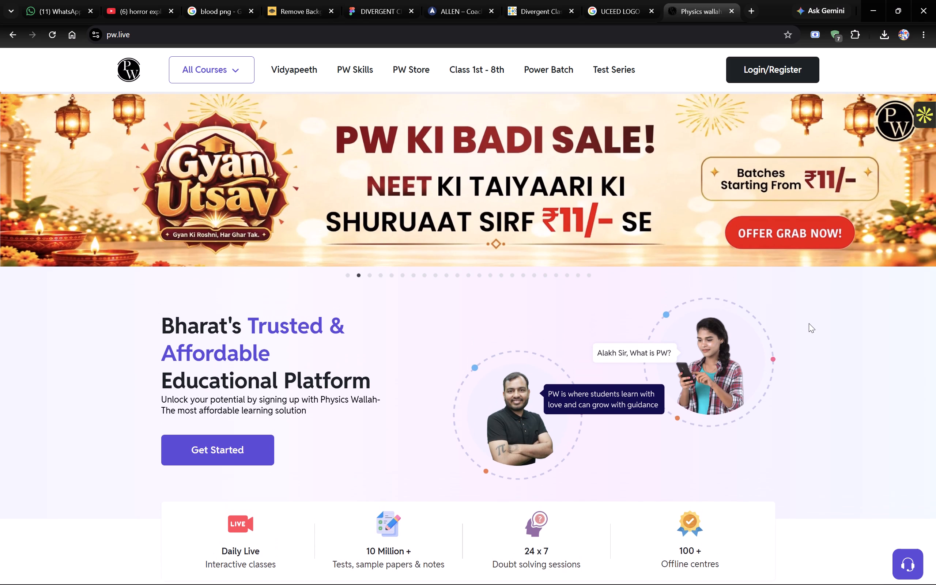
{"action": "scroll", "coordinate": [809, 323], "scroll_direction": "down", "scroll_amount": 1}
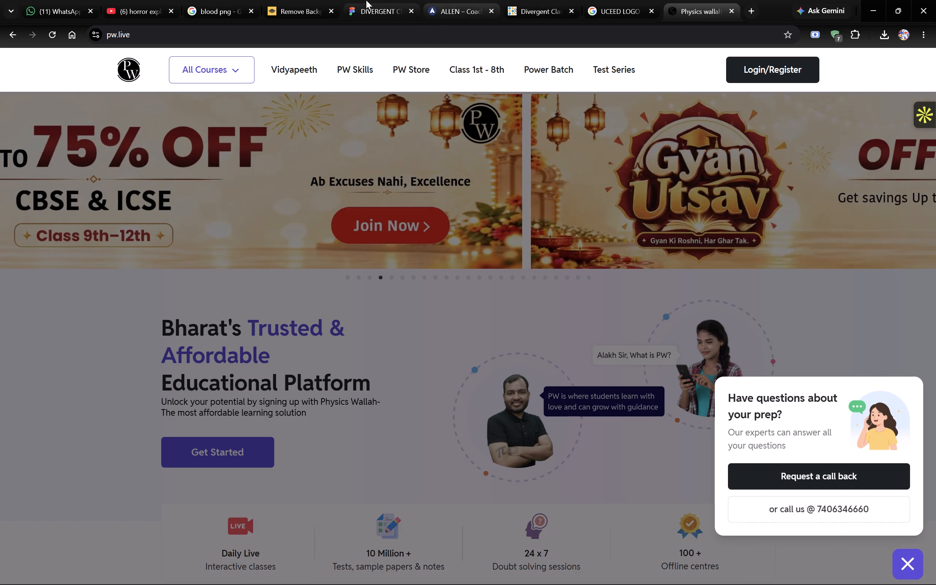
Compare the wireframe with the What's Trending banner and its carousel dots on the ALLEN homepage.
{"action": "left_click", "coordinate": [366, 0]}
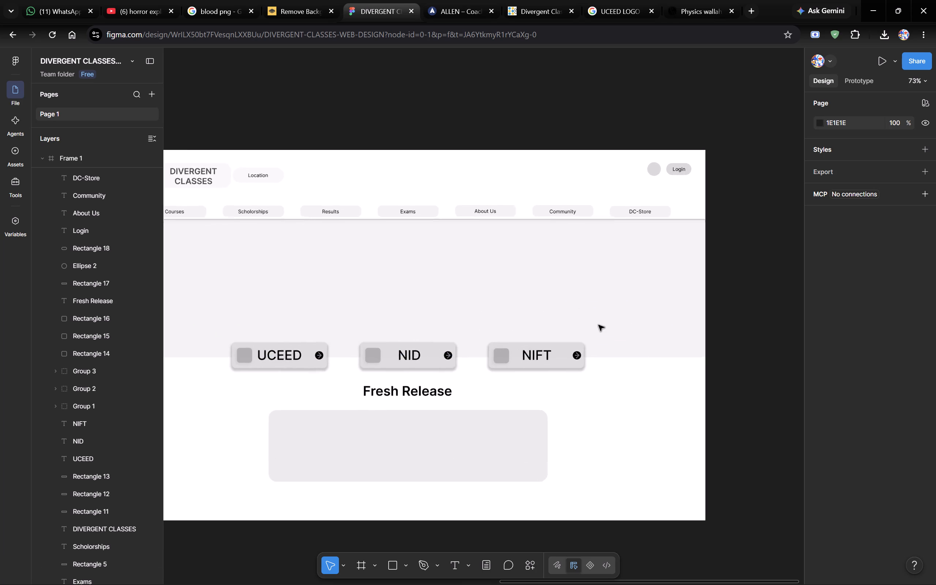
{"action": "scroll", "coordinate": [599, 325], "scroll_direction": "right", "scroll_amount": 2}
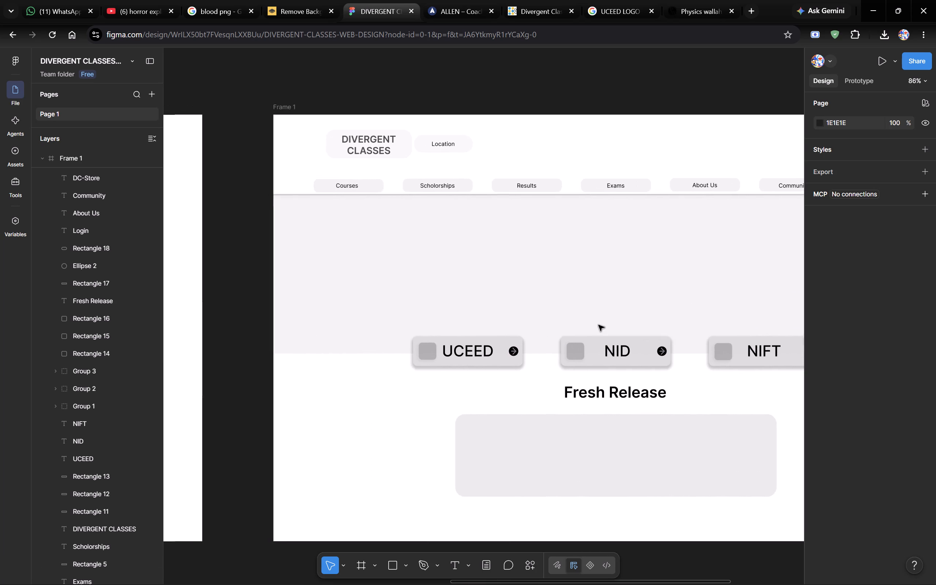
{"action": "scroll", "coordinate": [599, 325], "scroll_direction": "left", "scroll_amount": 1}
{"action": "left_click", "coordinate": [426, 0]}
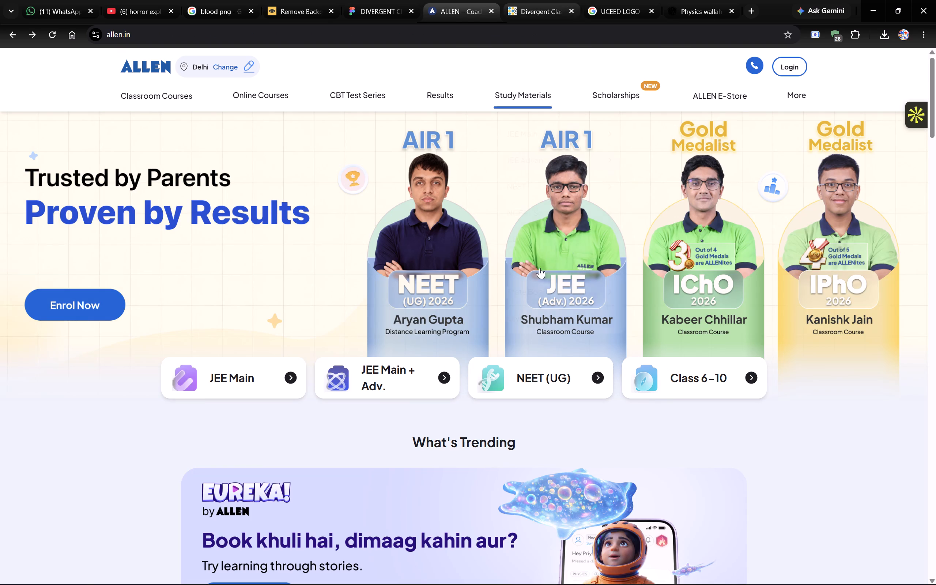
{"action": "scroll", "coordinate": [544, 284], "scroll_direction": "down", "scroll_amount": 7}
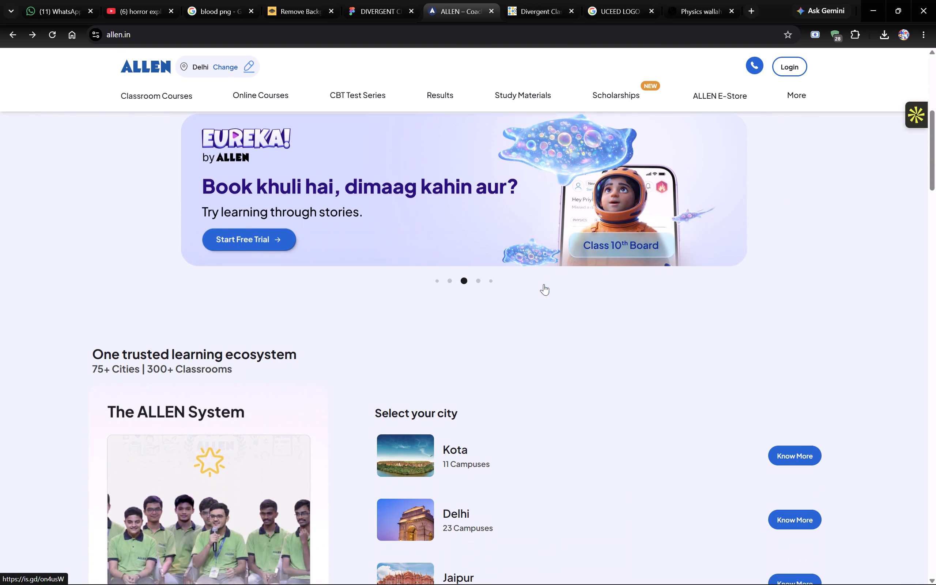
{"action": "scroll", "coordinate": [544, 284], "scroll_direction": "down", "scroll_amount": 1}
{"action": "scroll", "coordinate": [544, 284], "scroll_direction": "up", "scroll_amount": 1}
In the Figma wireframe, draw a small ellipse about 6 × 7 below the Fresh Release banner placeholder.
{"action": "left_click", "coordinate": [369, 0]}
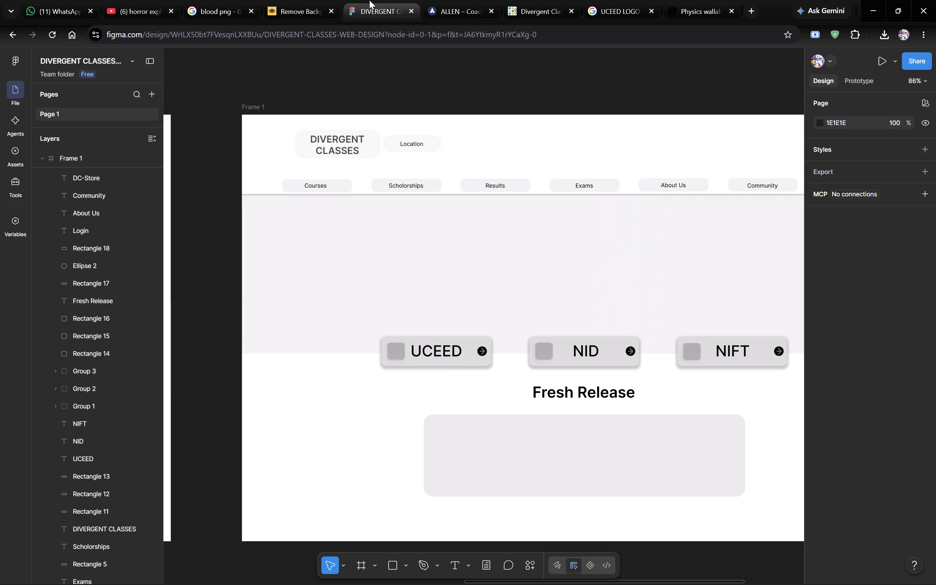
{"action": "scroll", "coordinate": [619, 445], "scroll_direction": "left", "scroll_amount": 1}
{"action": "scroll", "coordinate": [619, 445], "scroll_direction": "down", "scroll_amount": 1}
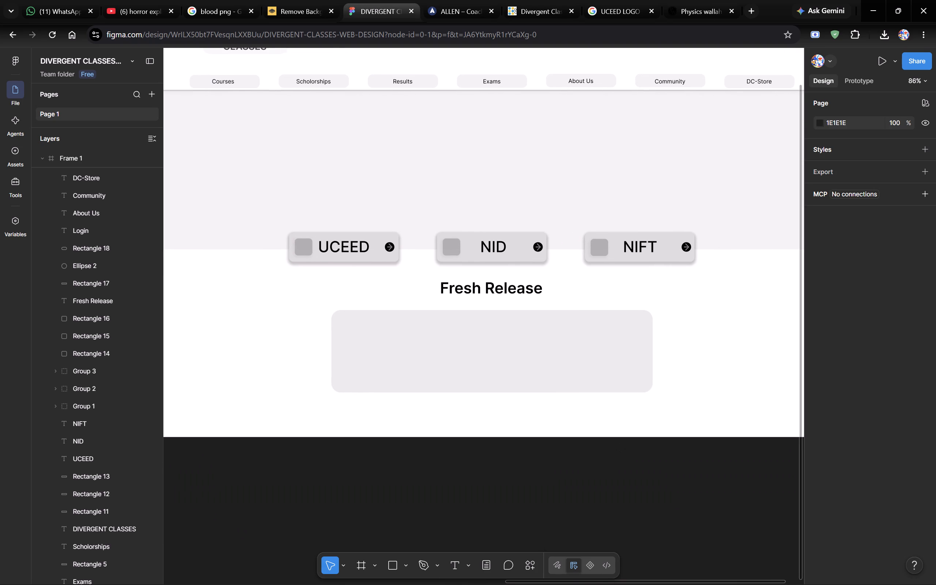
{"action": "left_click", "coordinate": [393, 565]}
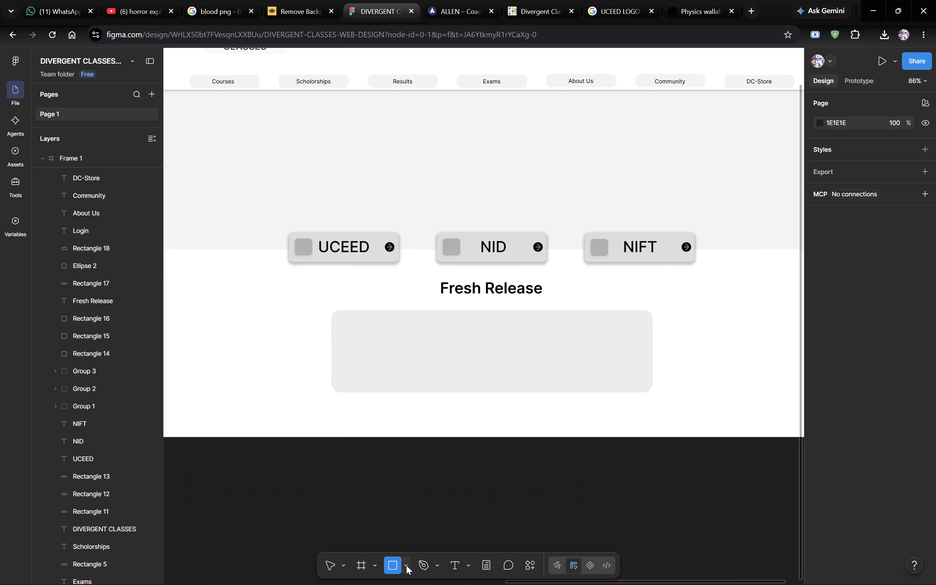
{"action": "left_click", "coordinate": [408, 565]}
{"action": "left_click", "coordinate": [443, 506]}
{"action": "left_click_drag", "start_coordinate": [449, 404], "coordinate": [457, 410]}
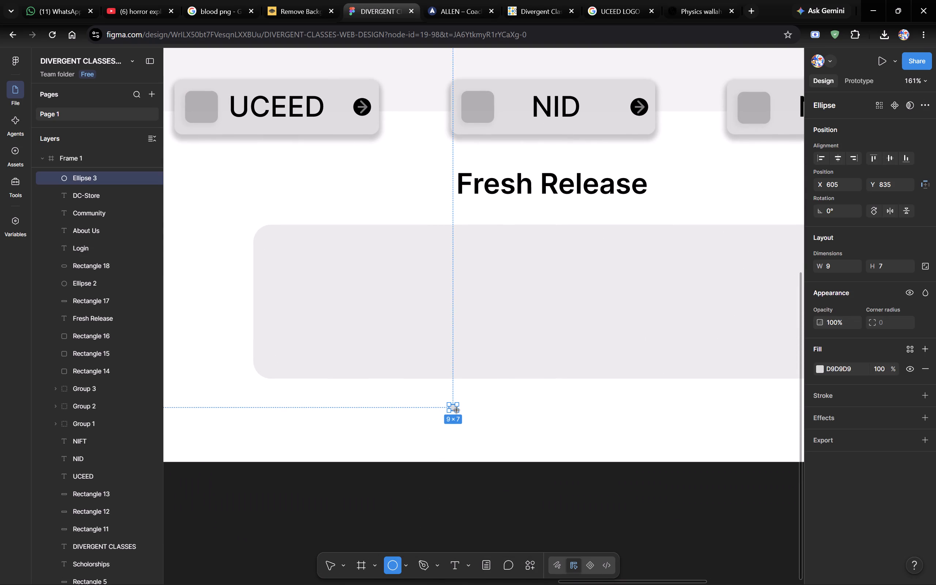
{"action": "left_click_drag", "start_coordinate": [457, 410], "coordinate": [454, 410]}
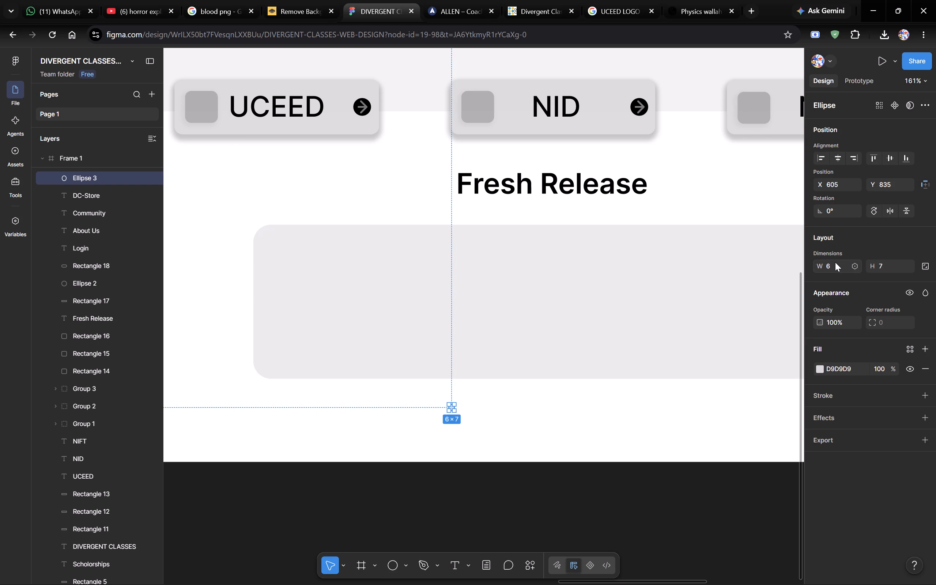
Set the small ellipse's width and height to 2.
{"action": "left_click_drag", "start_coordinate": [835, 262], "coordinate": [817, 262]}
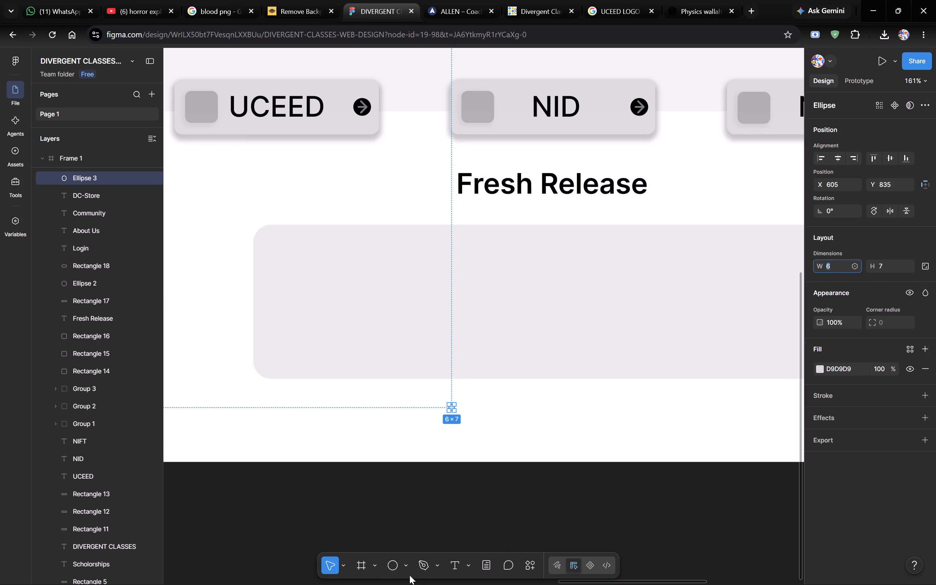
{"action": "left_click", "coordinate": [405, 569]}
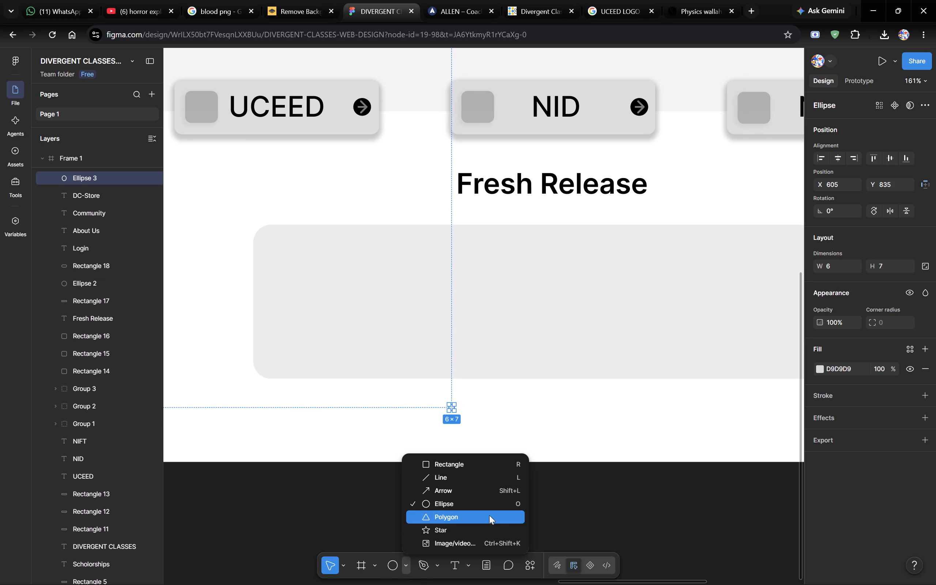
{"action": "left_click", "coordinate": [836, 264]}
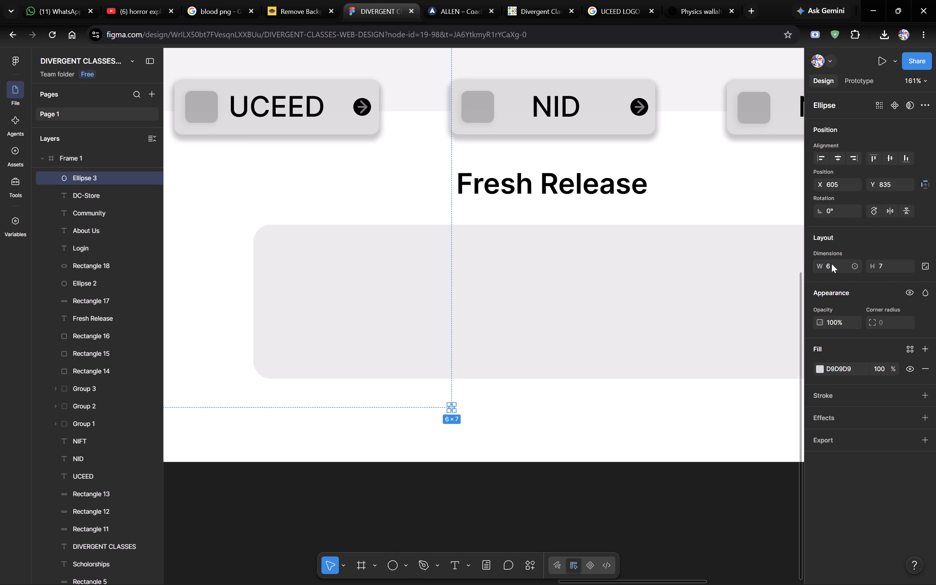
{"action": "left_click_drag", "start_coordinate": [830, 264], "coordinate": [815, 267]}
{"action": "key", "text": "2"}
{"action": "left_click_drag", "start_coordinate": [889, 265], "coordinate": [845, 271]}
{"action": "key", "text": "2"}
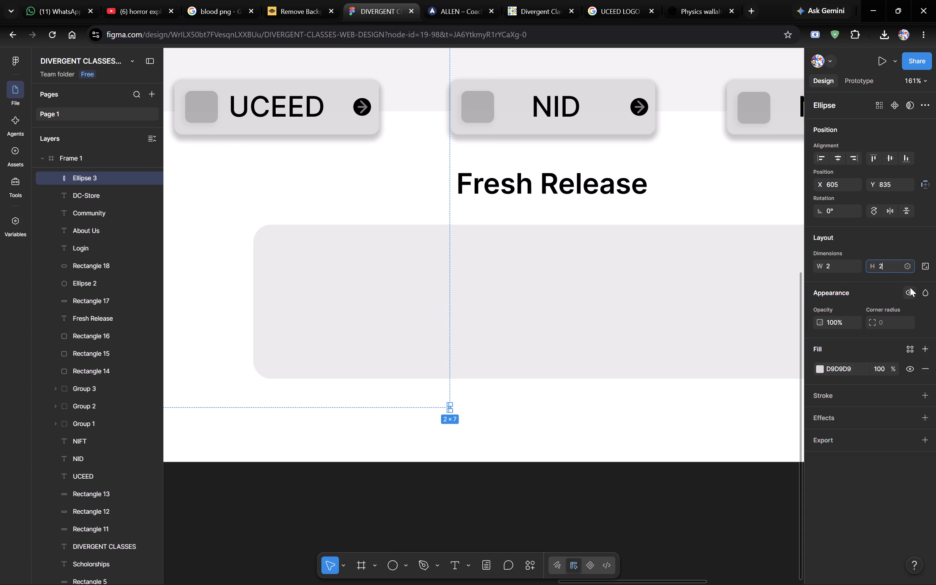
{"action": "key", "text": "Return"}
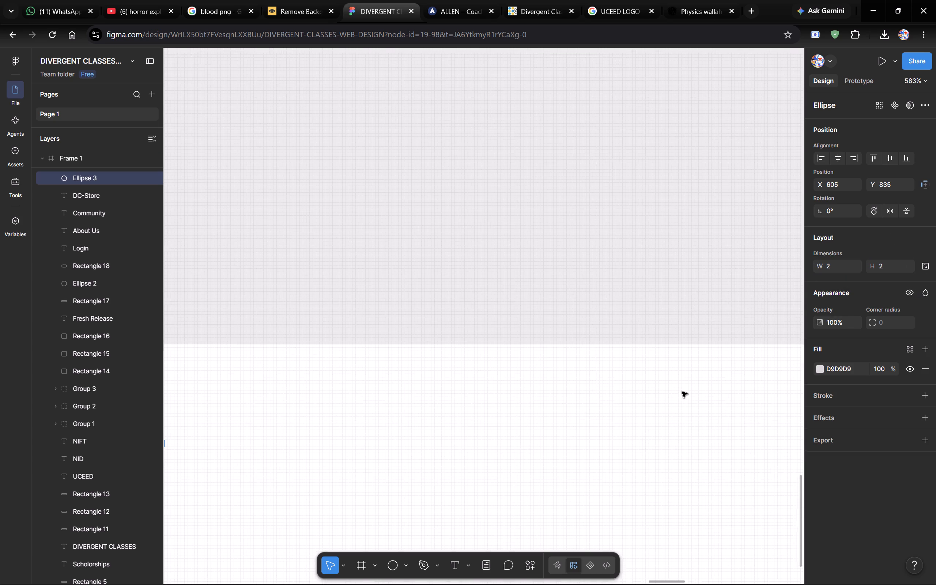
Move the small dot up to X 637, Y 813, just beneath the Fresh Release banner placeholder.
{"action": "scroll", "coordinate": [553, 408], "scroll_direction": "right", "scroll_amount": 8}
{"action": "scroll", "coordinate": [553, 408], "scroll_direction": "left", "scroll_amount": 1}
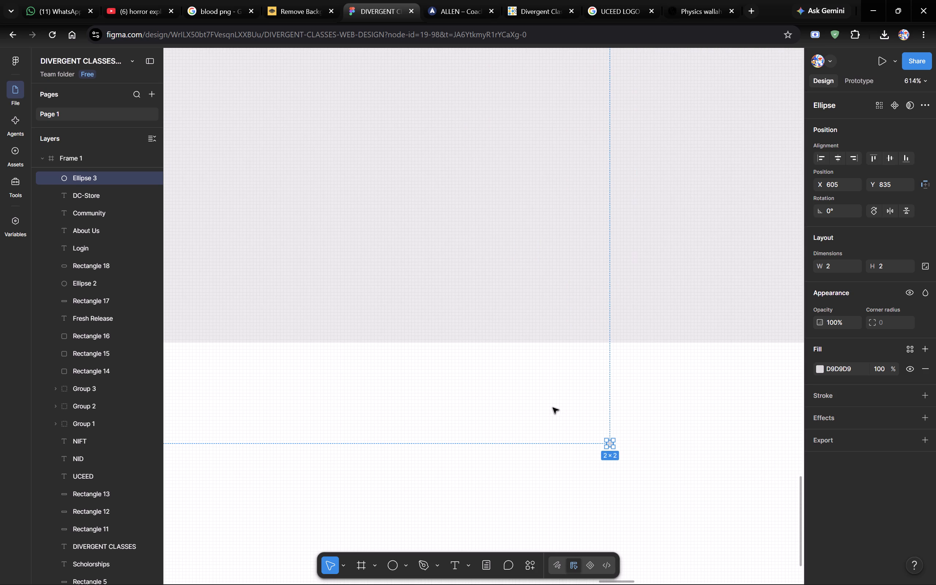
{"action": "scroll", "coordinate": [553, 408], "scroll_direction": "left", "scroll_amount": 1}
{"action": "left_click_drag", "start_coordinate": [611, 443], "coordinate": [699, 378]}
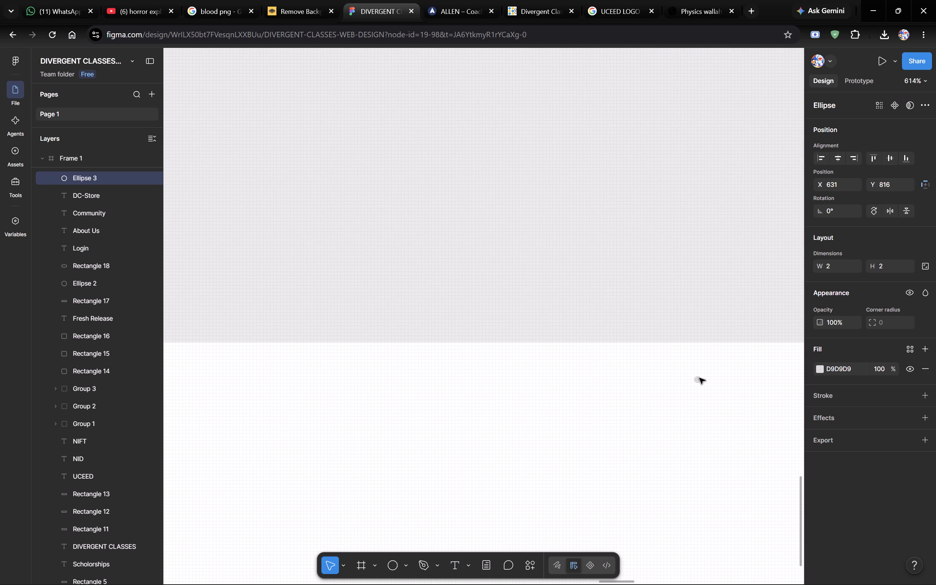
{"action": "left_click_drag", "start_coordinate": [699, 378], "coordinate": [718, 369]}
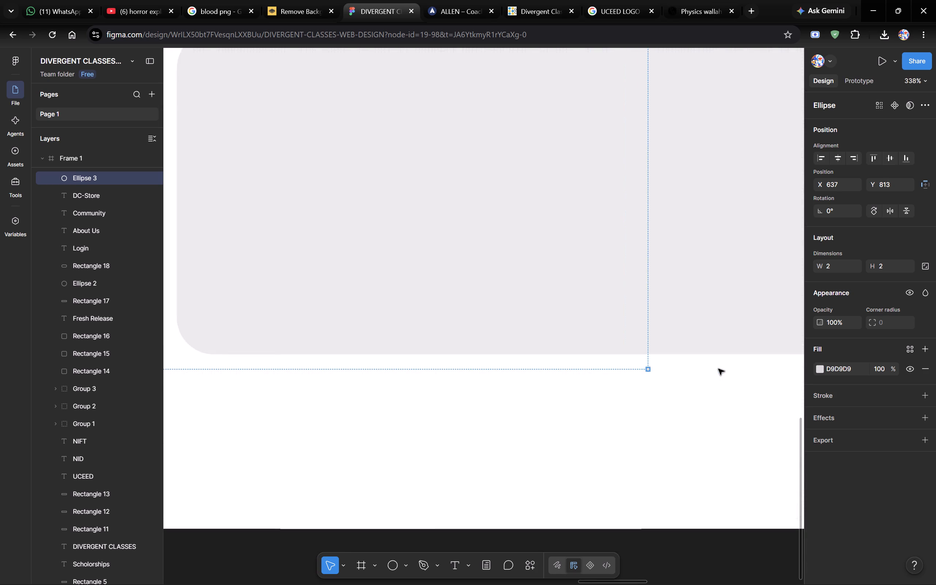
{"action": "left_click", "coordinate": [709, 414]}
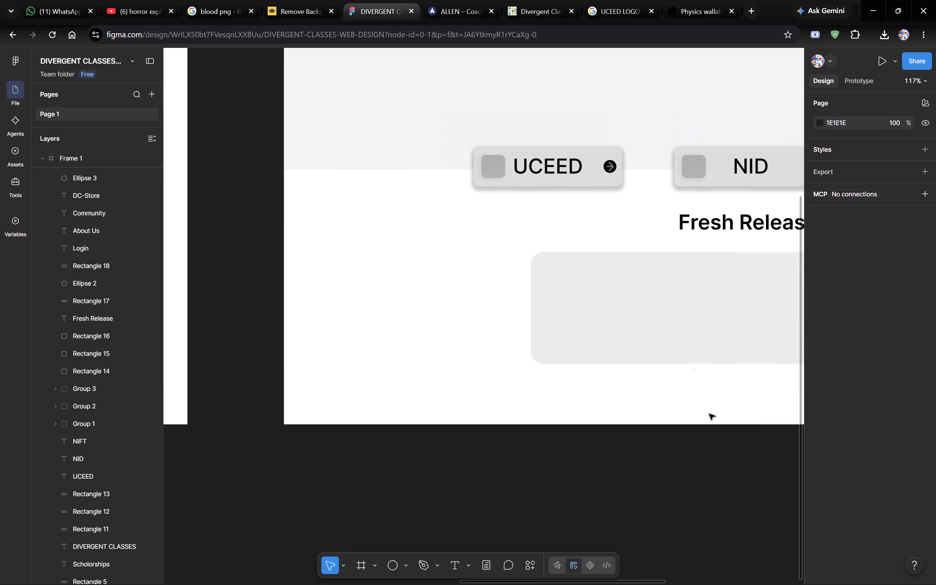
Reselect the dot beneath the Fresh Release banner and set its width and height to 4.
{"action": "key", "text": "ctrl+z"}
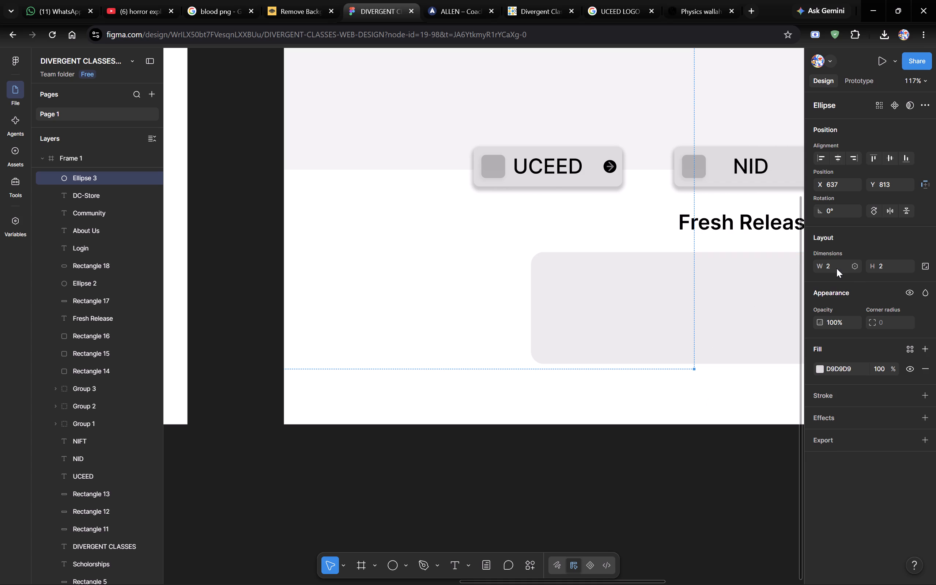
{"action": "left_click_drag", "start_coordinate": [835, 266], "coordinate": [812, 267]}
{"action": "key", "text": "4"}
{"action": "left_click_drag", "start_coordinate": [891, 264], "coordinate": [858, 267]}
{"action": "key", "text": "4"}
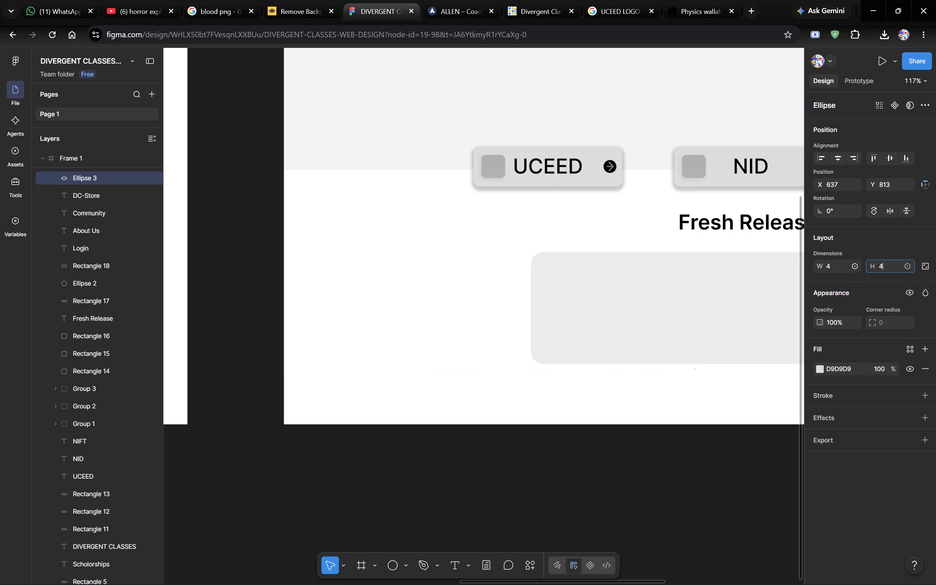
{"action": "key", "text": "Return"}
{"action": "left_click", "coordinate": [737, 417]}
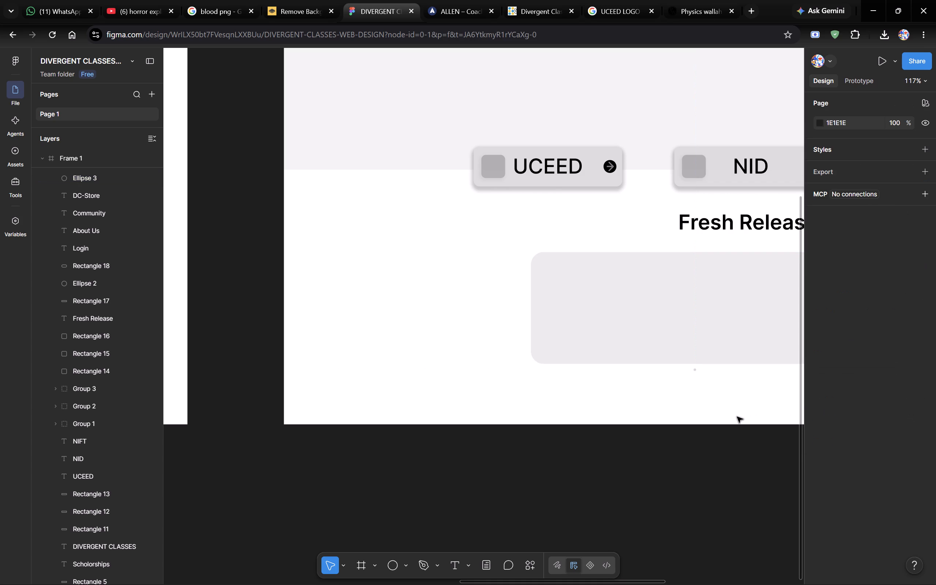
Check ALLEN's carousel dots again, then duplicate the wireframe's dot and place the copy beside it at X 652, Y 813.
{"action": "scroll", "coordinate": [737, 417], "scroll_direction": "left", "scroll_amount": 3}
{"action": "scroll", "coordinate": [737, 417], "scroll_direction": "up", "scroll_amount": 1}
{"action": "left_click", "coordinate": [433, 0]}
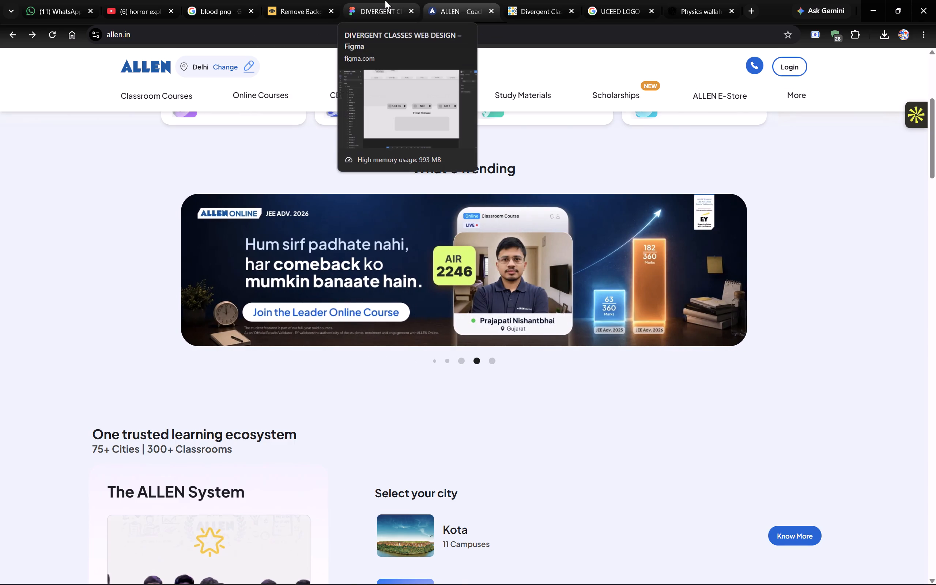
{"action": "left_click", "coordinate": [385, 0]}
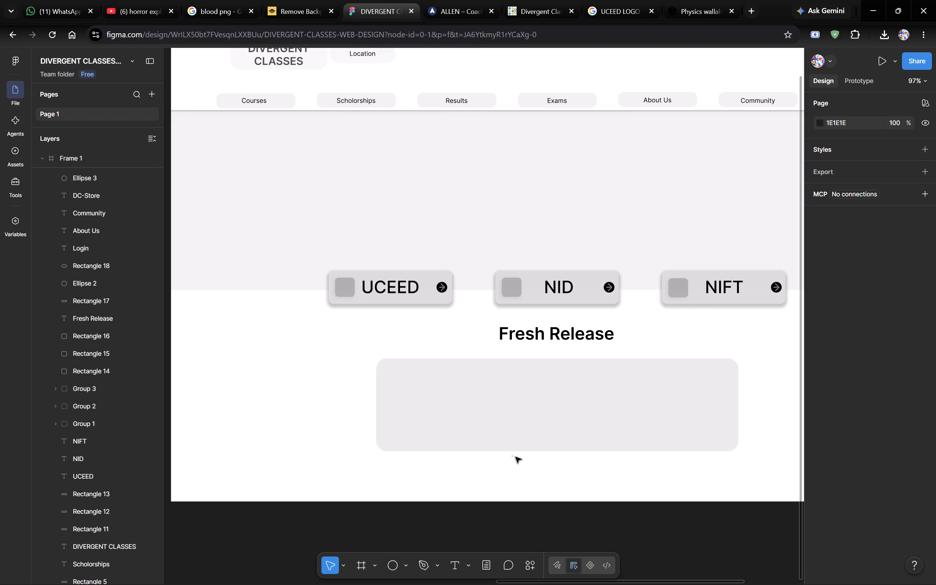
{"action": "left_click", "coordinate": [512, 456]}
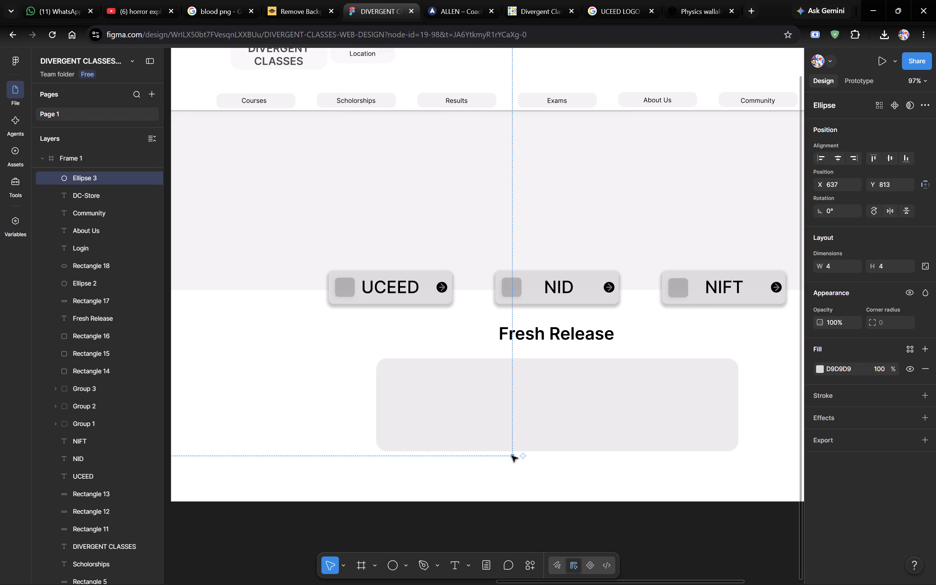
{"action": "key", "text": "ctrl+c"}
{"action": "key", "text": "ctrl+v"}
{"action": "left_click", "coordinate": [512, 456]}
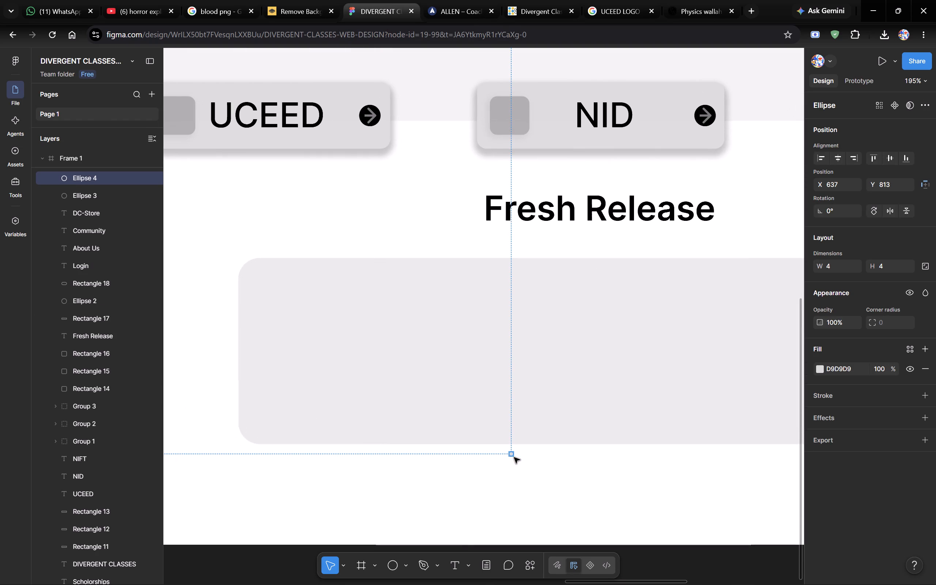
{"action": "left_click_drag", "start_coordinate": [514, 455], "coordinate": [560, 457]}
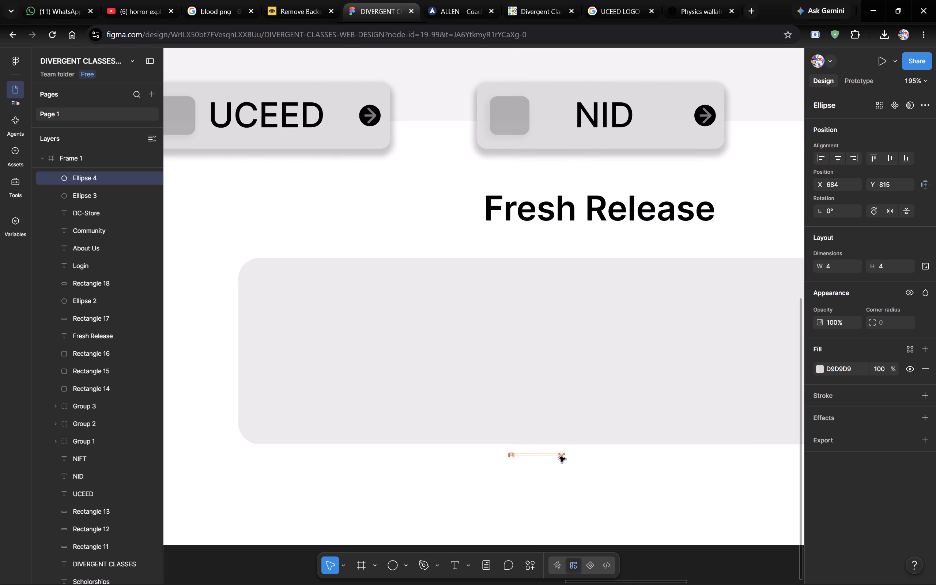
{"action": "left_click_drag", "start_coordinate": [560, 457], "coordinate": [525, 455]}
{"action": "left_click_drag", "start_coordinate": [525, 455], "coordinate": [528, 456]}
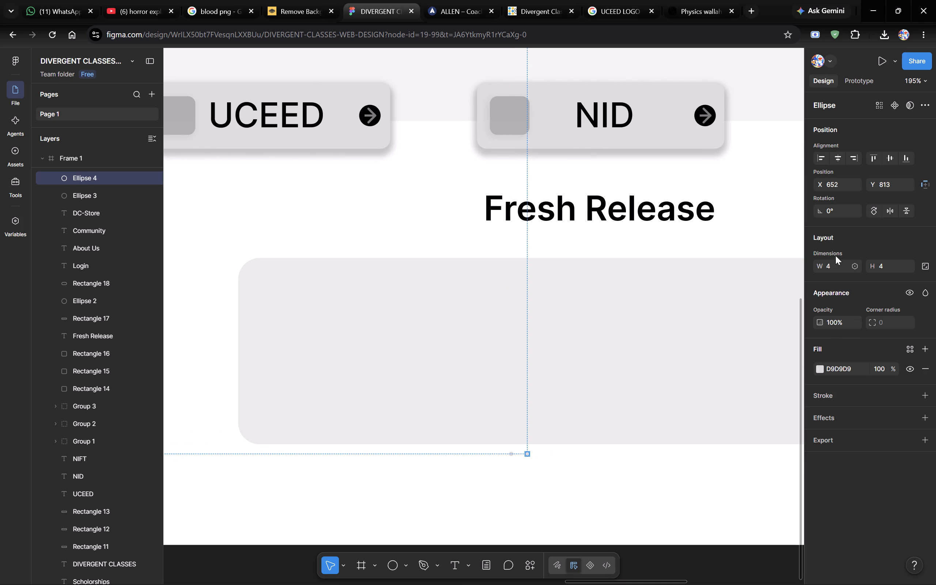
Set the copied carousel dot's width and height to 6.
{"action": "left_click", "coordinate": [828, 269]}
{"action": "key", "text": "6"}
{"action": "left_click_drag", "start_coordinate": [889, 263], "coordinate": [875, 264]}
{"action": "key", "text": "6"}
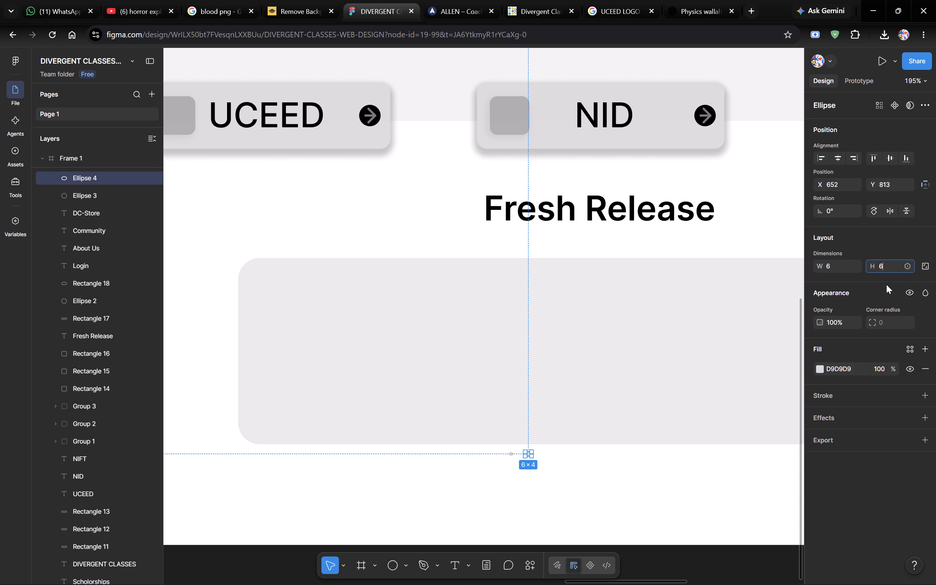
{"action": "left_click", "coordinate": [884, 284]}
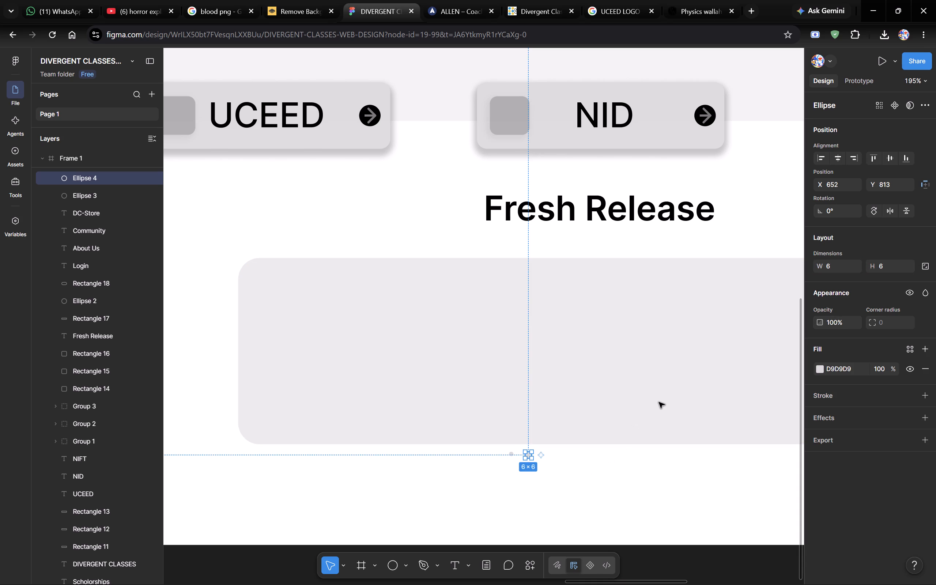
Nudge the second carousel dot up to Y 812 to line it up with the first dot.
{"action": "key", "text": "Up"}
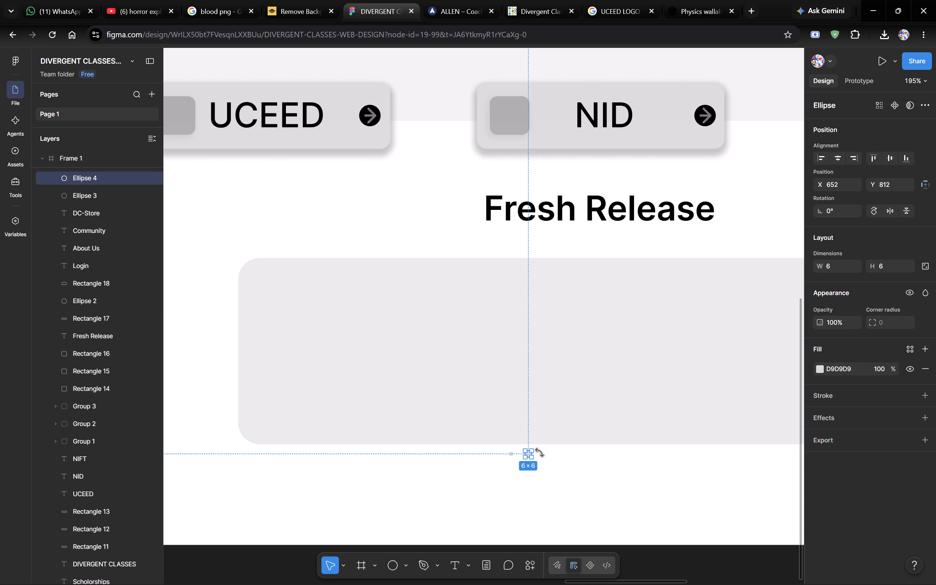
Duplicate the second carousel dot and place the copy beyond it at X 669, Y 813, evenly spaced with the first two.
{"action": "key", "text": "ctrl+c"}
{"action": "key", "text": "ctrl+v"}
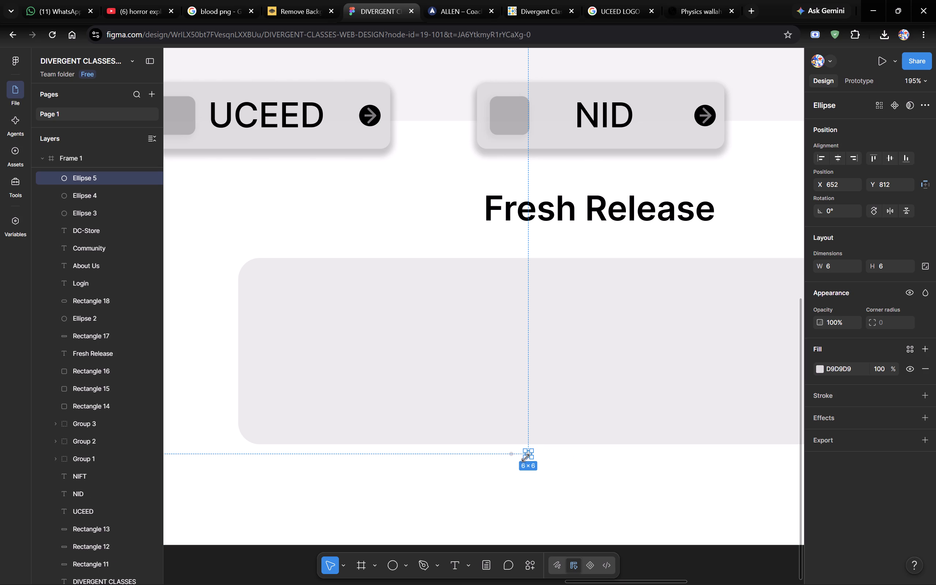
{"action": "left_click_drag", "start_coordinate": [529, 453], "coordinate": [560, 453]}
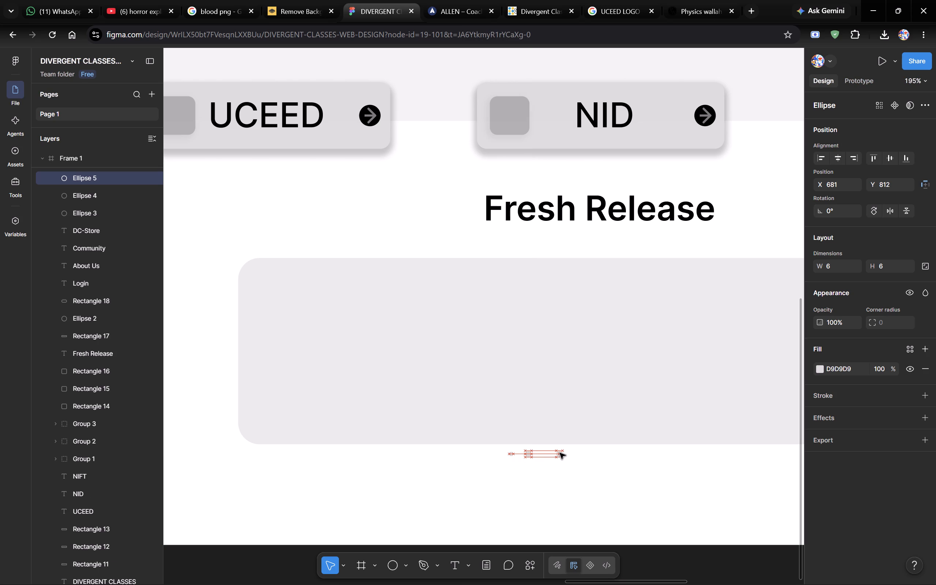
{"action": "left_click_drag", "start_coordinate": [560, 453], "coordinate": [548, 453]}
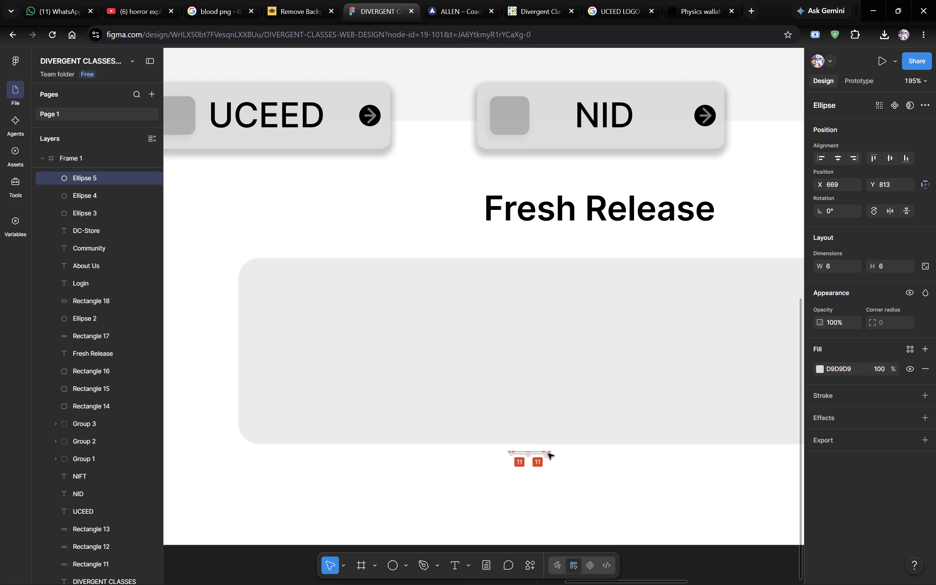
{"action": "left_click_drag", "start_coordinate": [548, 453], "coordinate": [547, 453]}
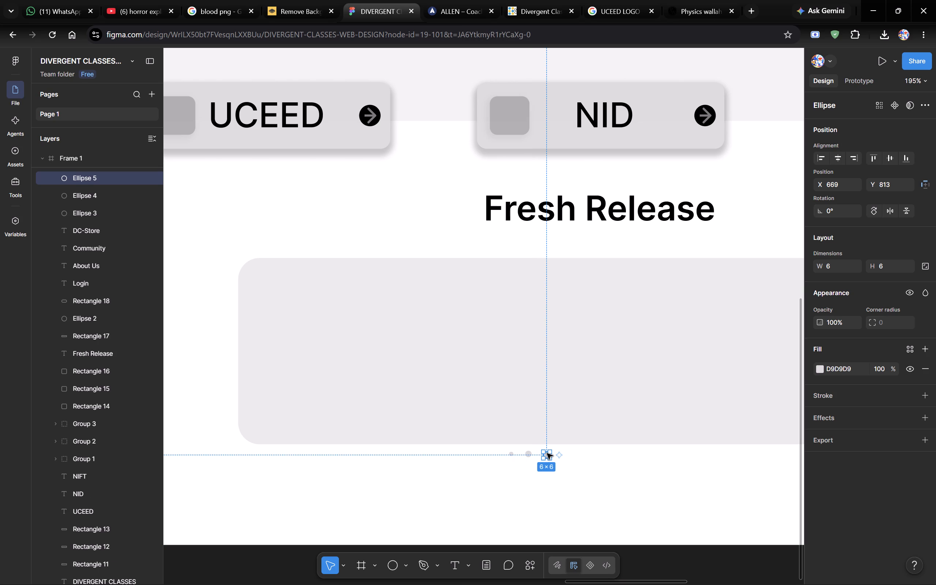
Set the third carousel dot's width and height to 8.
{"action": "left_click_drag", "start_coordinate": [886, 265], "coordinate": [880, 265]}
{"action": "key", "text": "8"}
{"action": "left_click_drag", "start_coordinate": [829, 261], "coordinate": [816, 261]}
{"action": "key", "text": "8"}
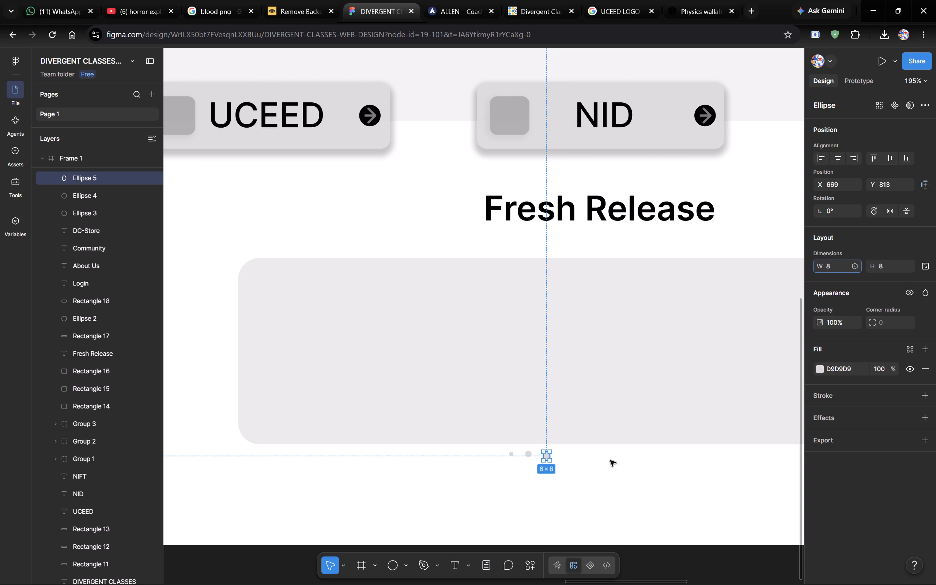
{"action": "left_click", "coordinate": [895, 264]}
{"action": "key", "text": "Up"}
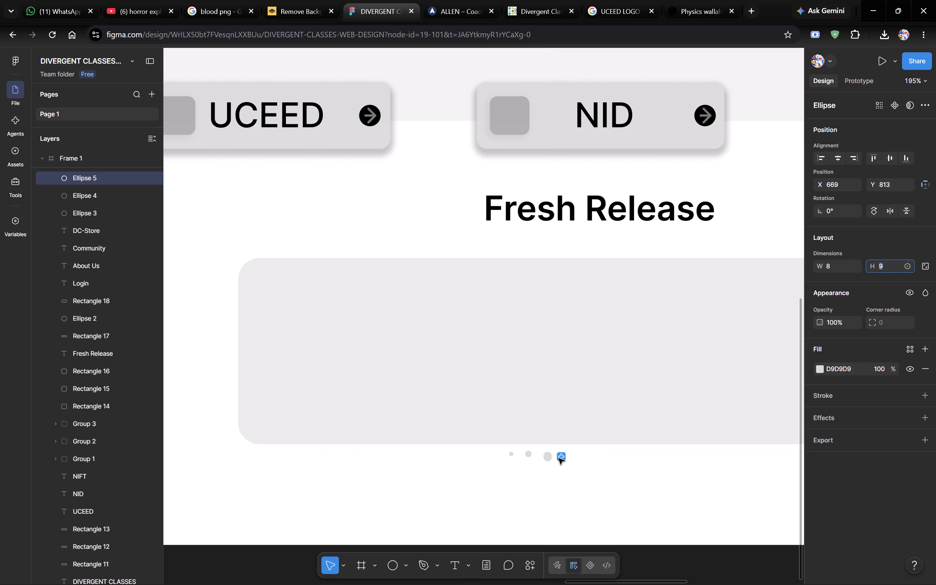
{"action": "key", "text": "Up"}
{"action": "key", "text": "Down"}
{"action": "key", "text": "Down"}
{"action": "left_click", "coordinate": [585, 470]}
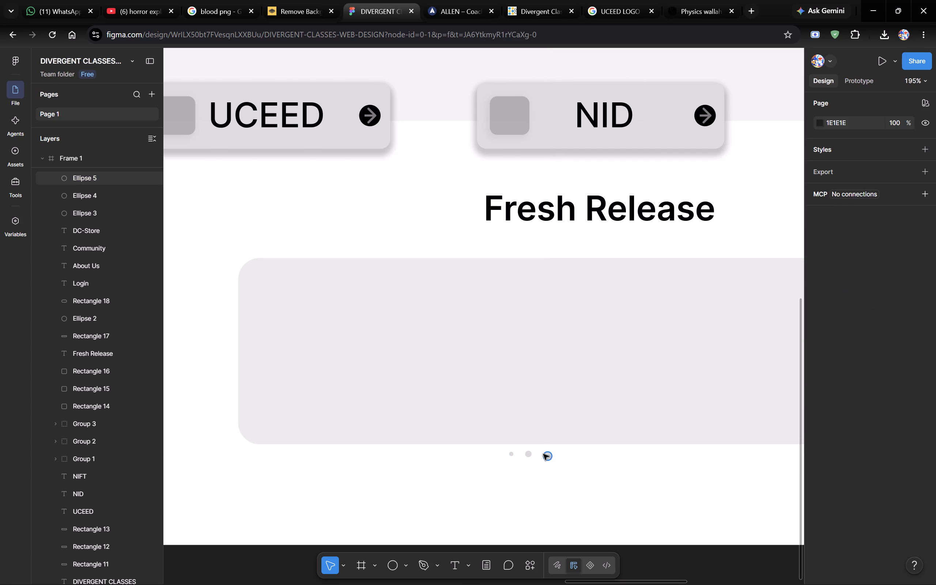
Move the third carousel dot up to Y 811 so it is centred in line with the smaller dots.
{"action": "left_click", "coordinate": [549, 458]}
{"action": "key", "text": "Up"}
{"action": "key", "text": "Up"}
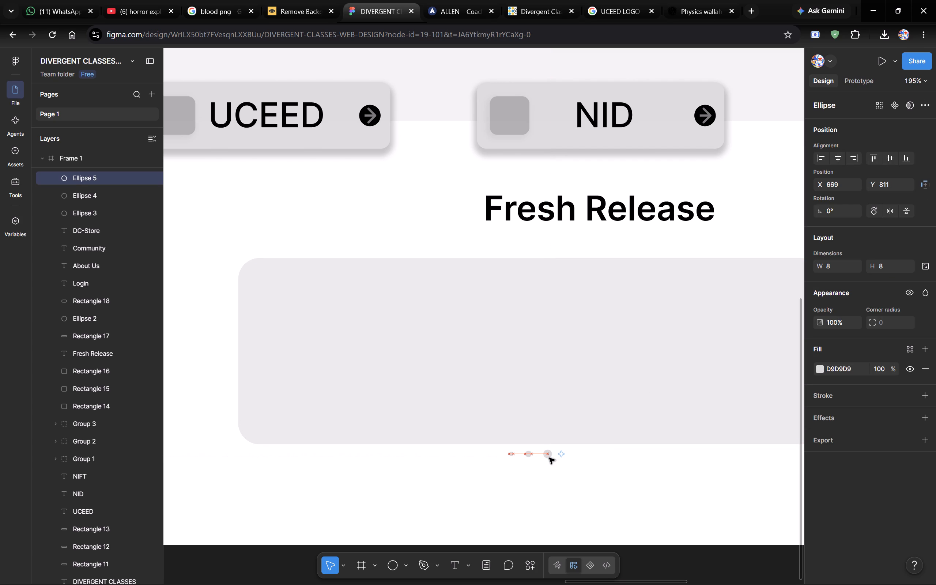
{"action": "left_click", "coordinate": [580, 471]}
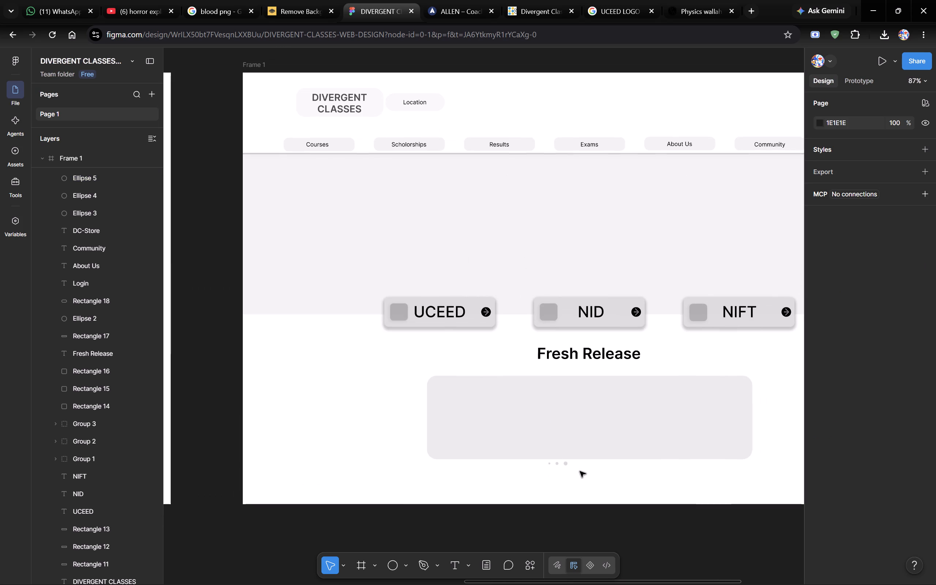
Duplicate the third carousel dot and shift the copy along the row to X 691, Y 811.
{"action": "left_click", "coordinate": [566, 464]}
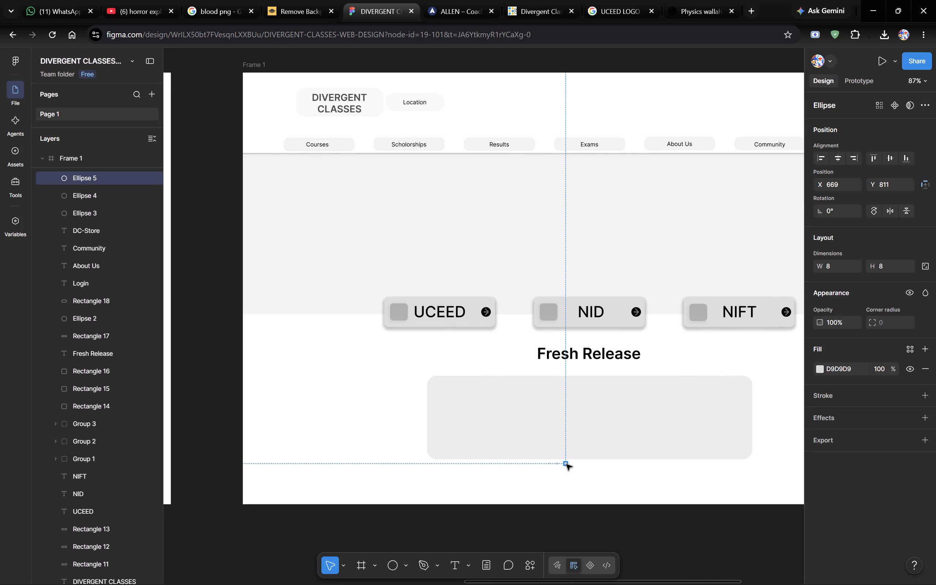
{"action": "key", "text": "ctrl+c"}
{"action": "key", "text": "ctrl+v"}
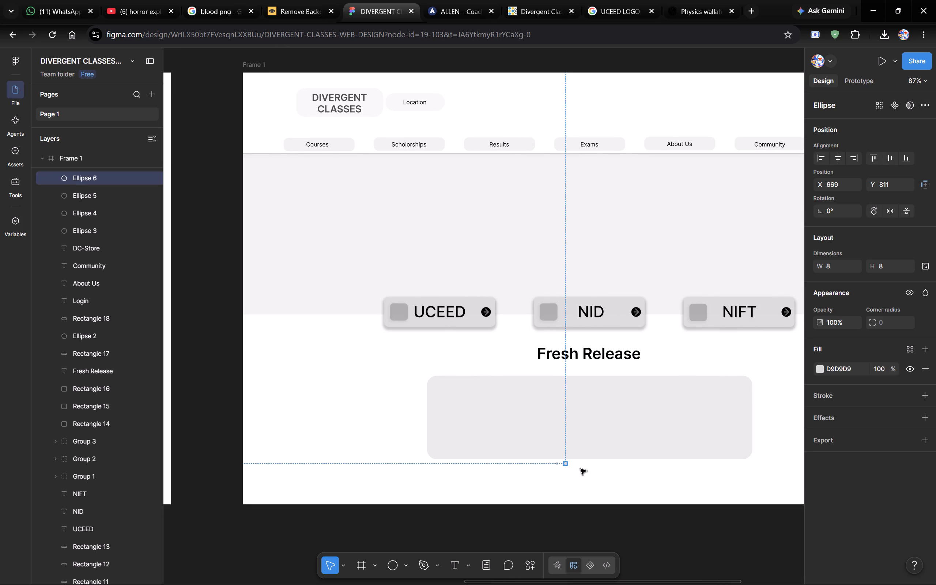
{"action": "key", "text": "Right"}
{"action": "key", "text": "Right"}
{"action": "key", "text": "Right"}
{"action": "key", "text": "Right"}
{"action": "key", "text": "Right"}
{"action": "key", "text": "Right"}
{"action": "key", "text": "Right"}
{"action": "key", "text": "Right"}
{"action": "key", "text": "Right"}
{"action": "key", "text": "Right"}
{"action": "key", "text": "Right"}
{"action": "key", "text": "Right"}
{"action": "key", "text": "Right"}
{"action": "key", "text": "Right"}
{"action": "key", "text": "Right"}
{"action": "key", "text": "Right"}
{"action": "key", "text": "Right"}
{"action": "key", "text": "Right"}
{"action": "key", "text": "Right"}
{"action": "key", "text": "Right"}
{"action": "key", "text": "Right"}
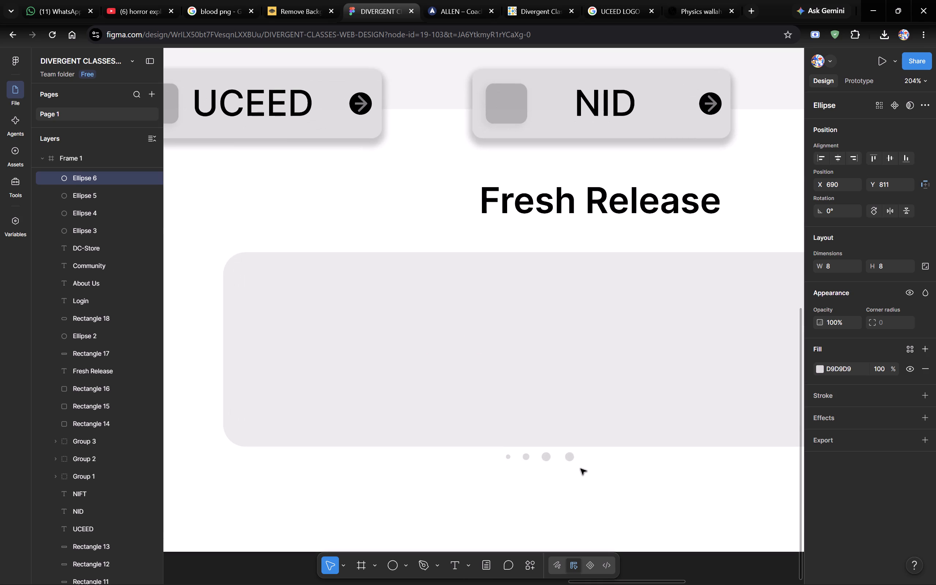
{"action": "key", "text": "Right"}
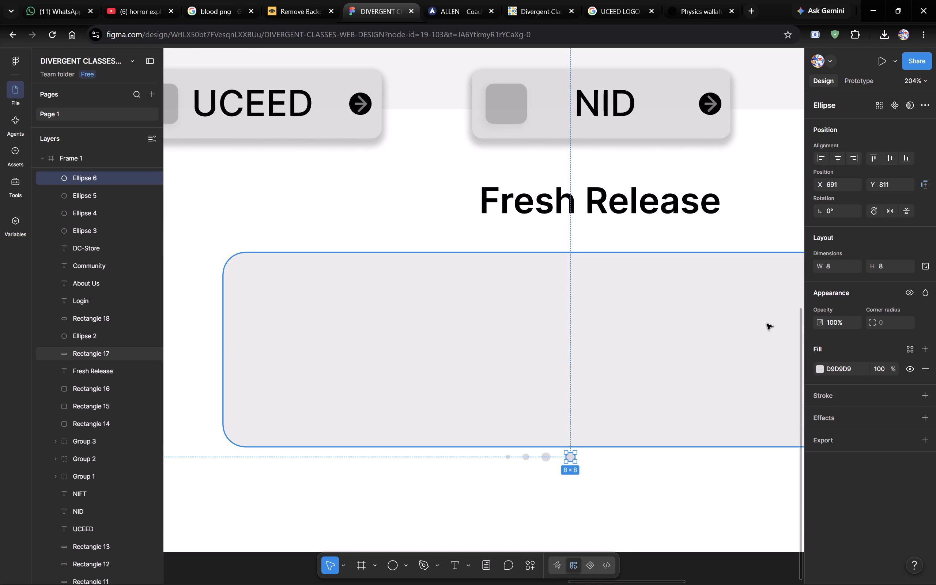
Set the fourth carousel dot's width and height to 10.
{"action": "left_click_drag", "start_coordinate": [834, 266], "coordinate": [805, 264]}
{"action": "type", "text": "10"}
{"action": "left_click_drag", "start_coordinate": [896, 265], "coordinate": [869, 264]}
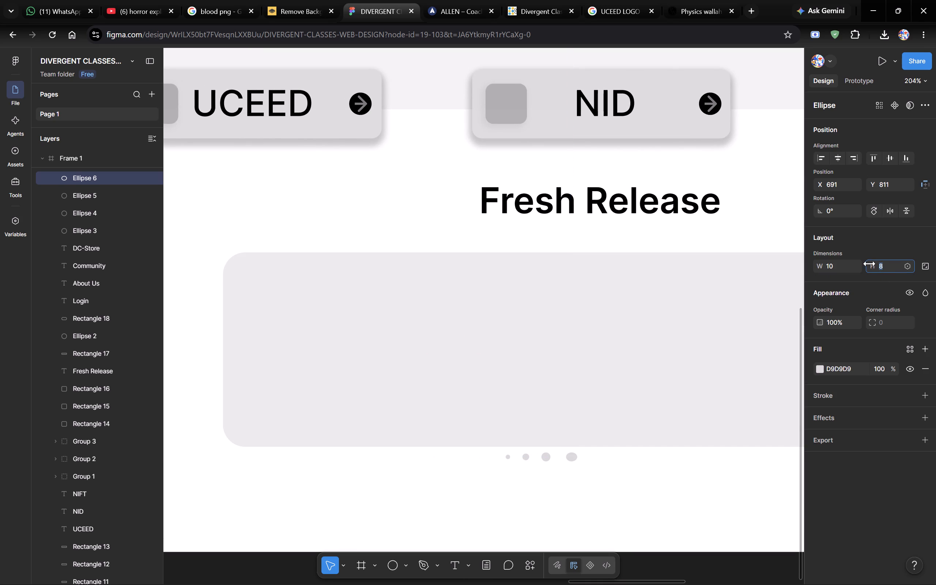
{"action": "type", "text": "10"}
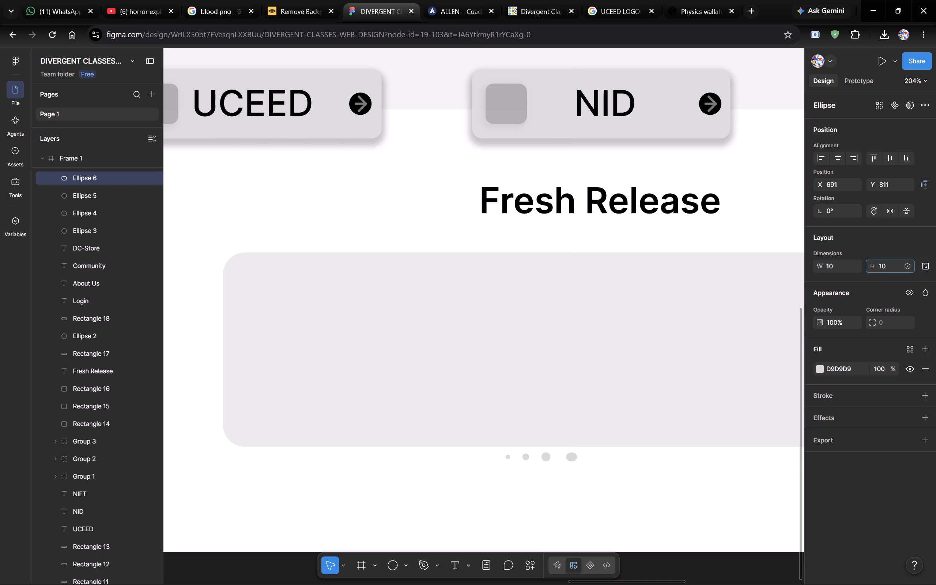
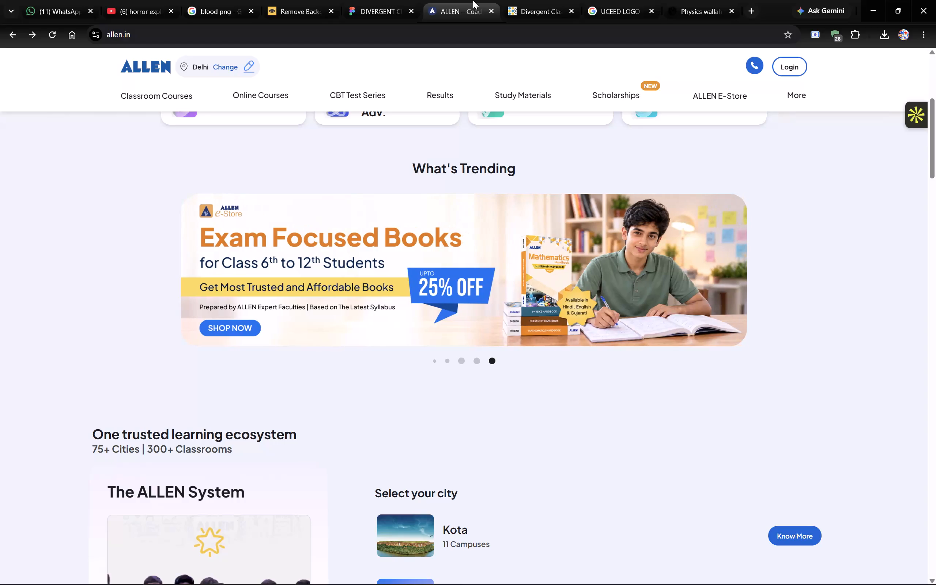
Return to the Figma design and set the fourth carousel dot's width and height to 8.
{"action": "left_click", "coordinate": [376, 0]}
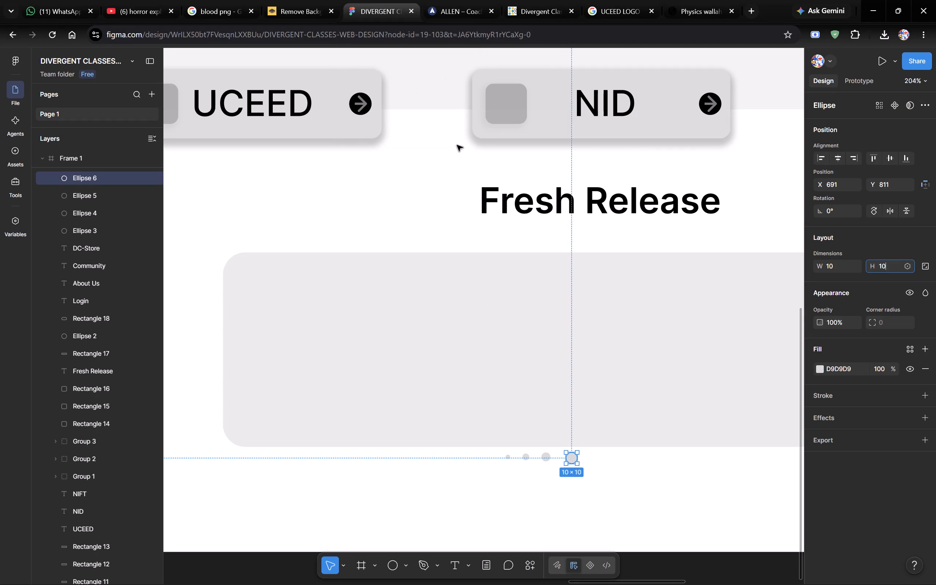
{"action": "key", "text": "BackSpace"}
{"action": "key", "text": "BackSpace"}
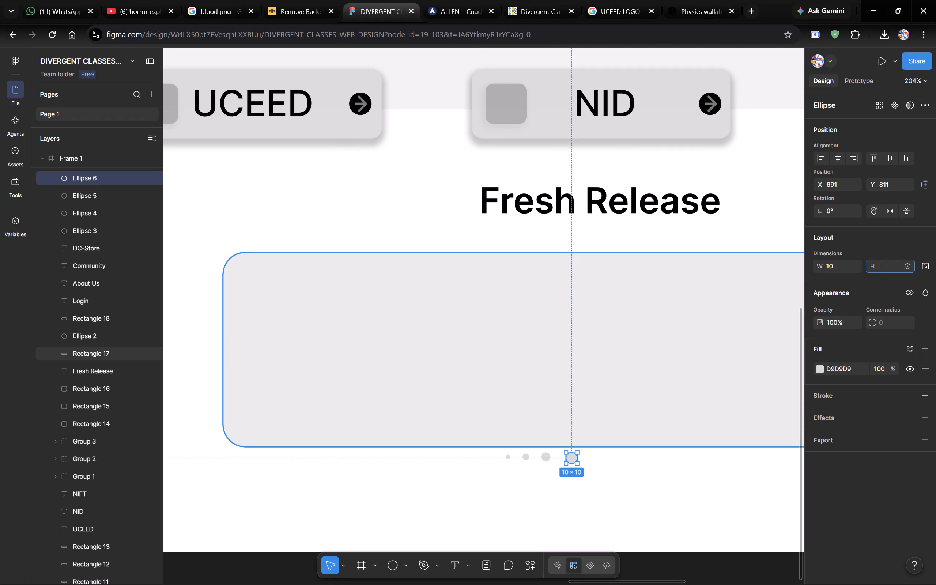
{"action": "key", "text": "8"}
{"action": "left_click_drag", "start_coordinate": [844, 260], "coordinate": [814, 257]}
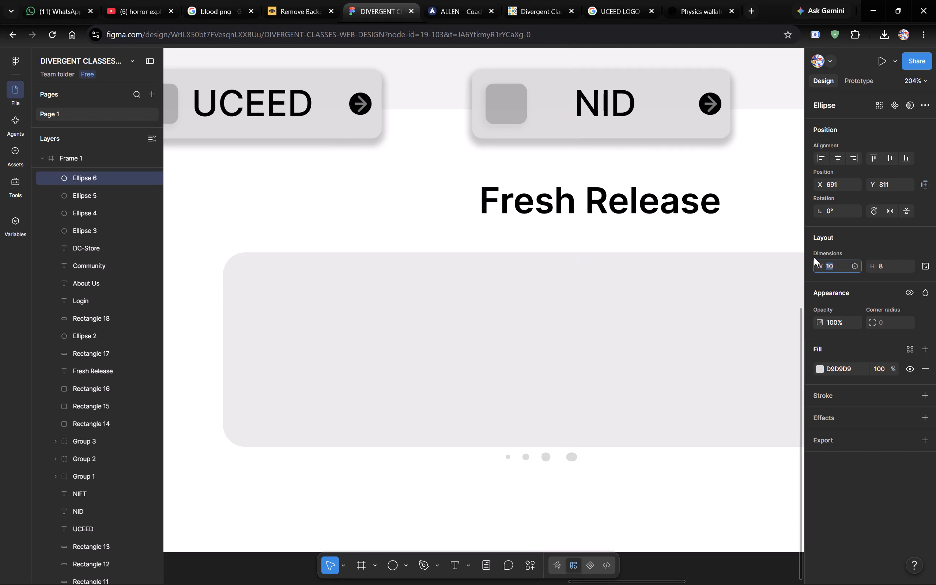
{"action": "left_click_drag", "start_coordinate": [814, 257], "coordinate": [812, 254]}
{"action": "key", "text": "BackSpace"}
{"action": "key", "text": "8"}
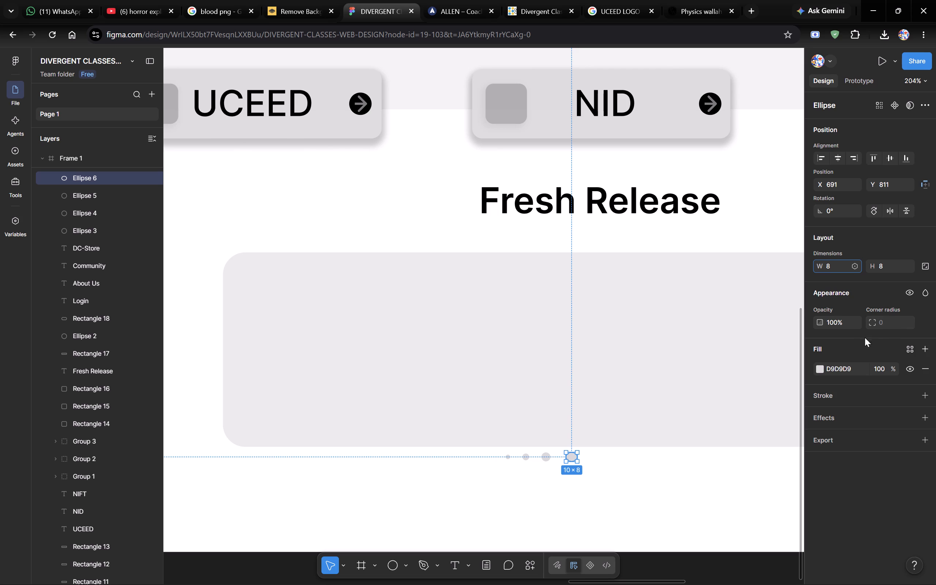
Change the fourth carousel dot's fill colour to #000000.
{"action": "double_click", "coordinate": [852, 368]}
{"action": "type", "text": "0000"}
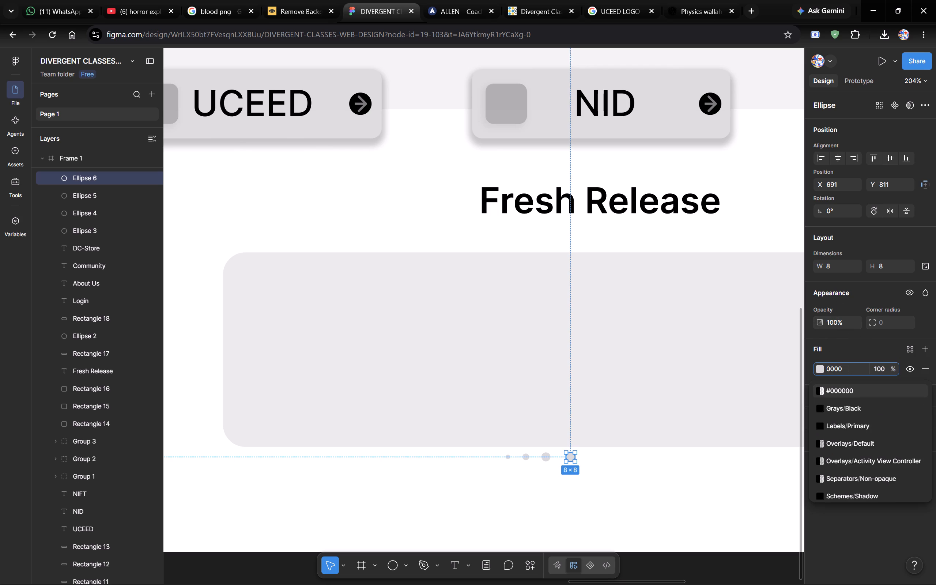
{"action": "key", "text": "BackSpace"}
{"action": "key", "text": "BackSpace"}
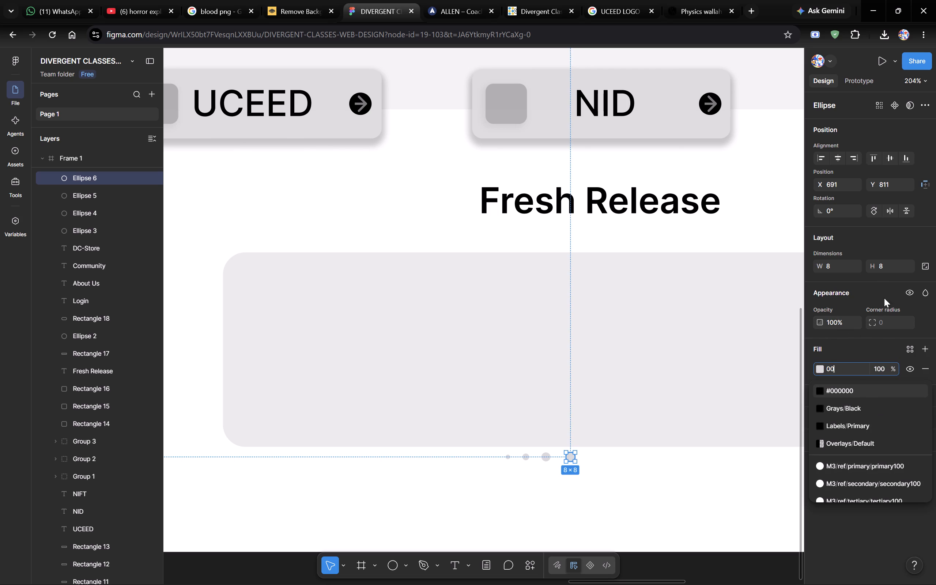
{"action": "left_click", "coordinate": [860, 390]}
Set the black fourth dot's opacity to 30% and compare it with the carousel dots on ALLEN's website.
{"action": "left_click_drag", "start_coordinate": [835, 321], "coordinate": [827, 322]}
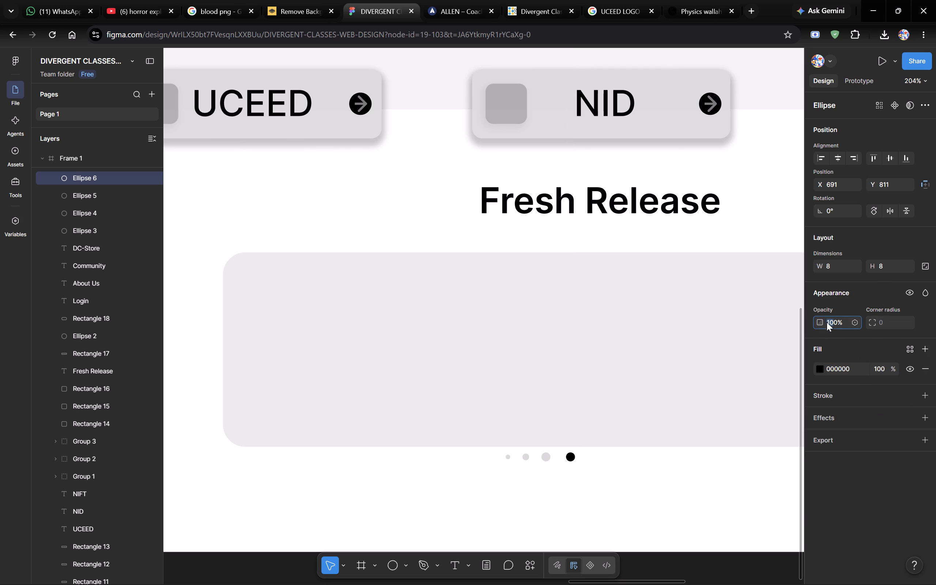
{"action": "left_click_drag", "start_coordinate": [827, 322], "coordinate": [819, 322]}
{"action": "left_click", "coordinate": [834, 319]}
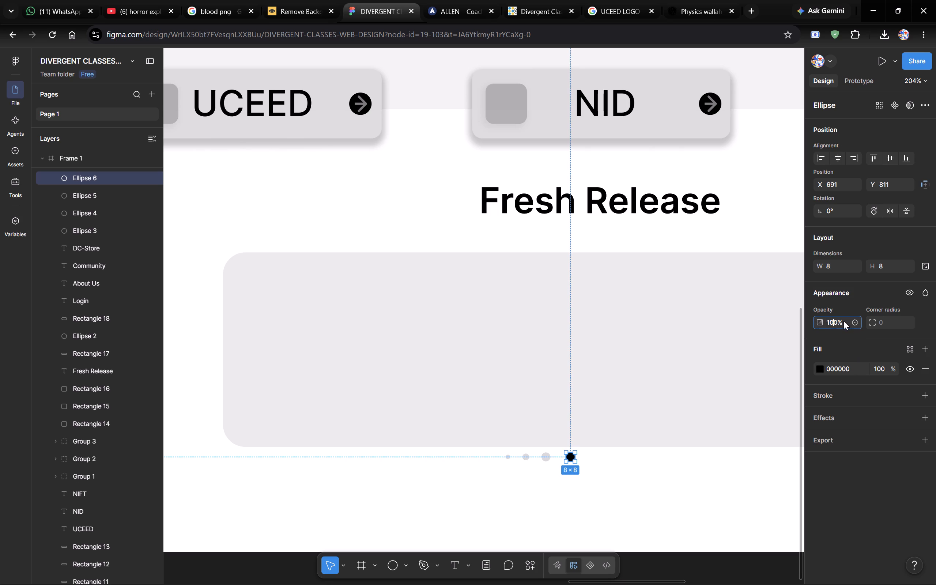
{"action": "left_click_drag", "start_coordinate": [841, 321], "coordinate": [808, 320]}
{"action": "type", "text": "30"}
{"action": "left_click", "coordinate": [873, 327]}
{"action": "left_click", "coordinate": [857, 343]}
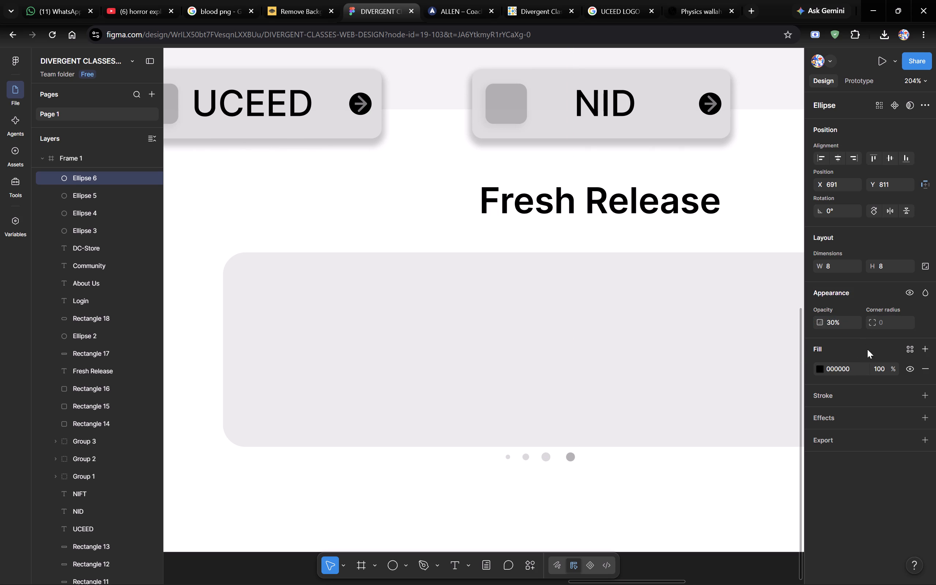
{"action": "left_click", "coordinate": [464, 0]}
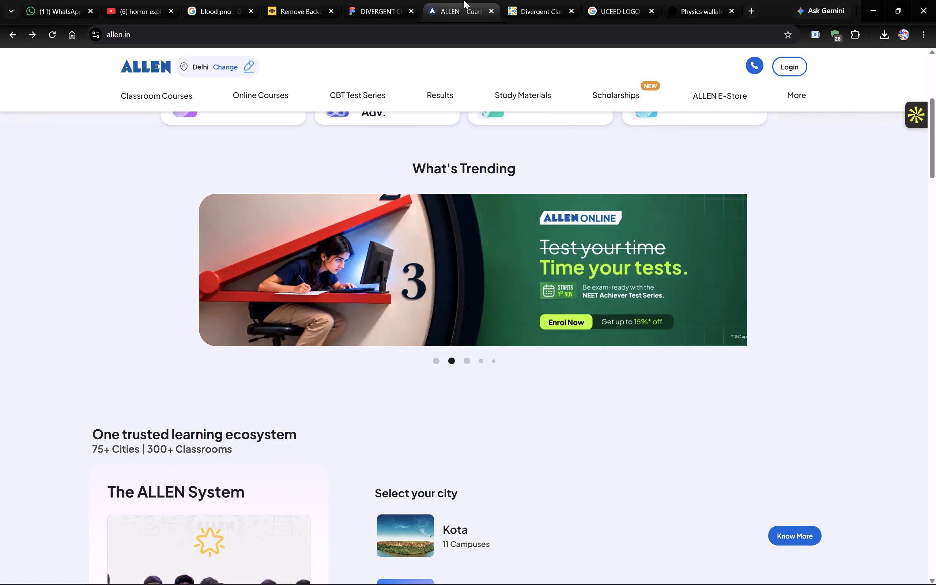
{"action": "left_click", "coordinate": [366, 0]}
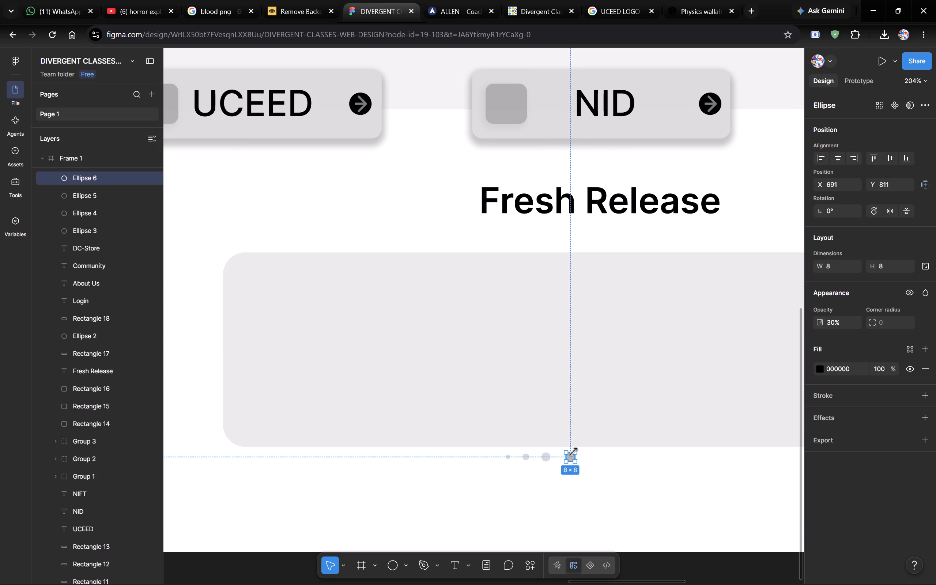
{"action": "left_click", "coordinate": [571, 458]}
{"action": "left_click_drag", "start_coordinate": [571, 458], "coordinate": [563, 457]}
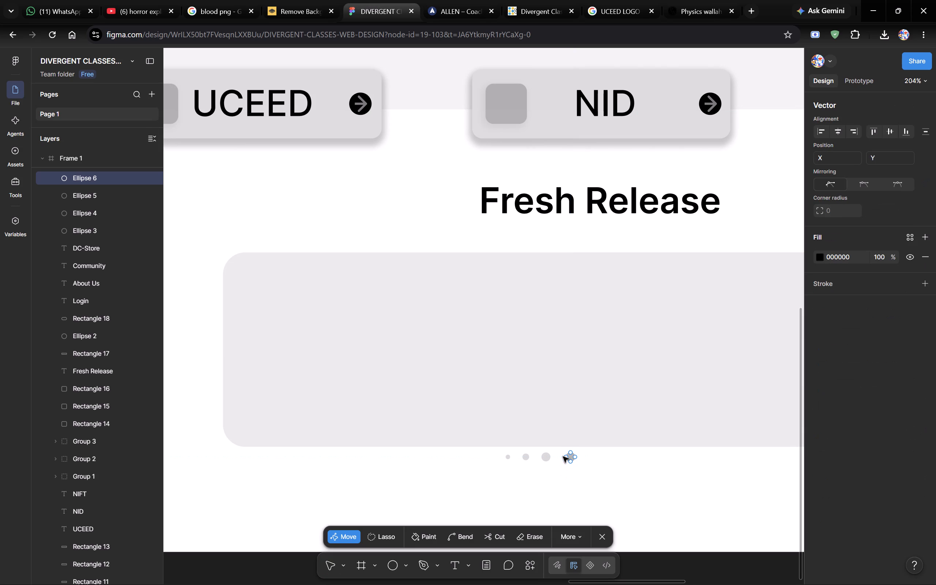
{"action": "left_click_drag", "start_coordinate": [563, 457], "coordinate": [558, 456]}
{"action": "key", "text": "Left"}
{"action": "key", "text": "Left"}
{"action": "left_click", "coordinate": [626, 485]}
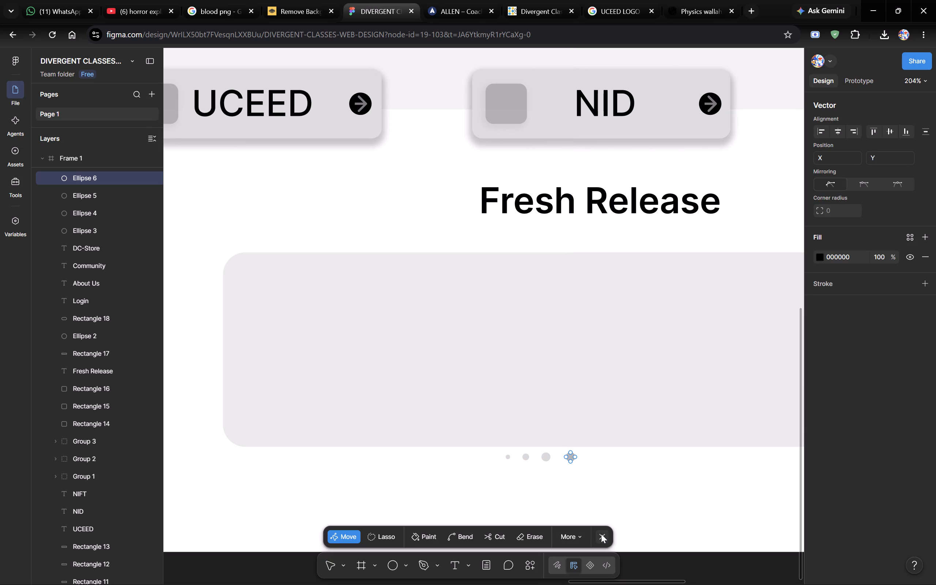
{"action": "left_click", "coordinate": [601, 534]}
Shift the fourth carousel dot closer to the third one, to X 688, Y 811.
{"action": "left_click_drag", "start_coordinate": [569, 457], "coordinate": [556, 457]}
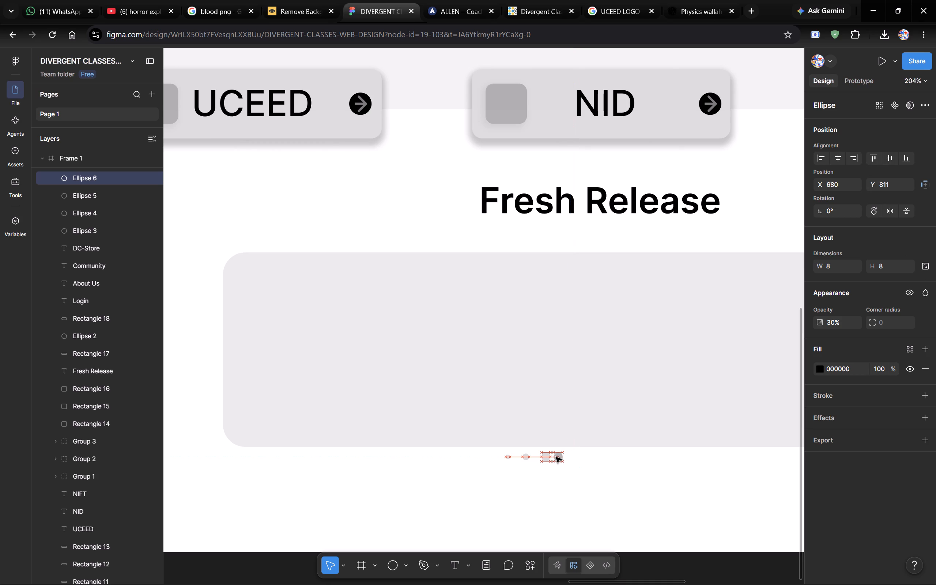
{"action": "left_click_drag", "start_coordinate": [556, 457], "coordinate": [563, 457]}
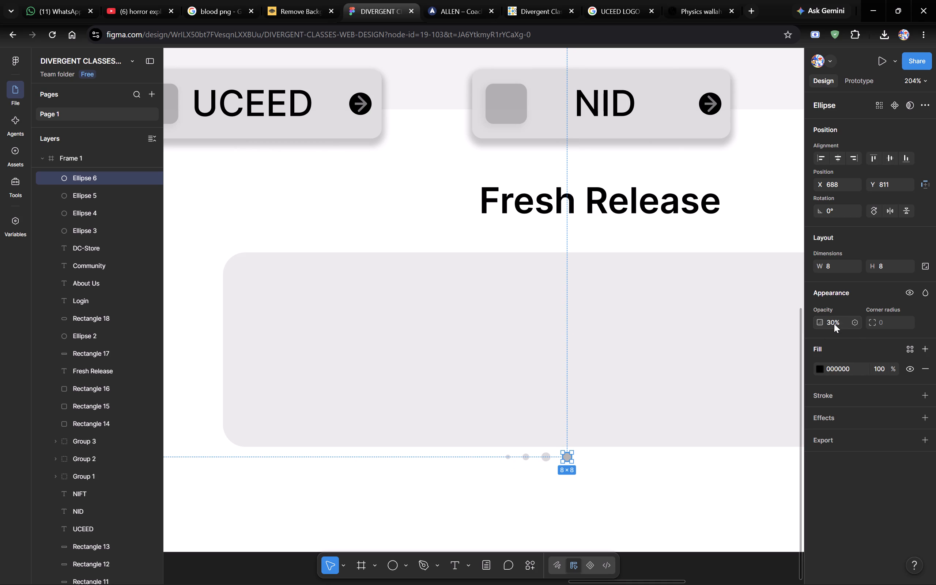
Set the black fourth dot's opacity to 90%.
{"action": "left_click_drag", "start_coordinate": [834, 324], "coordinate": [816, 322]}
{"action": "type", "text": "90"}
{"action": "key", "text": "Return"}
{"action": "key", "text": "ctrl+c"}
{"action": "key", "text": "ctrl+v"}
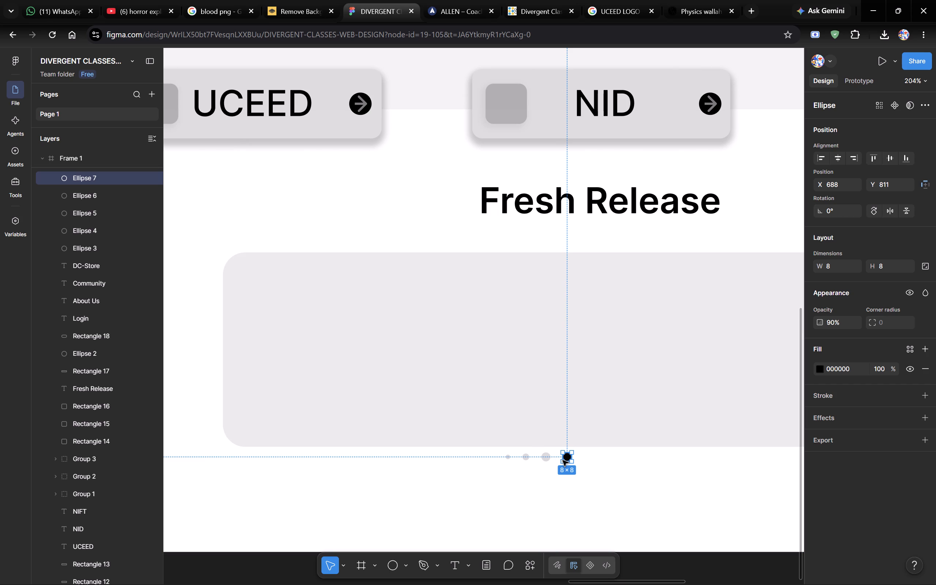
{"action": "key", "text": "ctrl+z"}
Duplicate the grey third carousel dot and place the copy beyond the black dot at X 707, Y 811.
{"action": "left_click", "coordinate": [547, 454]}
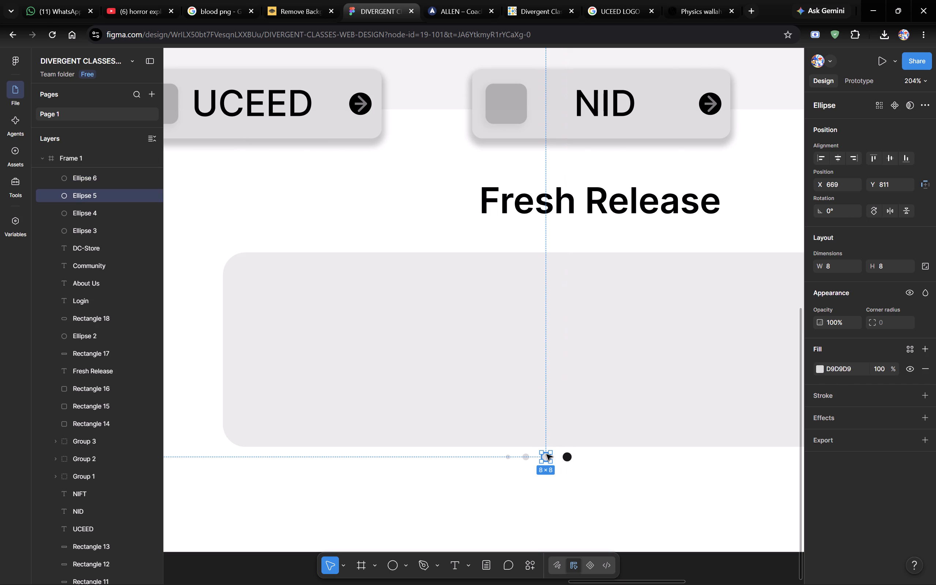
{"action": "key", "text": "ctrl+c"}
{"action": "key", "text": "ctrl+v"}
{"action": "left_click_drag", "start_coordinate": [547, 454], "coordinate": [589, 459]}
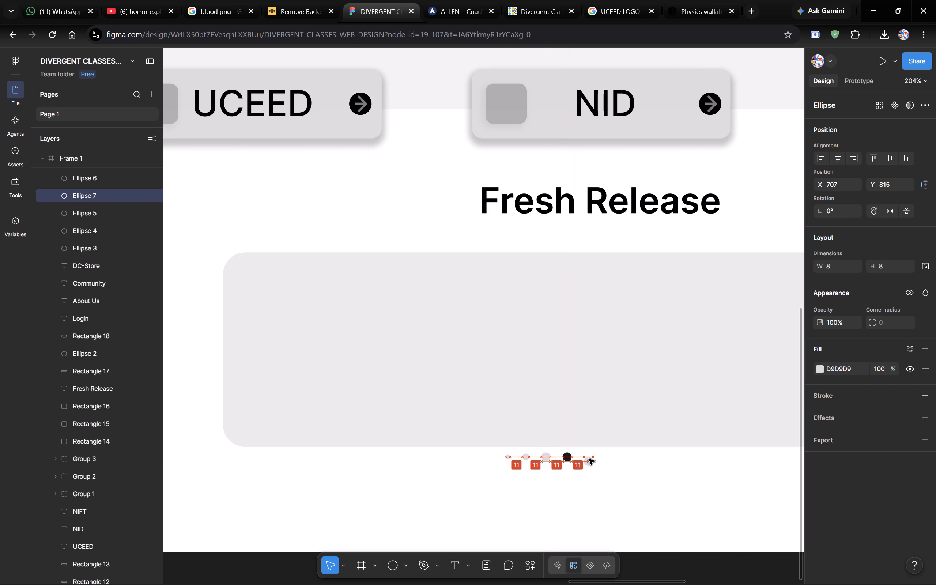
{"action": "left_click_drag", "start_coordinate": [589, 459], "coordinate": [589, 455]}
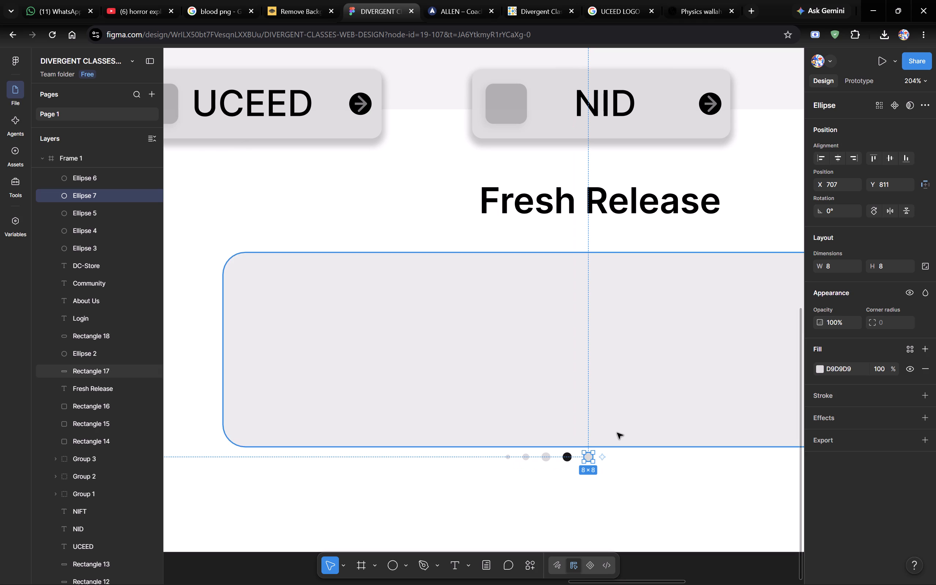
Duplicate the fifth carousel dot and place the copy at the end of the row at X 726, Y 811.
{"action": "key", "text": "ctrl+c"}
{"action": "key", "text": "ctrl+v"}
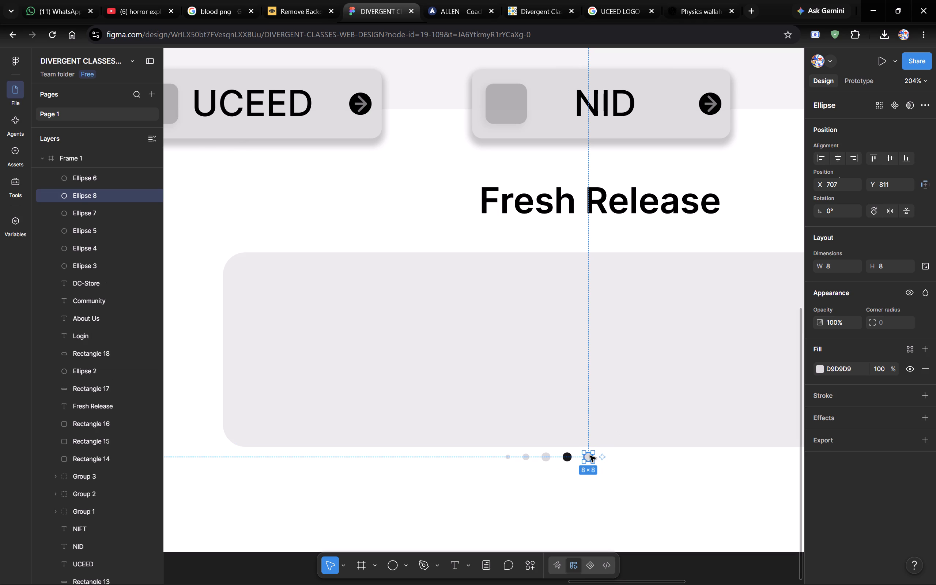
{"action": "left_click_drag", "start_coordinate": [590, 456], "coordinate": [614, 457]}
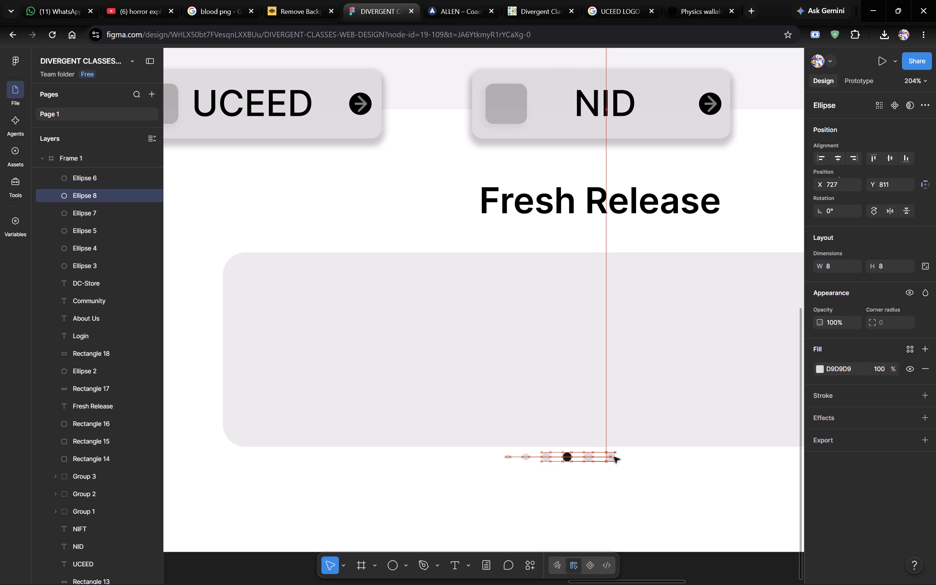
{"action": "left_click_drag", "start_coordinate": [614, 457], "coordinate": [610, 456]}
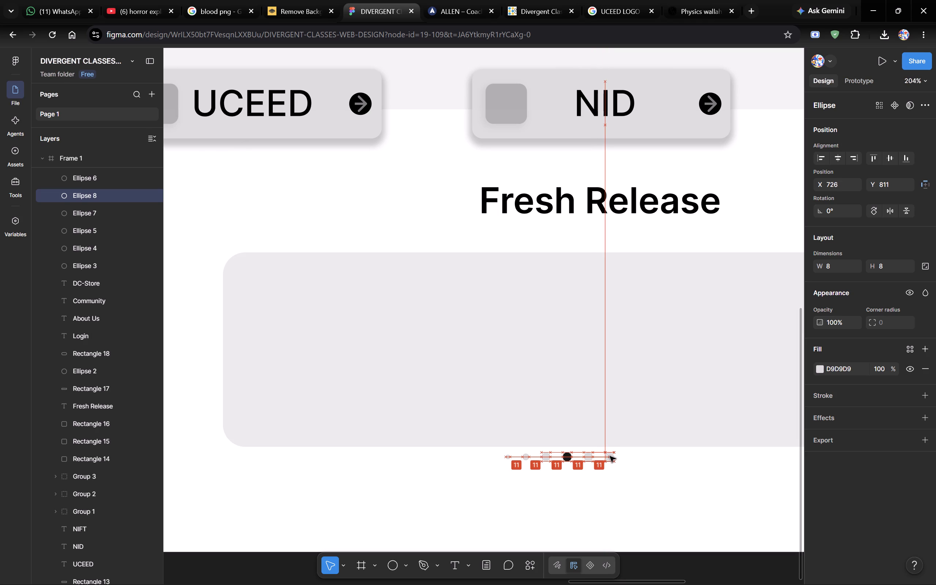
{"action": "left_click_drag", "start_coordinate": [610, 456], "coordinate": [609, 457]}
{"action": "left_click", "coordinate": [649, 483]}
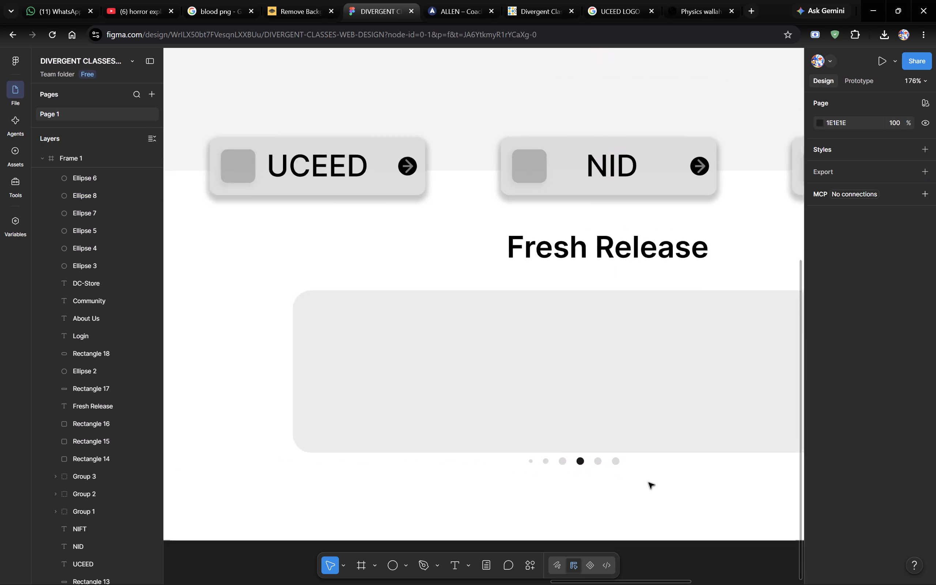
Select all six carousel dots and nudge the row sideways to centre it beneath the Fresh Release banner.
{"action": "scroll", "coordinate": [649, 483], "scroll_direction": "left", "scroll_amount": 1}
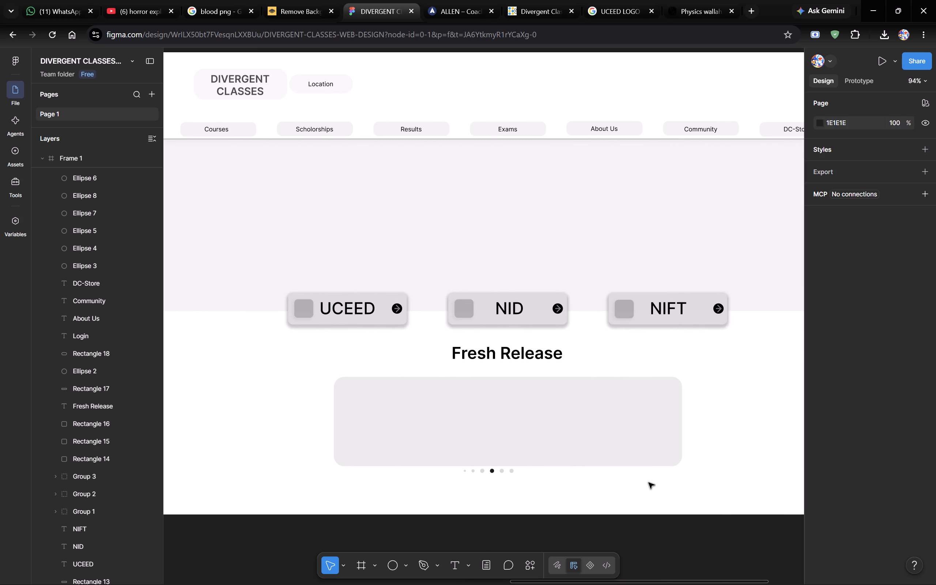
{"action": "left_click_drag", "start_coordinate": [520, 476], "coordinate": [472, 470]}
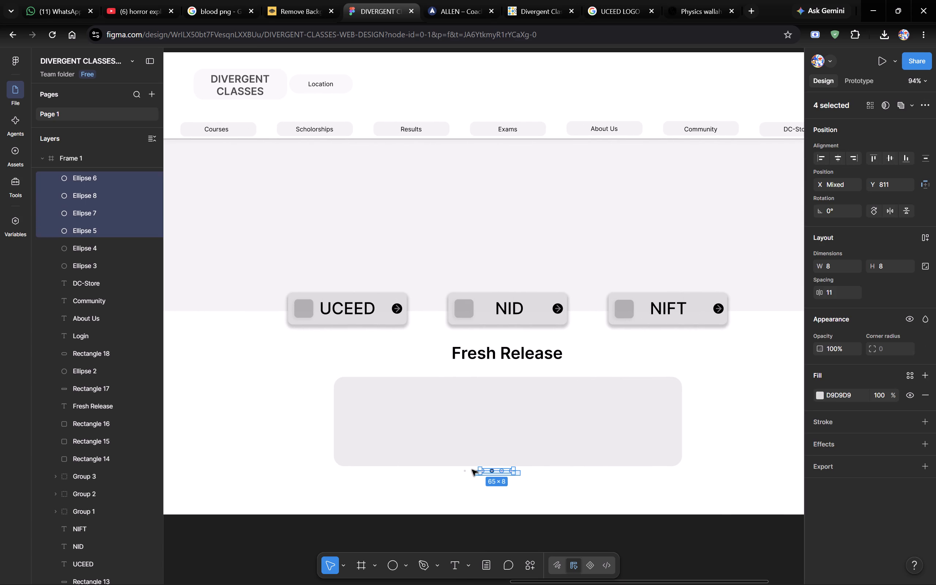
{"action": "left_click_drag", "start_coordinate": [472, 470], "coordinate": [462, 471]}
{"action": "key", "text": "Right"}
{"action": "key", "text": "Right"}
{"action": "key", "text": "Right"}
{"action": "key", "text": "Right"}
{"action": "key", "text": "Right"}
{"action": "key", "text": "Right"}
{"action": "key", "text": "Right"}
{"action": "key", "text": "Right"}
{"action": "key", "text": "Right"}
{"action": "key", "text": "Right"}
{"action": "key", "text": "Right"}
{"action": "key", "text": "Right"}
{"action": "key", "text": "Right"}
{"action": "key", "text": "Right"}
{"action": "key", "text": "Right"}
{"action": "key", "text": "Right"}
{"action": "key", "text": "Right"}
{"action": "key", "text": "Right"}
{"action": "key", "text": "Right"}
{"action": "key", "text": "Right"}
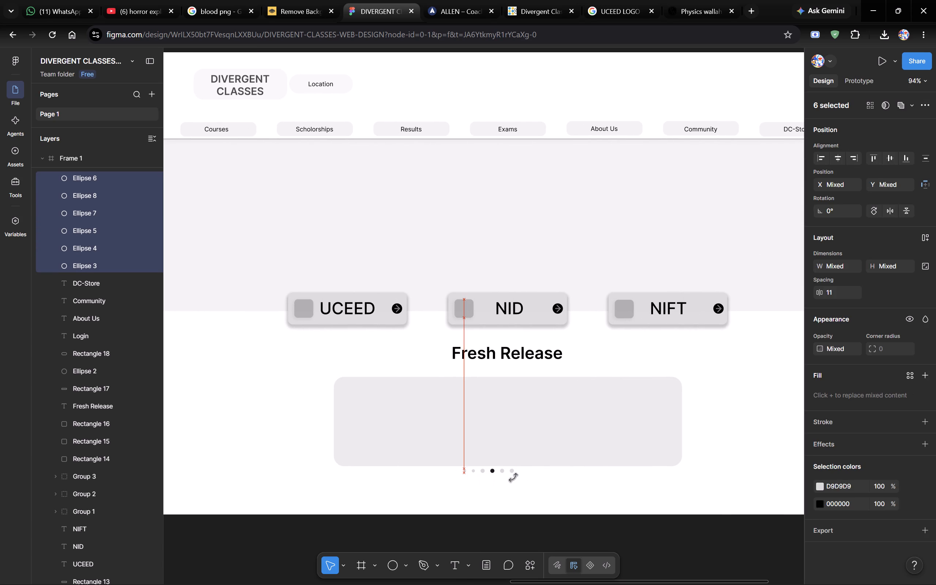
{"action": "key", "text": "Right"}
{"action": "key", "text": "Right"}
{"action": "key", "text": "Right"}
{"action": "key", "text": "Right"}
{"action": "key", "text": "Right"}
{"action": "key", "text": "Right"}
{"action": "key", "text": "Right"}
{"action": "key", "text": "Right"}
{"action": "key", "text": "Right"}
{"action": "key", "text": "Right"}
{"action": "key", "text": "Right"}
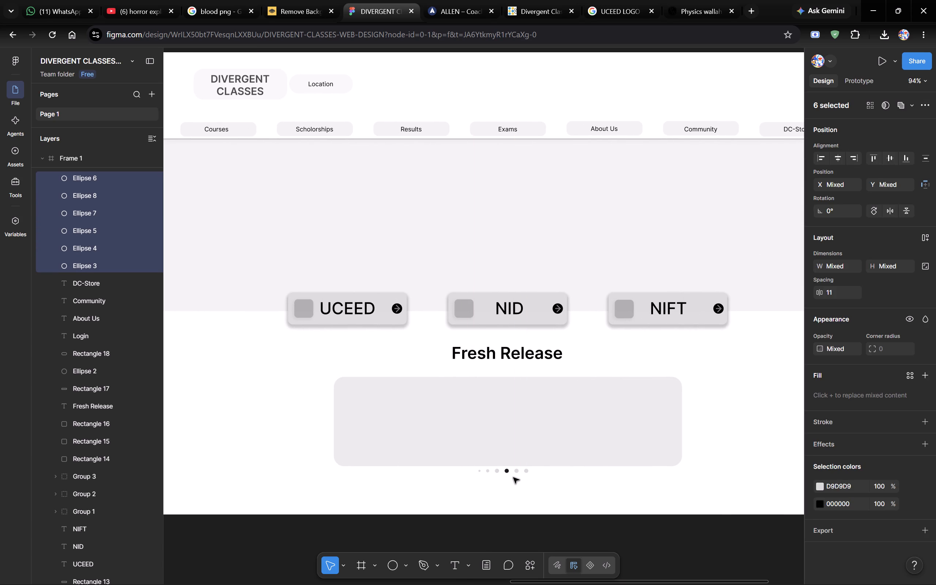
{"action": "key", "text": "Right"}
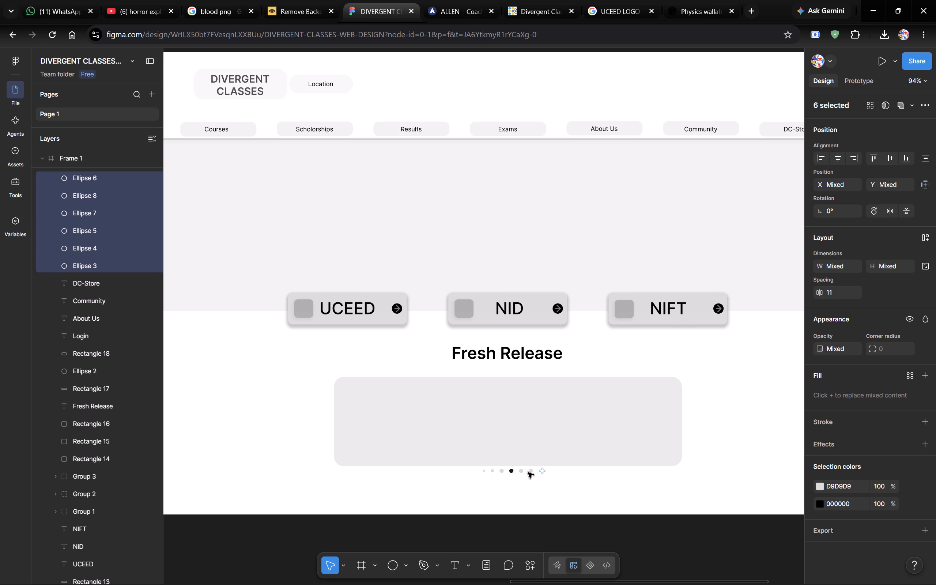
{"action": "left_click", "coordinate": [524, 472]}
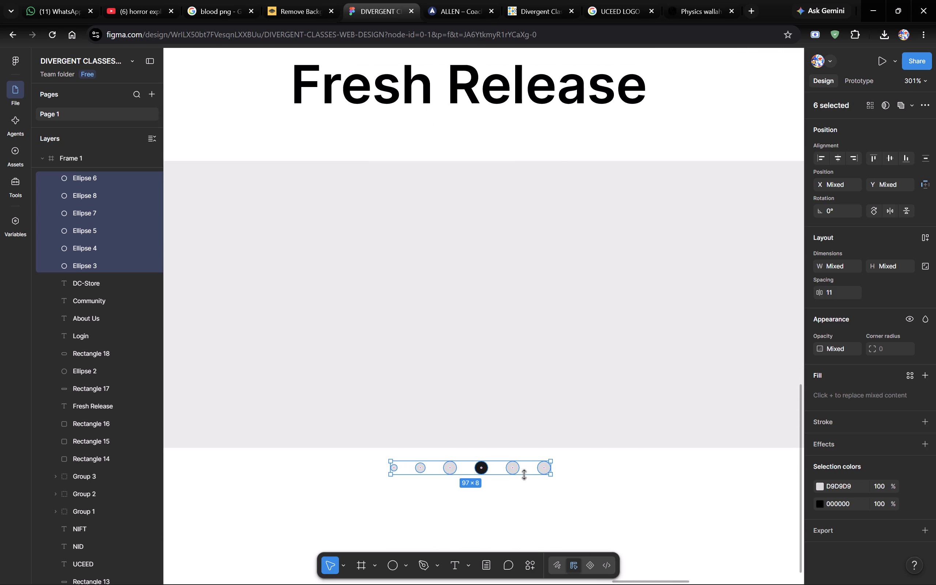
{"action": "left_click", "coordinate": [546, 495]}
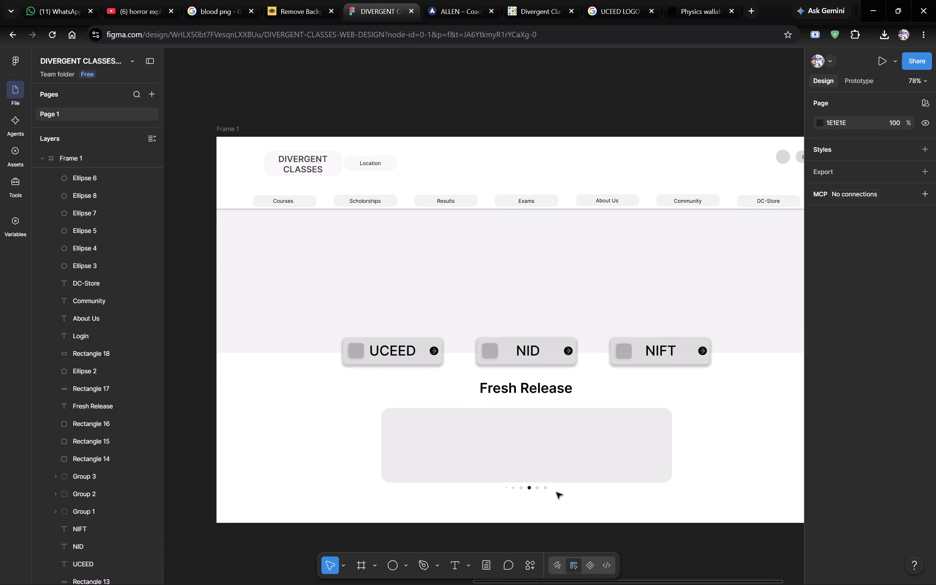
Switch to ALLEN's website and examine the sections around and below its What's Trending carousel, moving on to the other reference tabs.
{"action": "key", "text": "Tab"}
{"action": "key", "text": "ctrl+Tab"}
{"action": "scroll", "coordinate": [556, 492], "scroll_direction": "up", "scroll_amount": 6}
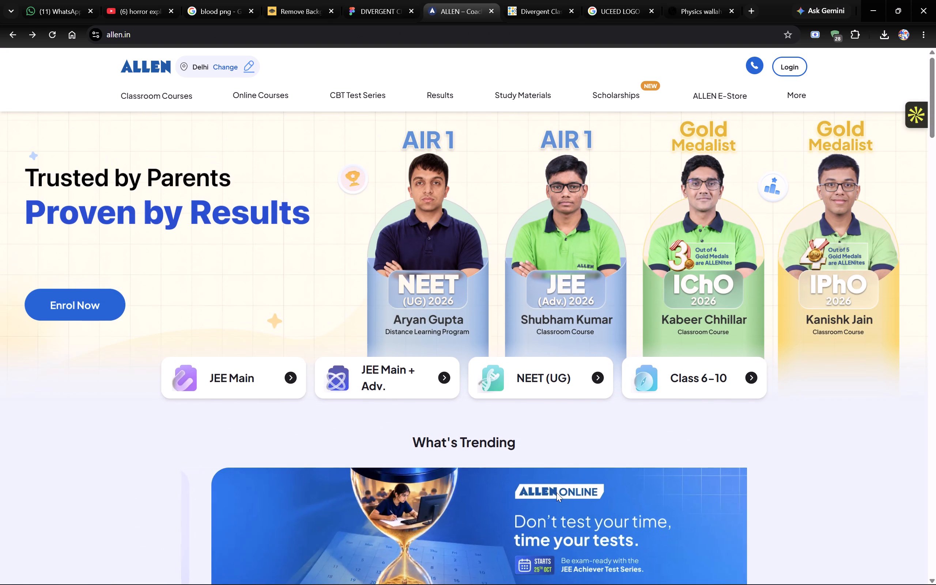
{"action": "scroll", "coordinate": [556, 492], "scroll_direction": "up", "scroll_amount": 2}
{"action": "scroll", "coordinate": [556, 492], "scroll_direction": "down", "scroll_amount": 5}
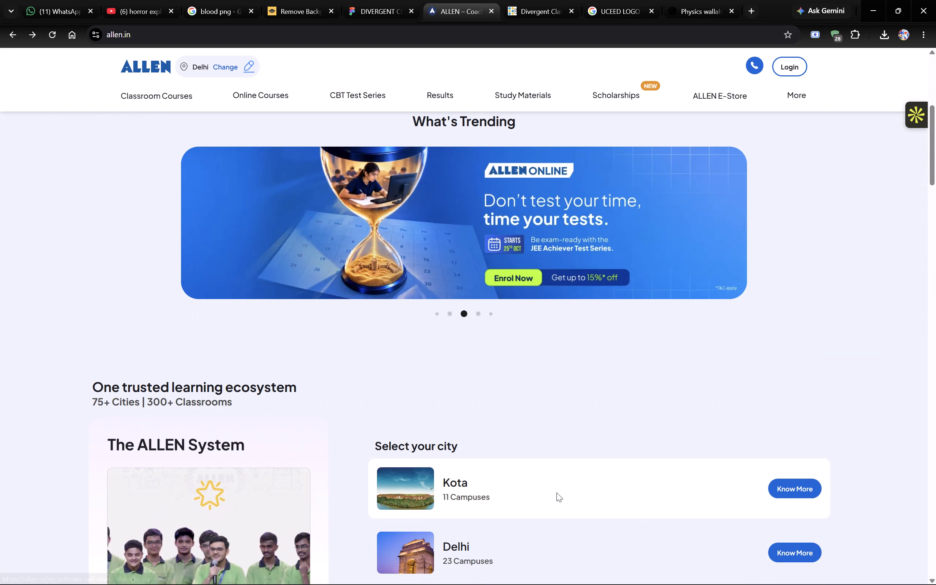
{"action": "key", "text": "ctrl+Tab"}
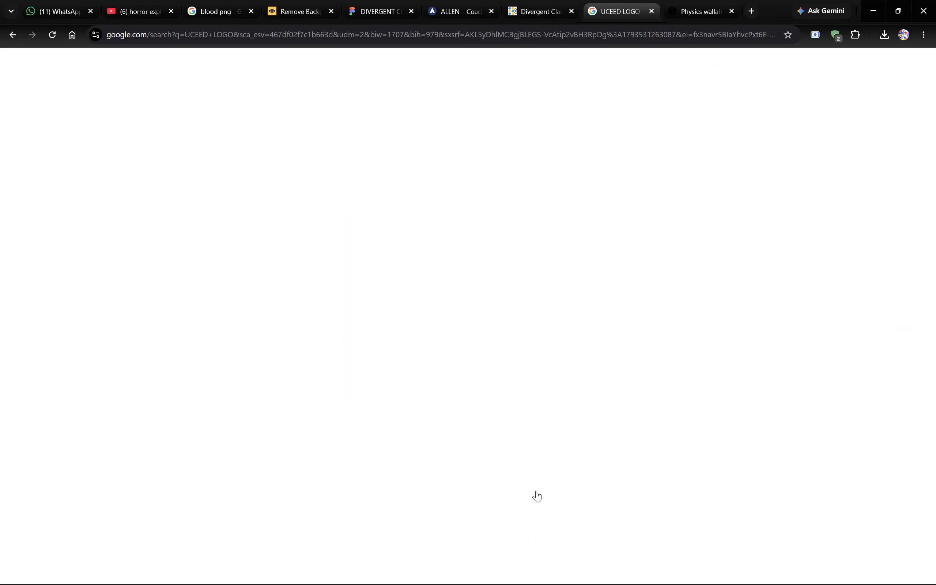
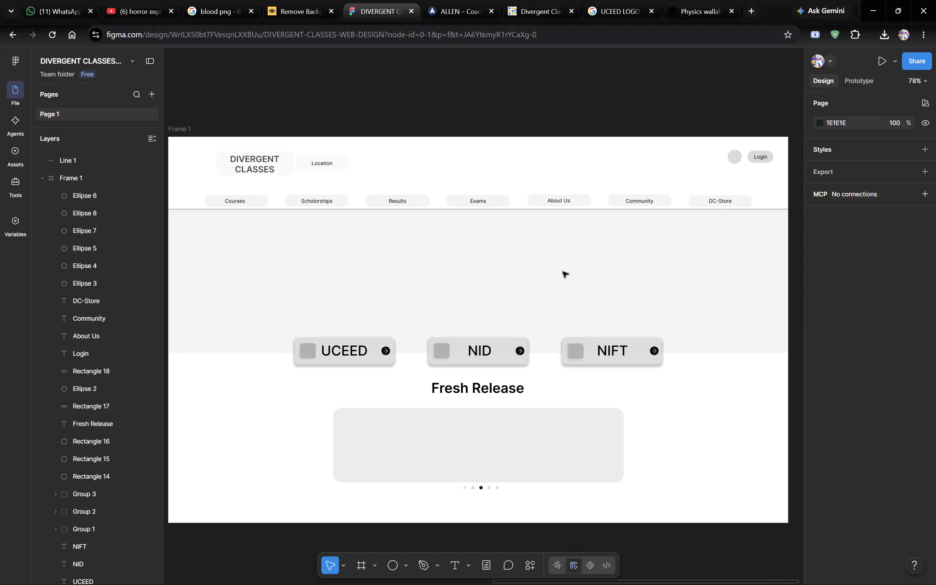
Delete the old white artwork with grey vertical bands that sits beside Frame 1 on the canvas.
{"action": "scroll", "coordinate": [563, 272], "scroll_direction": "down", "scroll_amount": 1, "text": "ctrl"}
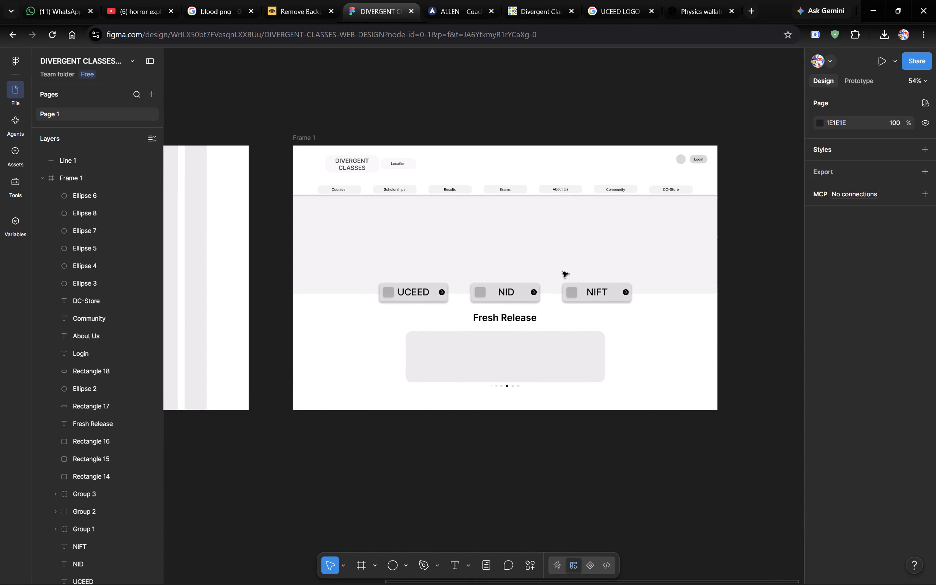
{"action": "left_click", "coordinate": [239, 201], "text": "ctrl"}
{"action": "key", "text": "BackSpace"}
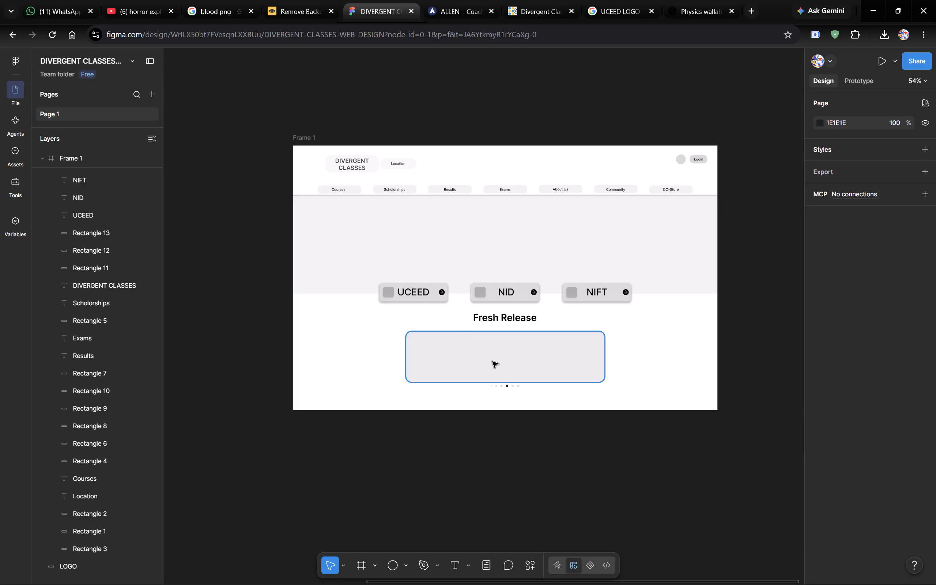
Switch to ALLEN's website and examine the section that follows the What's Trending carousel.
{"action": "key", "text": "ctrl+Tab"}
{"action": "scroll", "coordinate": [554, 426], "scroll_direction": "up", "scroll_amount": 3}
{"action": "scroll", "coordinate": [554, 426], "scroll_direction": "down", "scroll_amount": 1}
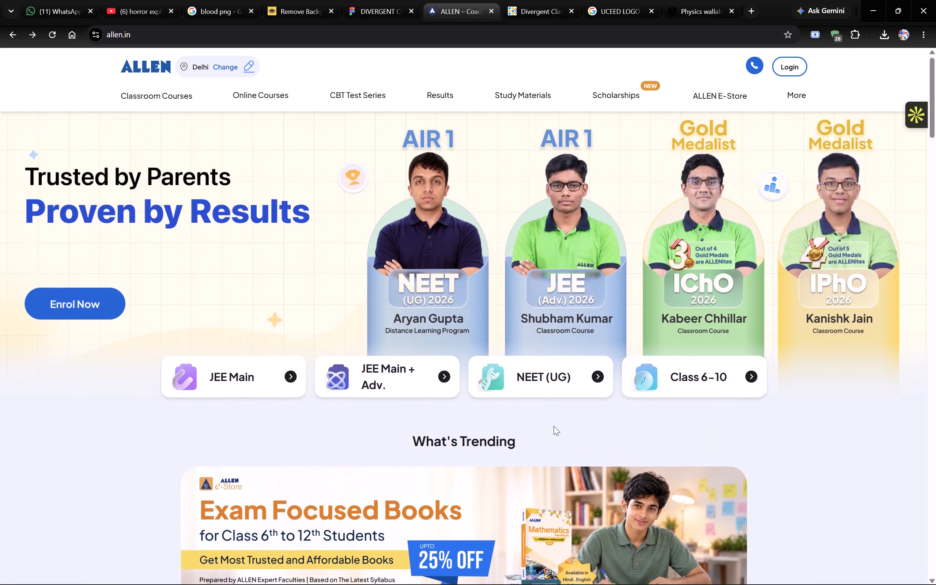
{"action": "scroll", "coordinate": [554, 426], "scroll_direction": "down", "scroll_amount": 1}
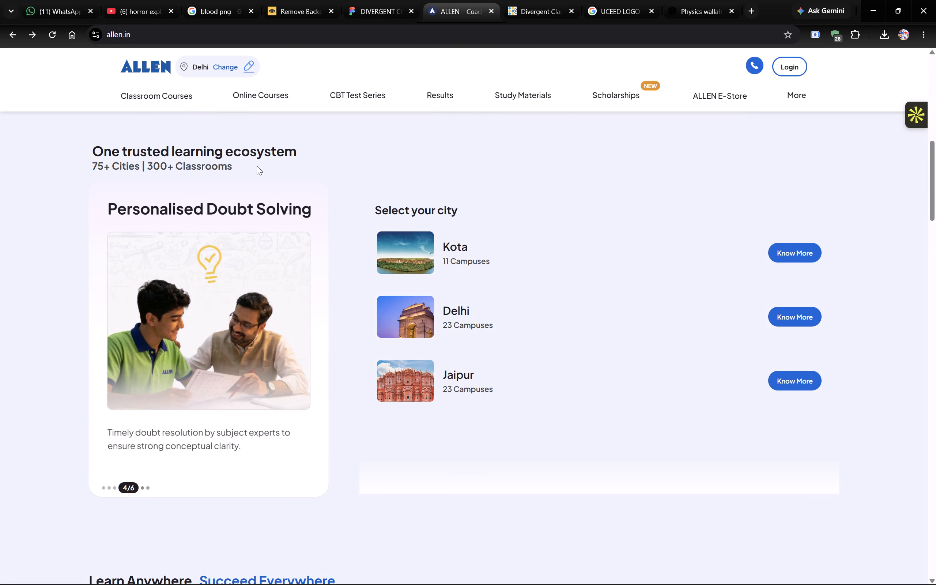
Return to the Figma wireframe and extend Frame 1 downward to a height of 2800, keeping its width at 1445.
{"action": "left_click", "coordinate": [373, 0]}
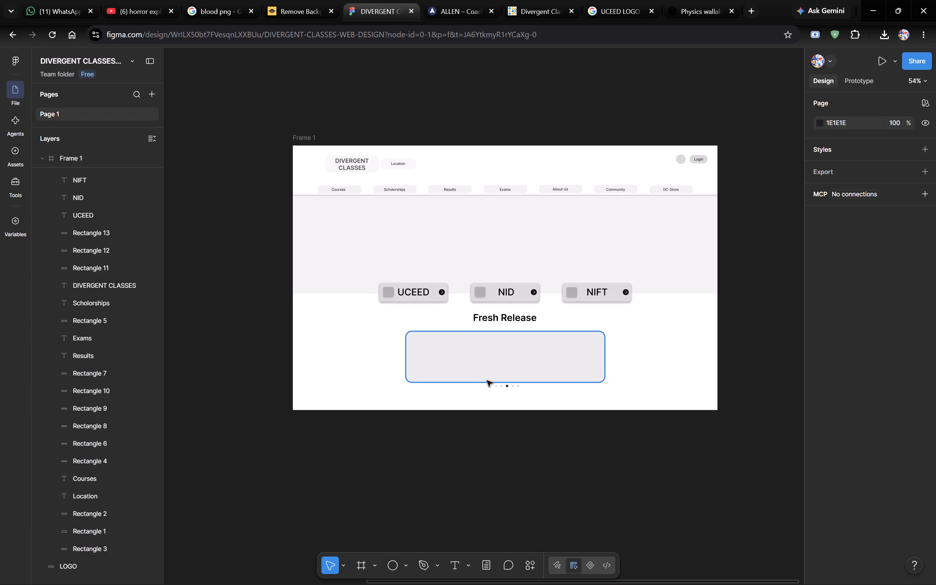
{"action": "scroll", "coordinate": [475, 369], "scroll_direction": "down", "scroll_amount": 1}
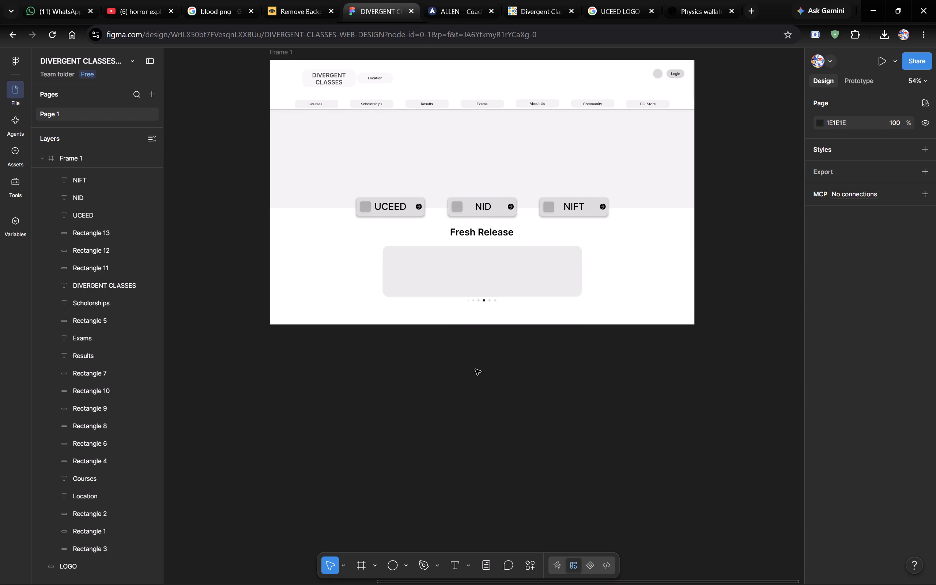
{"action": "scroll", "coordinate": [475, 369], "scroll_direction": "down", "scroll_amount": 1}
{"action": "scroll", "coordinate": [475, 369], "scroll_direction": "up", "scroll_amount": 1}
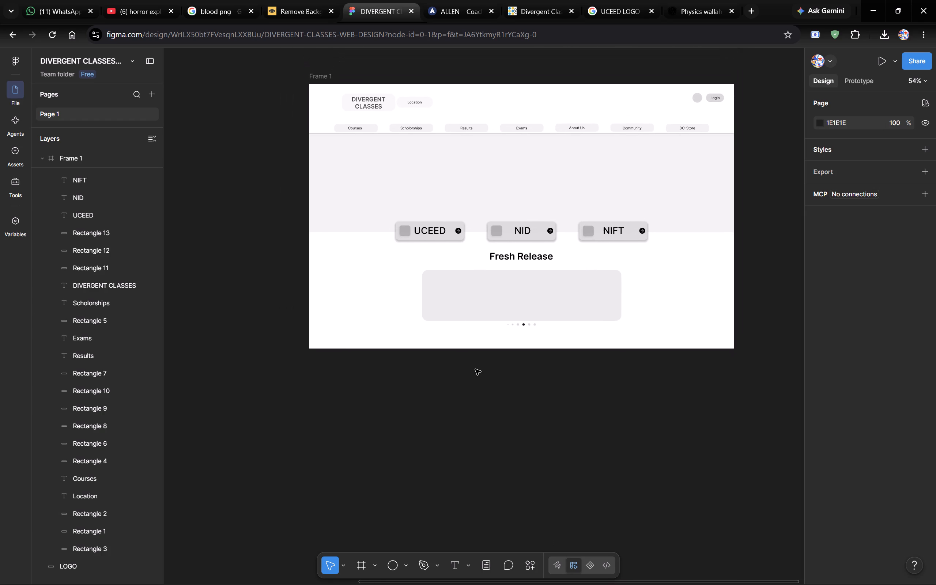
{"action": "left_click", "coordinate": [521, 327]}
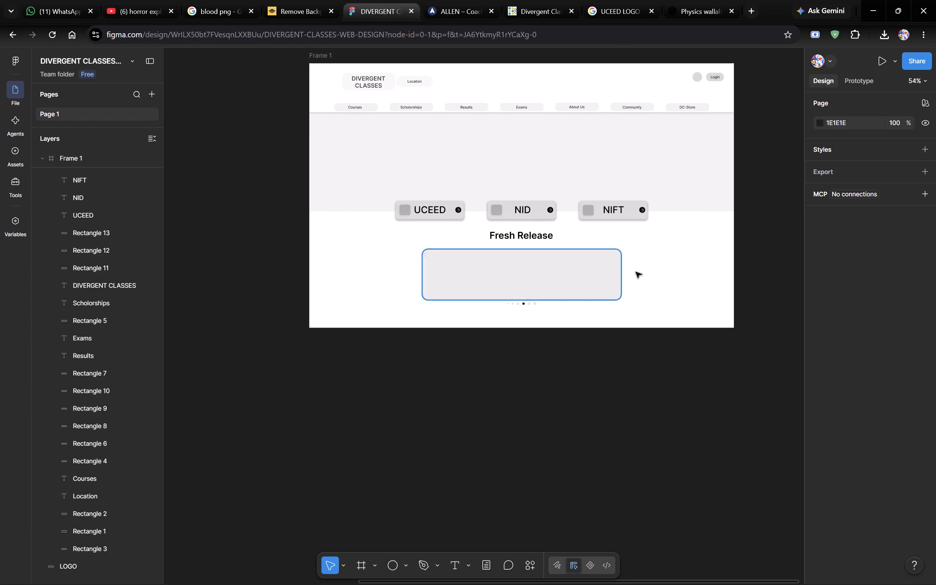
{"action": "left_click", "coordinate": [693, 280]}
{"action": "left_click", "coordinate": [74, 164]}
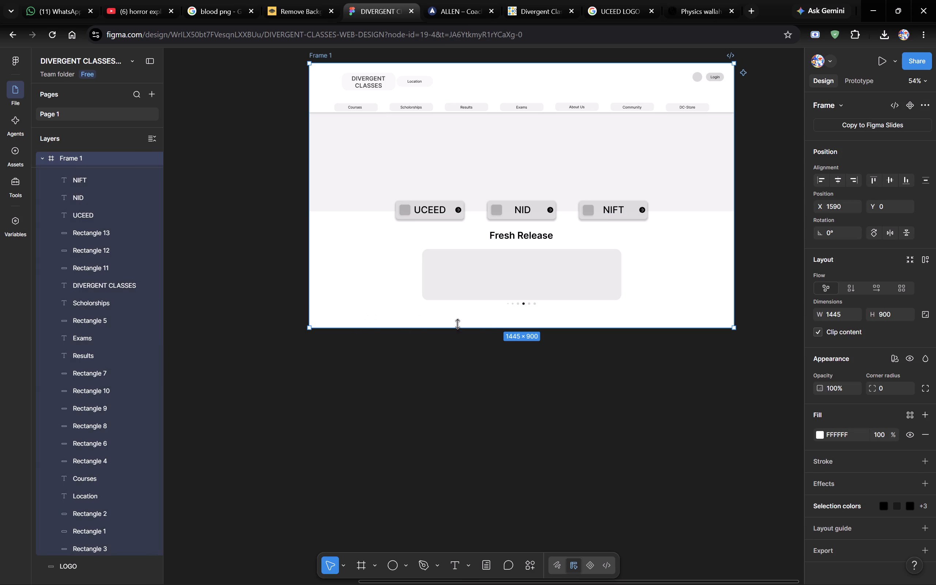
{"action": "left_click_drag", "start_coordinate": [521, 331], "coordinate": [520, 453]}
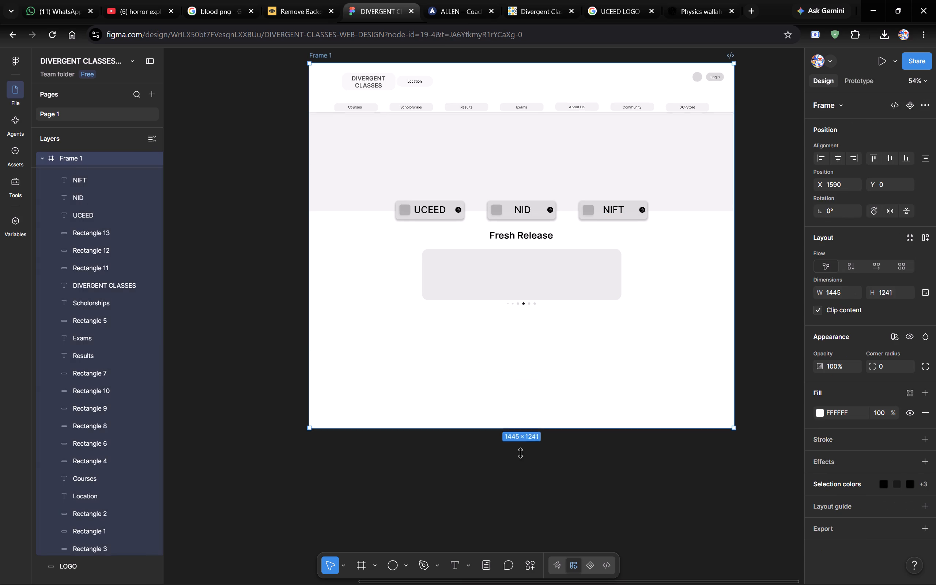
{"action": "left_click_drag", "start_coordinate": [520, 453], "coordinate": [535, 552]}
{"action": "scroll", "coordinate": [594, 367], "scroll_direction": "down", "scroll_amount": 3}
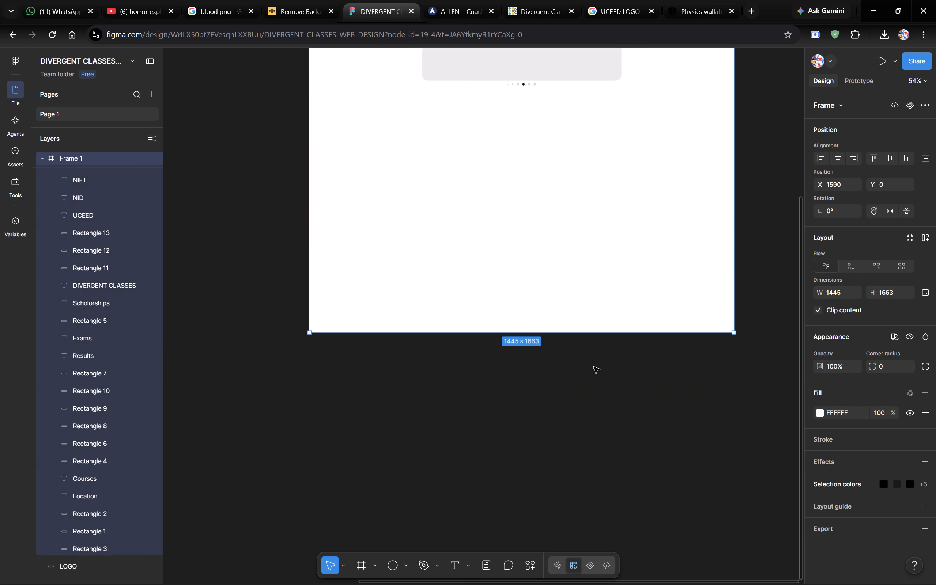
{"action": "left_click_drag", "start_coordinate": [565, 353], "coordinate": [564, 397]}
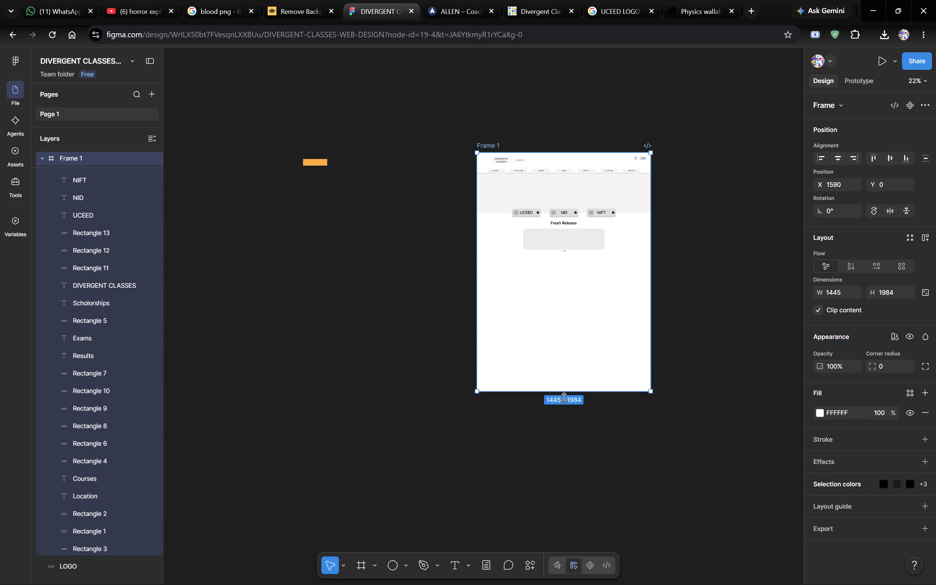
{"action": "left_click_drag", "start_coordinate": [564, 397], "coordinate": [581, 492]}
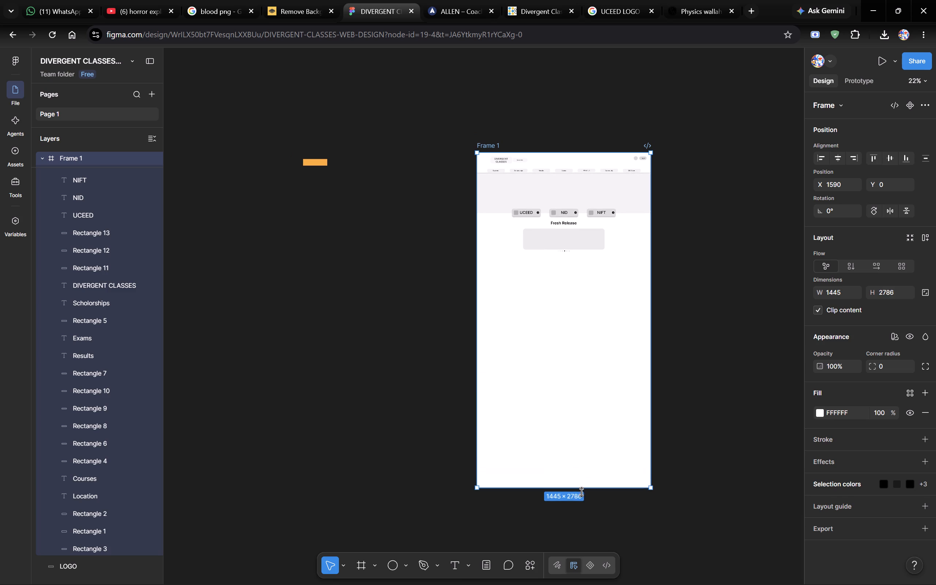
{"action": "left_click_drag", "start_coordinate": [581, 492], "coordinate": [584, 489]}
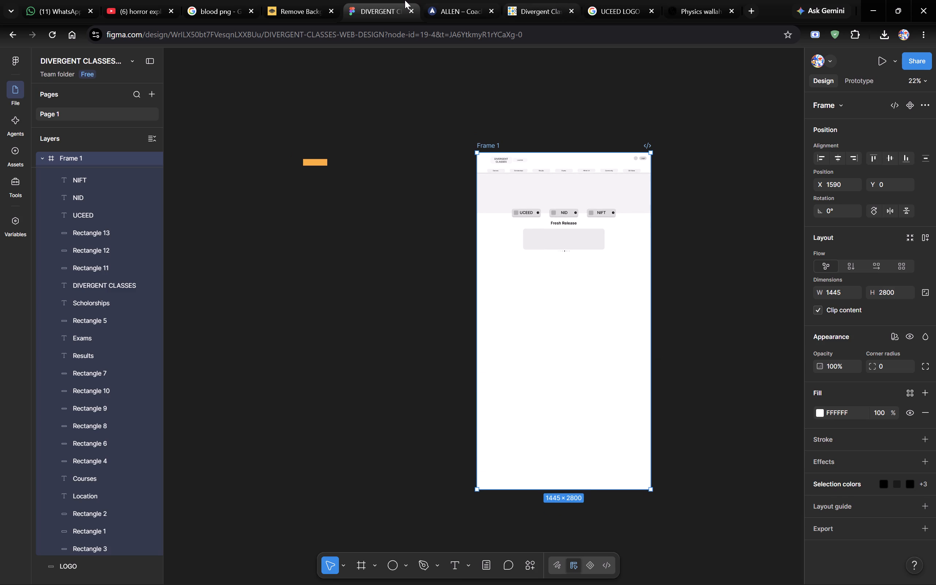
Switch to ALLEN's website and review the homepage from the hero banner down to the One trusted learning ecosystem section.
{"action": "left_click", "coordinate": [437, 0]}
{"action": "scroll", "coordinate": [522, 341], "scroll_direction": "up", "scroll_amount": 3}
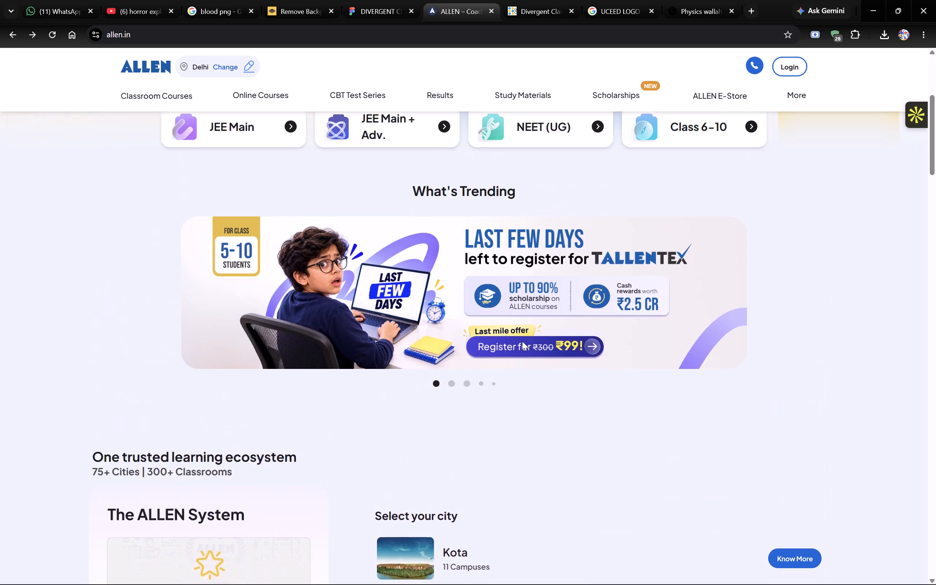
{"action": "scroll", "coordinate": [522, 341], "scroll_direction": "up", "scroll_amount": 6}
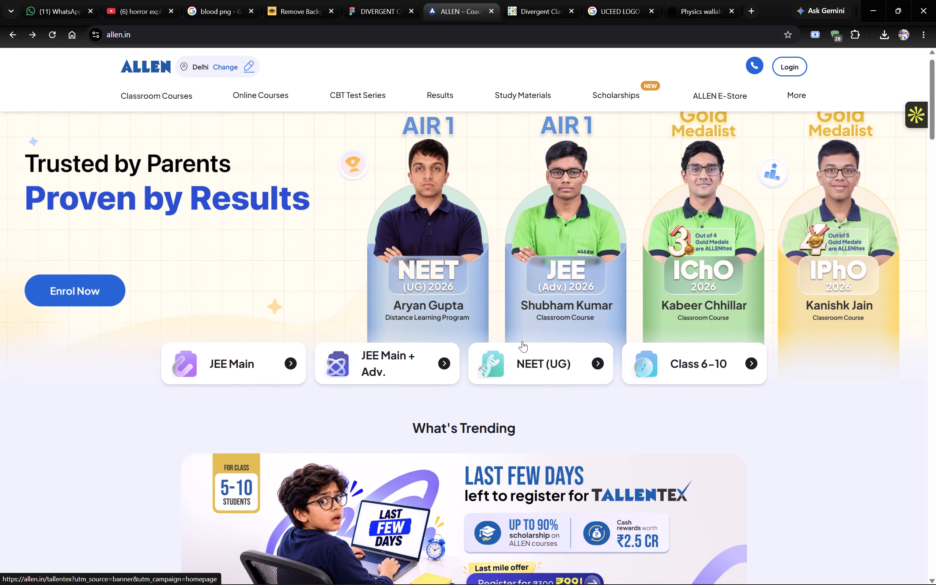
{"action": "scroll", "coordinate": [522, 341], "scroll_direction": "down", "scroll_amount": 5}
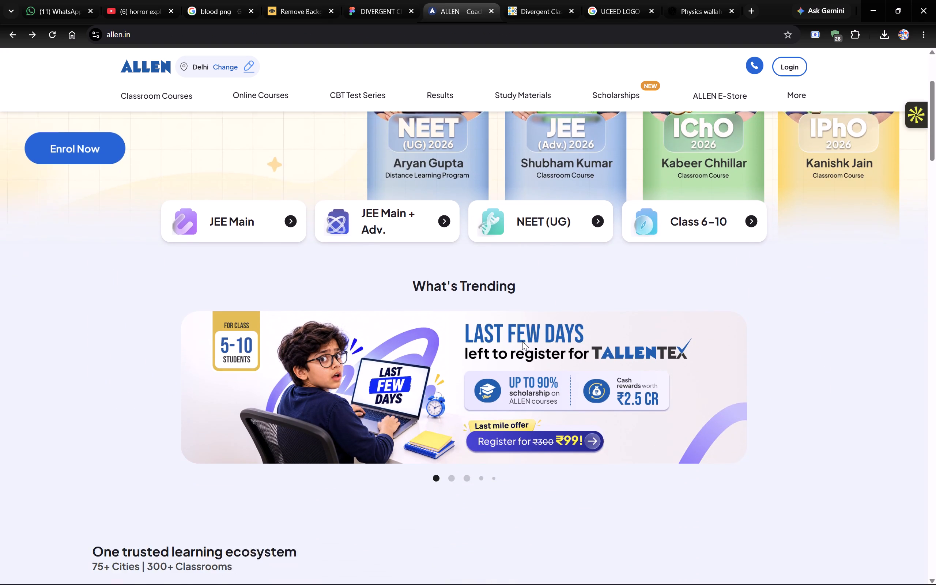
{"action": "scroll", "coordinate": [522, 341], "scroll_direction": "down", "scroll_amount": 2}
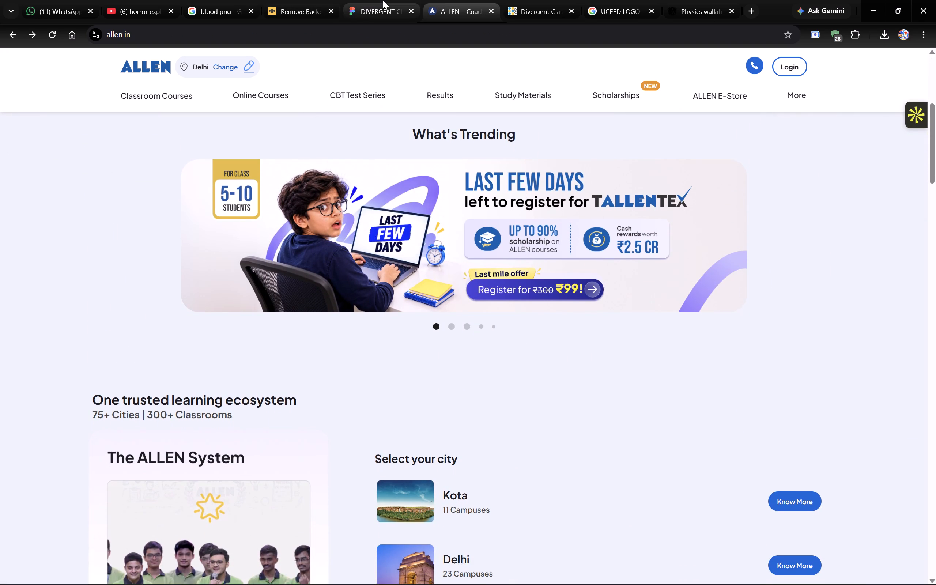
Back in the Figma wireframe, move the About Us label out of its navigation pill to beneath the DC-Store label at X 1277, Y 162.
{"action": "left_click", "coordinate": [383, 0]}
{"action": "scroll", "coordinate": [672, 151], "scroll_direction": "left", "scroll_amount": 1}
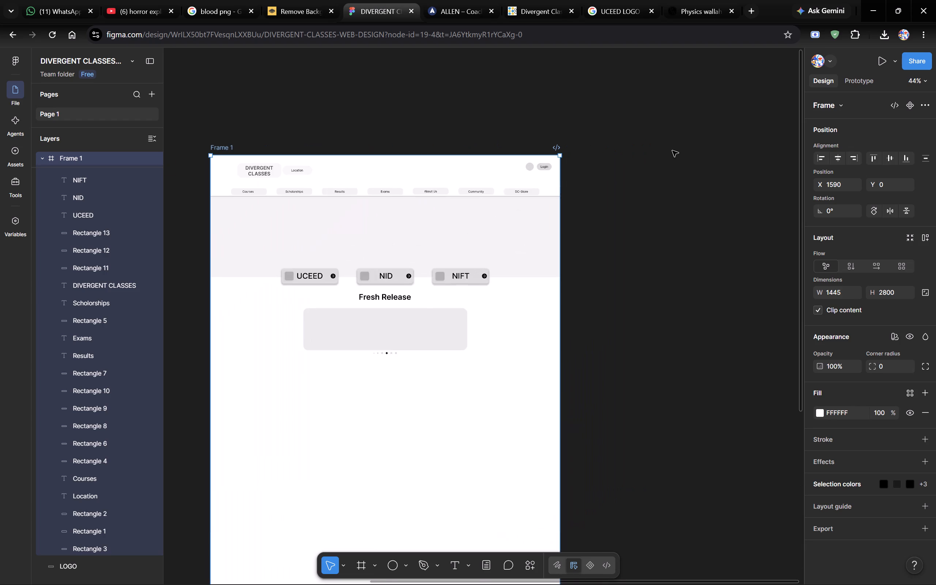
{"action": "scroll", "coordinate": [508, 253], "scroll_direction": "right", "scroll_amount": 5}
{"action": "scroll", "coordinate": [508, 253], "scroll_direction": "left", "scroll_amount": 2}
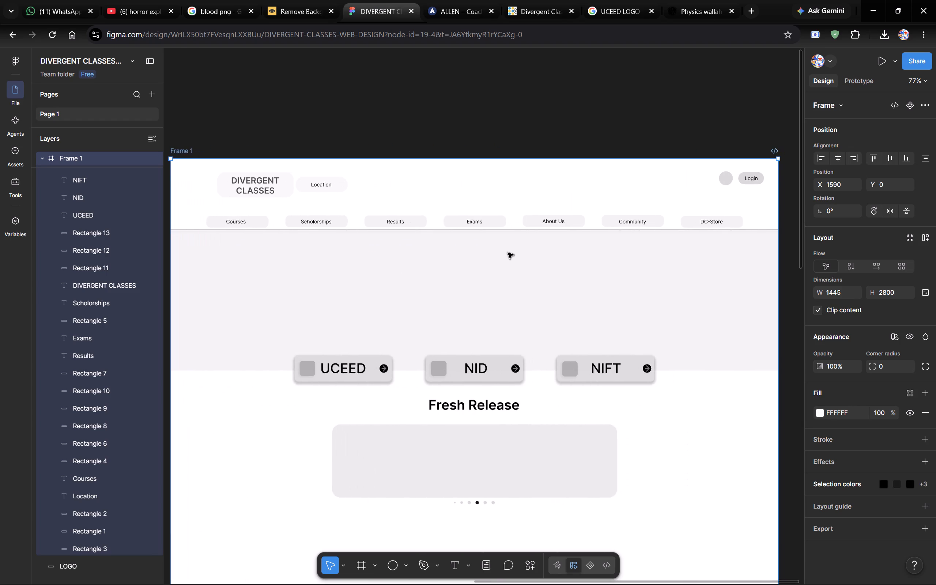
{"action": "scroll", "coordinate": [508, 253], "scroll_direction": "down", "scroll_amount": 1}
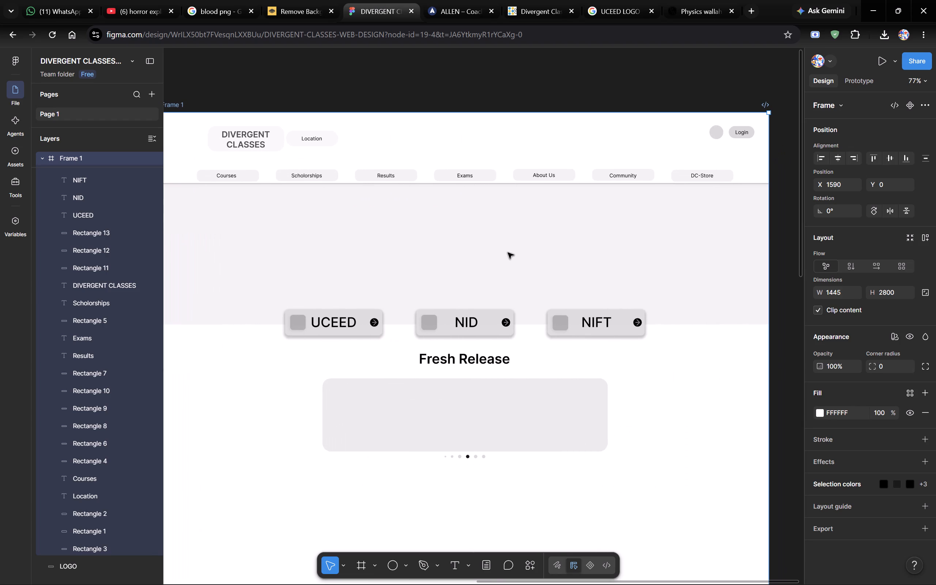
{"action": "scroll", "coordinate": [508, 253], "scroll_direction": "down", "scroll_amount": 2}
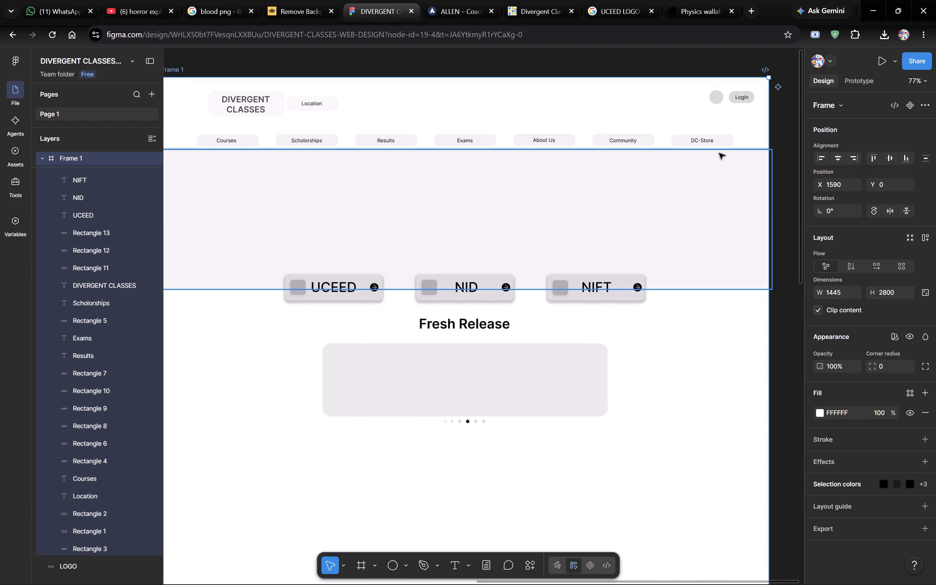
{"action": "left_click_drag", "start_coordinate": [547, 140], "coordinate": [578, 149]}
{"action": "key", "text": "ctrl+z"}
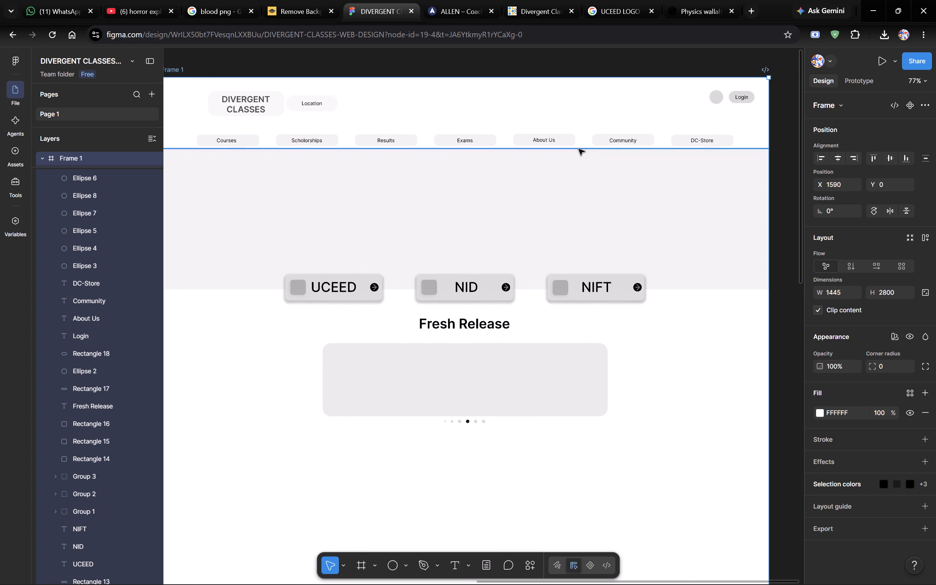
{"action": "left_click", "coordinate": [545, 140]}
{"action": "left_click_drag", "start_coordinate": [545, 140], "coordinate": [709, 149]}
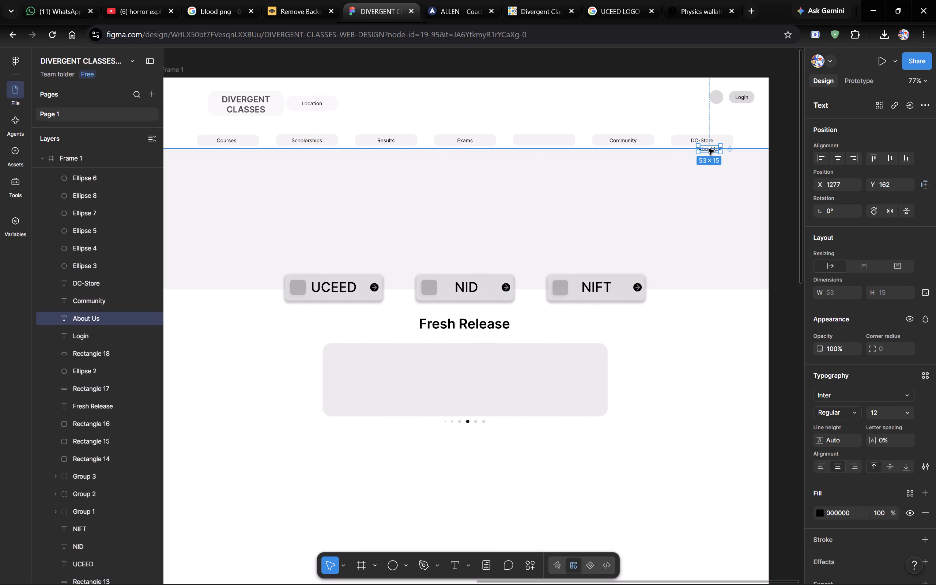
Move the DC-Store label into the empty navigation pill between Exams and Community at X 884, Y 142.
{"action": "left_click", "coordinate": [703, 143]}
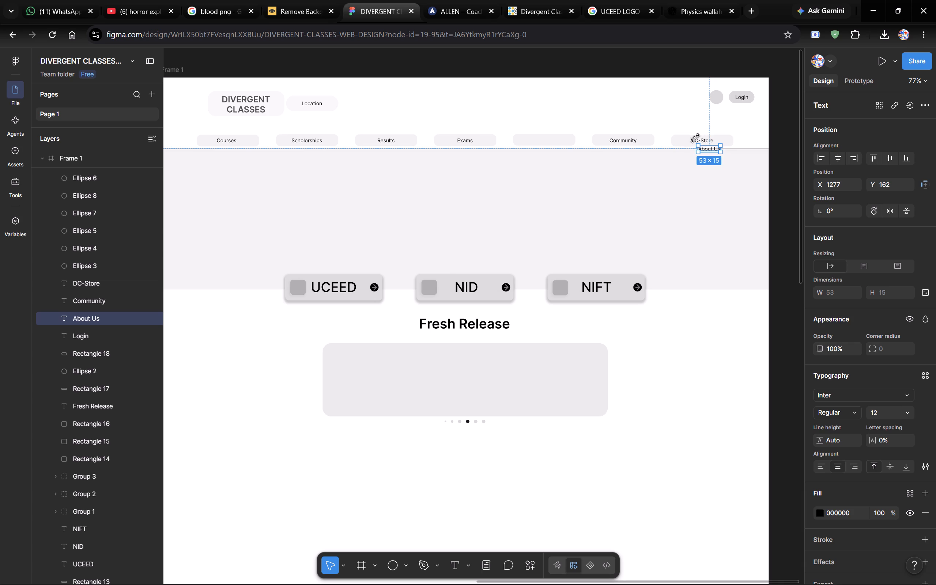
{"action": "left_click_drag", "start_coordinate": [692, 135], "coordinate": [535, 136]}
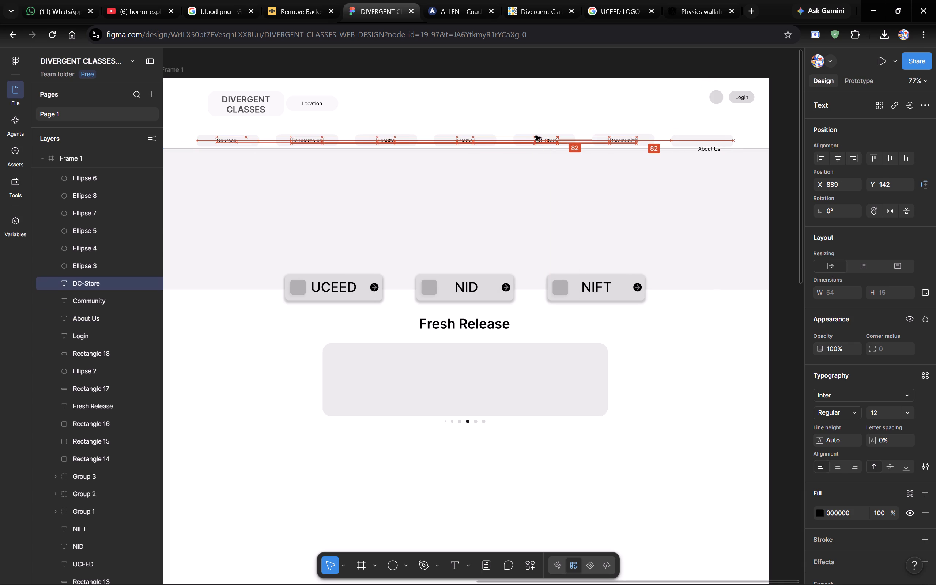
{"action": "left_click_drag", "start_coordinate": [535, 136], "coordinate": [535, 135]}
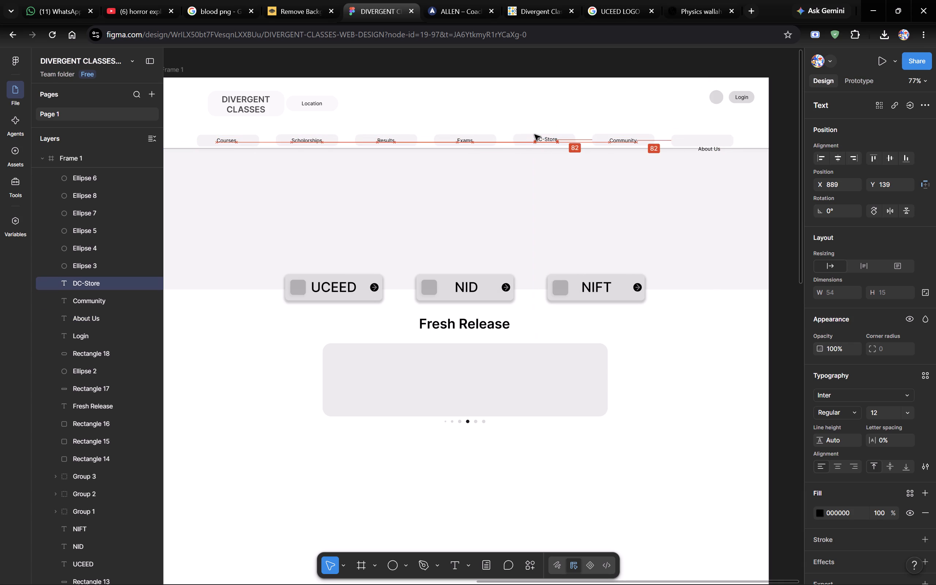
{"action": "left_click_drag", "start_coordinate": [535, 135], "coordinate": [533, 136]}
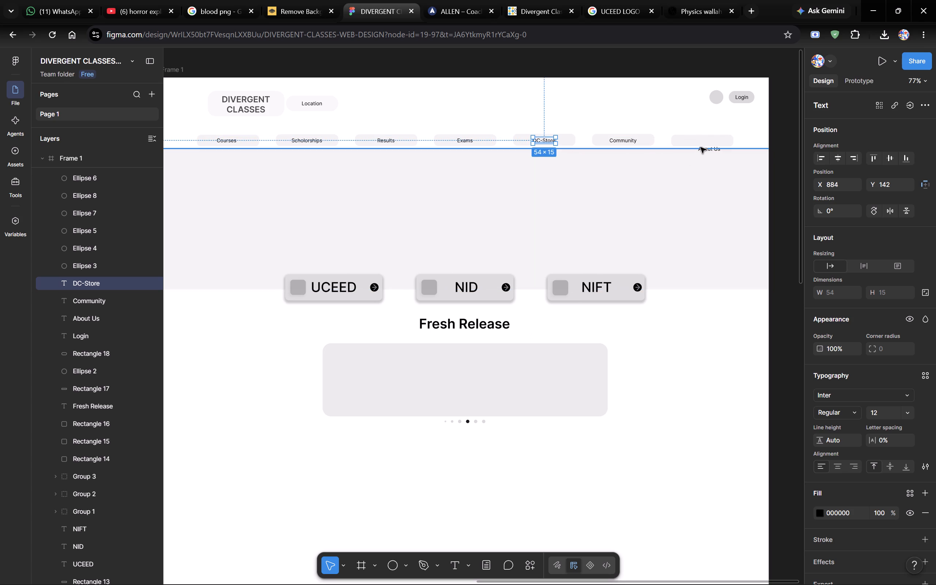
Place the About Us label centred in the last navigation pill at X 1260, Y 142, level with the Community label.
{"action": "left_click_drag", "start_coordinate": [708, 151], "coordinate": [701, 141]}
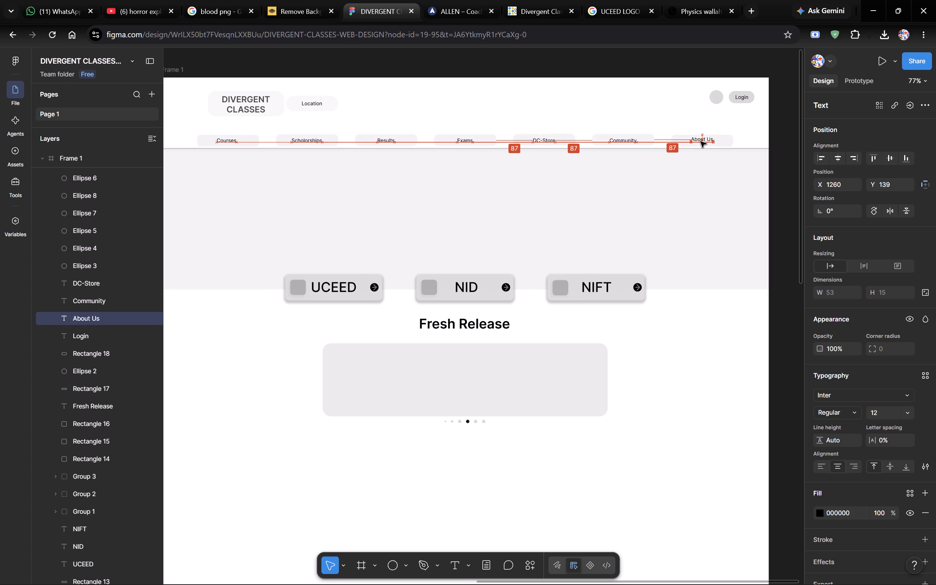
{"action": "left_click_drag", "start_coordinate": [701, 141], "coordinate": [701, 143]}
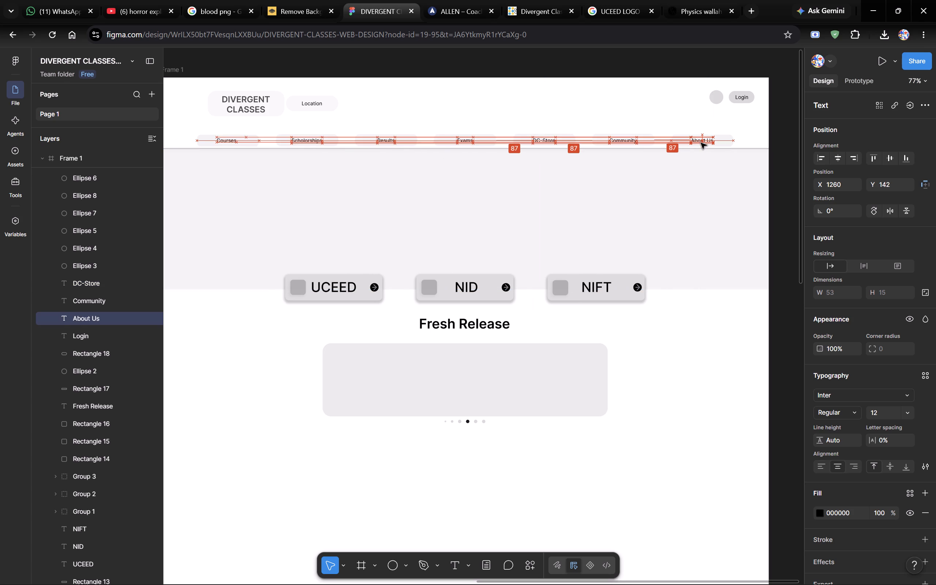
{"action": "left_click_drag", "start_coordinate": [701, 143], "coordinate": [701, 142]}
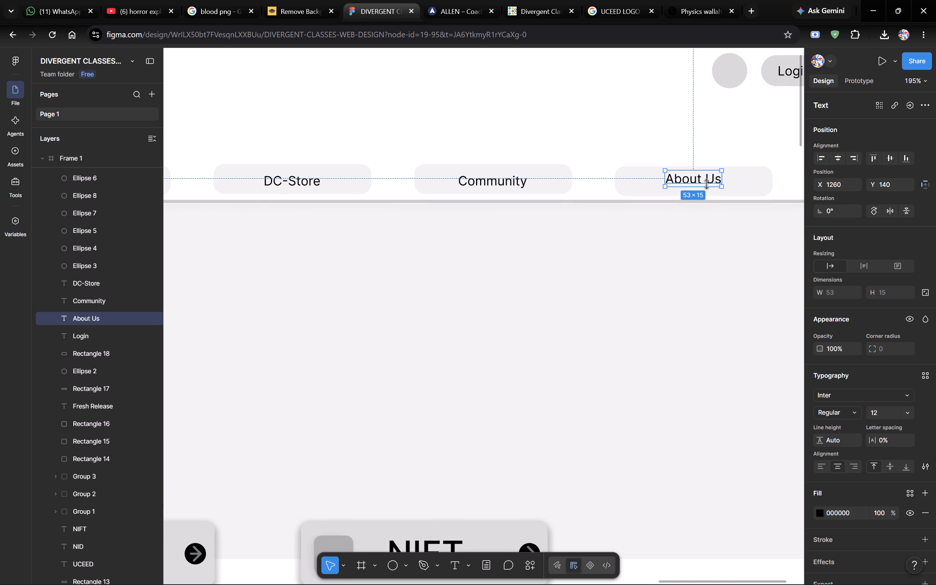
{"action": "key", "text": "Down"}
{"action": "key", "text": "Down"}
{"action": "key", "text": "Down"}
{"action": "key", "text": "Up"}
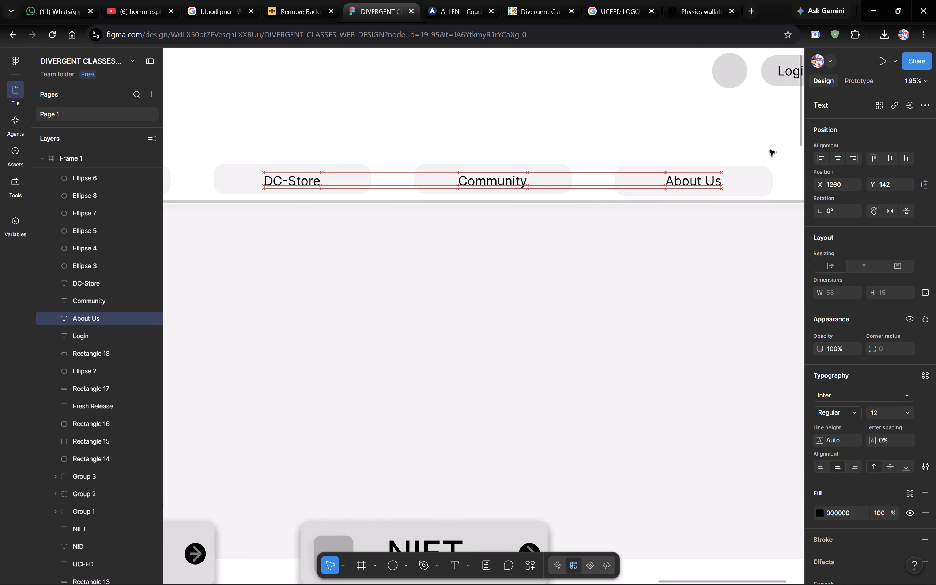
Nudge the DC-Store label slightly upward to centre it vertically within its navigation pill.
{"action": "scroll", "coordinate": [472, 177], "scroll_direction": "right", "scroll_amount": 3}
{"action": "left_click", "coordinate": [529, 186]}
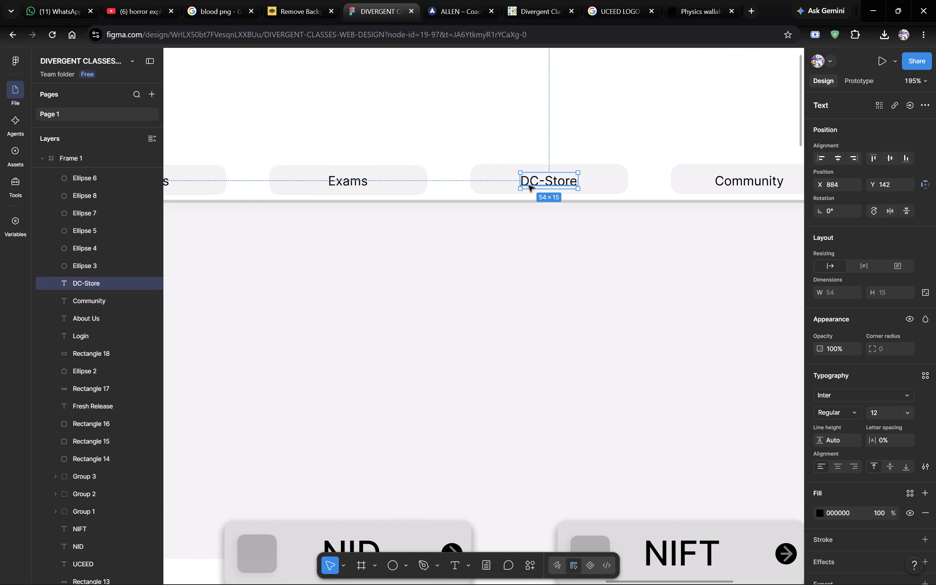
{"action": "key", "text": "Up"}
{"action": "key", "text": "Up"}
{"action": "key", "text": "Down"}
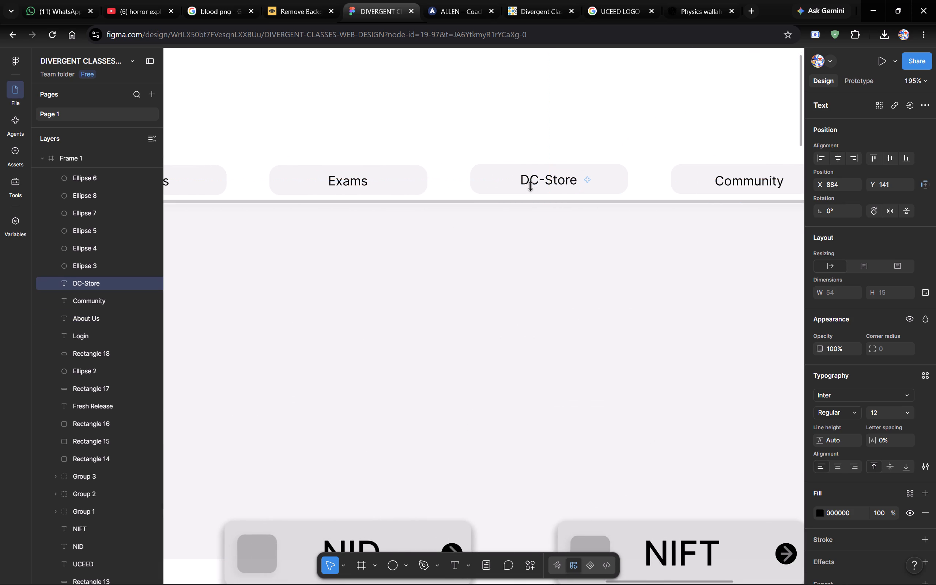
{"action": "left_click", "coordinate": [558, 179]}
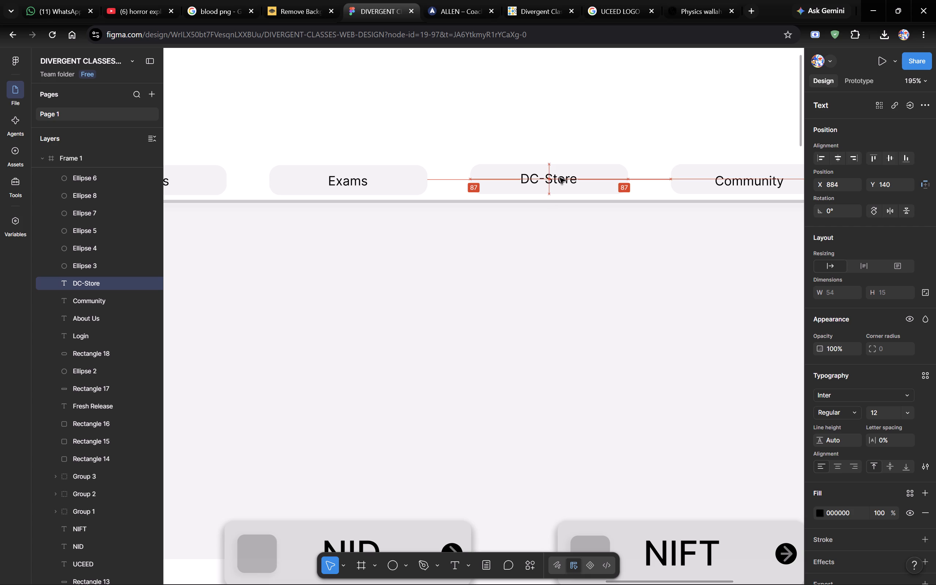
{"action": "key", "text": "Down"}
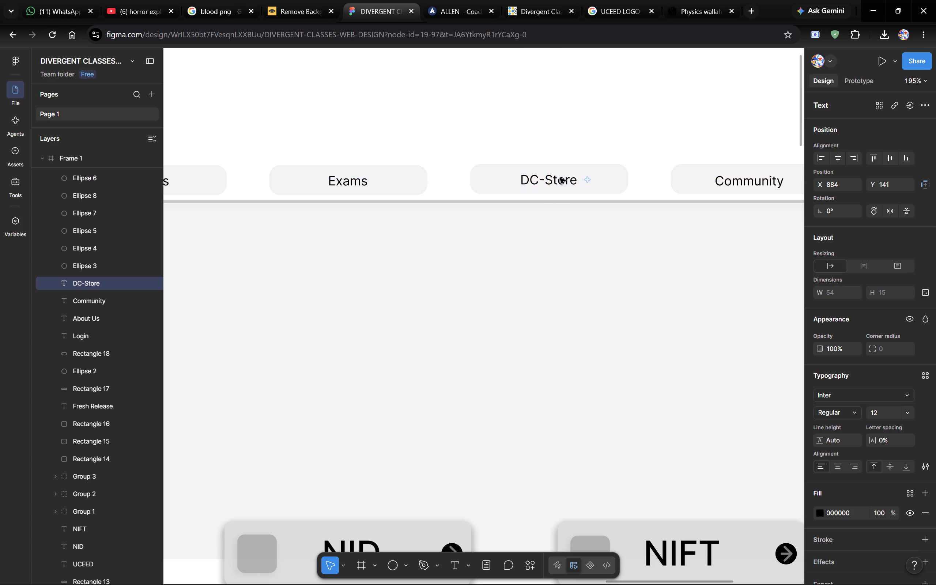
{"action": "left_click", "coordinate": [339, 183]}
{"action": "key", "text": "Up"}
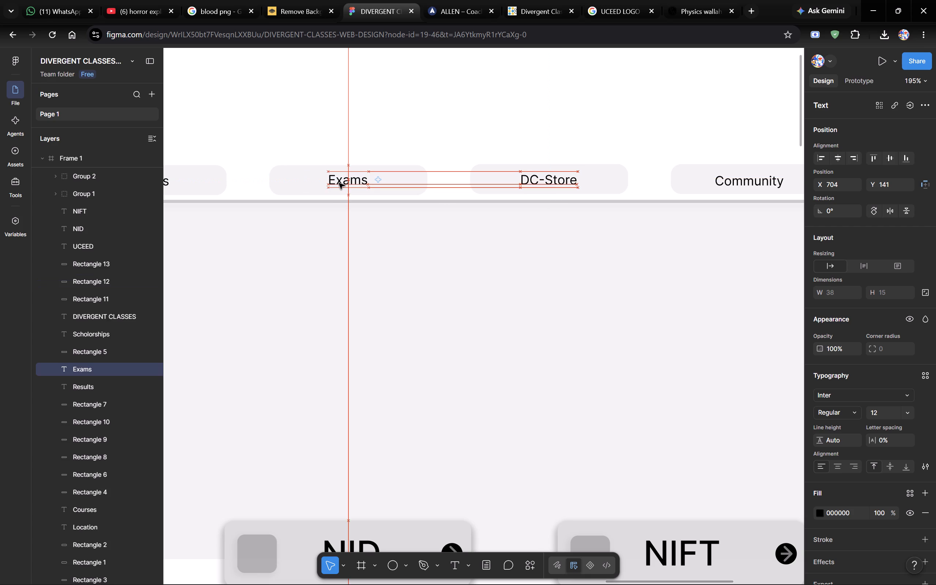
{"action": "scroll", "coordinate": [331, 137], "scroll_direction": "right", "scroll_amount": 3}
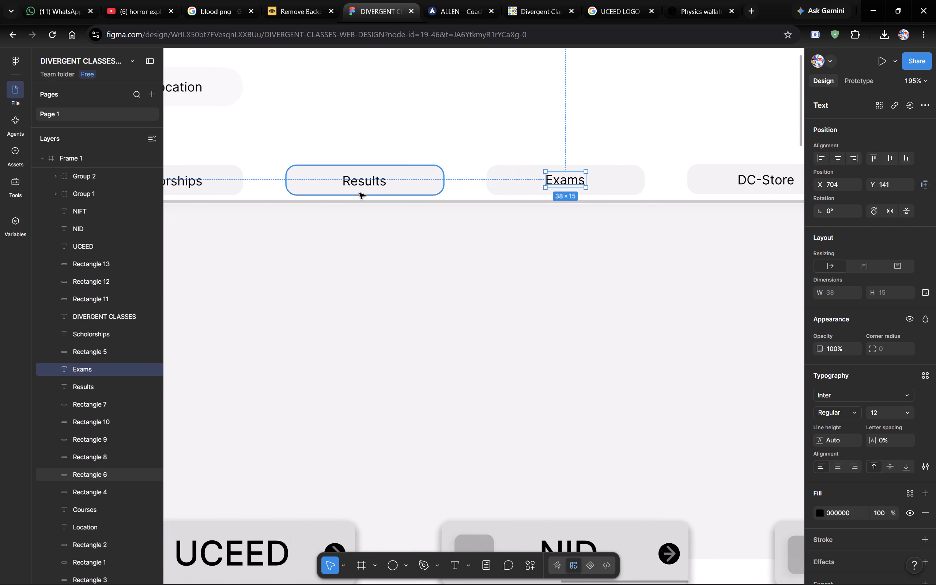
{"action": "left_click", "coordinate": [375, 178]}
{"action": "key", "text": "Up"}
{"action": "scroll", "coordinate": [375, 178], "scroll_direction": "right", "scroll_amount": 3}
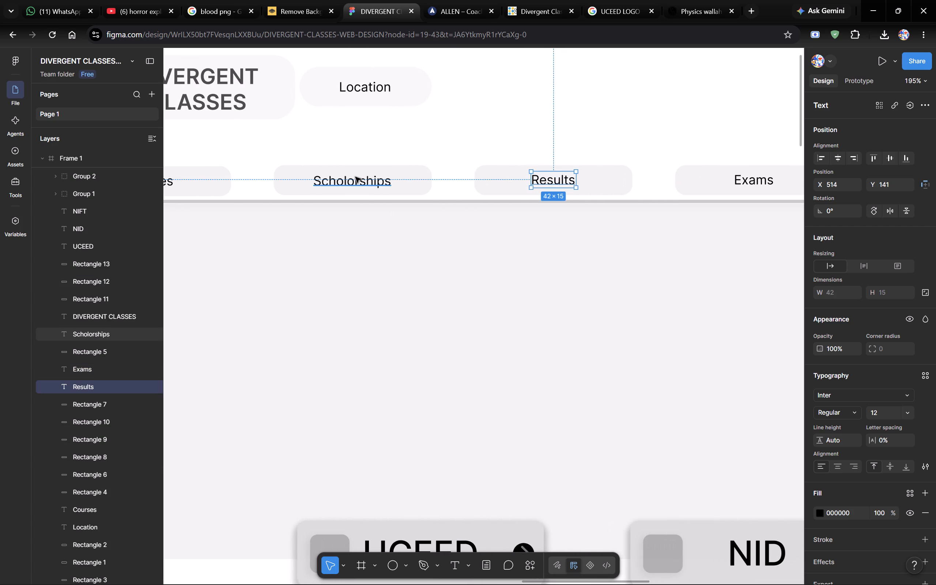
{"action": "left_click", "coordinate": [355, 177]}
{"action": "key", "text": "Up"}
{"action": "scroll", "coordinate": [355, 177], "scroll_direction": "right", "scroll_amount": 1}
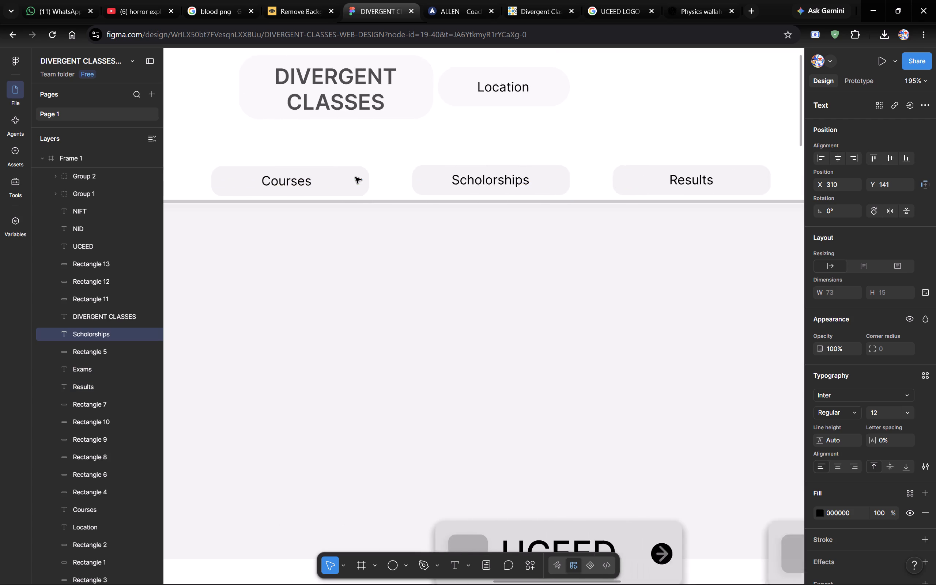
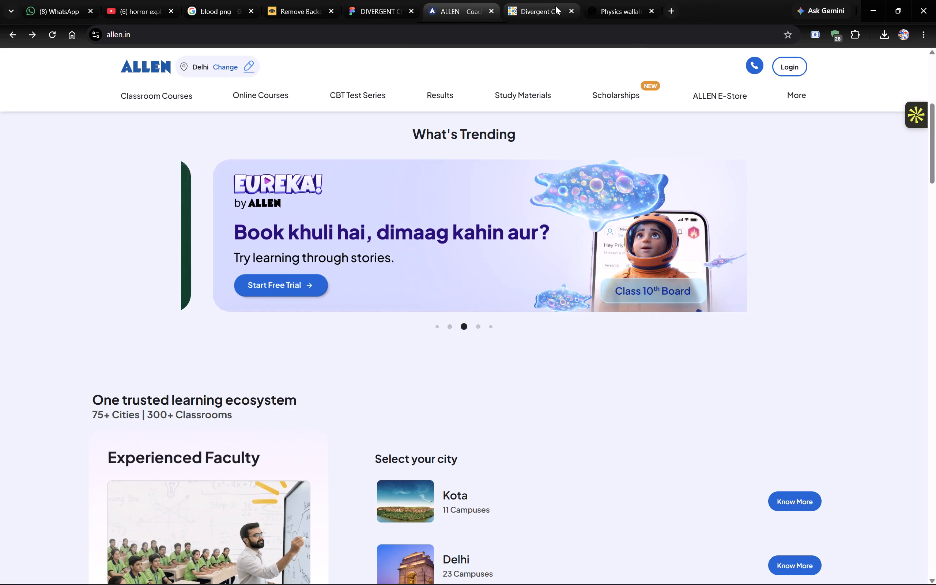
Compare the upper part of the Figma homepage wireframe with the course cards and What's Trending banner on the ALLEN site.
{"action": "left_click", "coordinate": [381, 0]}
{"action": "scroll", "coordinate": [634, 238], "scroll_direction": "up", "scroll_amount": 1}
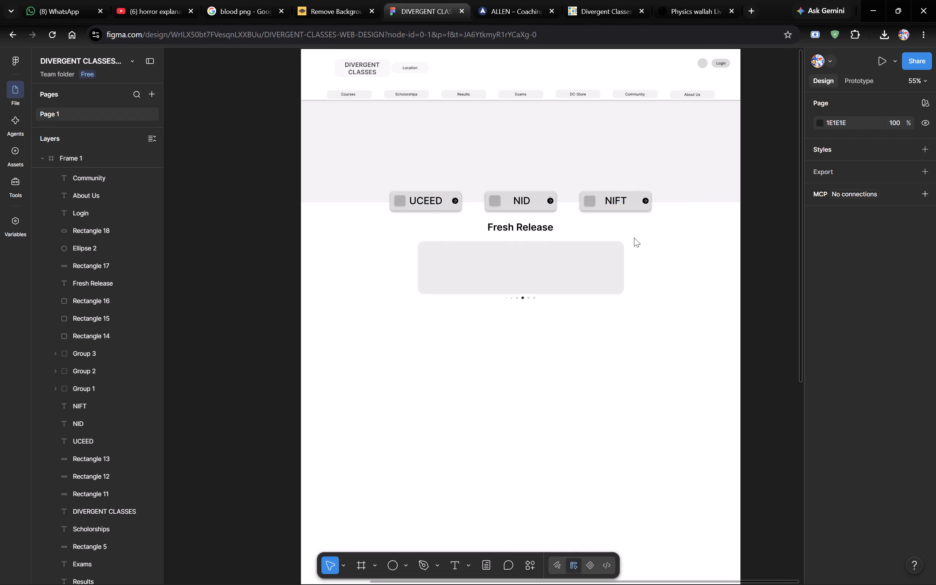
{"action": "scroll", "coordinate": [634, 238], "scroll_direction": "up", "scroll_amount": 2}
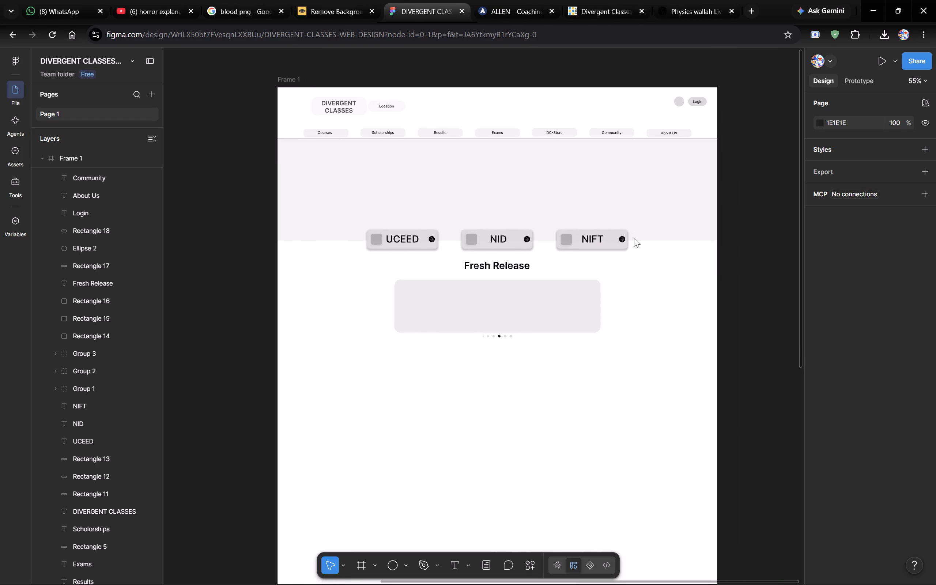
{"action": "left_click", "coordinate": [522, 0]}
{"action": "scroll", "coordinate": [631, 335], "scroll_direction": "up", "scroll_amount": 1}
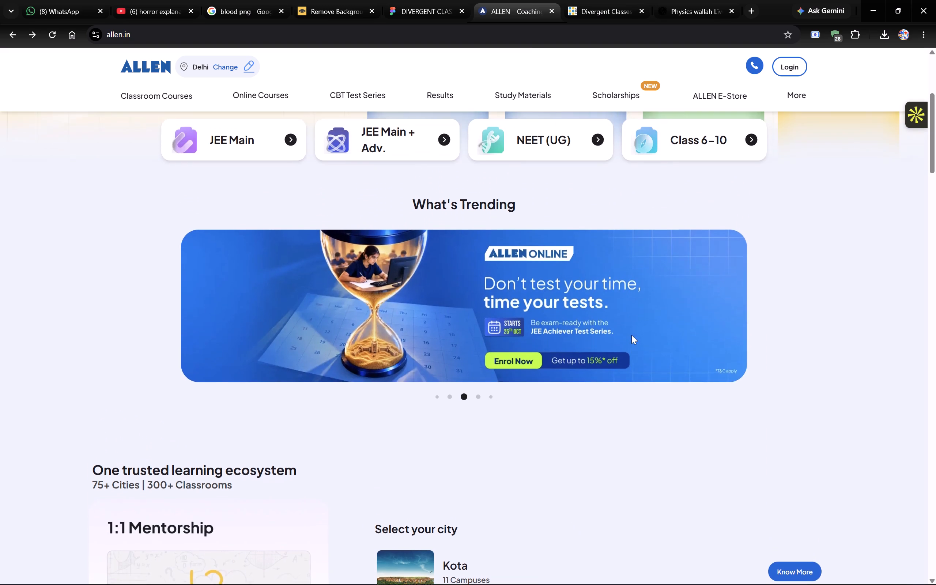
Compare ALLEN's What's Trending section and the Figma wireframe with the Divergent Classes homepage's navigation, hero and 75-day crash course timeline.
{"action": "scroll", "coordinate": [631, 335], "scroll_direction": "up", "scroll_amount": 1}
{"action": "scroll", "coordinate": [631, 335], "scroll_direction": "down", "scroll_amount": 1}
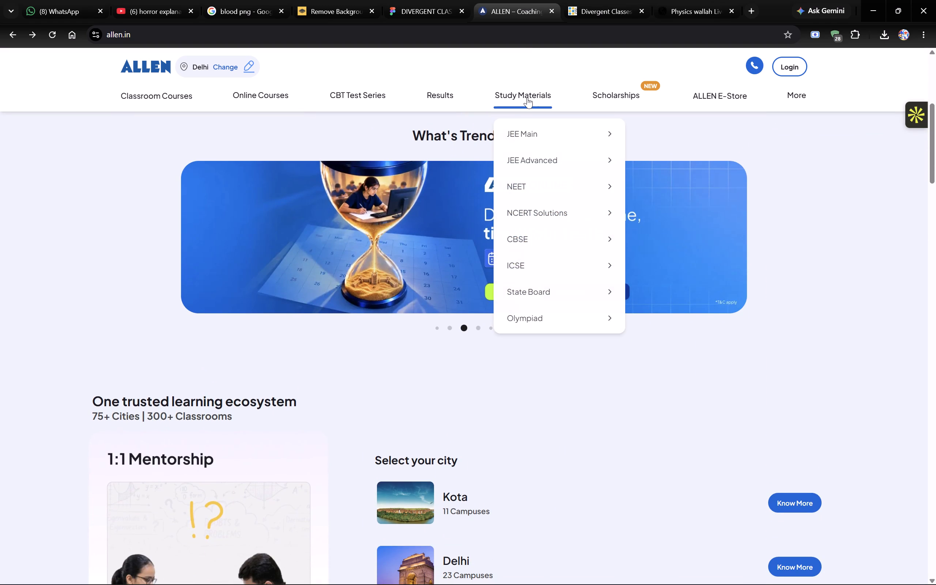
{"action": "left_click", "coordinate": [416, 0]}
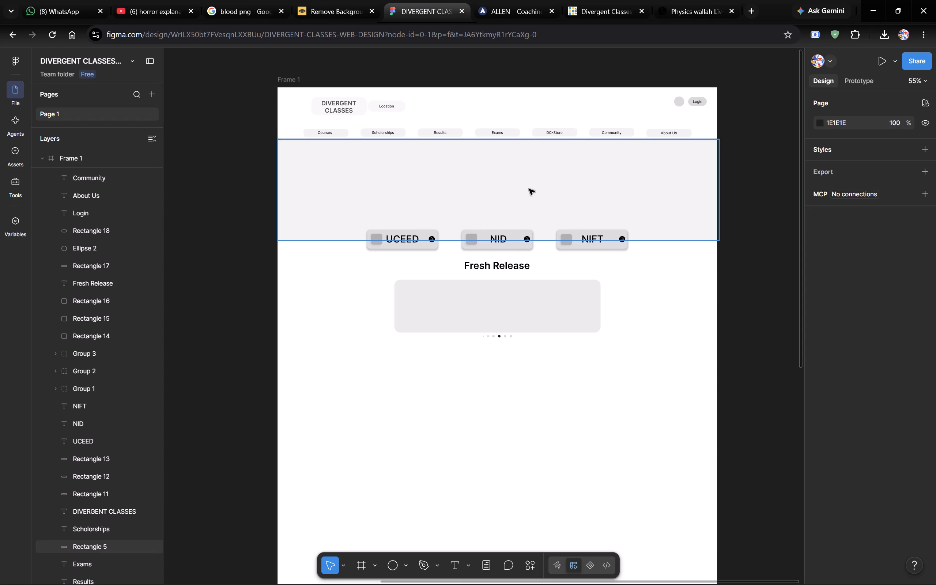
{"action": "left_click", "coordinate": [507, 20]}
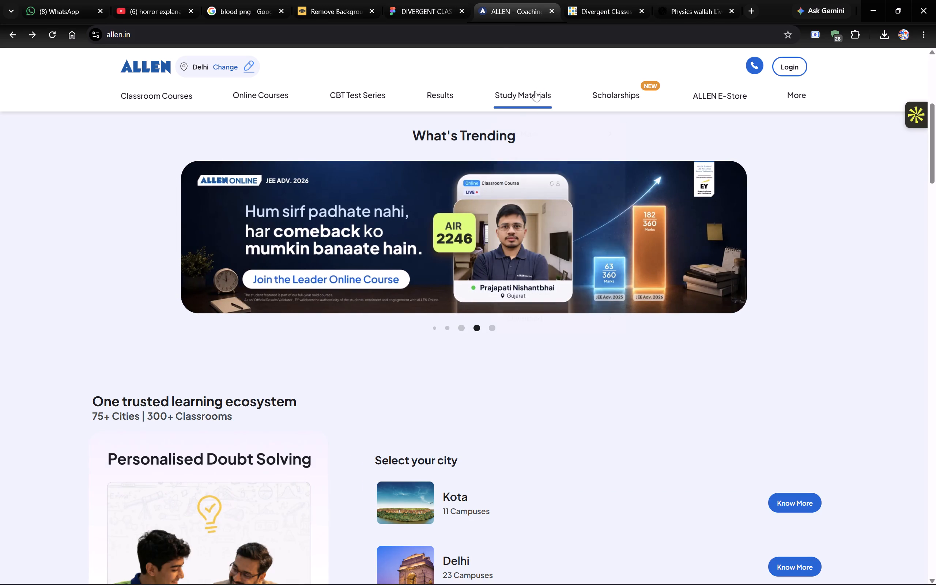
{"action": "left_click", "coordinate": [569, 0]}
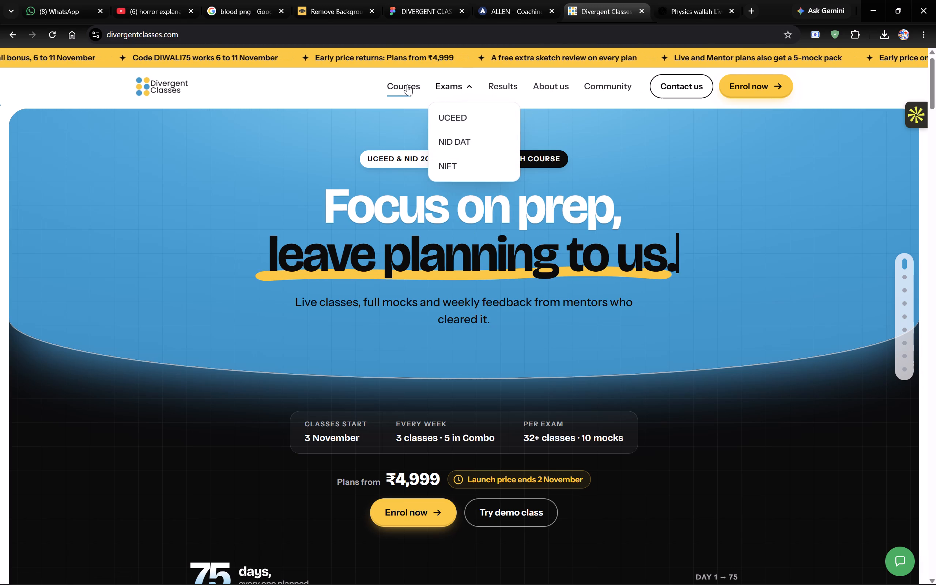
{"action": "left_click", "coordinate": [496, 1]}
{"action": "left_click", "coordinate": [587, 0]}
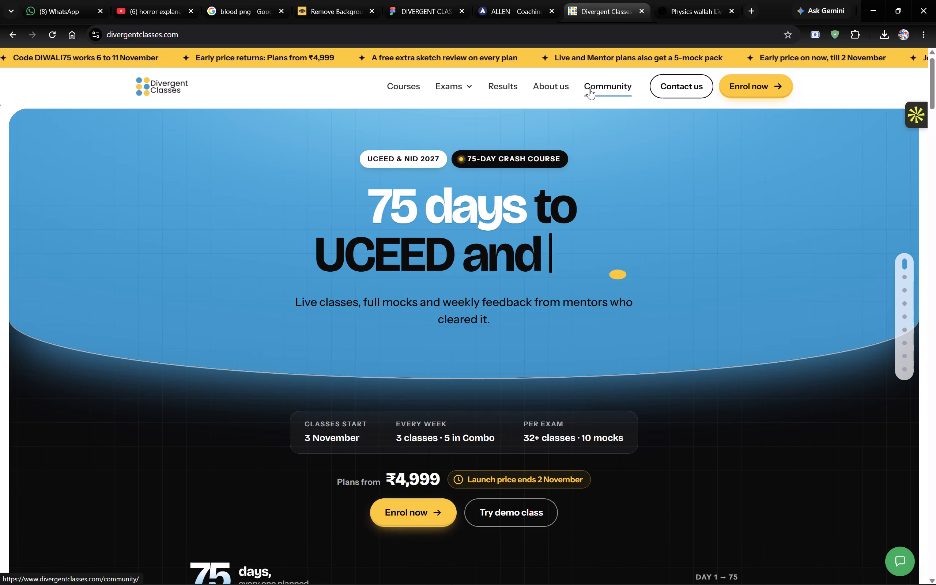
{"action": "scroll", "coordinate": [502, 168], "scroll_direction": "down", "scroll_amount": 1}
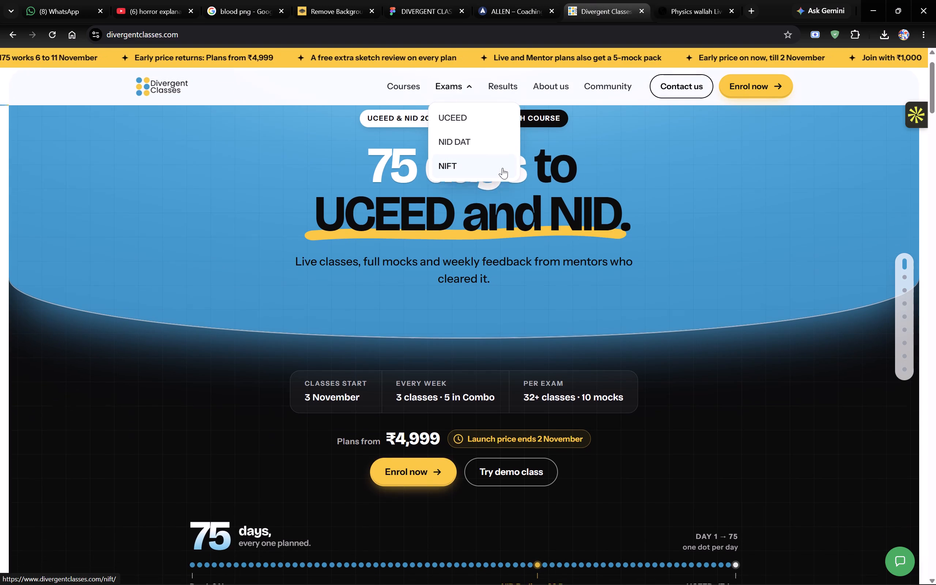
{"action": "scroll", "coordinate": [502, 168], "scroll_direction": "down", "scroll_amount": 1}
{"action": "scroll", "coordinate": [578, 273], "scroll_direction": "up", "scroll_amount": 2}
{"action": "scroll", "coordinate": [578, 273], "scroll_direction": "down", "scroll_amount": 4}
{"action": "scroll", "coordinate": [578, 273], "scroll_direction": "up", "scroll_amount": 1}
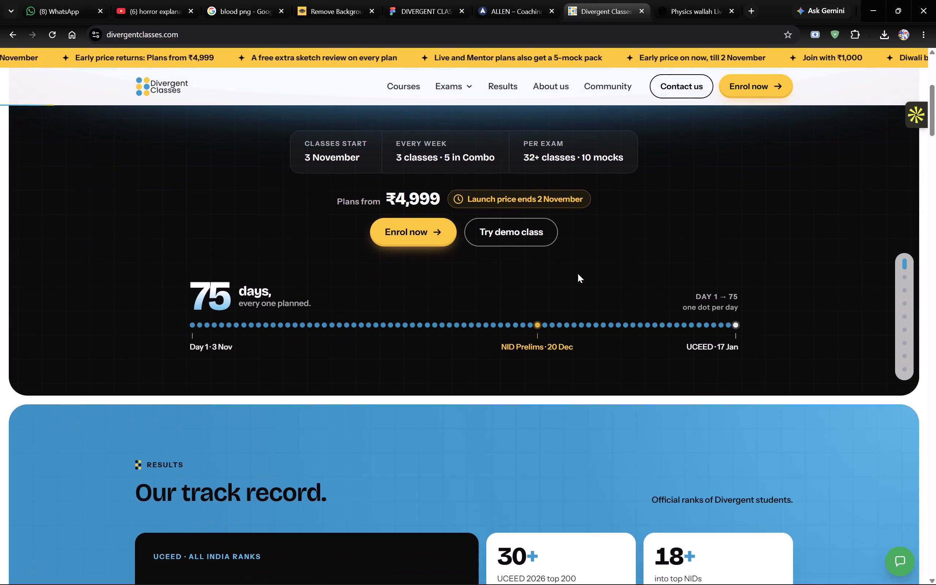
{"action": "scroll", "coordinate": [578, 273], "scroll_direction": "up", "scroll_amount": 2}
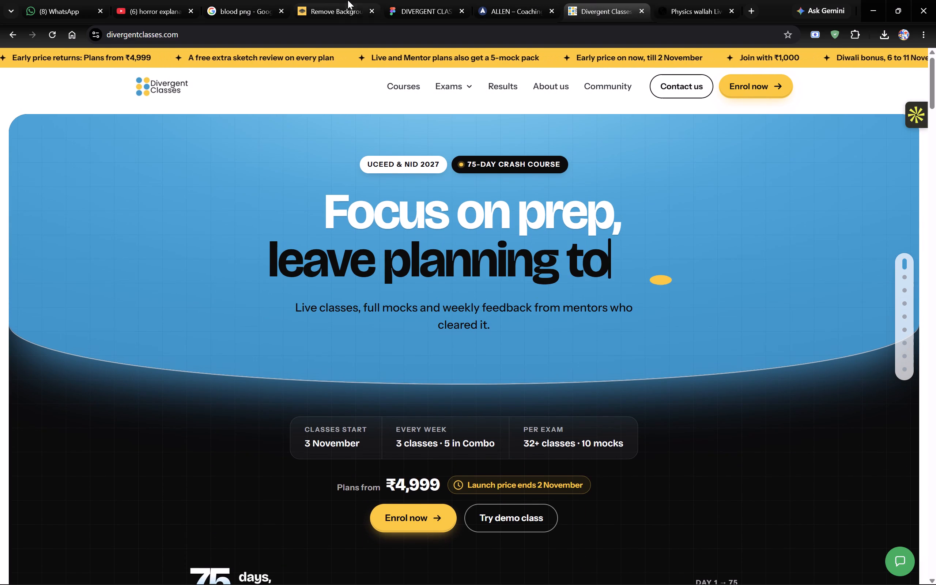
Examine the Divergent Classes homepage further down, focusing on the best-fit plan cards, the Exam Dates cards and The Course section.
{"action": "scroll", "coordinate": [393, 162], "scroll_direction": "down", "scroll_amount": 7}
{"action": "scroll", "coordinate": [393, 162], "scroll_direction": "up", "scroll_amount": 1}
{"action": "scroll", "coordinate": [393, 162], "scroll_direction": "down", "scroll_amount": 2}
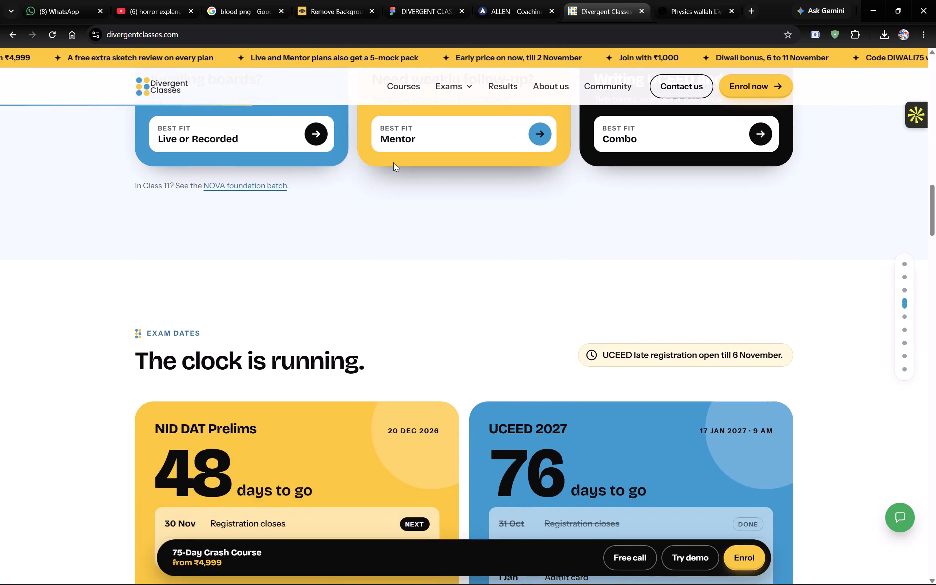
{"action": "scroll", "coordinate": [393, 162], "scroll_direction": "down", "scroll_amount": 3}
{"action": "scroll", "coordinate": [393, 162], "scroll_direction": "up", "scroll_amount": 2}
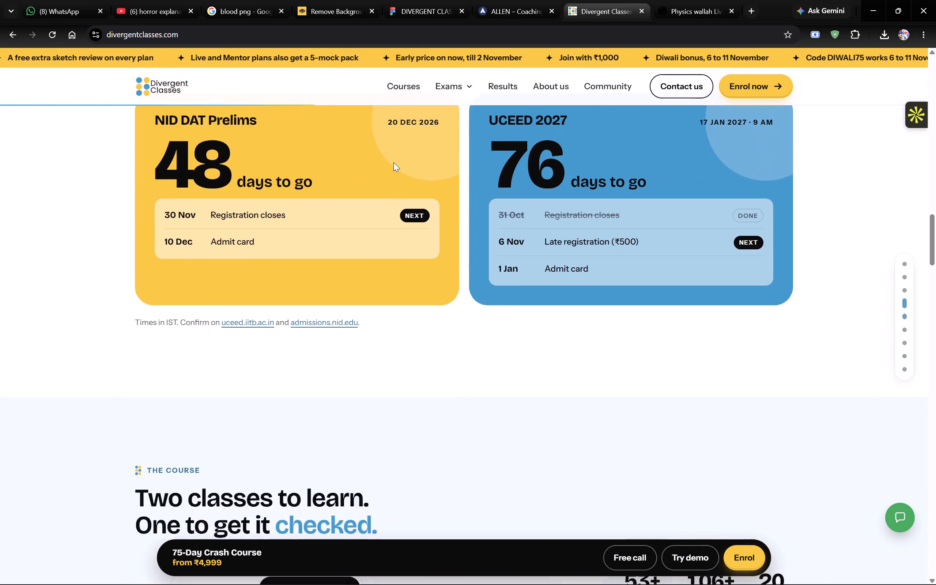
{"action": "scroll", "coordinate": [393, 162], "scroll_direction": "up", "scroll_amount": 1}
{"action": "scroll", "coordinate": [393, 162], "scroll_direction": "down", "scroll_amount": 1}
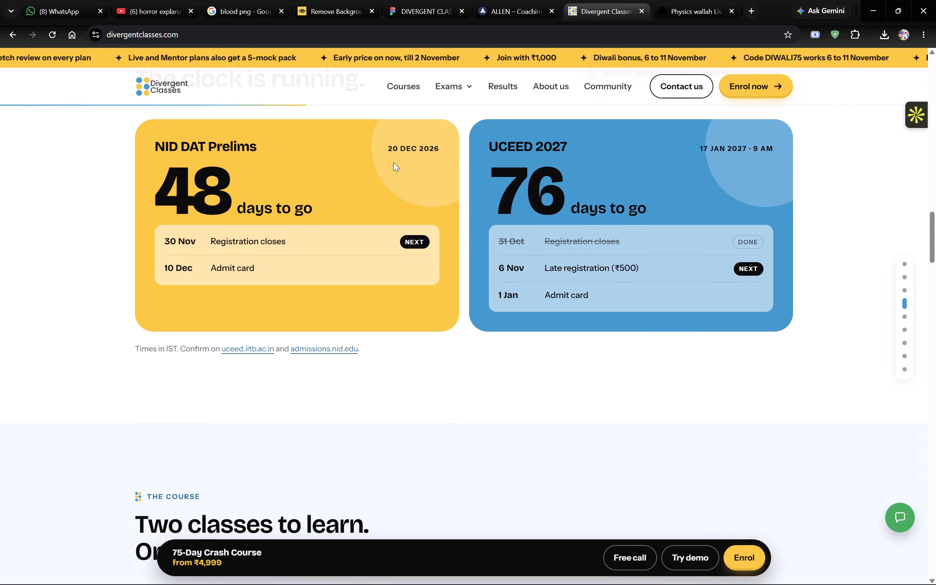
{"action": "scroll", "coordinate": [393, 162], "scroll_direction": "down", "scroll_amount": 3}
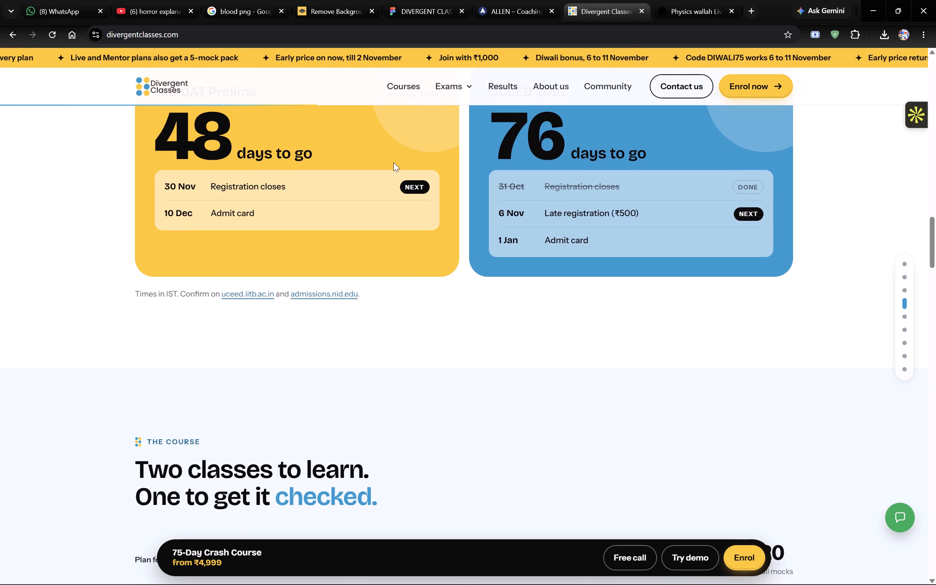
{"action": "scroll", "coordinate": [393, 162], "scroll_direction": "down", "scroll_amount": 2}
{"action": "scroll", "coordinate": [393, 162], "scroll_direction": "up", "scroll_amount": 1}
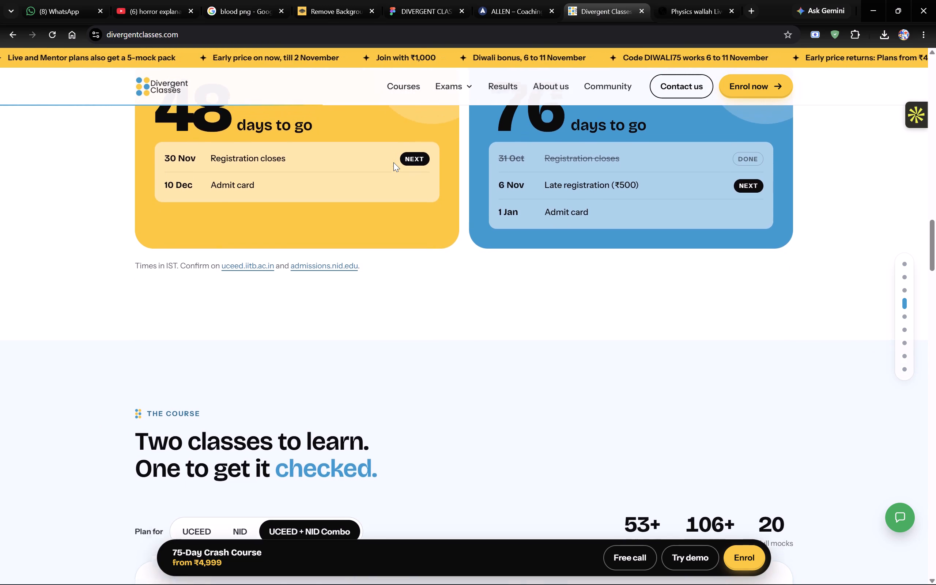
{"action": "scroll", "coordinate": [393, 162], "scroll_direction": "up", "scroll_amount": 1}
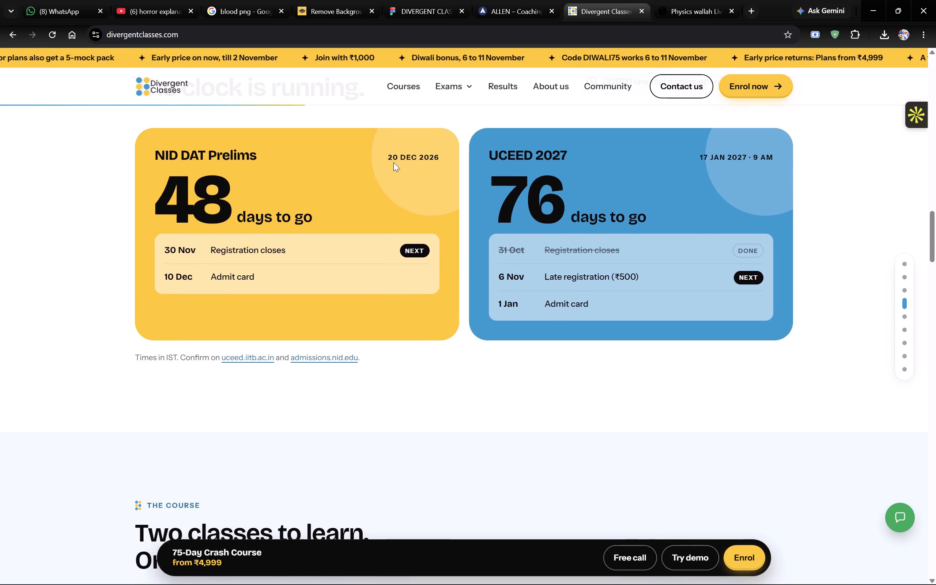
{"action": "scroll", "coordinate": [393, 162], "scroll_direction": "up", "scroll_amount": 1}
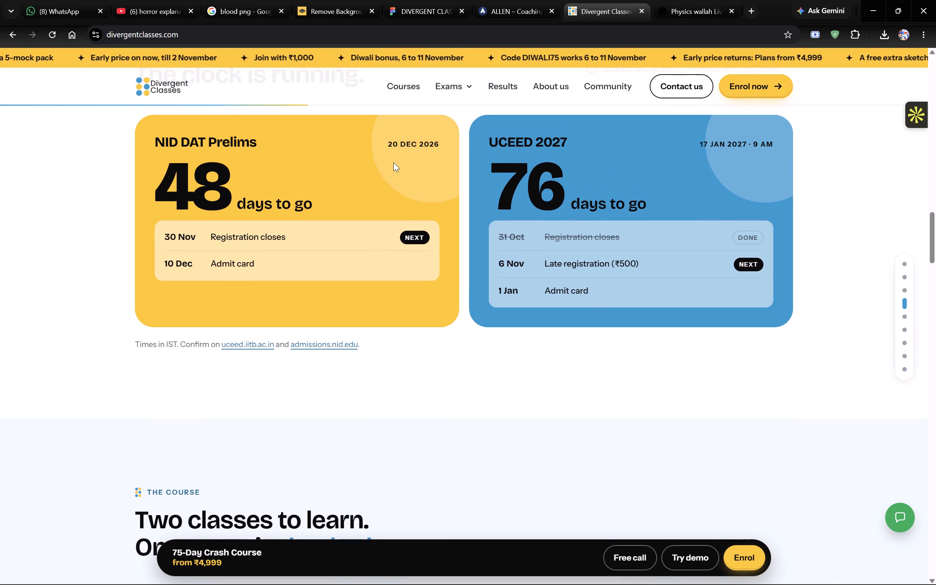
{"action": "scroll", "coordinate": [393, 162], "scroll_direction": "up", "scroll_amount": 2}
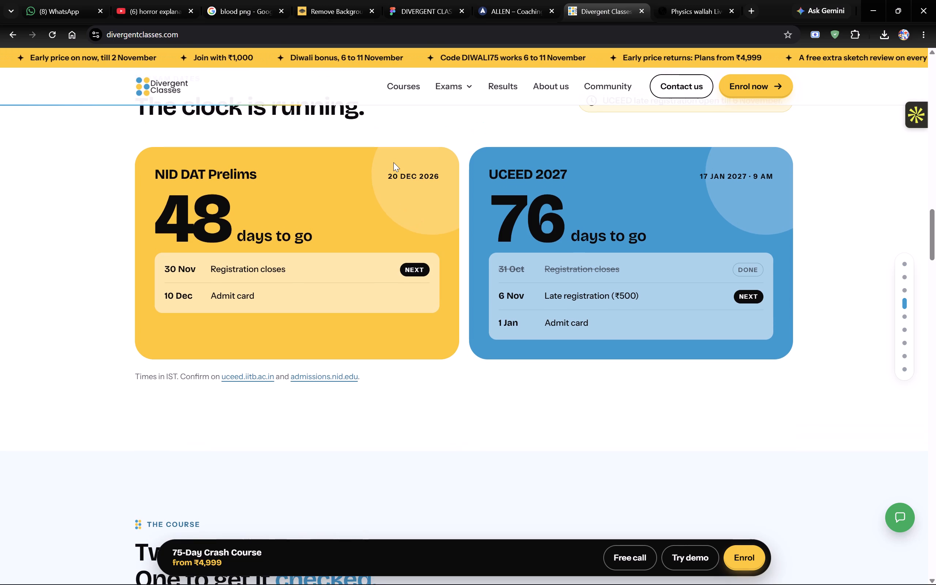
{"action": "scroll", "coordinate": [393, 162], "scroll_direction": "up", "scroll_amount": 4}
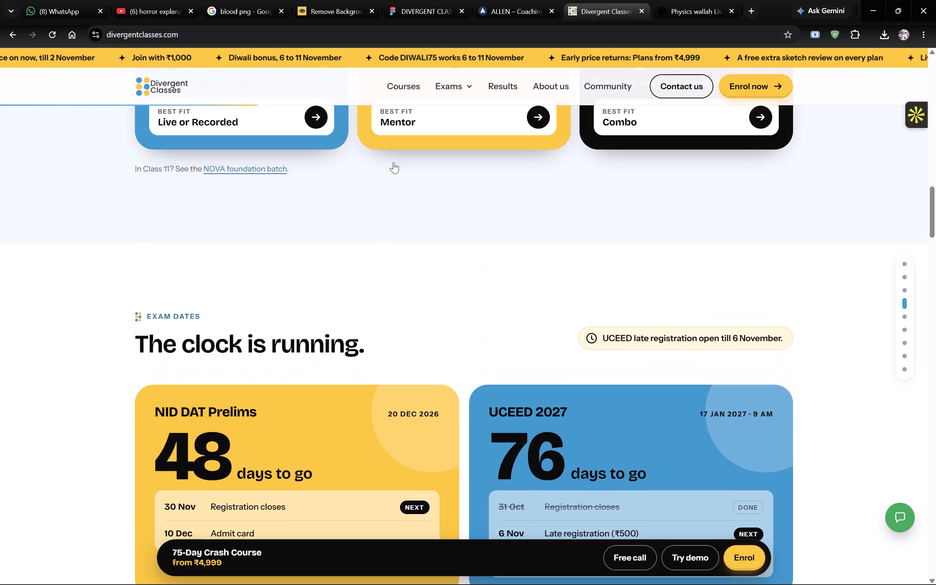
Check the Figma wireframe against ALLEN's learning ecosystem section and the Physics Wallah homepage, dismissing the call-back pop-up there.
{"action": "left_click", "coordinate": [395, 0]}
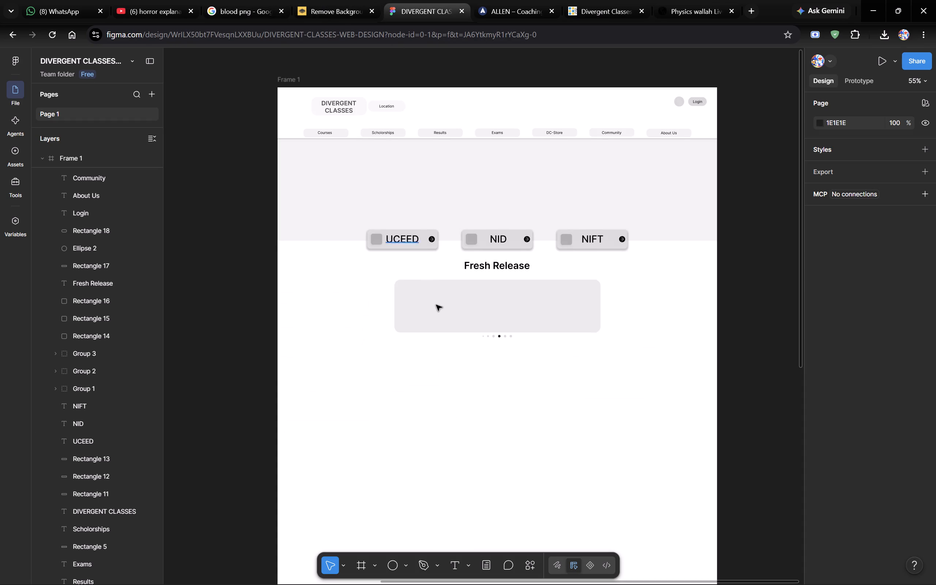
{"action": "scroll", "coordinate": [442, 312], "scroll_direction": "down", "scroll_amount": 1}
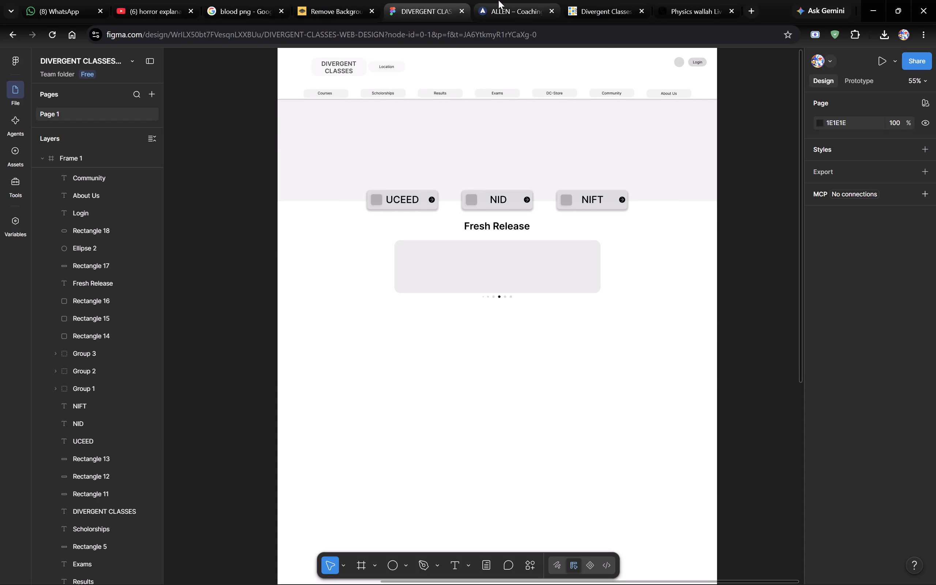
{"action": "left_click", "coordinate": [498, 0]}
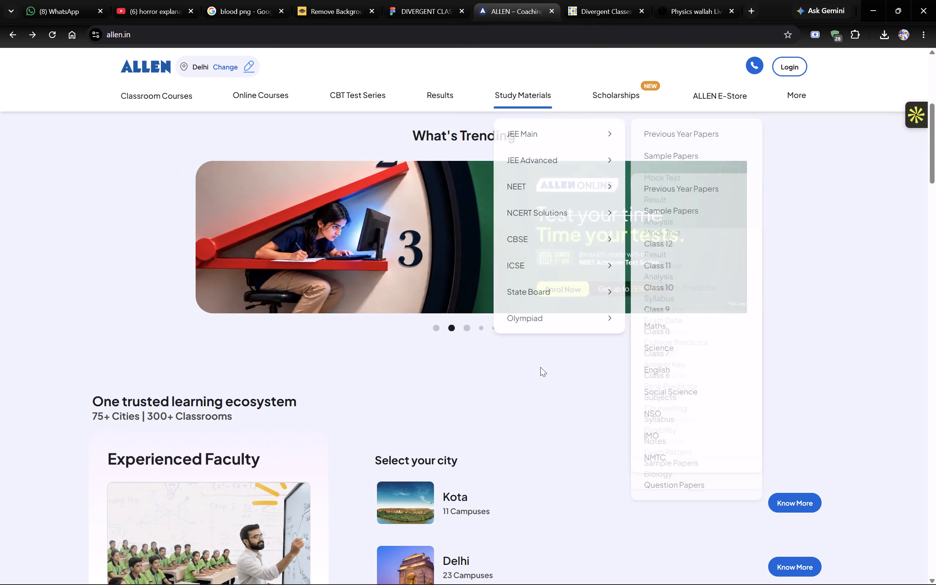
{"action": "scroll", "coordinate": [540, 367], "scroll_direction": "down", "scroll_amount": 4}
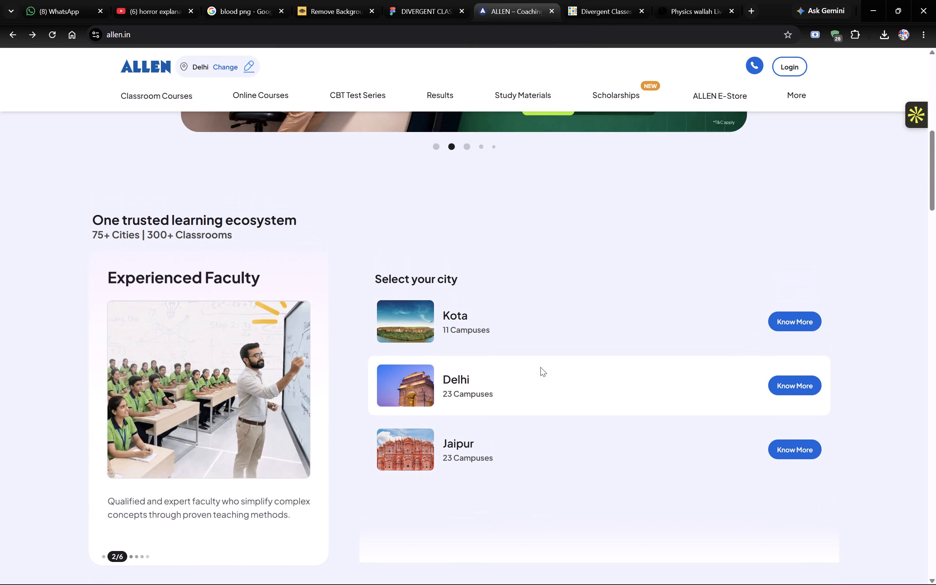
{"action": "scroll", "coordinate": [348, 258], "scroll_direction": "down", "scroll_amount": 1}
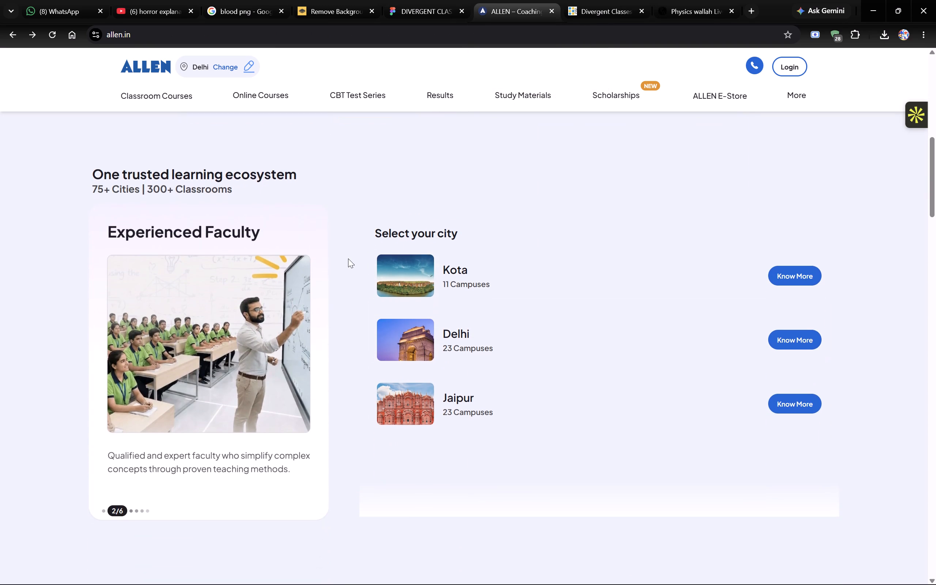
{"action": "scroll", "coordinate": [348, 258], "scroll_direction": "down", "scroll_amount": 1}
{"action": "left_click", "coordinate": [680, 0]}
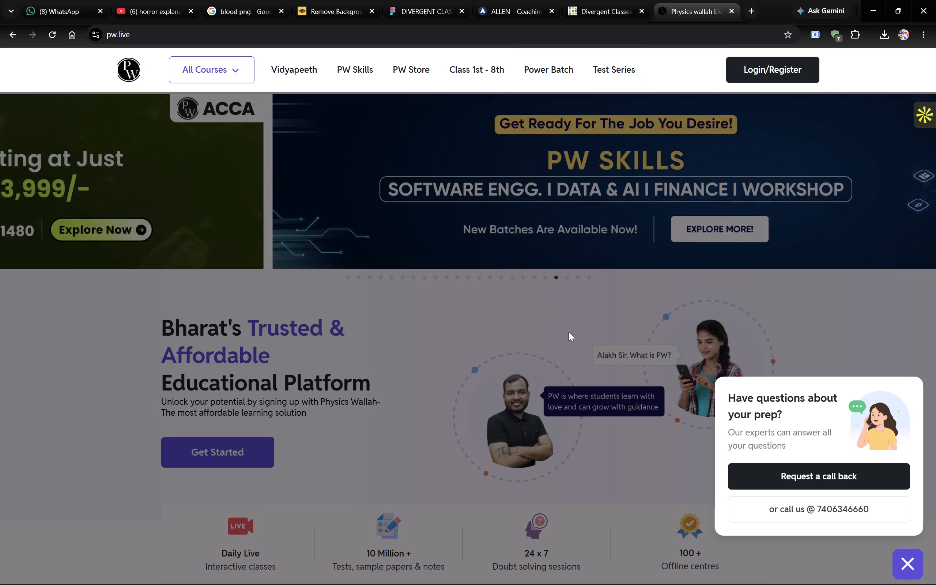
{"action": "scroll", "coordinate": [569, 332], "scroll_direction": "down", "scroll_amount": 1}
{"action": "left_click", "coordinate": [912, 559]}
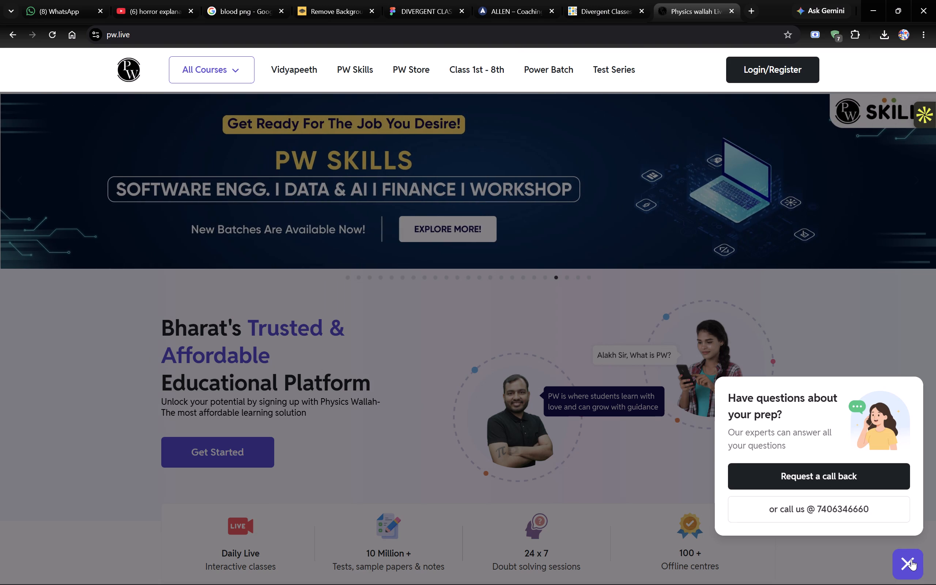
{"action": "scroll", "coordinate": [555, 410], "scroll_direction": "up", "scroll_amount": 1}
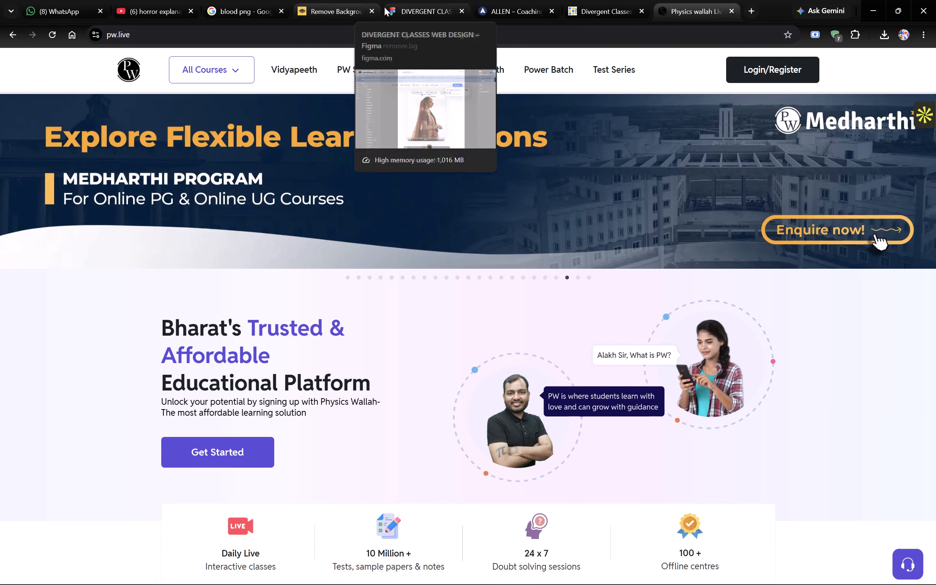
In the Figma wireframe, draw a rectangle about 134 × 34 at X 1203, Y 413 in the hero banner's lower-right area, above the NIFT card's level.
{"action": "left_click", "coordinate": [408, 0]}
{"action": "scroll", "coordinate": [607, 255], "scroll_direction": "up", "scroll_amount": 1}
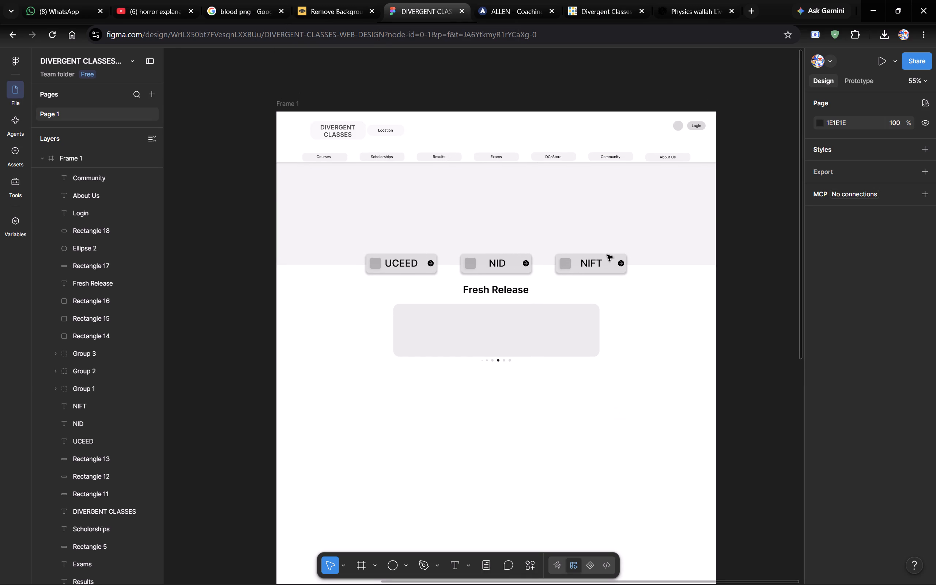
{"action": "scroll", "coordinate": [607, 255], "scroll_direction": "up", "scroll_amount": 1}
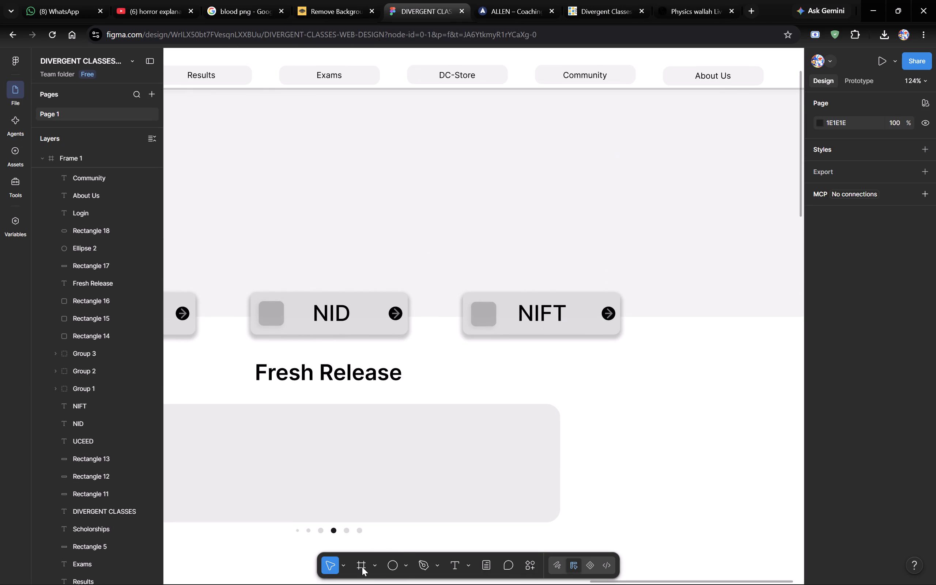
{"action": "left_click", "coordinate": [407, 570]}
{"action": "left_click", "coordinate": [455, 469]}
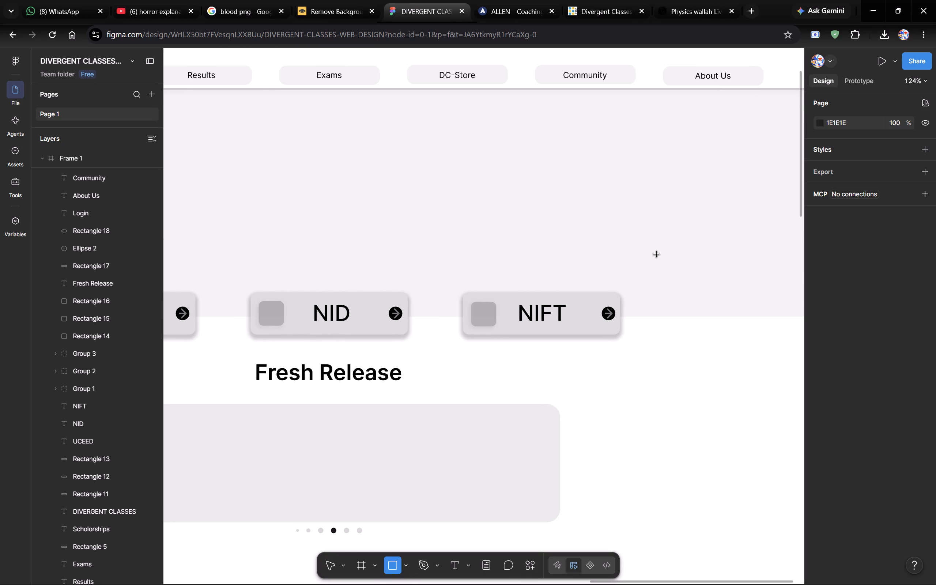
{"action": "left_click_drag", "start_coordinate": [657, 254], "coordinate": [752, 276]}
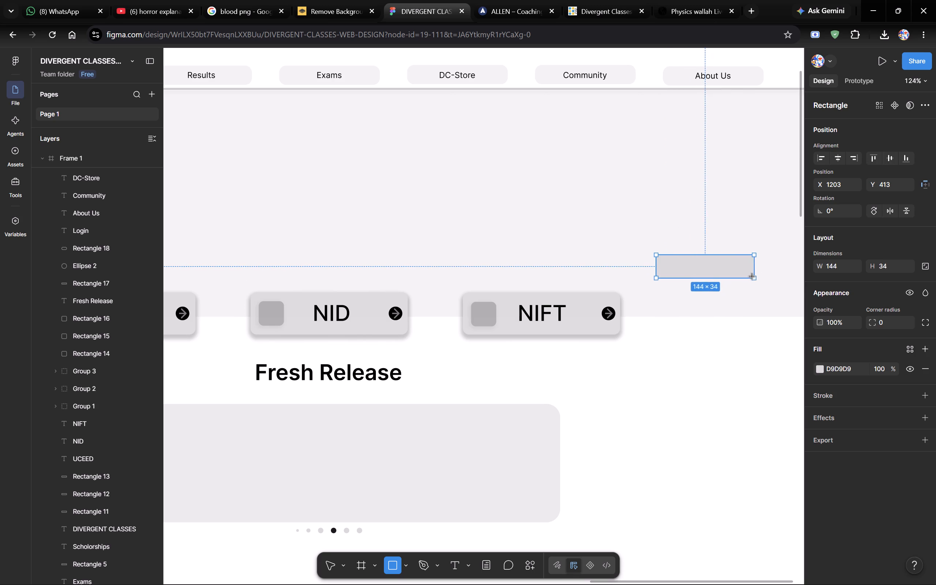
{"action": "left_click_drag", "start_coordinate": [752, 276], "coordinate": [746, 279]}
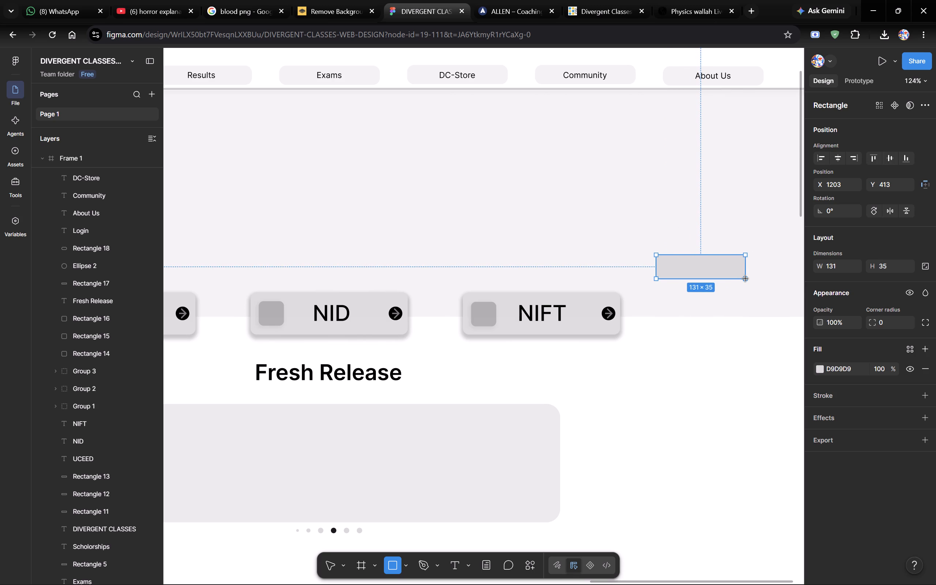
{"action": "left_click_drag", "start_coordinate": [746, 279], "coordinate": [748, 278]}
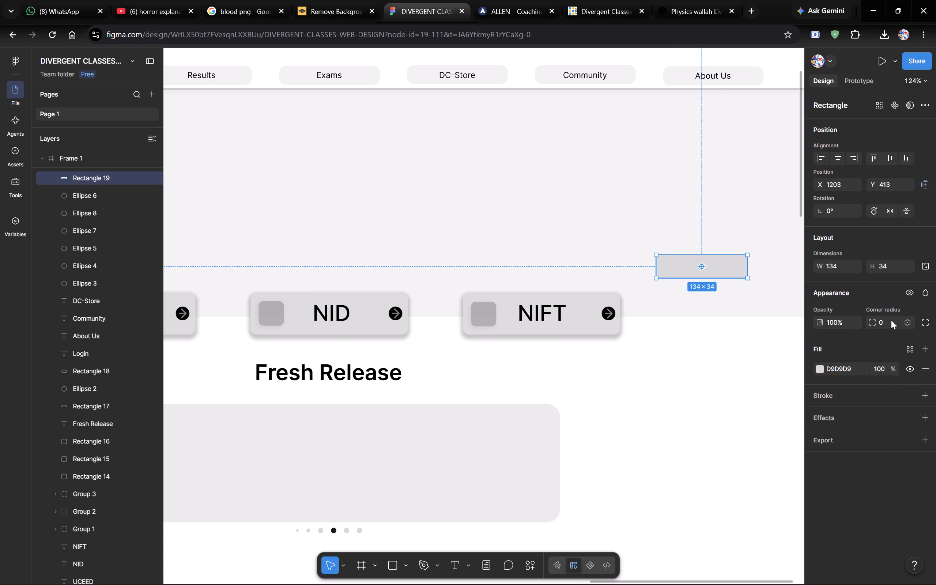
Set the new hero banner rectangle's corner radius to 10.
{"action": "left_click_drag", "start_coordinate": [886, 318], "coordinate": [863, 318]}
{"action": "type", "text": "10"}
{"action": "left_click", "coordinate": [857, 295]}
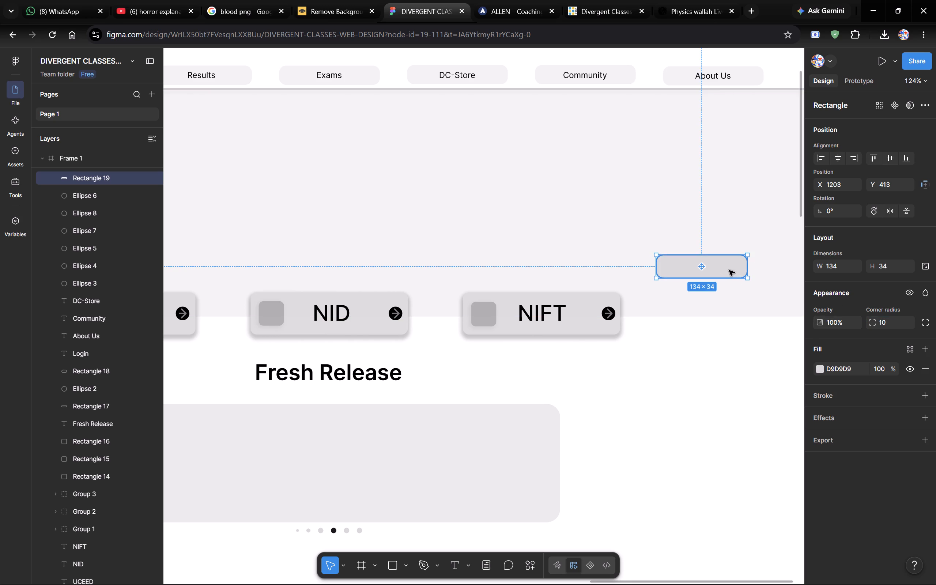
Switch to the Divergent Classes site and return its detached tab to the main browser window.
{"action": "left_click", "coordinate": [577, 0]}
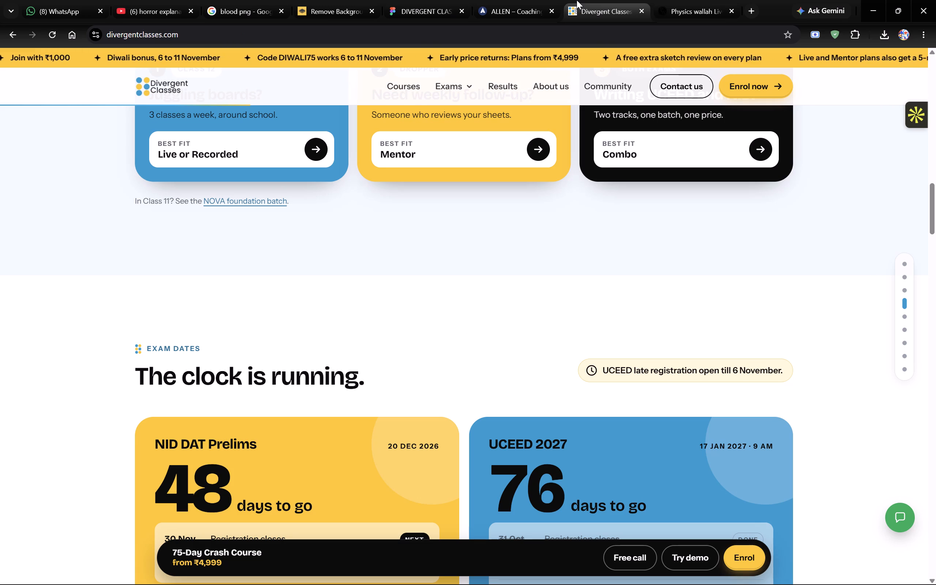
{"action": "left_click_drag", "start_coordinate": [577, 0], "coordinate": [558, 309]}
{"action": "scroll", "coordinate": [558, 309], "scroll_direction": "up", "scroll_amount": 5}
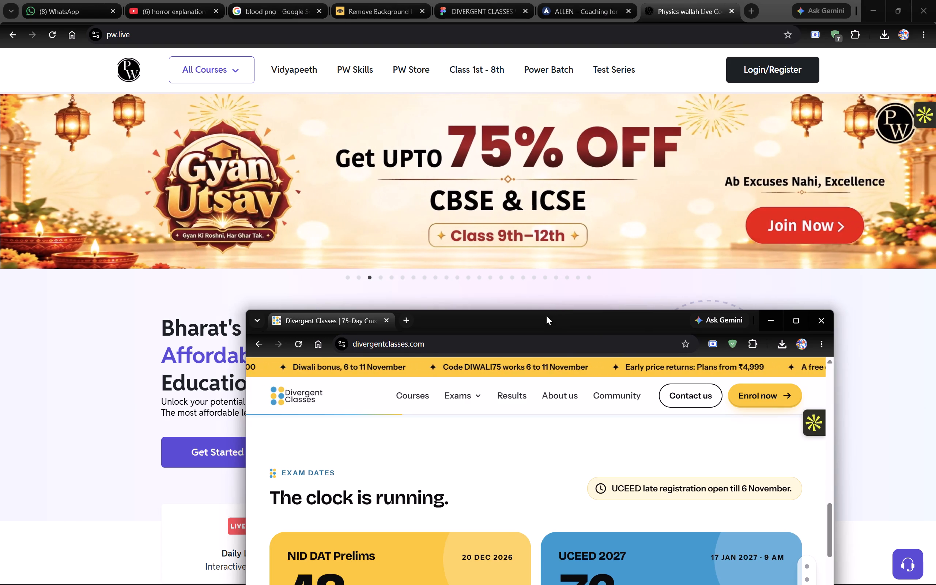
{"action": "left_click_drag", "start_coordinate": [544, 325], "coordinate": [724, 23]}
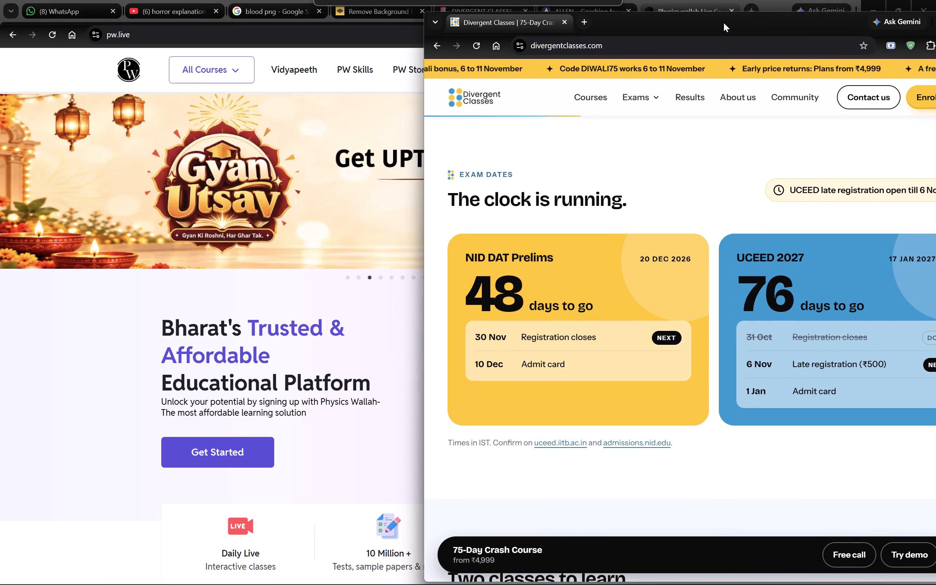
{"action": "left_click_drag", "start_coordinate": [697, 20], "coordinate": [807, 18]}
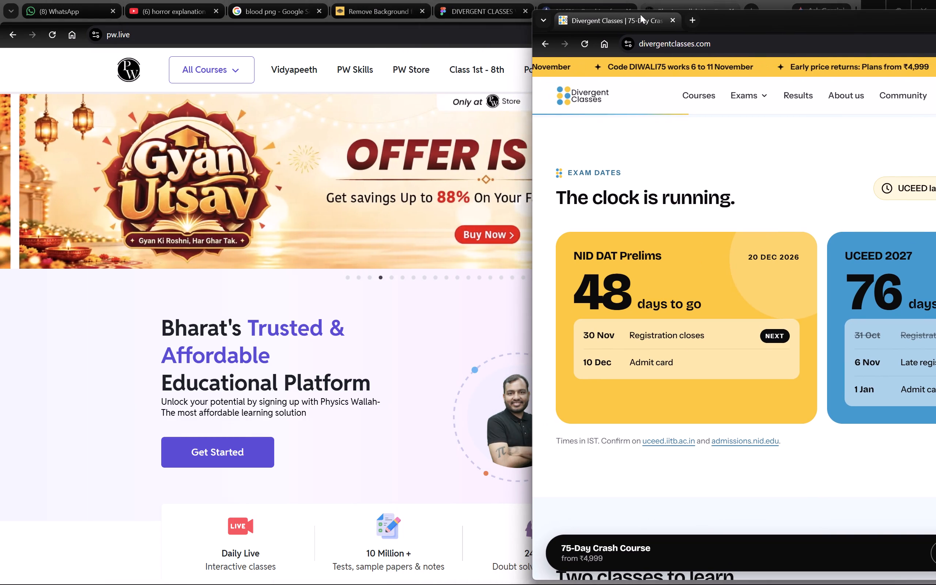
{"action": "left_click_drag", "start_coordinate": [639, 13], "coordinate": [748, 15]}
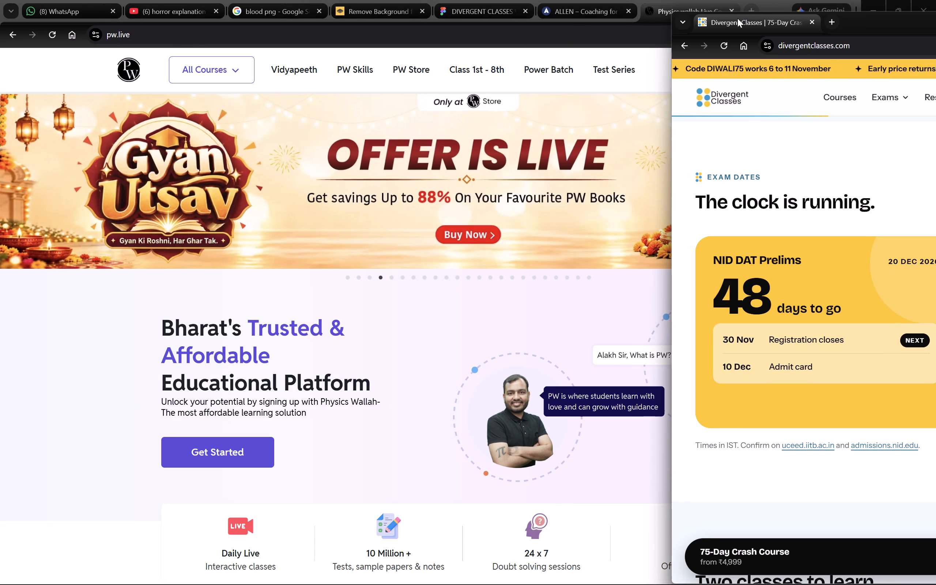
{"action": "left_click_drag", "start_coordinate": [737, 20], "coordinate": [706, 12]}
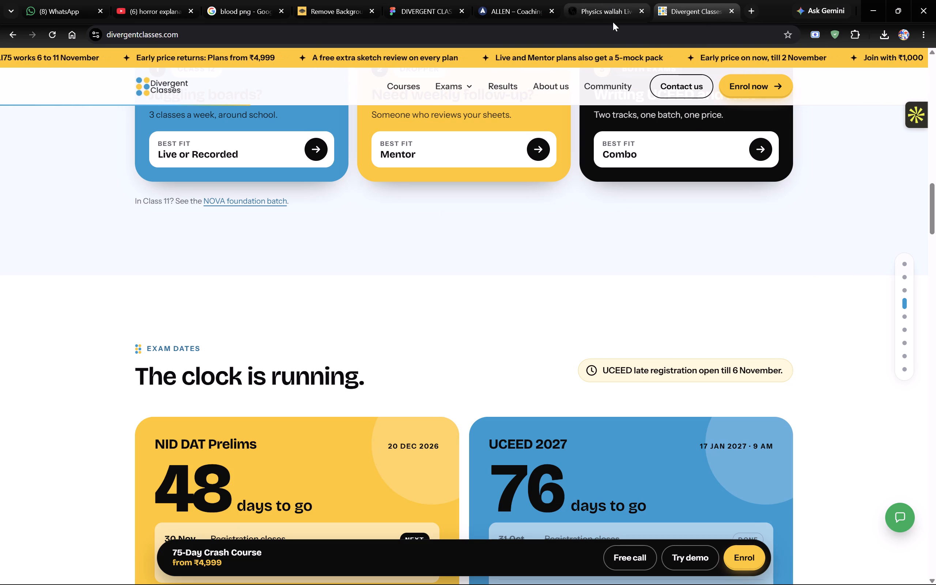
Examine the Divergent Classes homepage's track record section, the 75-day timeline and the top hero banner.
{"action": "scroll", "coordinate": [579, 190], "scroll_direction": "up", "scroll_amount": 7}
{"action": "scroll", "coordinate": [579, 190], "scroll_direction": "down", "scroll_amount": 3}
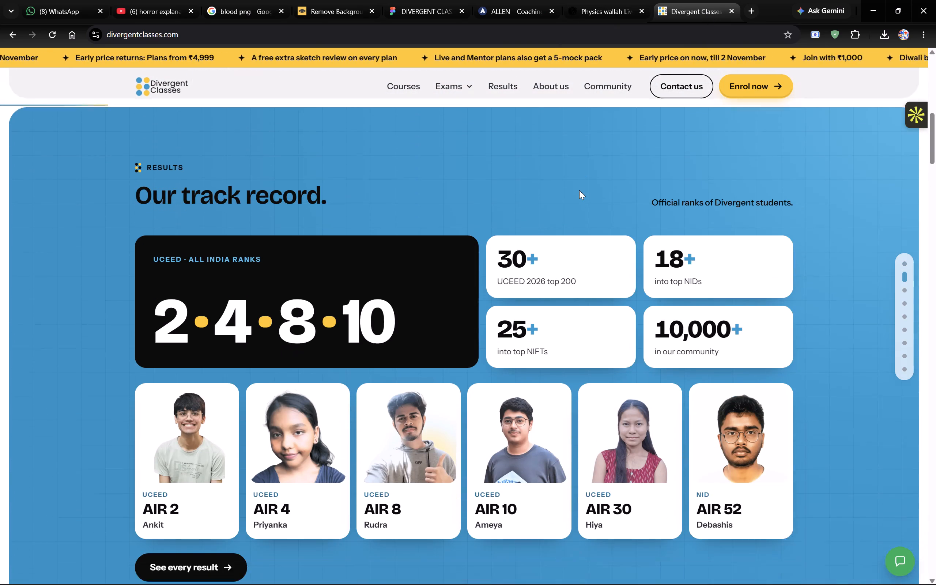
{"action": "scroll", "coordinate": [579, 190], "scroll_direction": "down", "scroll_amount": 3}
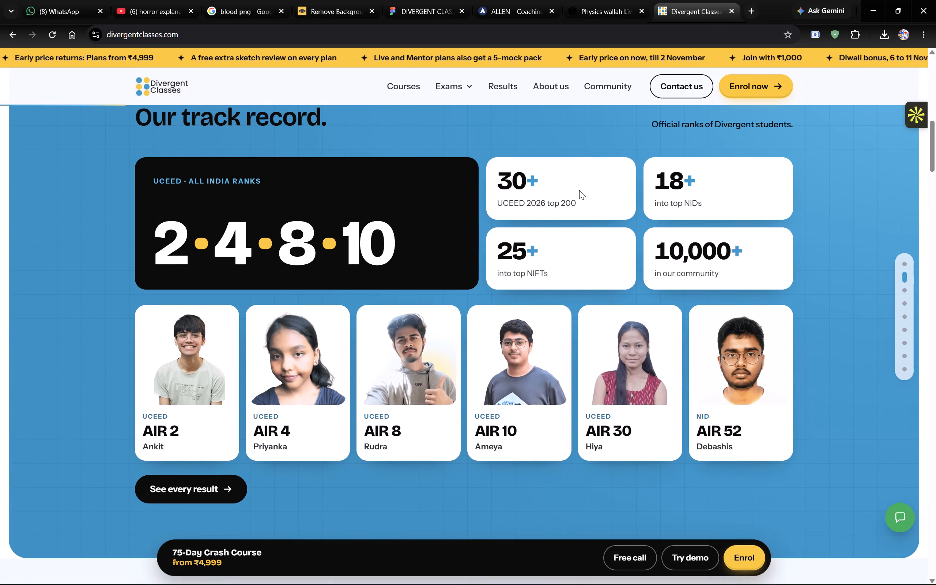
{"action": "scroll", "coordinate": [579, 190], "scroll_direction": "up", "scroll_amount": 3}
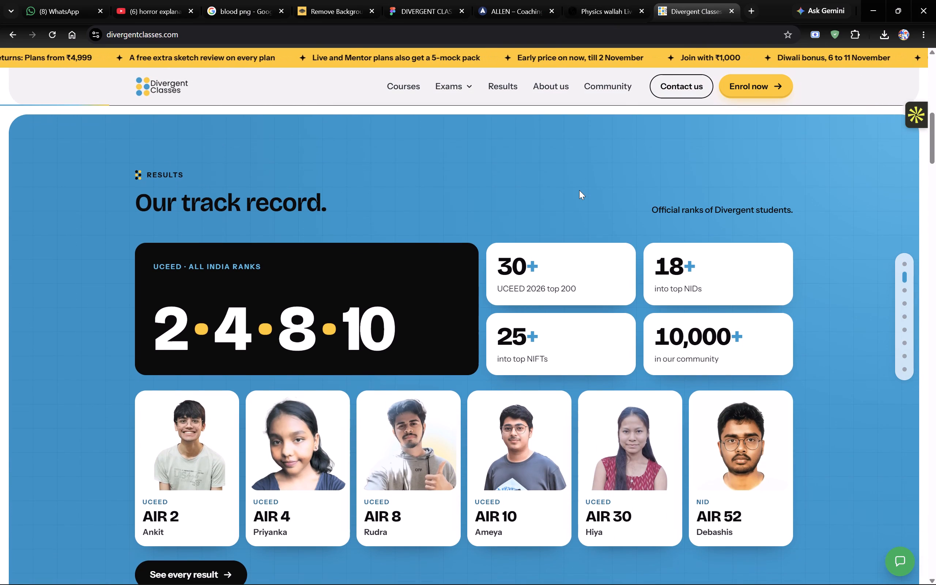
{"action": "scroll", "coordinate": [579, 190], "scroll_direction": "up", "scroll_amount": 2}
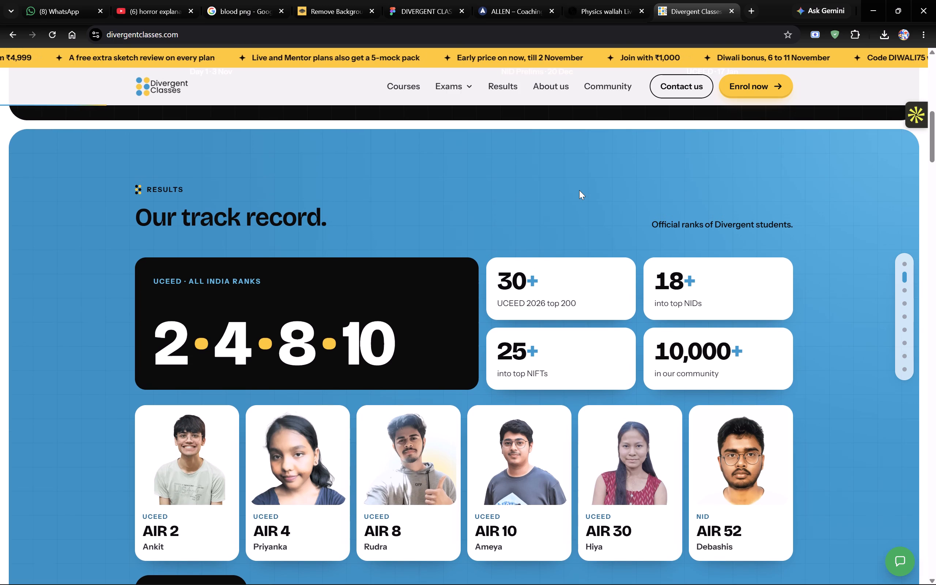
{"action": "scroll", "coordinate": [579, 190], "scroll_direction": "up", "scroll_amount": 1}
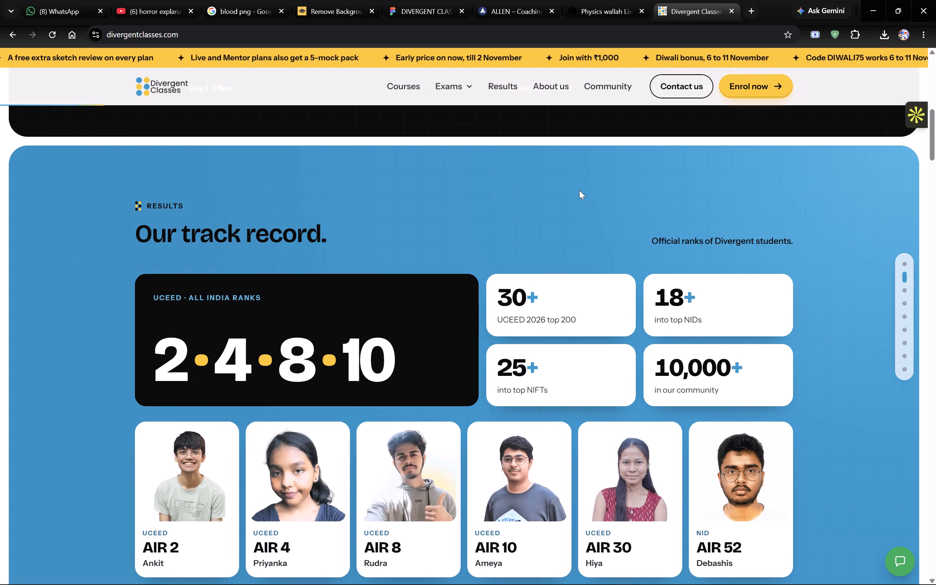
{"action": "scroll", "coordinate": [579, 190], "scroll_direction": "up", "scroll_amount": 1}
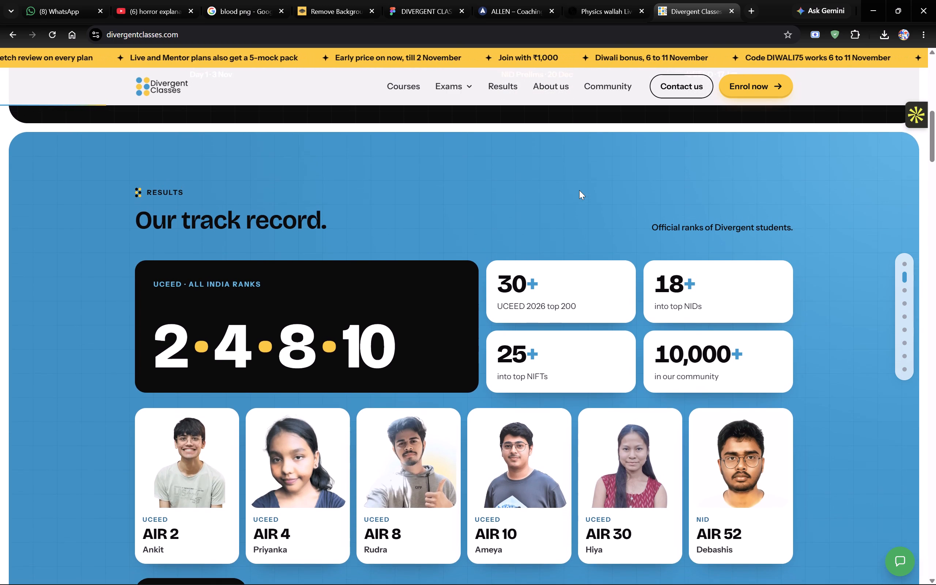
{"action": "scroll", "coordinate": [579, 190], "scroll_direction": "up", "scroll_amount": 2}
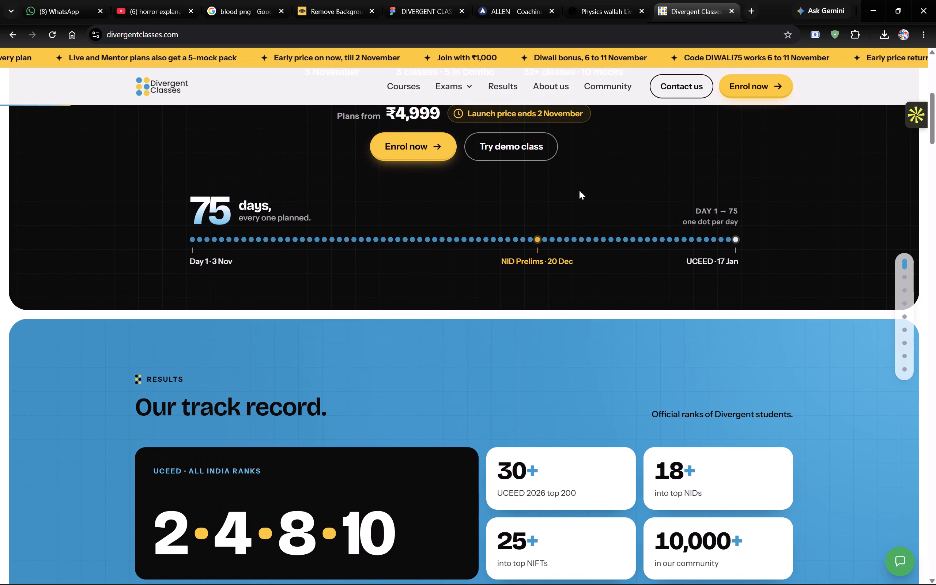
{"action": "scroll", "coordinate": [579, 190], "scroll_direction": "up", "scroll_amount": 1}
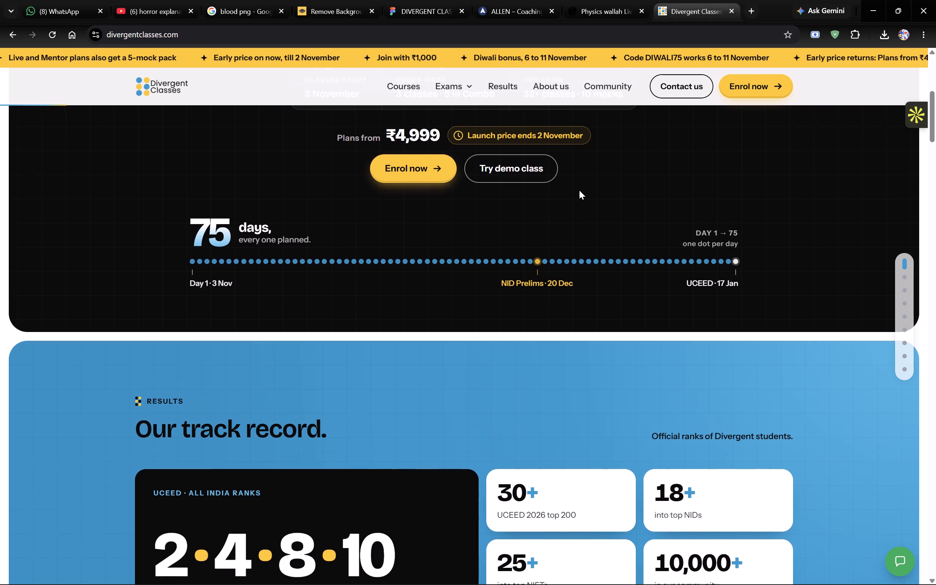
{"action": "scroll", "coordinate": [579, 190], "scroll_direction": "up", "scroll_amount": 5}
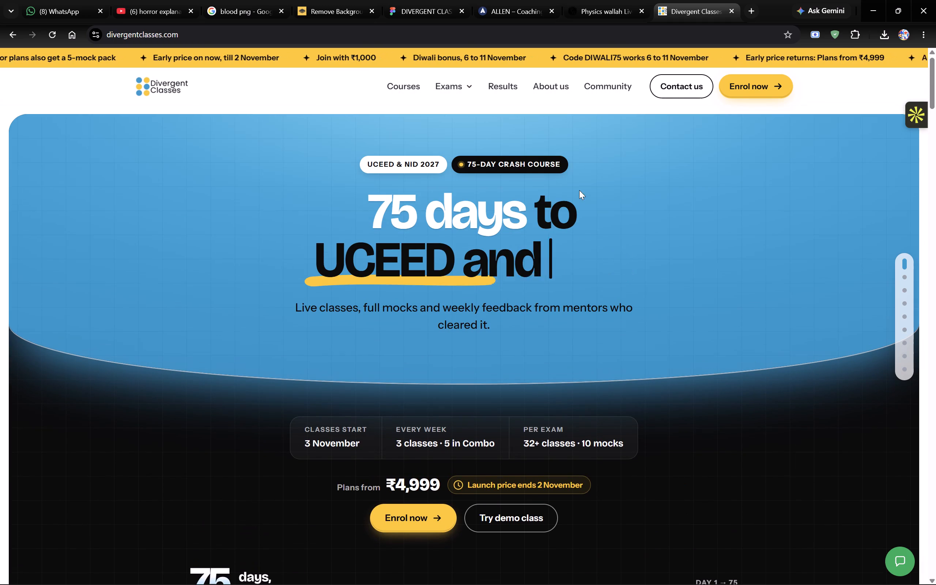
Compare the hero banners and enrolment buttons on the ALLEN, Physics Wallah and Divergent Classes homepages.
{"action": "left_click", "coordinate": [528, 0]}
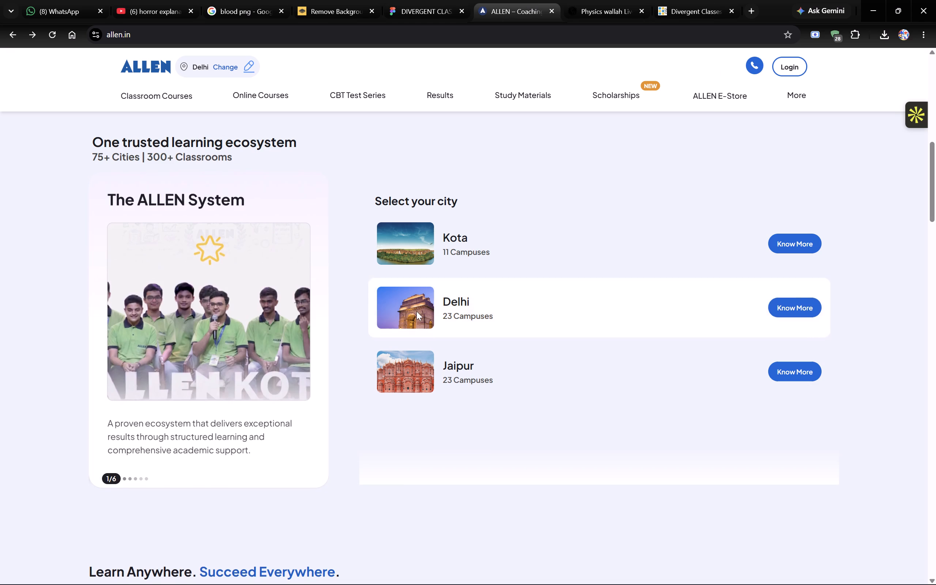
{"action": "scroll", "coordinate": [416, 311], "scroll_direction": "up", "scroll_amount": 11}
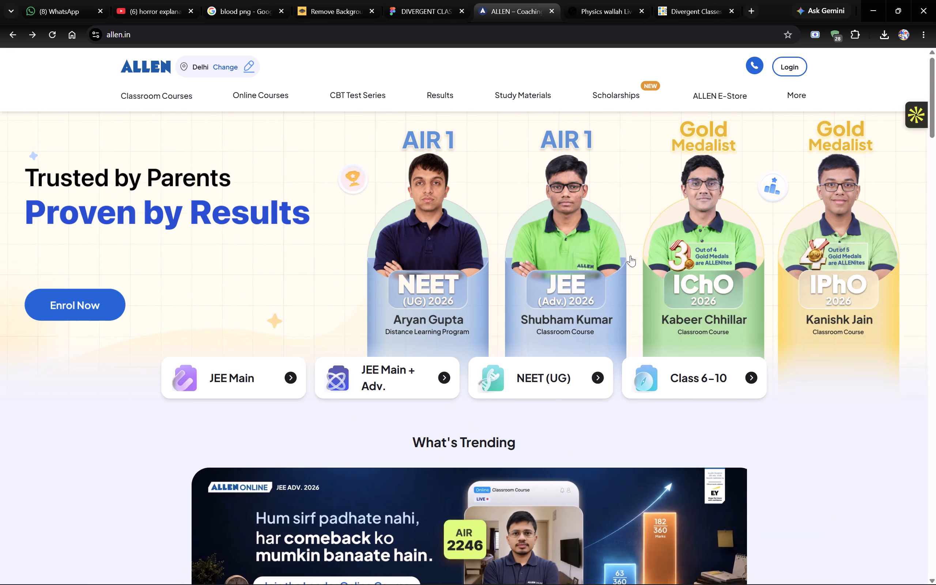
{"action": "left_click", "coordinate": [581, 0]}
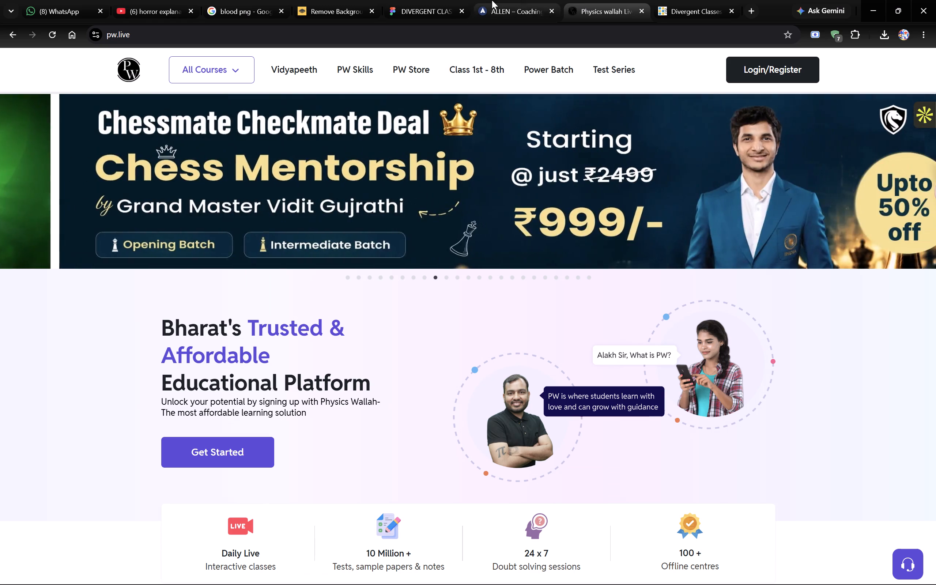
{"action": "scroll", "coordinate": [490, 314], "scroll_direction": "down", "scroll_amount": 3}
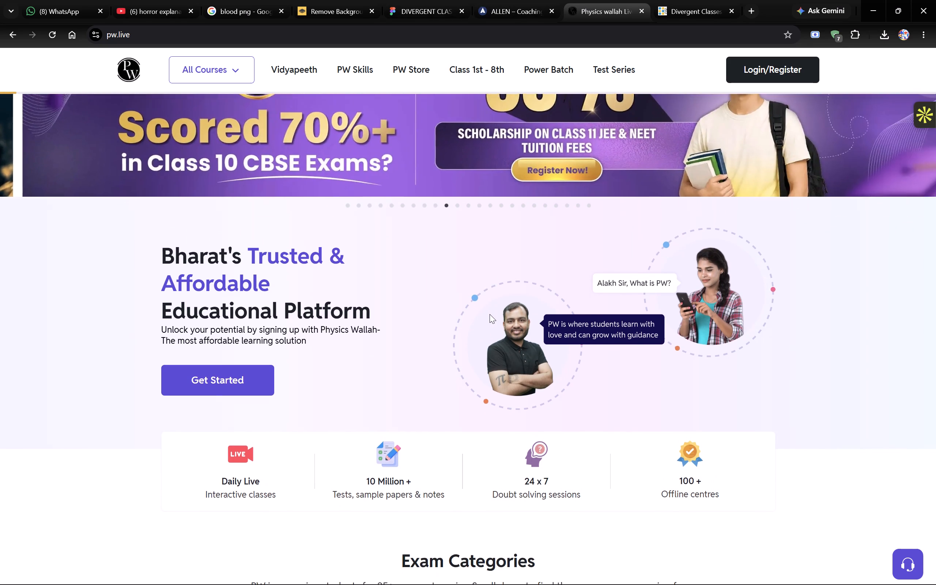
{"action": "scroll", "coordinate": [490, 314], "scroll_direction": "down", "scroll_amount": 3}
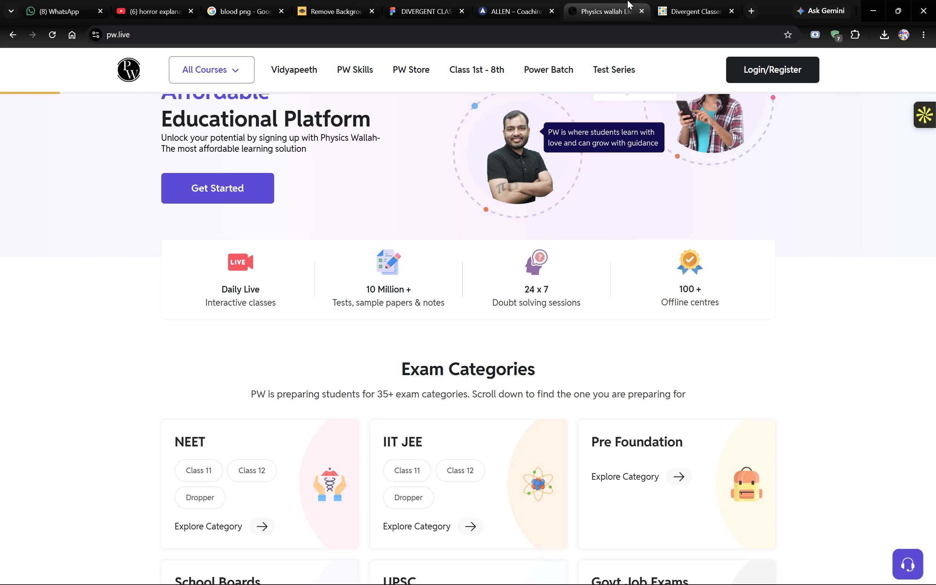
{"action": "left_click", "coordinate": [673, 0]}
{"action": "scroll", "coordinate": [383, 333], "scroll_direction": "down", "scroll_amount": 1}
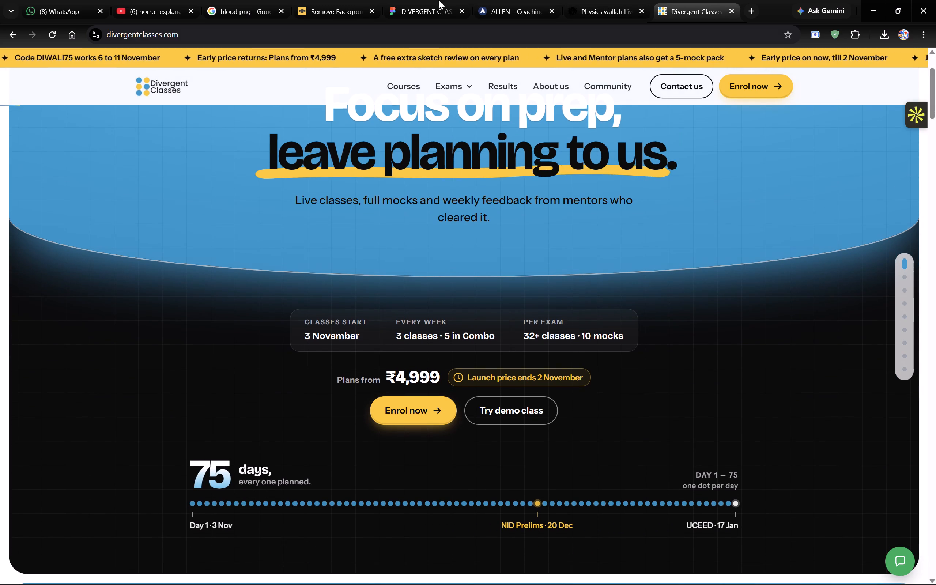
{"action": "left_click", "coordinate": [509, 0]}
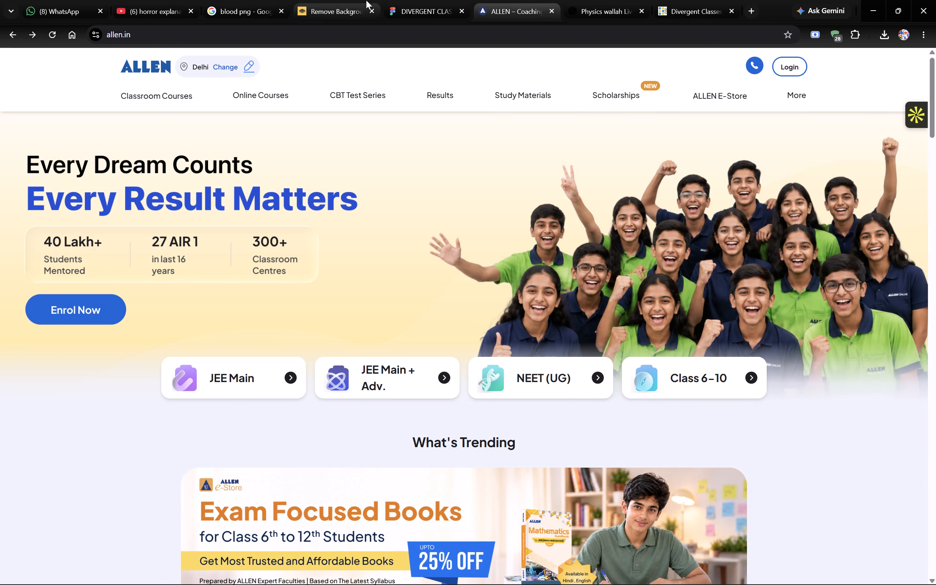
Back in the Figma wireframe, increase the small hero banner rectangle's corner radius to 16.
{"action": "left_click", "coordinate": [427, 1]}
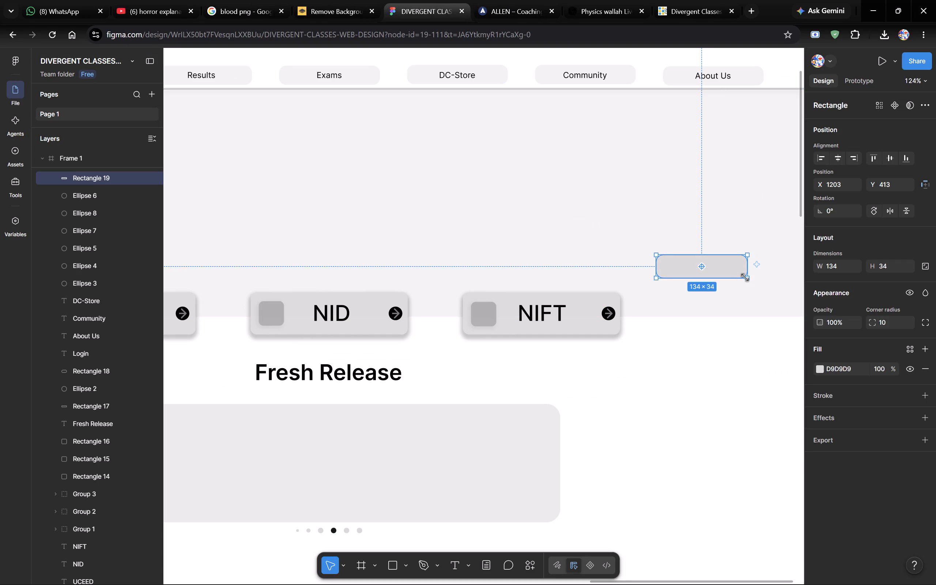
{"action": "scroll", "coordinate": [745, 278], "scroll_direction": "left", "scroll_amount": 1}
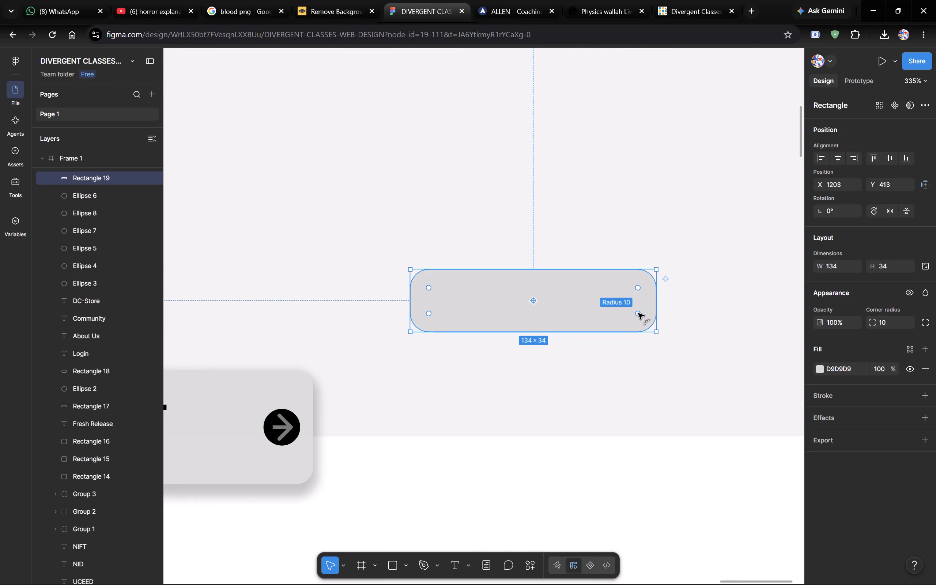
{"action": "left_click_drag", "start_coordinate": [638, 313], "coordinate": [629, 310]}
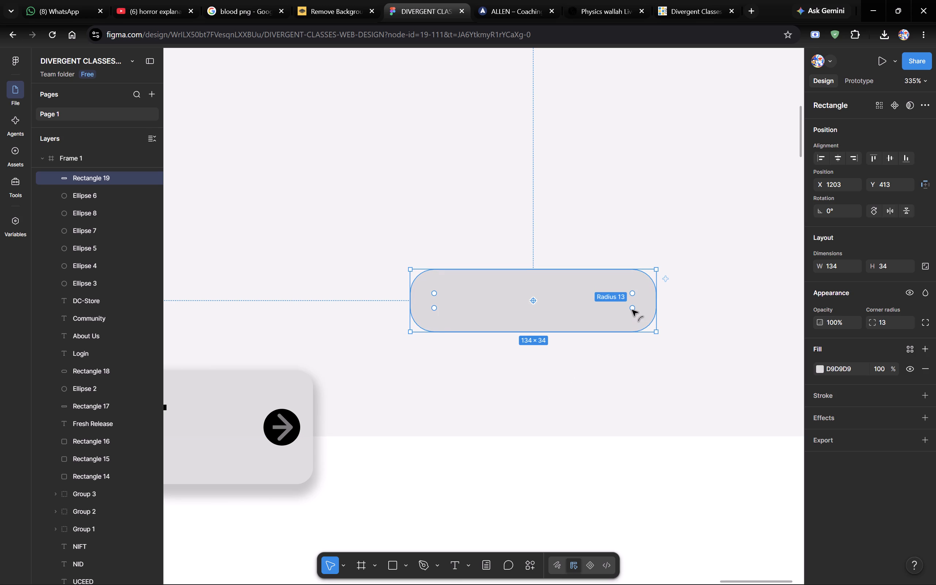
{"action": "left_click_drag", "start_coordinate": [632, 310], "coordinate": [625, 306]}
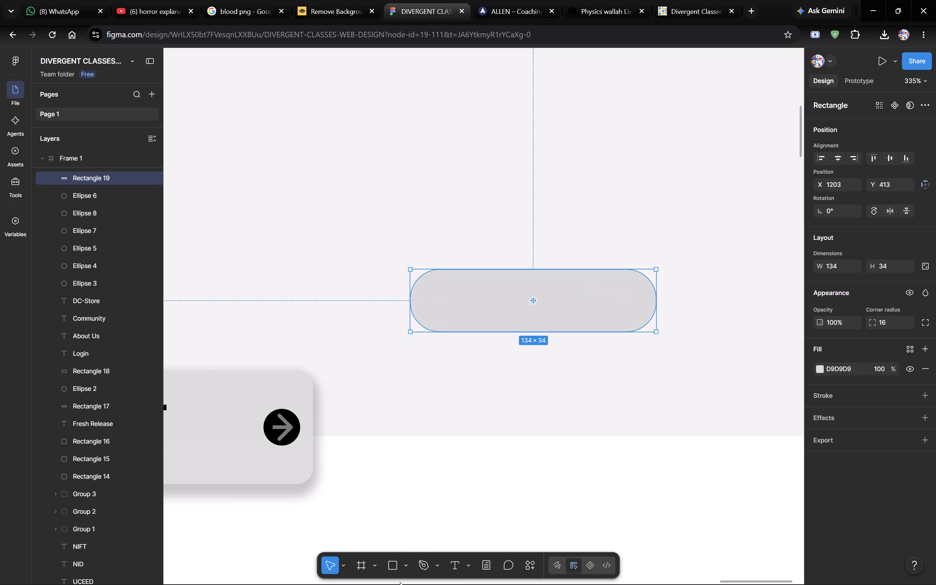
Add a text label reading "Enrol Now" over the hero banner's rounded rectangle, checking the wording against ALLEN's button.
{"action": "left_click", "coordinate": [455, 559]}
{"action": "left_click", "coordinate": [443, 290]}
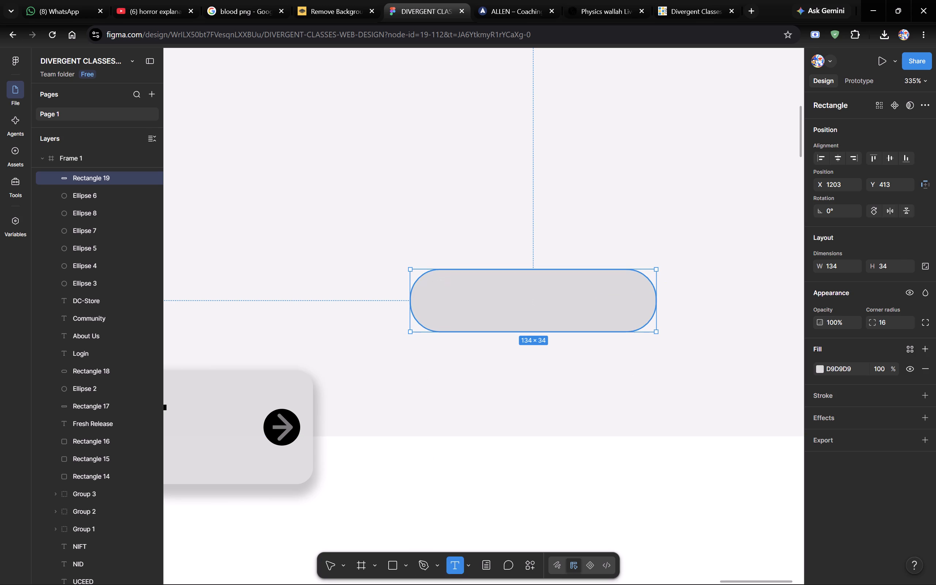
{"action": "type", "text": "ENROLL"}
{"action": "key", "text": "space"}
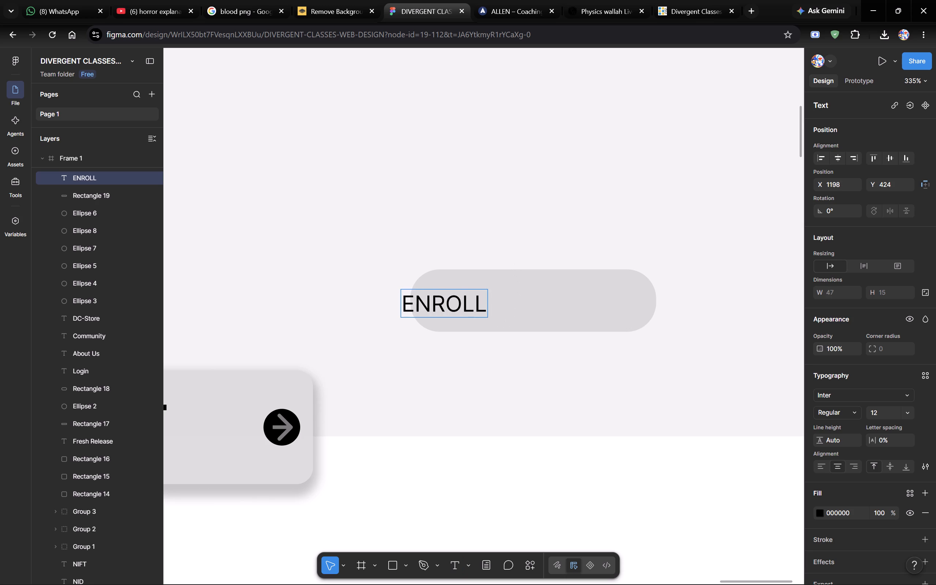
{"action": "left_click", "coordinate": [489, 0]}
{"action": "left_click", "coordinate": [440, 0]}
{"action": "key", "text": "BackSpace"}
{"action": "key", "text": "BackSpace"}
{"action": "key", "text": "BackSpace"}
{"action": "key", "text": "BackSpace"}
{"action": "key", "text": "BackSpace"}
{"action": "key", "text": "BackSpace"}
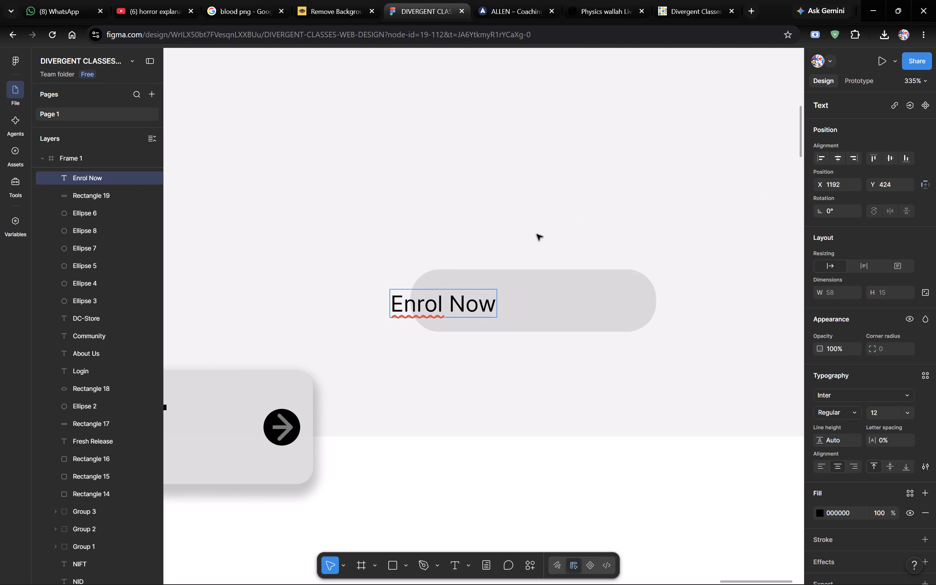
{"action": "left_click", "coordinate": [513, 0]}
{"action": "left_click", "coordinate": [458, 0]}
{"action": "left_click", "coordinate": [509, 341]}
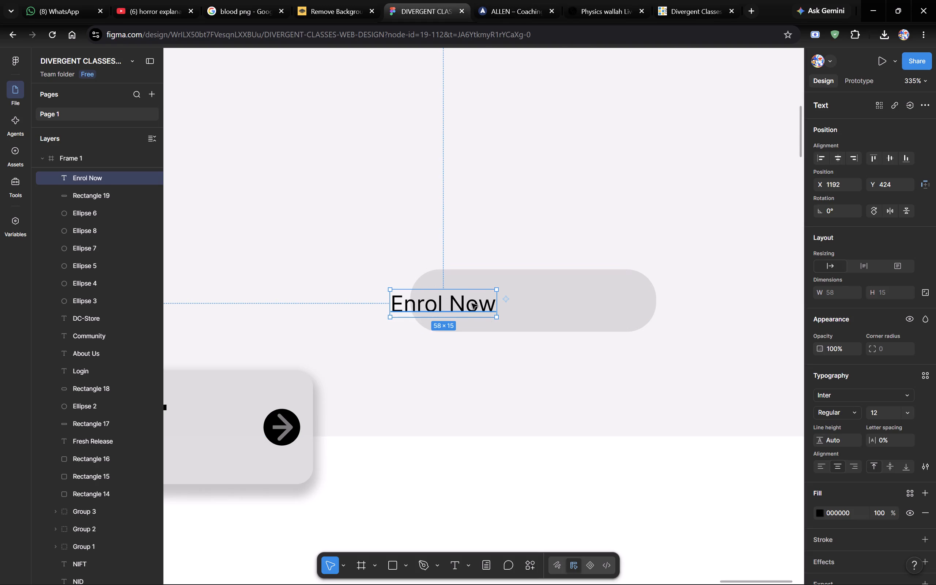
Move the "Enrol Now" label inside the rounded rectangle, vertically centred and slightly left of its middle.
{"action": "left_click_drag", "start_coordinate": [454, 303], "coordinate": [537, 298]}
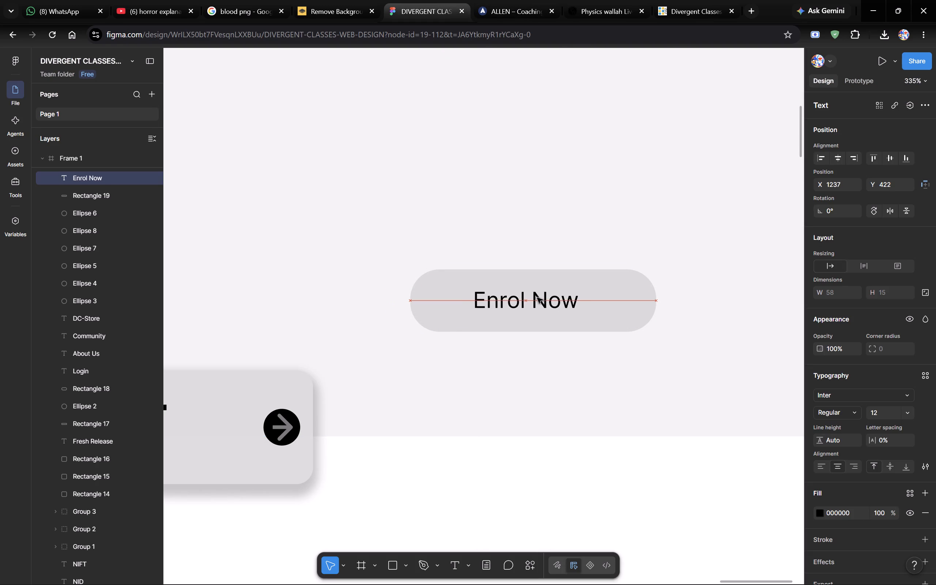
{"action": "left_click_drag", "start_coordinate": [537, 298], "coordinate": [521, 297]}
Resize the rounded rectangle behind the "Enrol Now" label to about 118 × 33, keeping its upper-left corner in place.
{"action": "left_click", "coordinate": [601, 324]}
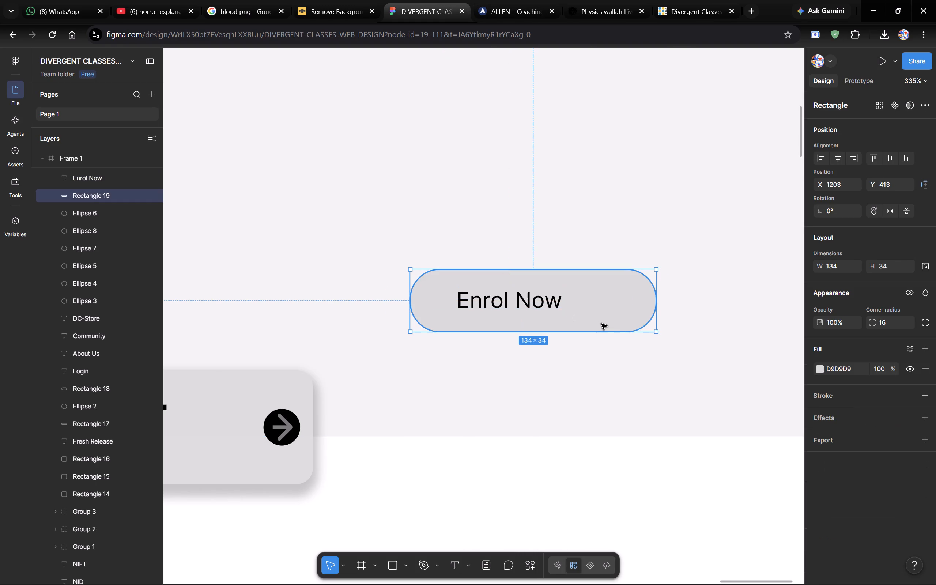
{"action": "left_click_drag", "start_coordinate": [654, 331], "coordinate": [624, 329]}
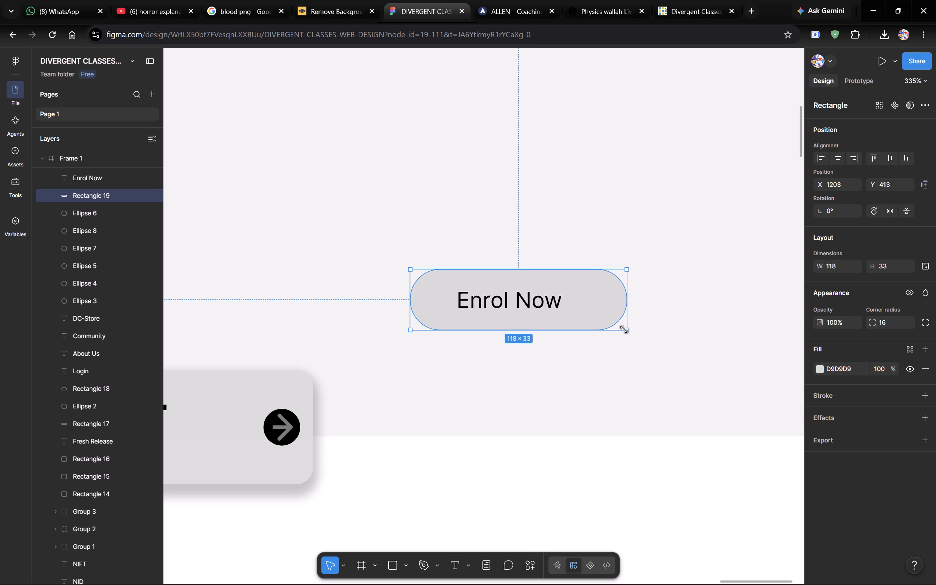
Narrow the rounded rectangle behind the "Enrol Now" label to about 109 × 33, keeping its upper-left corner in place.
{"action": "left_click_drag", "start_coordinate": [624, 329], "coordinate": [607, 333]}
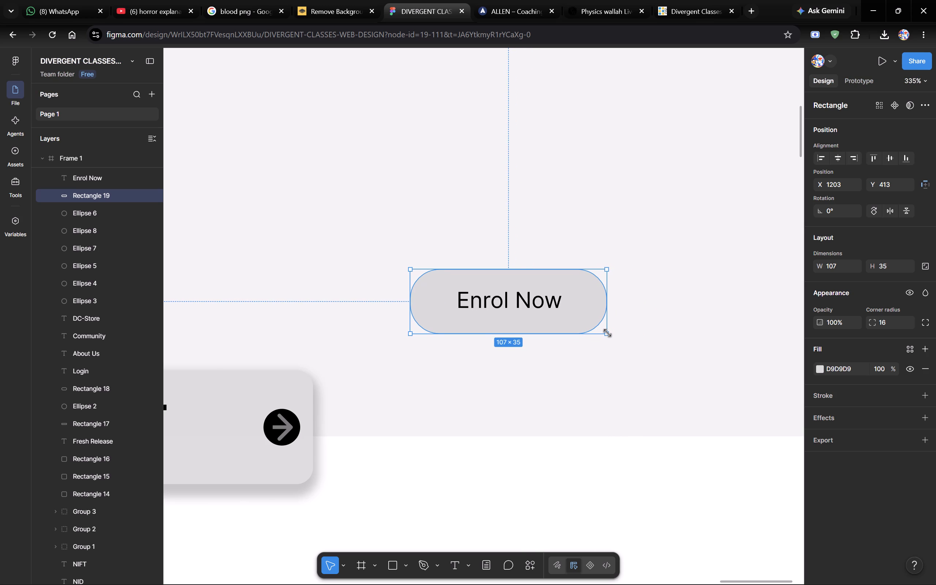
{"action": "left_click_drag", "start_coordinate": [607, 333], "coordinate": [610, 330]}
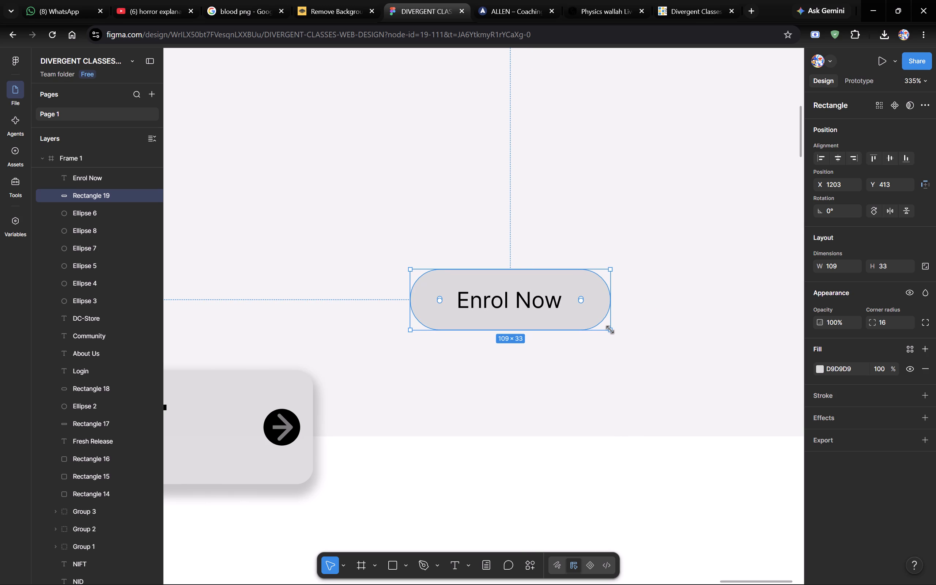
Move the rounded rectangle to about X 1255, Y 420 and centre the "Enrol Now" label inside it.
{"action": "left_click_drag", "start_coordinate": [537, 297], "coordinate": [608, 300]}
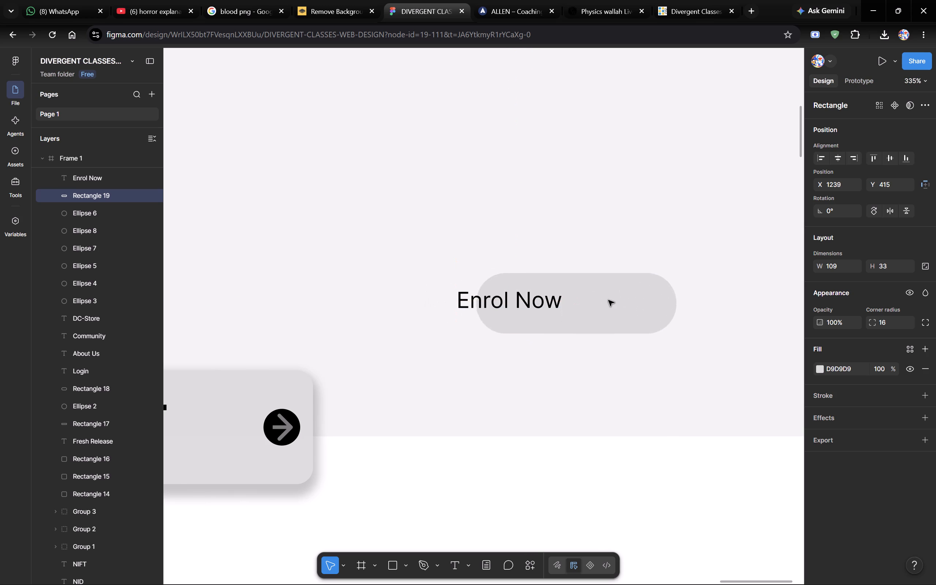
{"action": "left_click_drag", "start_coordinate": [608, 300], "coordinate": [611, 301]}
{"action": "left_click_drag", "start_coordinate": [536, 300], "coordinate": [558, 308]}
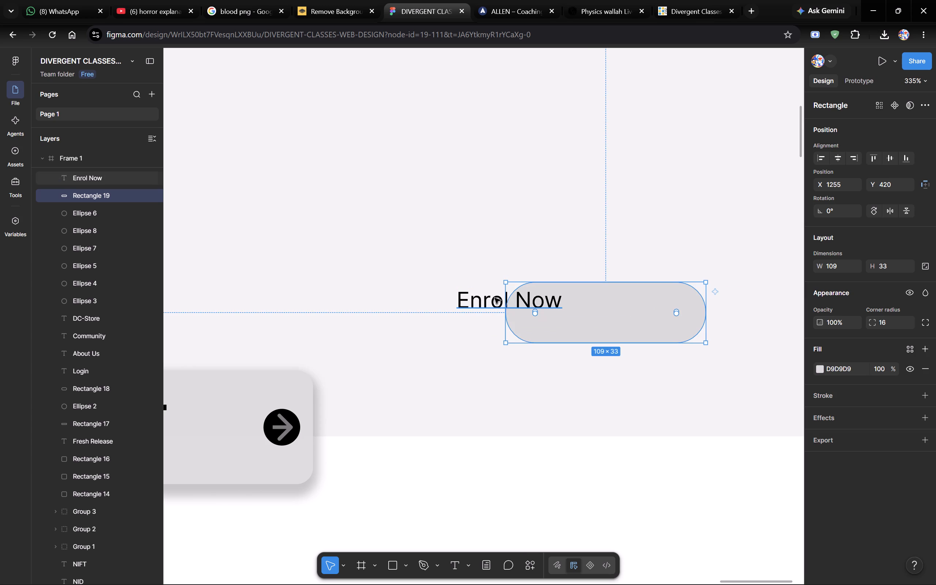
{"action": "left_click_drag", "start_coordinate": [491, 297], "coordinate": [584, 311]}
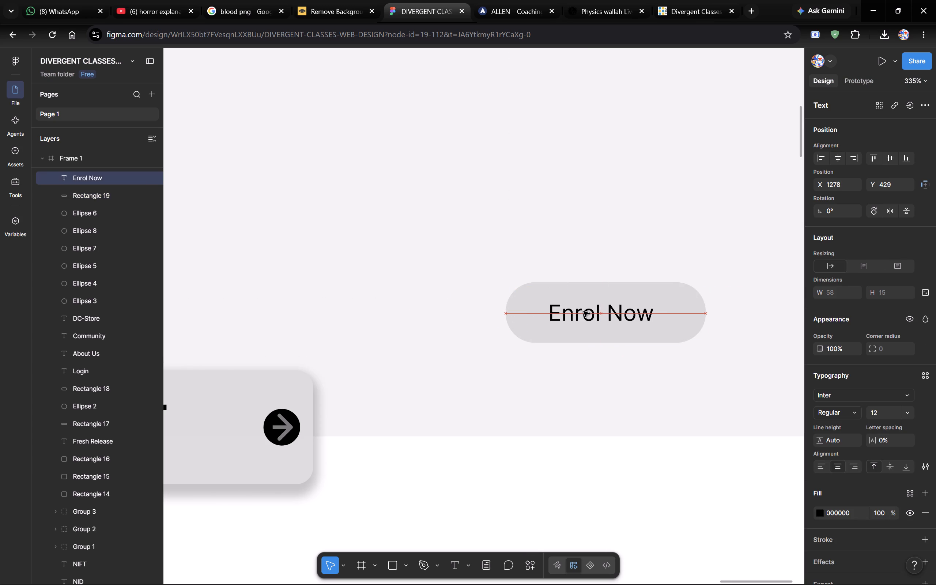
{"action": "left_click_drag", "start_coordinate": [584, 311], "coordinate": [591, 311]}
Set the "Enrol Now" label's font weight to Bold and deselect it.
{"action": "left_click", "coordinate": [859, 411]}
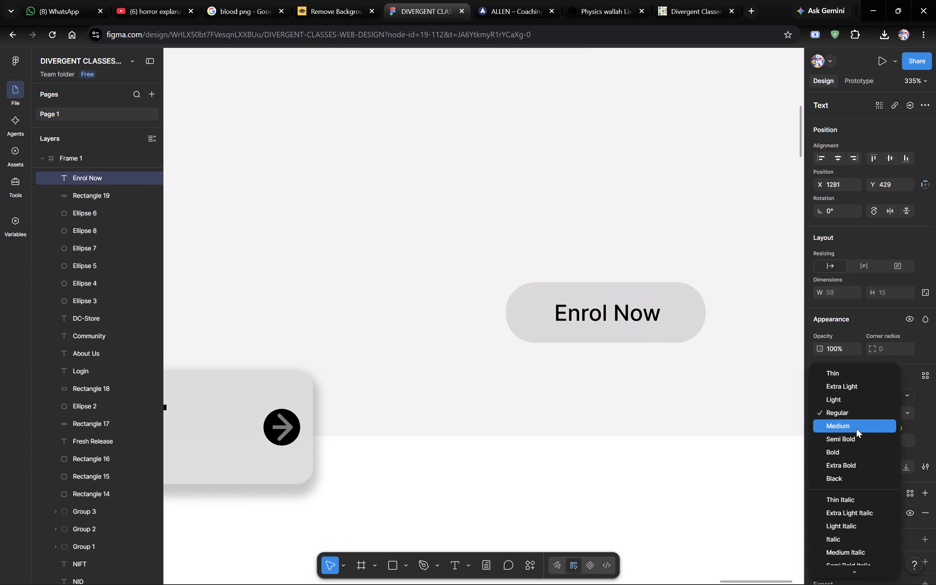
{"action": "left_click", "coordinate": [856, 452]}
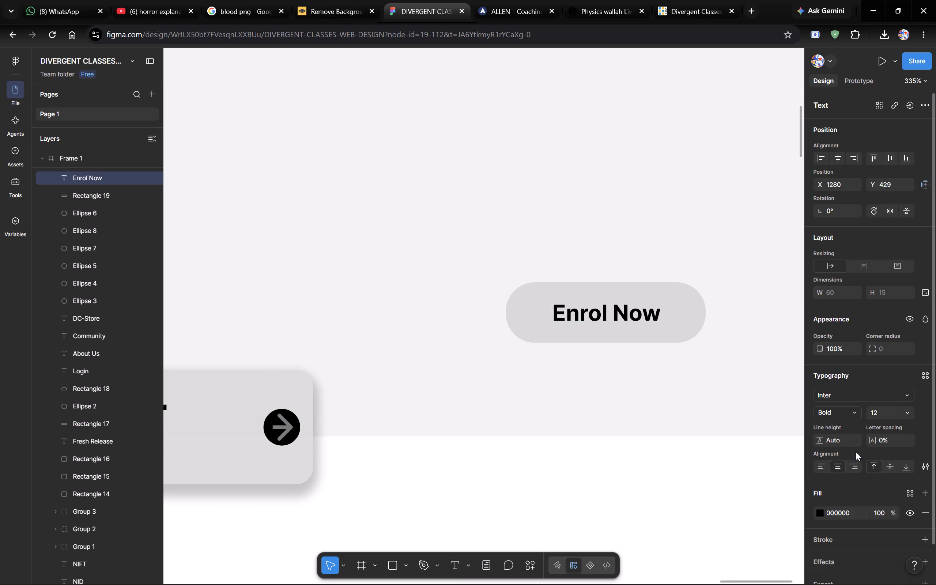
{"action": "left_click", "coordinate": [711, 526]}
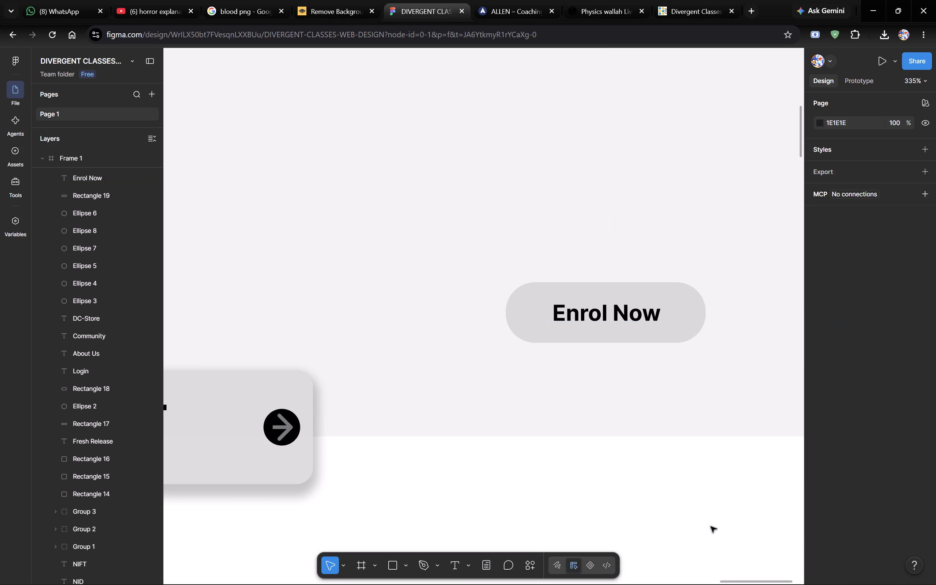
Compare the whole wireframe hero with the hero sections and enrol buttons on the ALLEN and Divergent Classes websites.
{"action": "scroll", "coordinate": [711, 526], "scroll_direction": "right", "scroll_amount": 1}
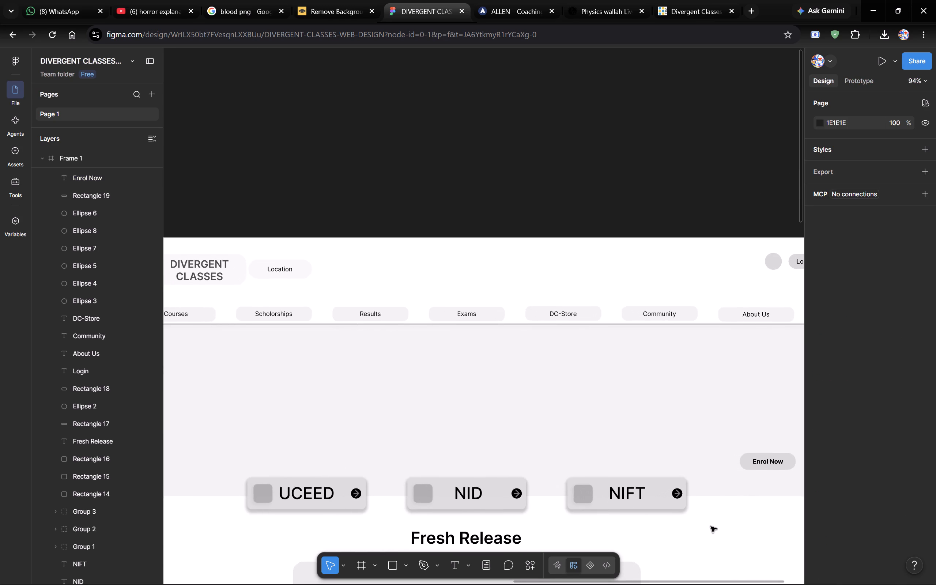
{"action": "scroll", "coordinate": [711, 526], "scroll_direction": "down", "scroll_amount": 1}
{"action": "left_click", "coordinate": [499, 0]}
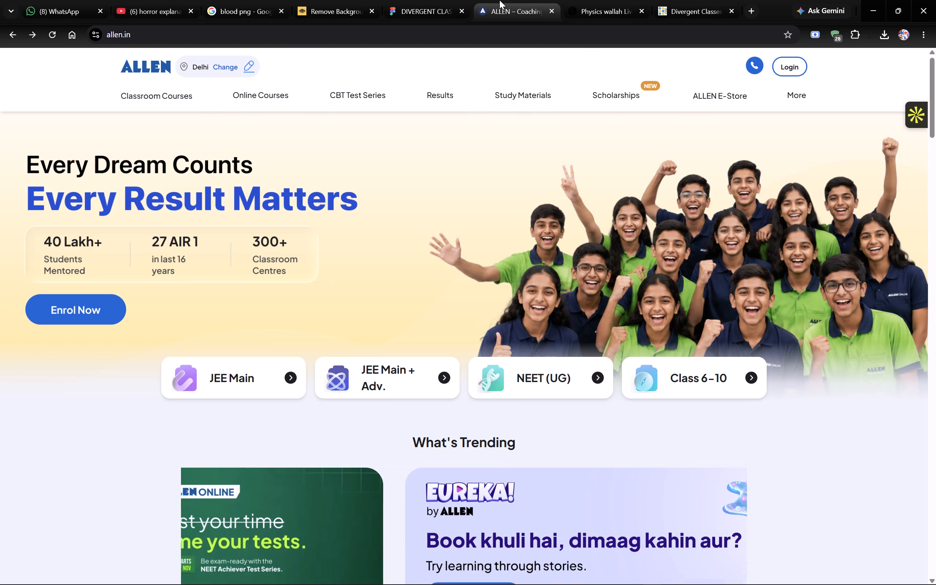
{"action": "left_click", "coordinate": [676, 0]}
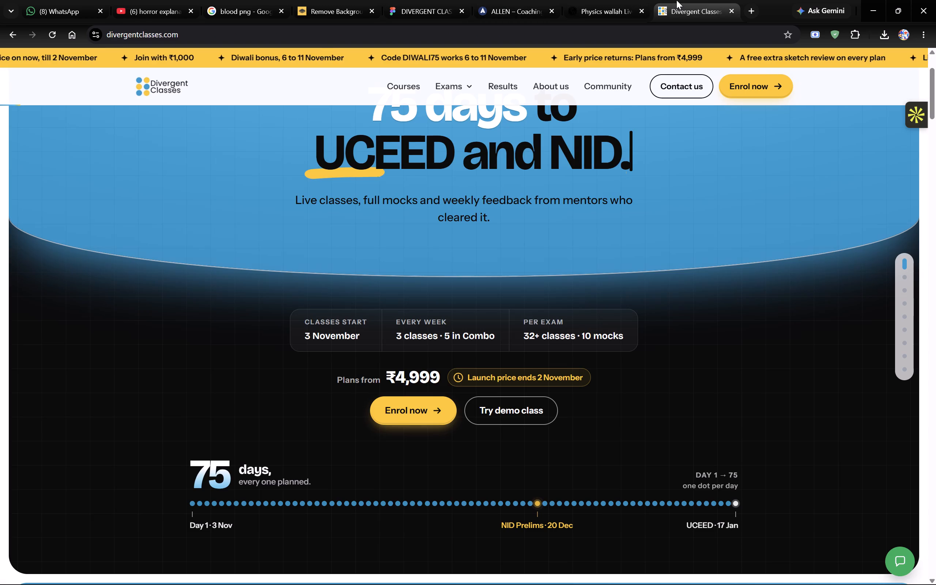
{"action": "left_click", "coordinate": [523, 0]}
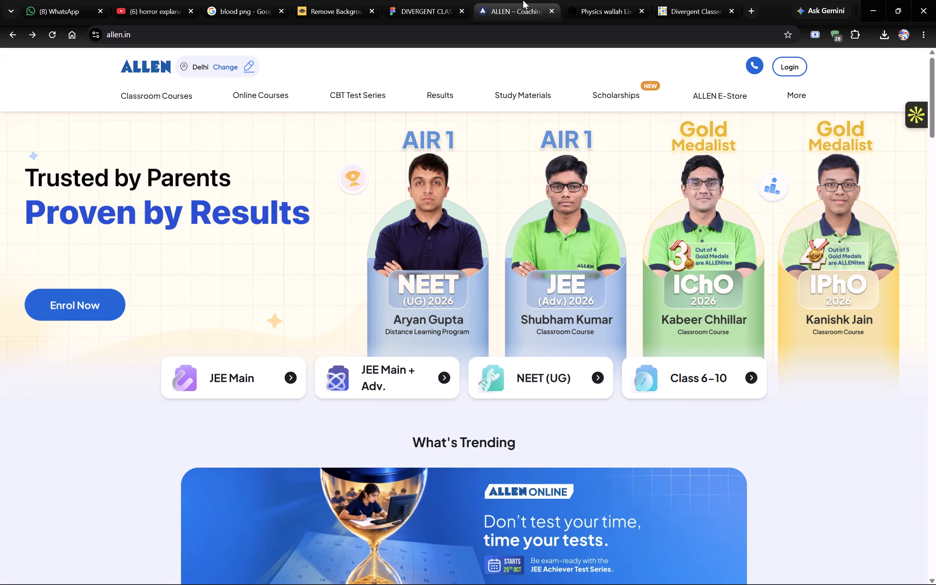
{"action": "left_click", "coordinate": [434, 0]}
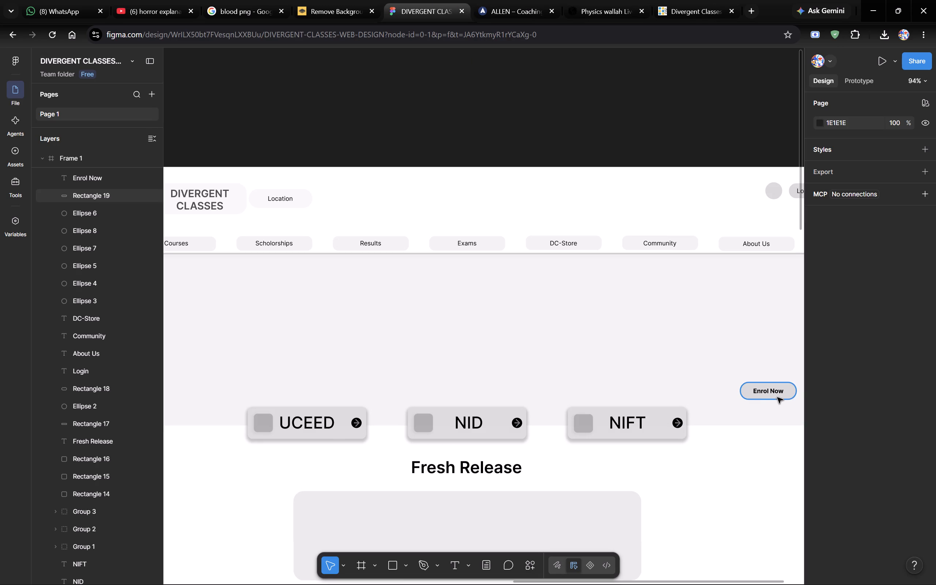
Group the "Enrol Now" label with the rounded rectangle behind it.
{"action": "left_click", "coordinate": [837, 437]}
{"action": "left_click", "coordinate": [773, 398]}
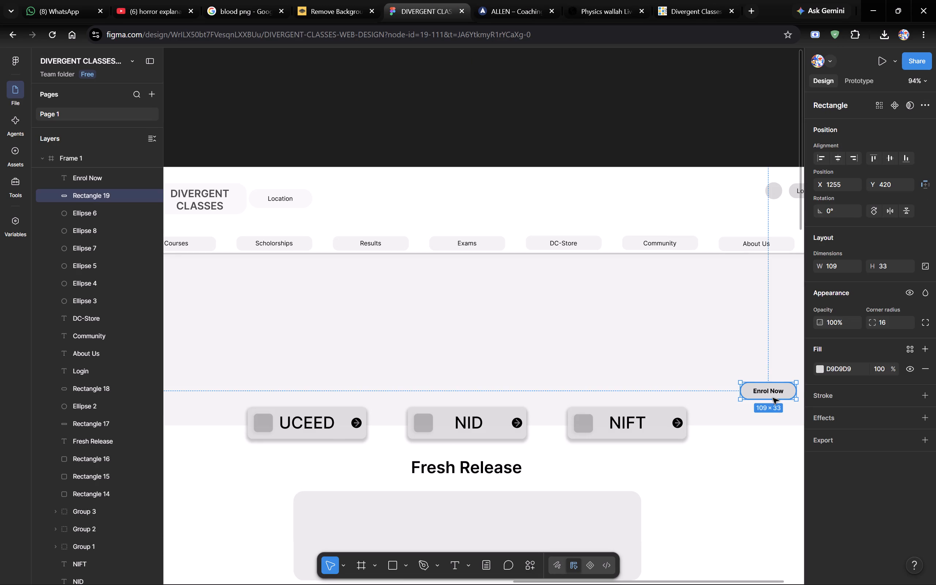
{"action": "left_click", "coordinate": [774, 390]}
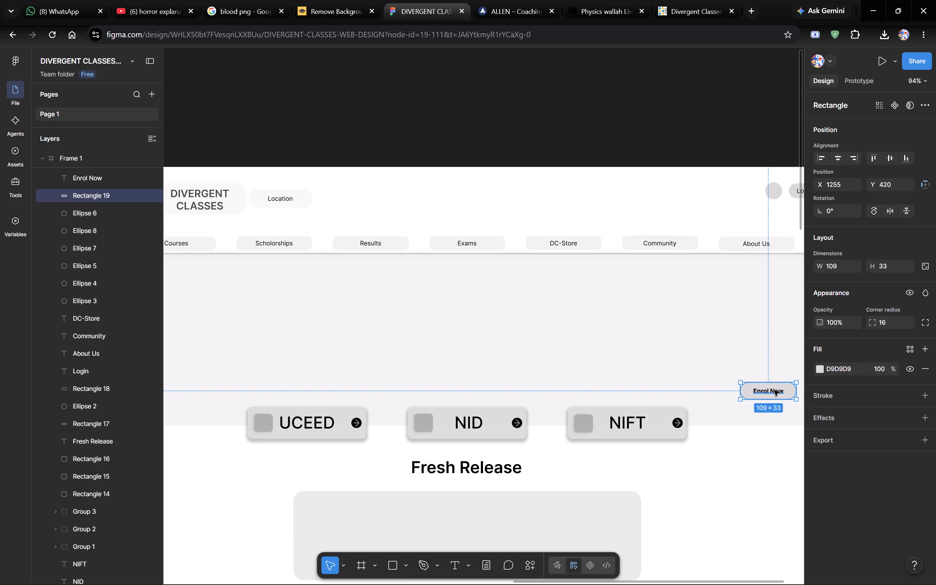
{"action": "left_click", "coordinate": [773, 391], "text": "shift"}
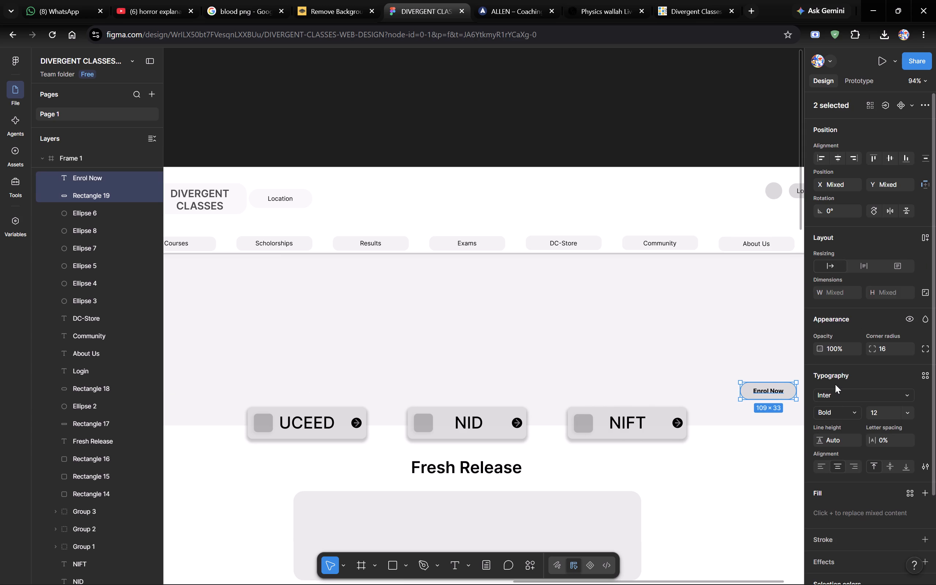
{"action": "key", "text": "ctrl+g"}
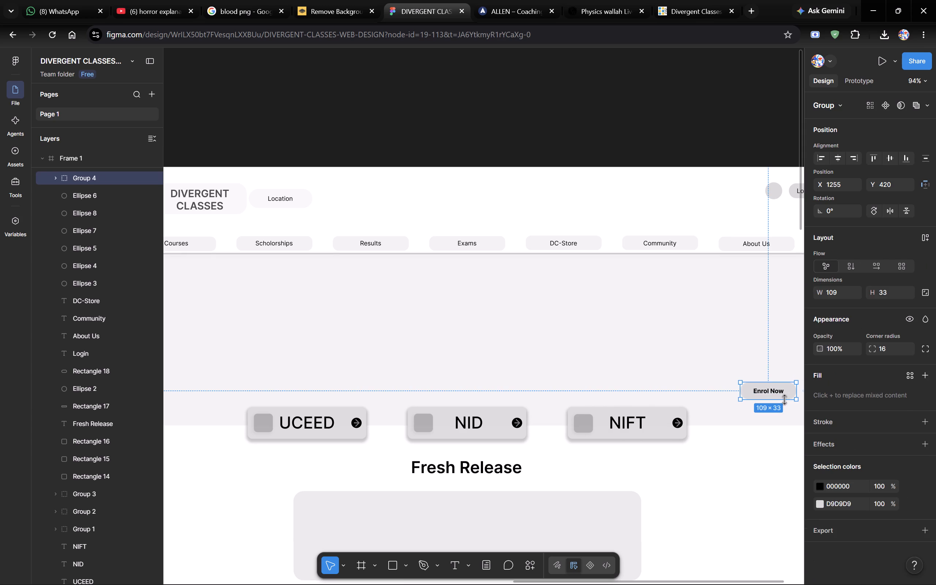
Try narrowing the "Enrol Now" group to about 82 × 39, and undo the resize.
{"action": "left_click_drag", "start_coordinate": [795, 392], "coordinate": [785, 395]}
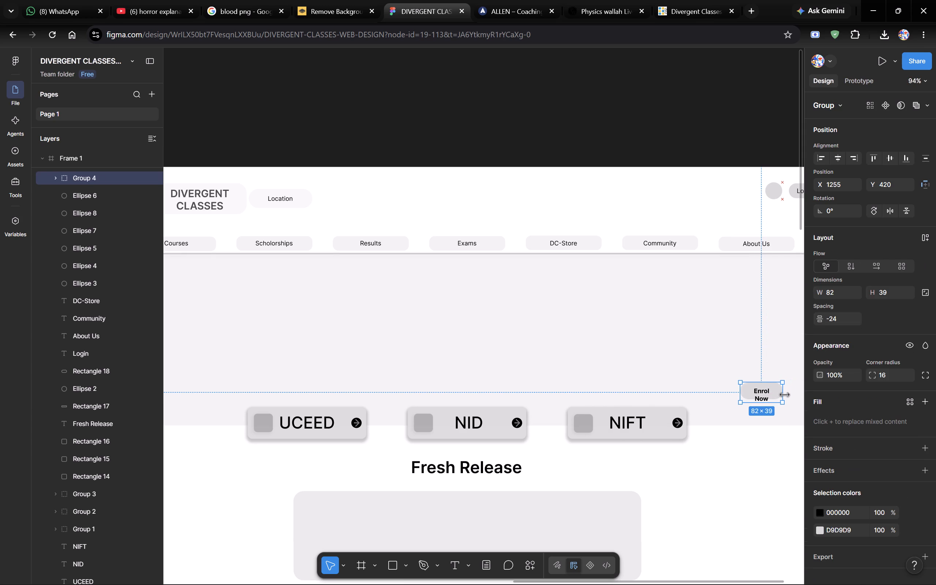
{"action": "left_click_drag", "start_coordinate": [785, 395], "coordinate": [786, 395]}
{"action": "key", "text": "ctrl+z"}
Move the "Enrol Now" group to the hero's lower-left area at about X 178, Y 405, checking the placement against ALLEN's homepage.
{"action": "left_click_drag", "start_coordinate": [785, 386], "coordinate": [401, 401]}
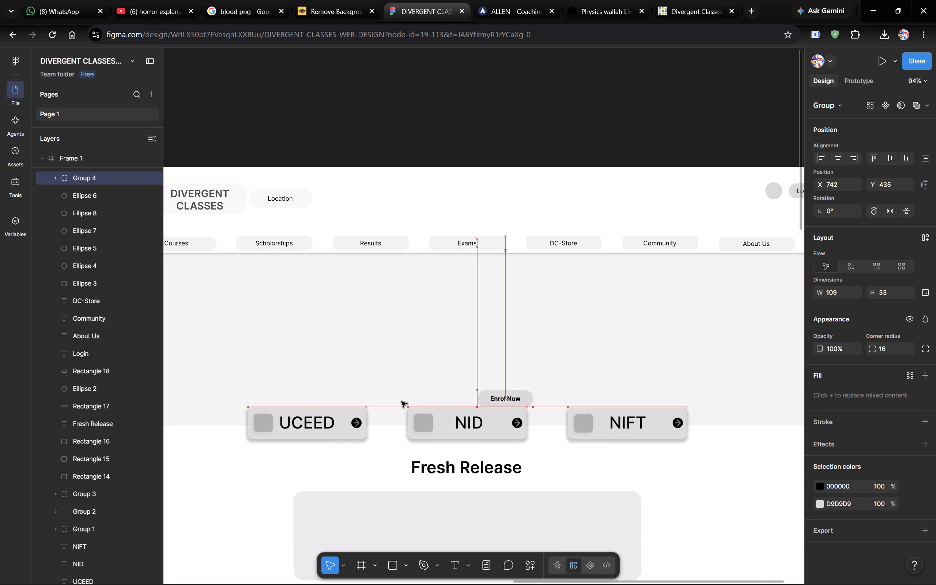
{"action": "left_click_drag", "start_coordinate": [401, 401], "coordinate": [231, 378]}
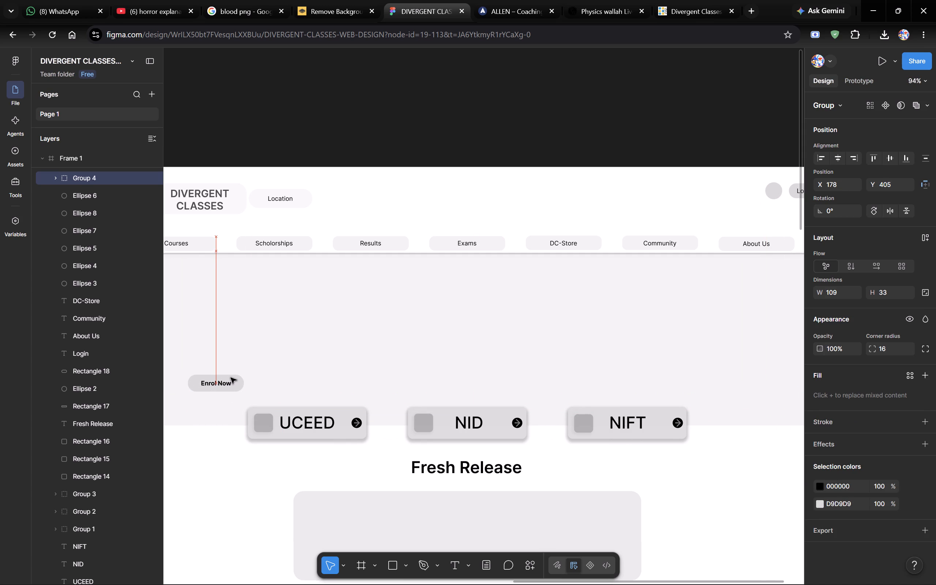
{"action": "left_click_drag", "start_coordinate": [231, 378], "coordinate": [229, 378]}
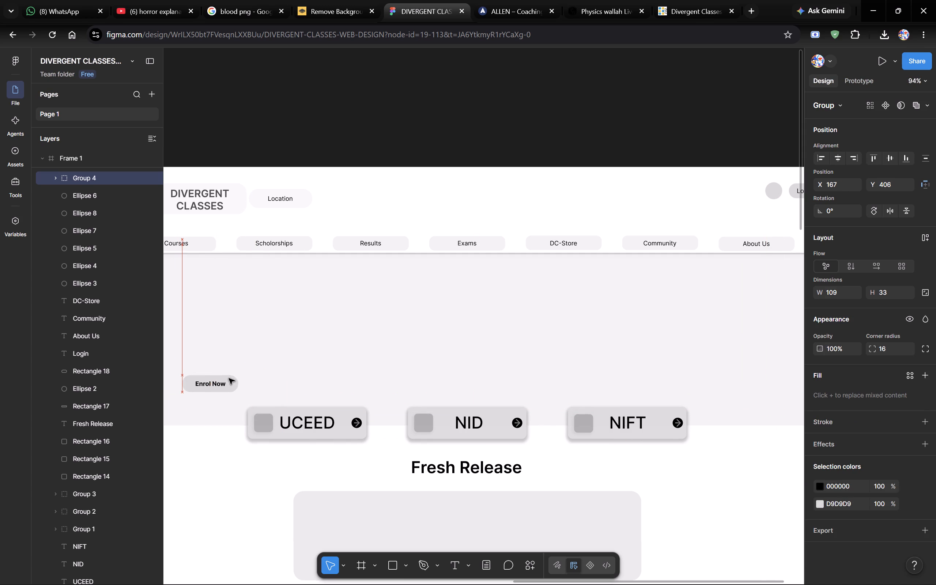
{"action": "left_click_drag", "start_coordinate": [229, 378], "coordinate": [231, 378]}
{"action": "left_click", "coordinate": [510, 0]}
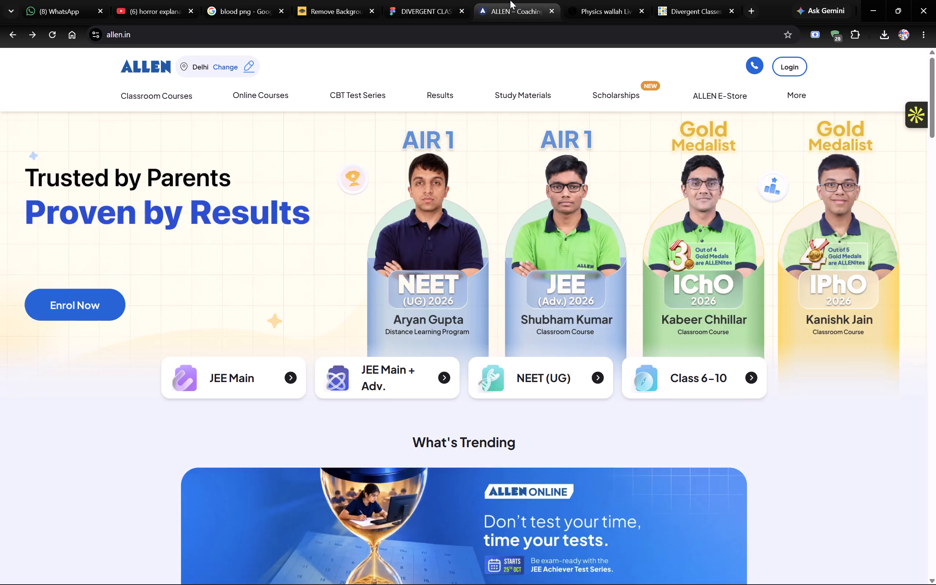
{"action": "left_click", "coordinate": [428, 0]}
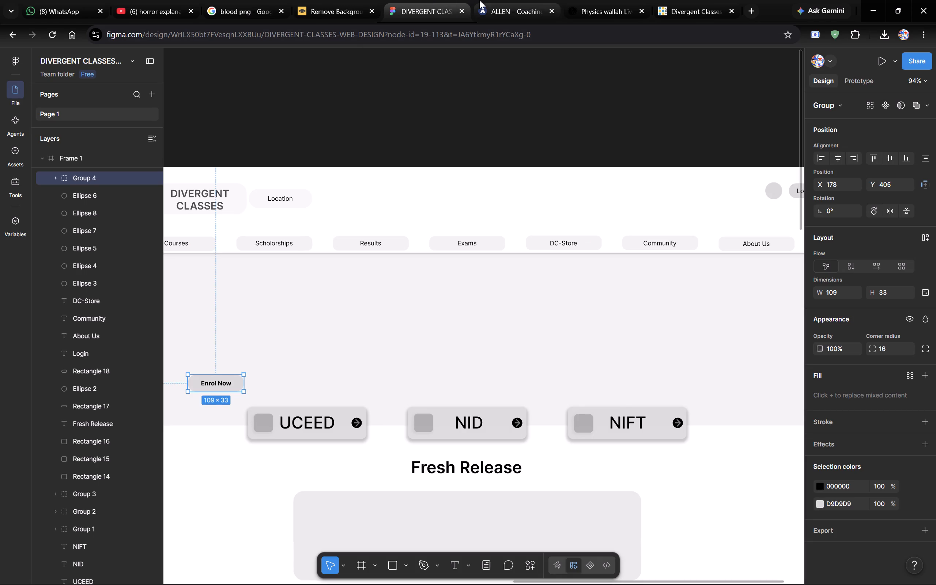
{"action": "left_click", "coordinate": [507, 0]}
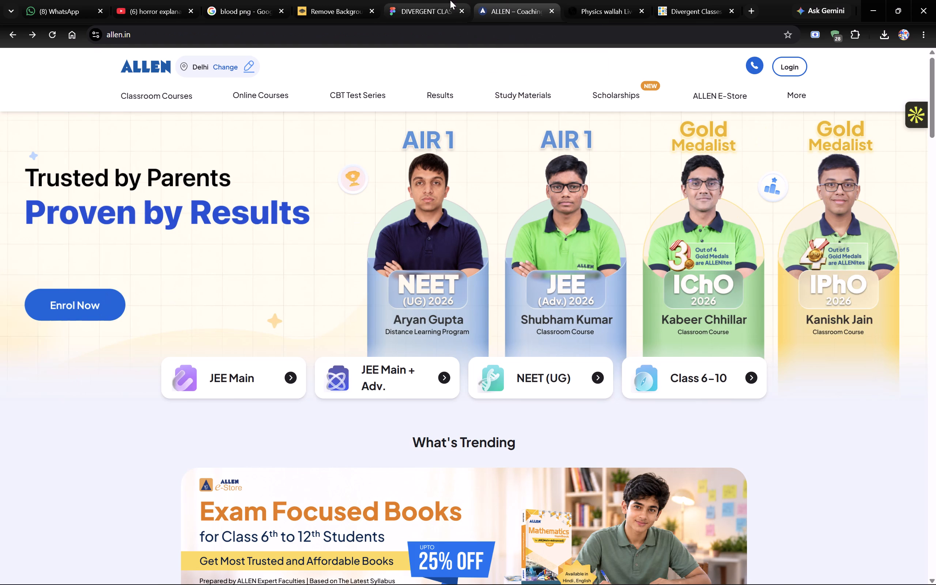
{"action": "left_click", "coordinate": [450, 0]}
Group the UCEED card's background rectangle, text, square placeholder and arrow icon together.
{"action": "left_click", "coordinate": [313, 437]}
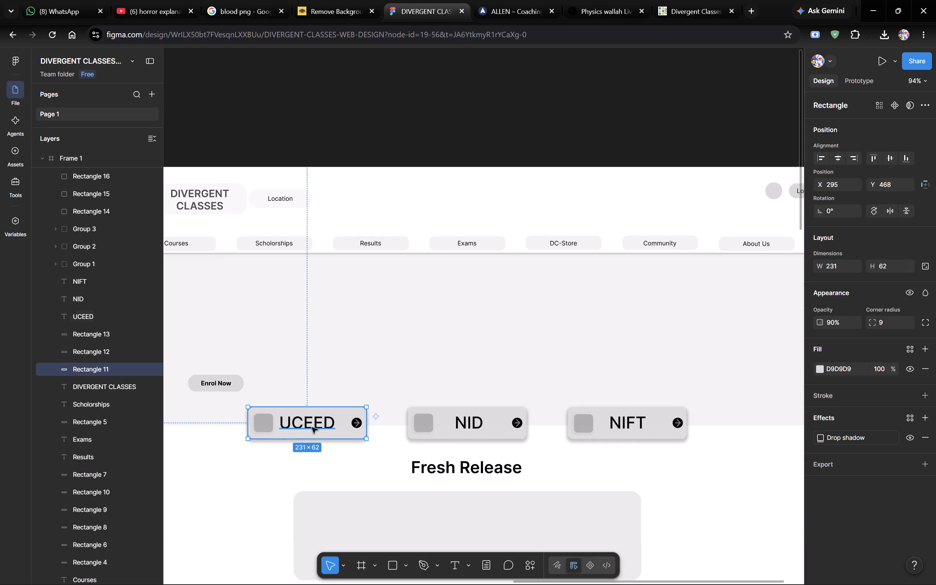
{"action": "left_click", "coordinate": [313, 419], "text": "shift"}
{"action": "left_click", "coordinate": [261, 427], "text": "shift"}
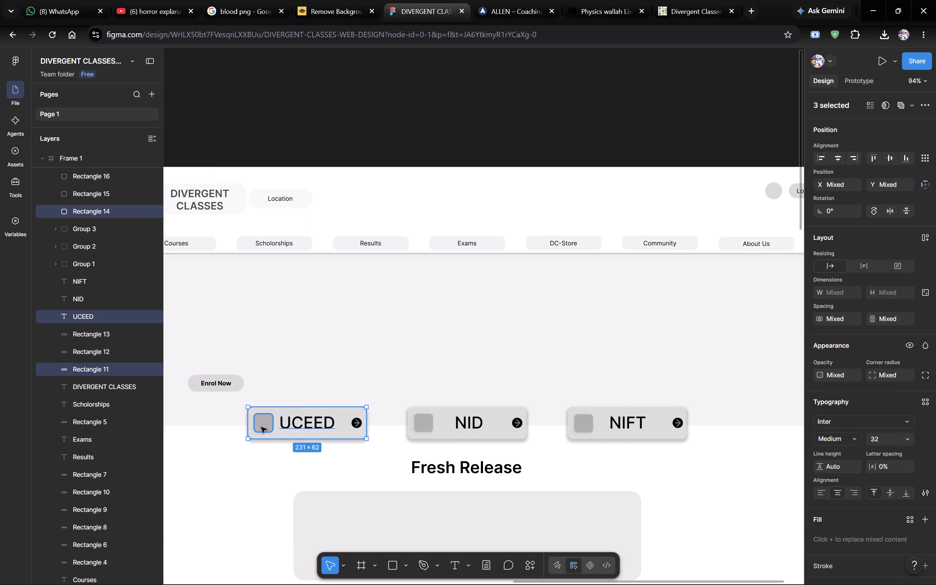
{"action": "left_click", "coordinate": [358, 420], "text": "shift"}
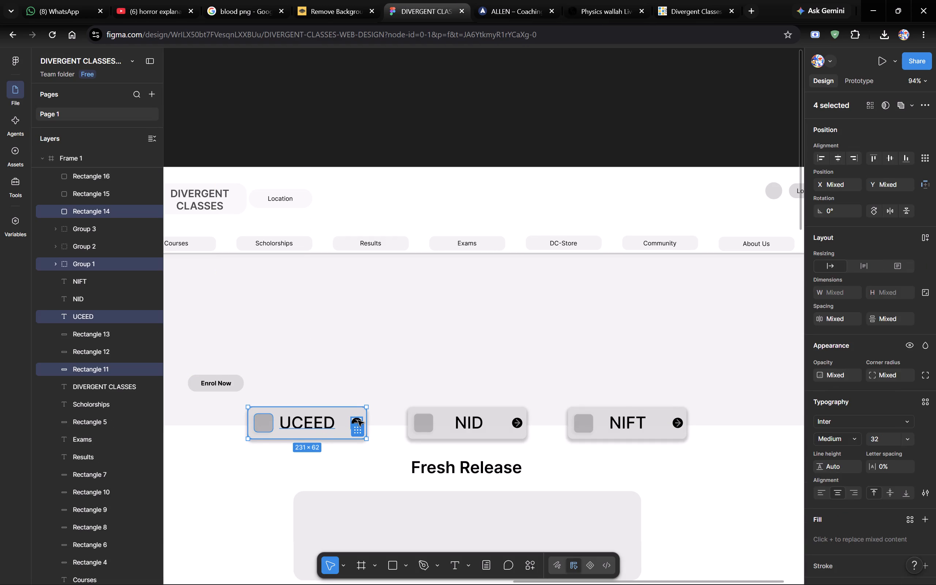
{"action": "key", "text": "ctrl+g"}
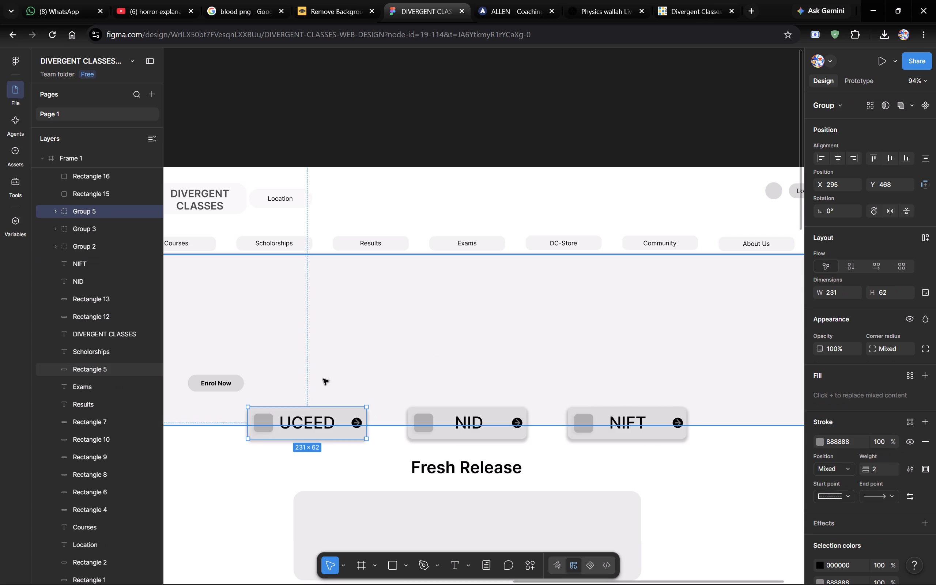
Resize the UCEED card group to about 234 × 57 and move it closer to the NID card, at about X 325, Y 468.
{"action": "left_click", "coordinate": [367, 437]}
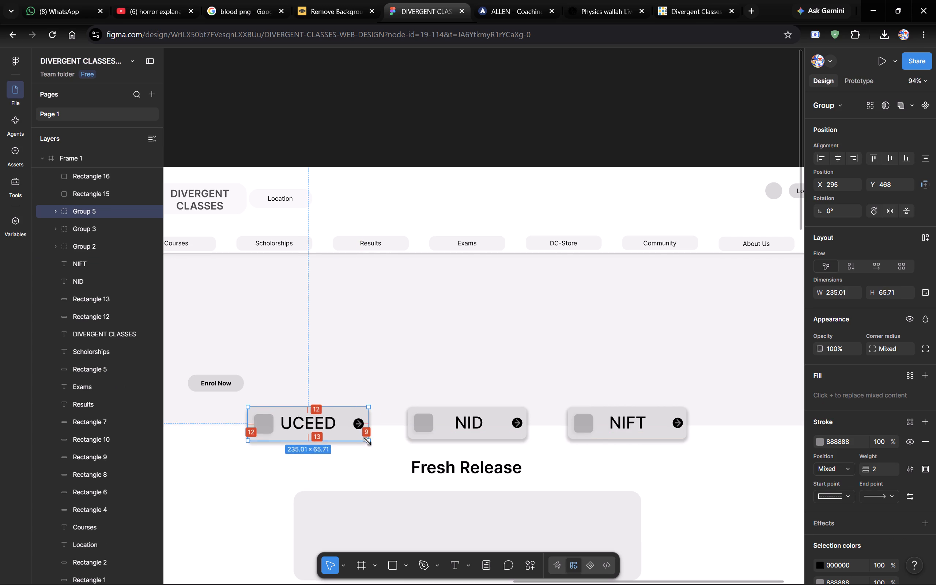
{"action": "left_click_drag", "start_coordinate": [338, 421], "coordinate": [346, 424]}
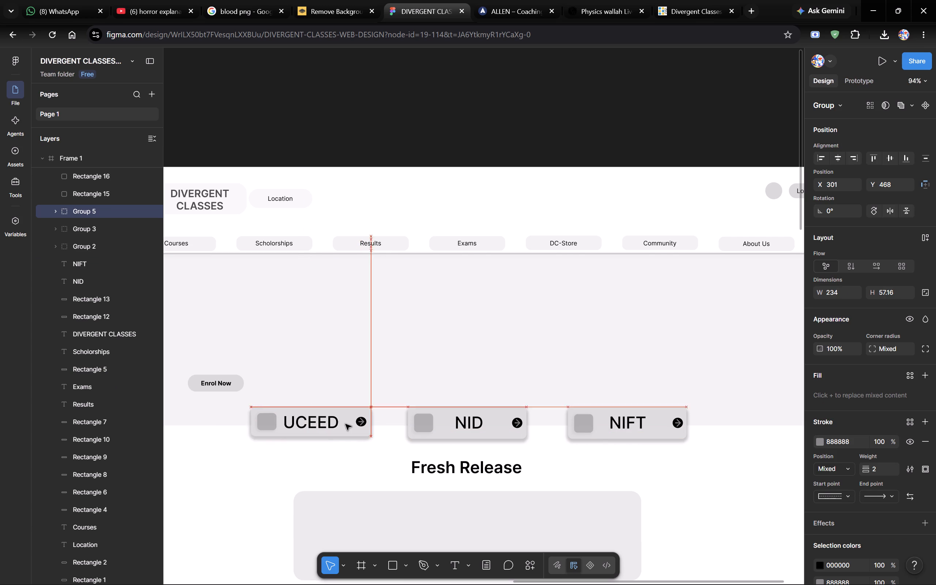
{"action": "left_click_drag", "start_coordinate": [346, 424], "coordinate": [353, 421]}
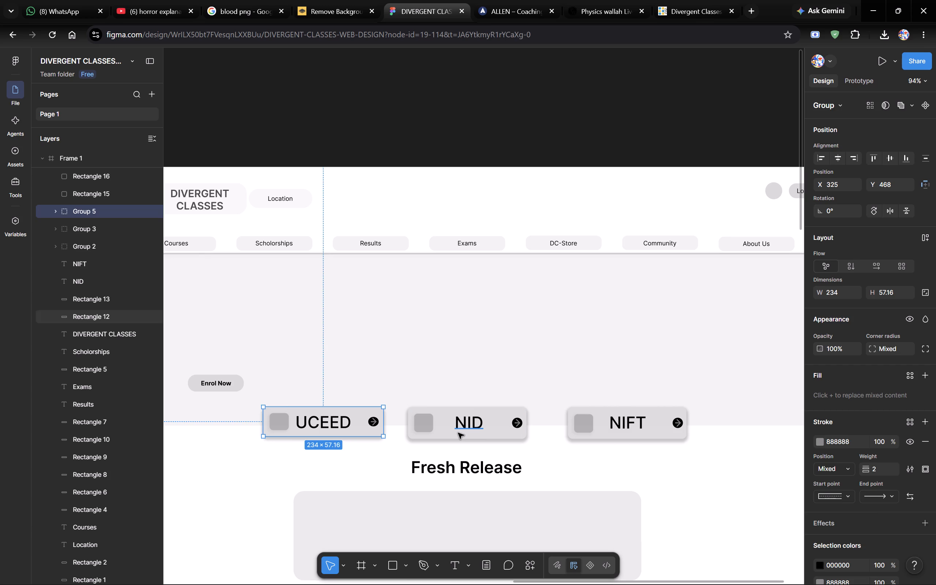
Group the NID card's text, background rectangle, arrow icon and square placeholder together.
{"action": "left_click", "coordinate": [458, 433]}
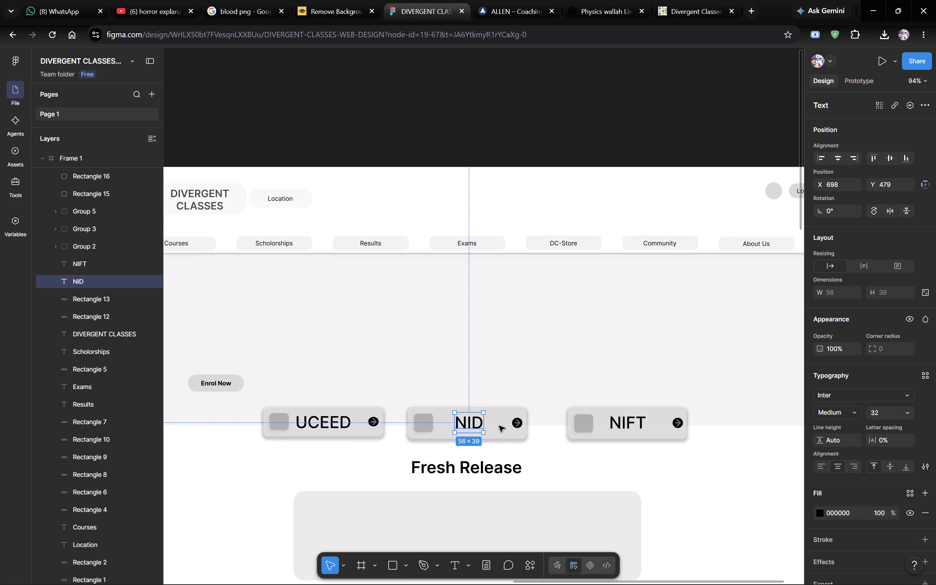
{"action": "left_click", "coordinate": [503, 427], "text": "shift"}
{"action": "left_click", "coordinate": [519, 423], "text": "shift"}
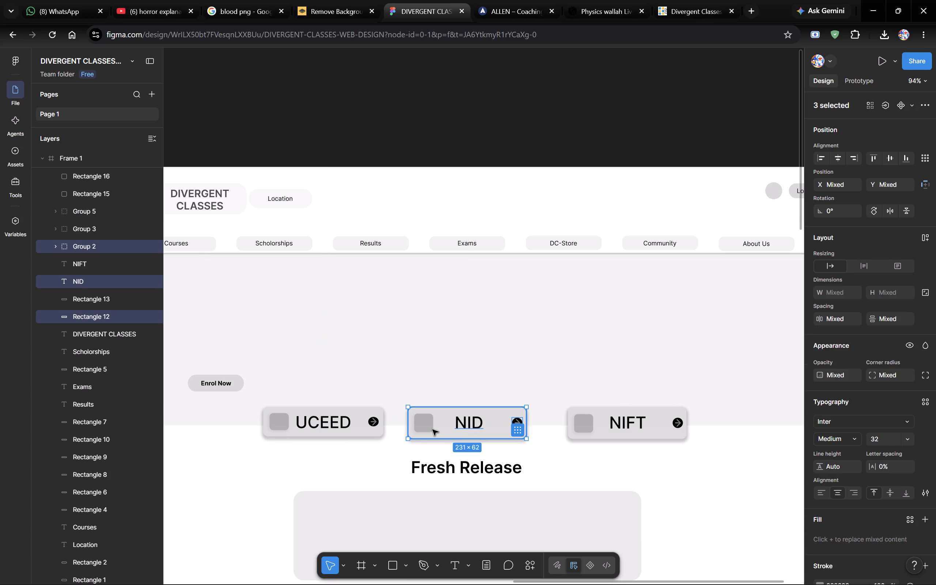
{"action": "left_click", "coordinate": [427, 428], "text": "shift"}
{"action": "key", "text": "ctrl+g"}
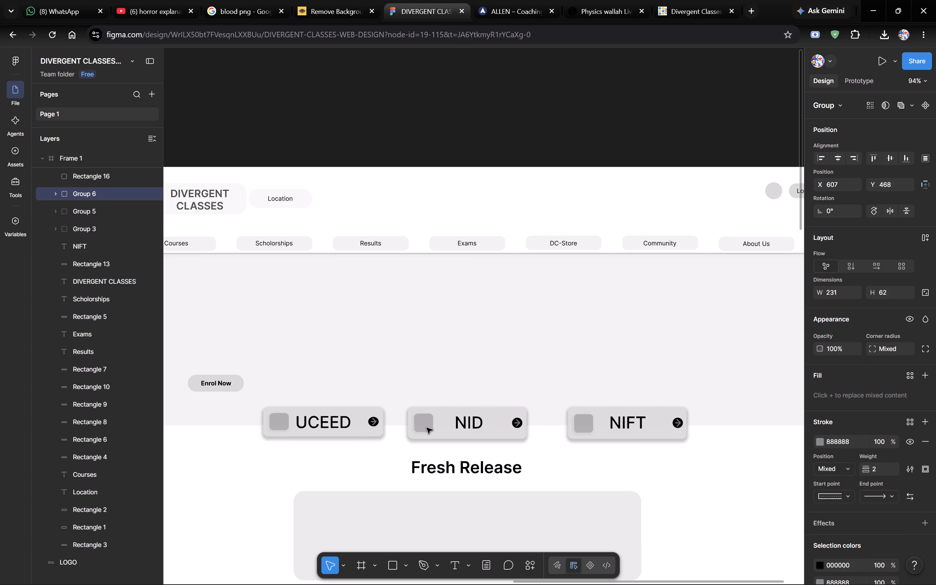
Group the NIFT card's text, square placeholder, arrow icon and background rectangle together.
{"action": "left_click", "coordinate": [629, 425], "text": "shift"}
{"action": "left_click", "coordinate": [646, 460]}
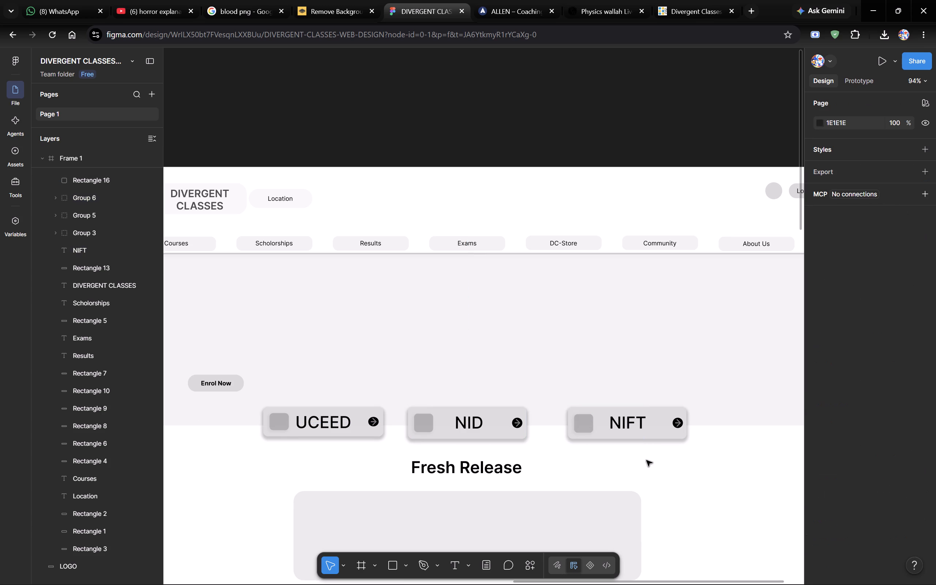
{"action": "left_click", "coordinate": [630, 418], "text": "shift"}
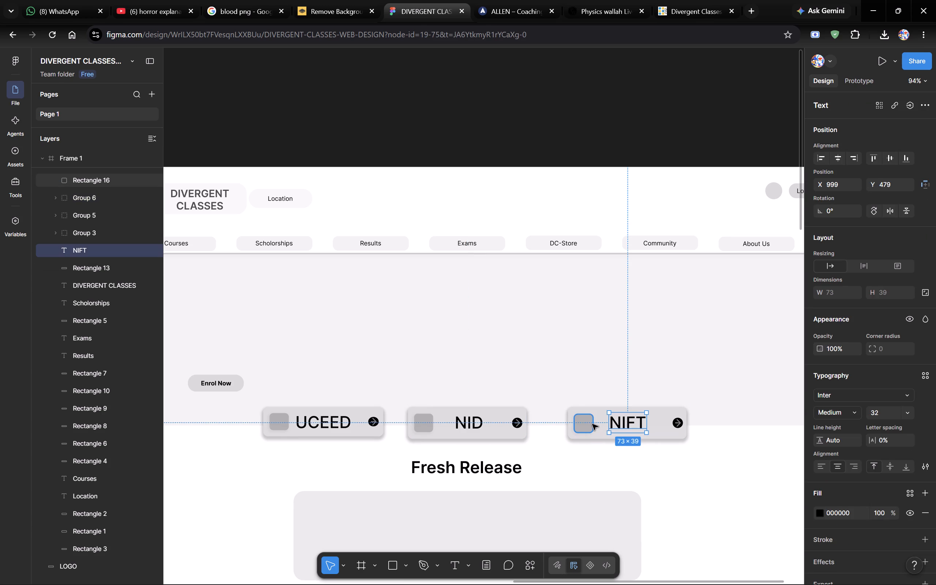
{"action": "left_click", "coordinate": [592, 424], "text": "shift"}
{"action": "left_click", "coordinate": [679, 423], "text": "shift"}
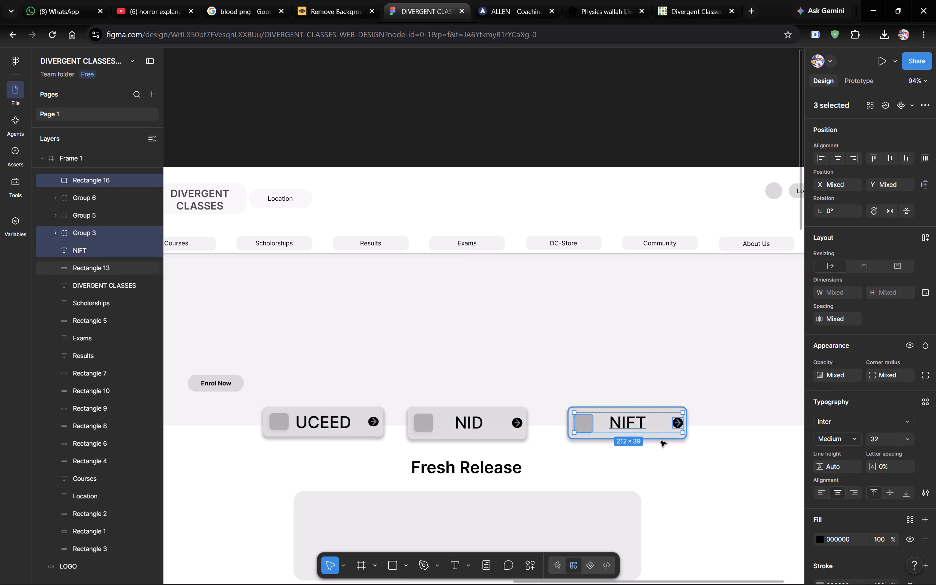
{"action": "left_click", "coordinate": [667, 436], "text": "shift"}
{"action": "left_click", "coordinate": [664, 438], "text": "shift"}
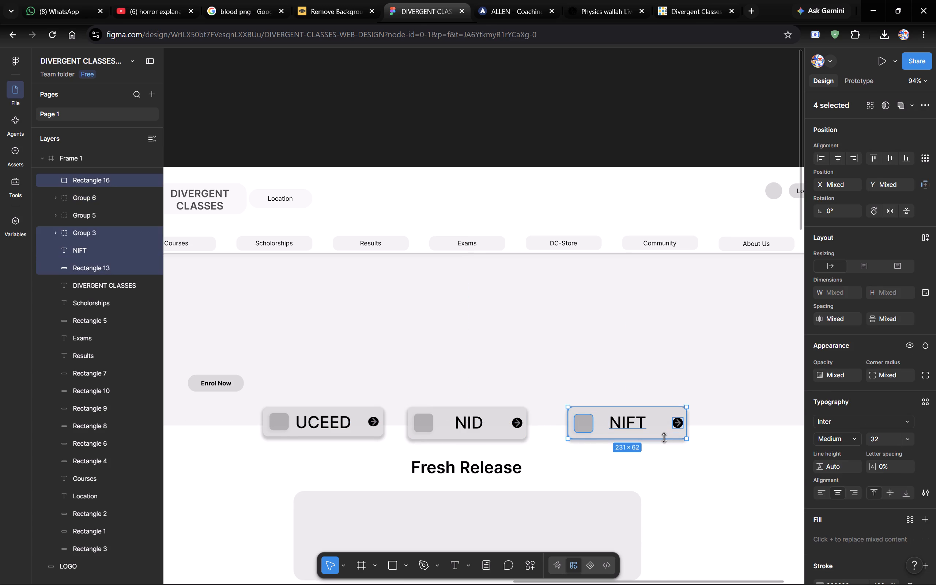
{"action": "key", "text": "ctrl+g"}
Move the NIFT card group closer to the NID card, at about X 878, Y 468.
{"action": "left_click_drag", "start_coordinate": [643, 418], "coordinate": [627, 419]}
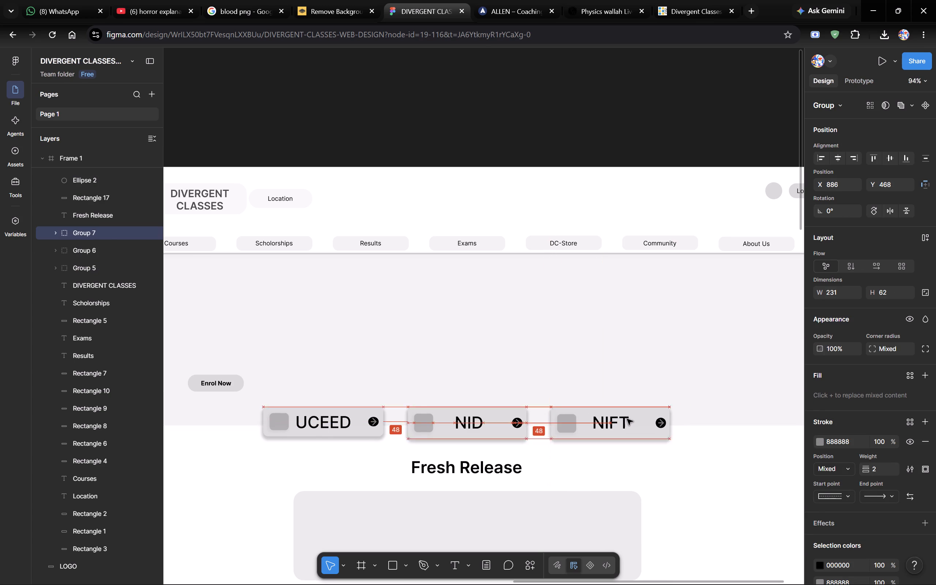
{"action": "left_click_drag", "start_coordinate": [627, 419], "coordinate": [623, 420]}
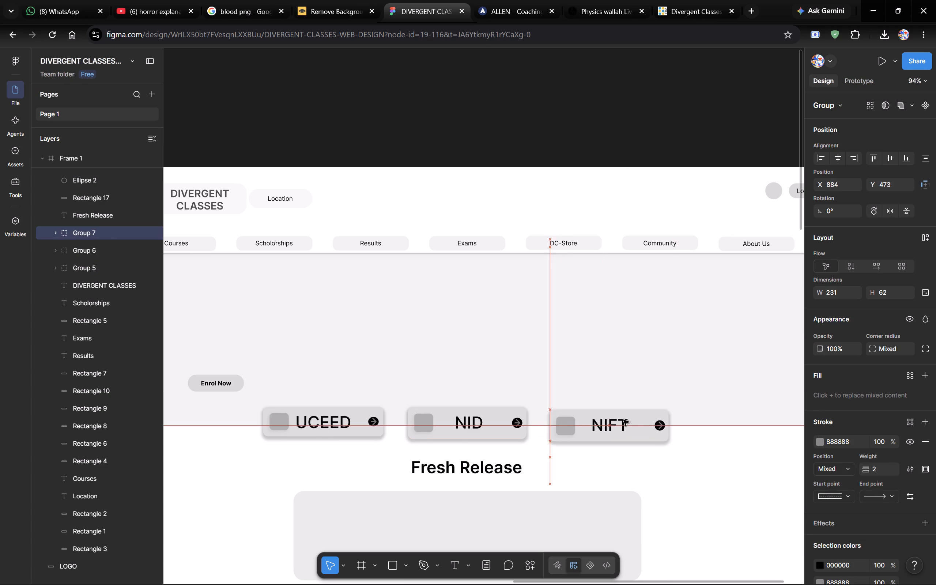
{"action": "left_click_drag", "start_coordinate": [623, 420], "coordinate": [622, 418]}
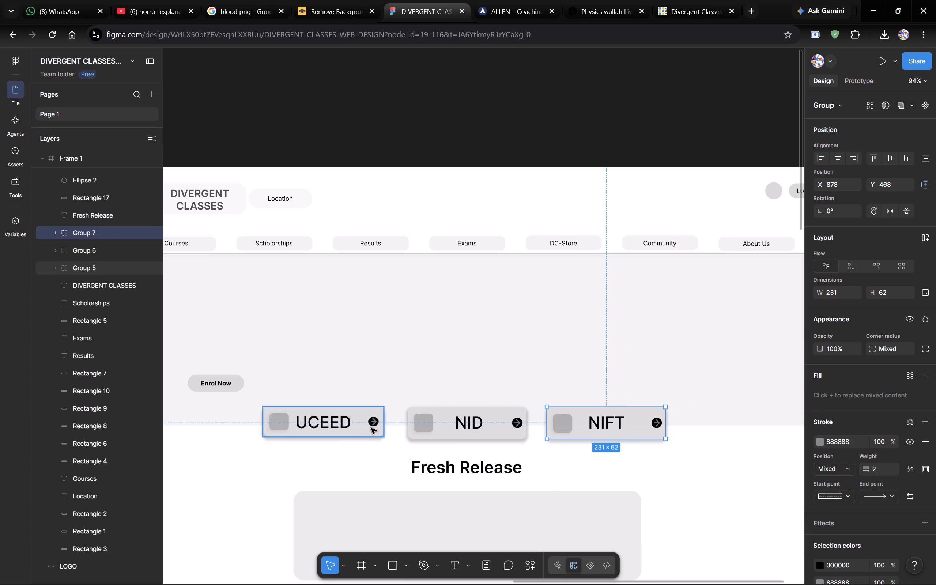
Move the UCEED card group closer to the NID card, at about X 353, Y 470.
{"action": "left_click_drag", "start_coordinate": [351, 428], "coordinate": [364, 430]}
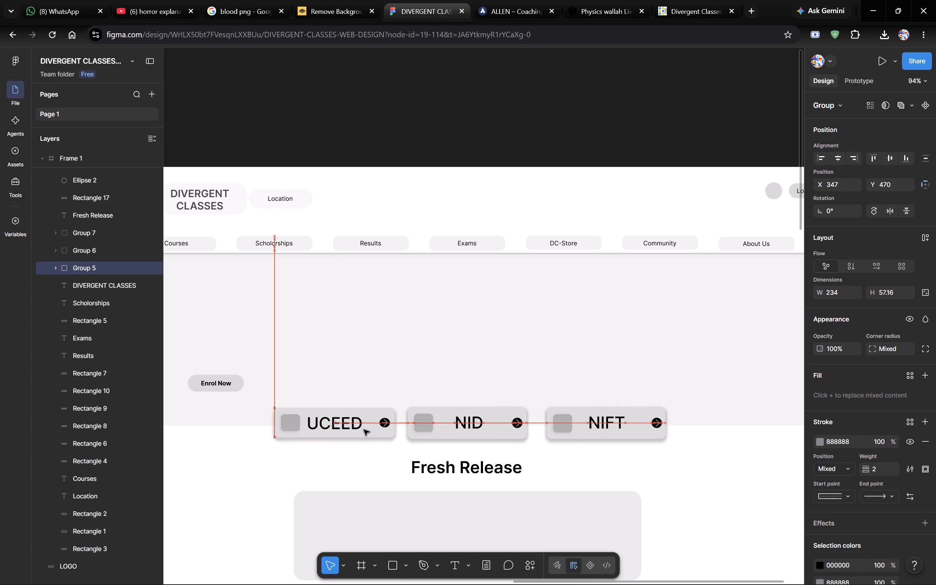
{"action": "left_click_drag", "start_coordinate": [364, 430], "coordinate": [365, 429]}
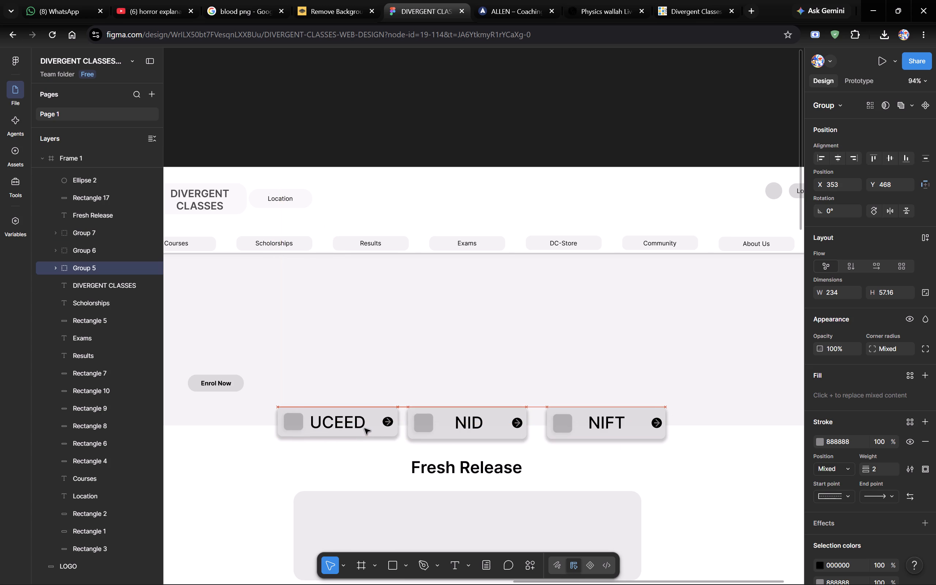
{"action": "left_click_drag", "start_coordinate": [365, 429], "coordinate": [365, 429]}
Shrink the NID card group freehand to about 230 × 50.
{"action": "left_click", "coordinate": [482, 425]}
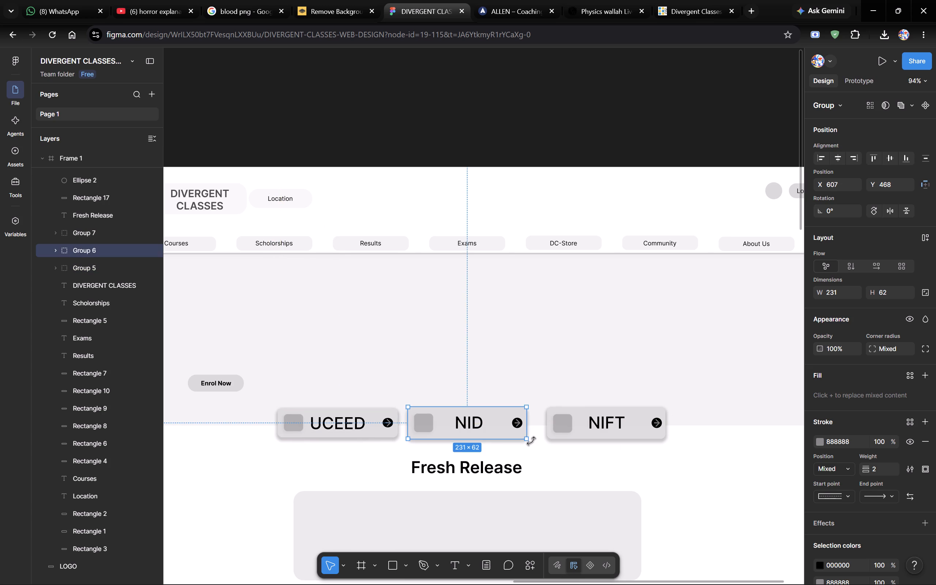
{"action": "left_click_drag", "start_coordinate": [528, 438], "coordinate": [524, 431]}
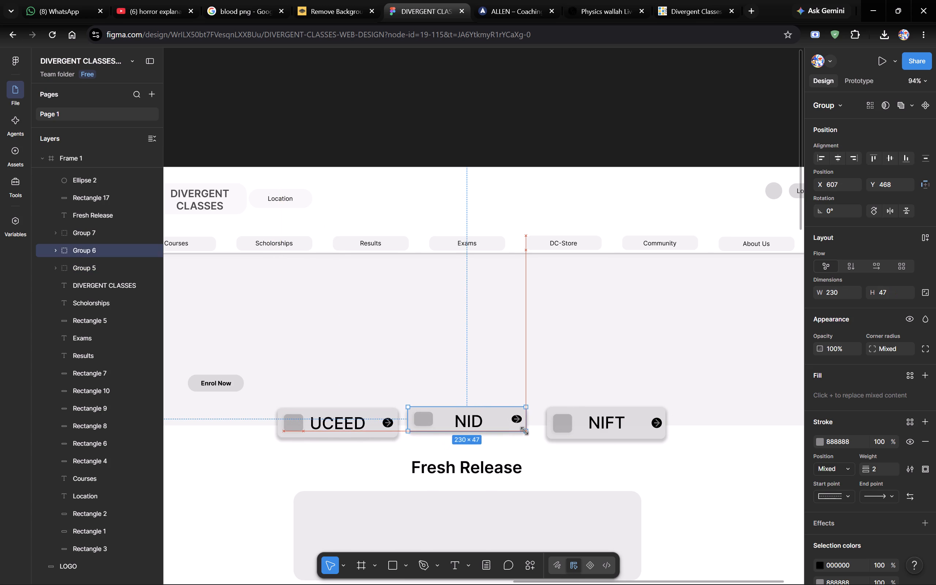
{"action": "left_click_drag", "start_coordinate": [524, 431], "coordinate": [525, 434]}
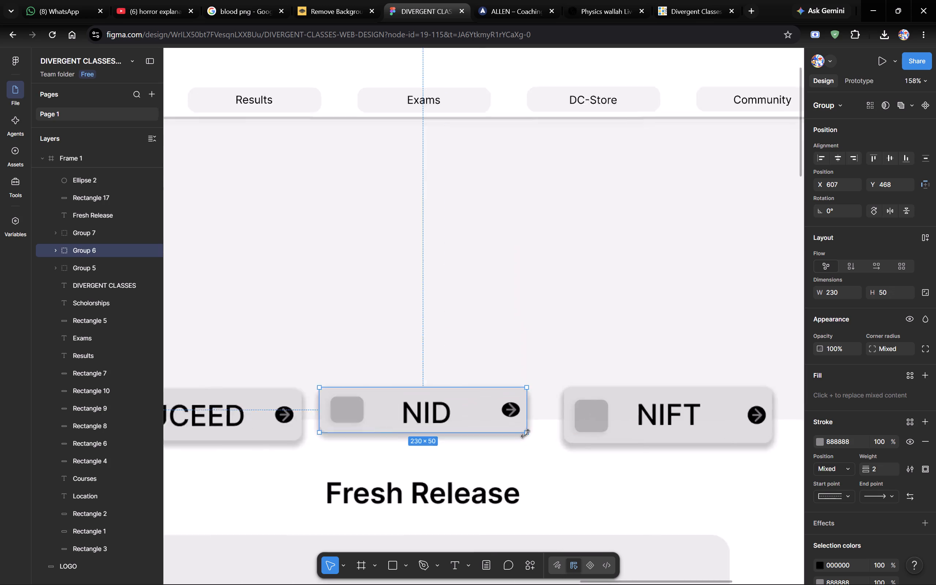
Compare the NID card group with the UCEED card group and set the NID group's width to 234.
{"action": "scroll", "coordinate": [356, 471], "scroll_direction": "right", "scroll_amount": 3}
{"action": "left_click", "coordinate": [371, 419]}
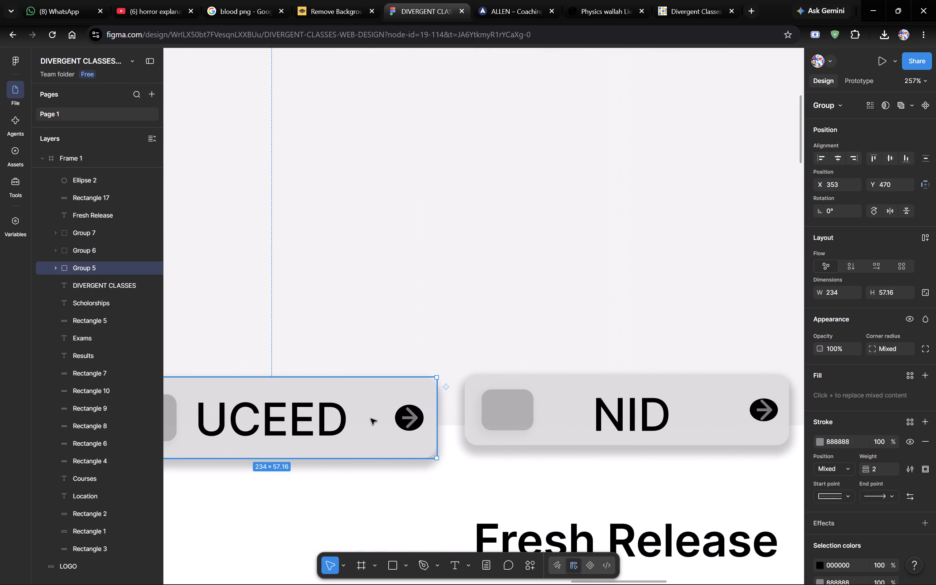
{"action": "left_click", "coordinate": [633, 405]}
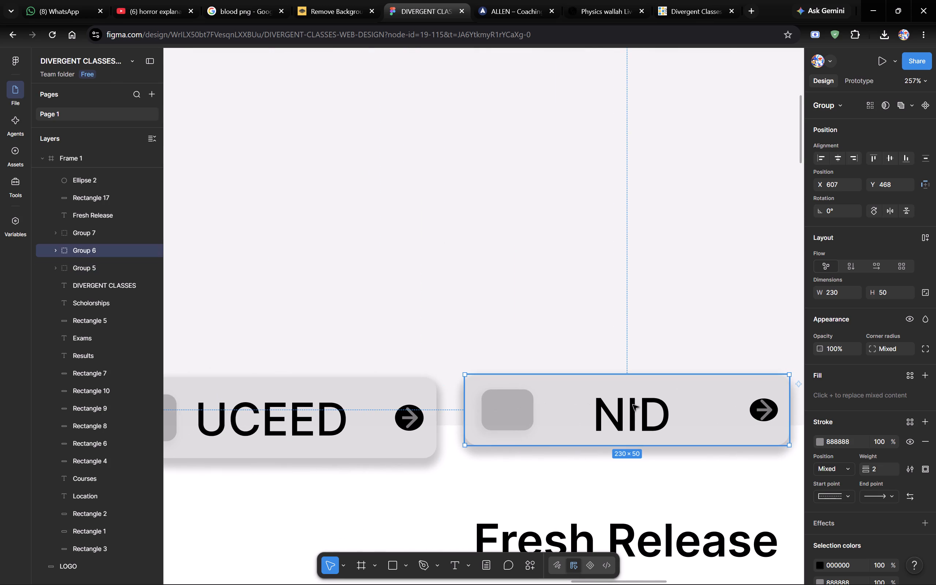
{"action": "left_click", "coordinate": [842, 184]}
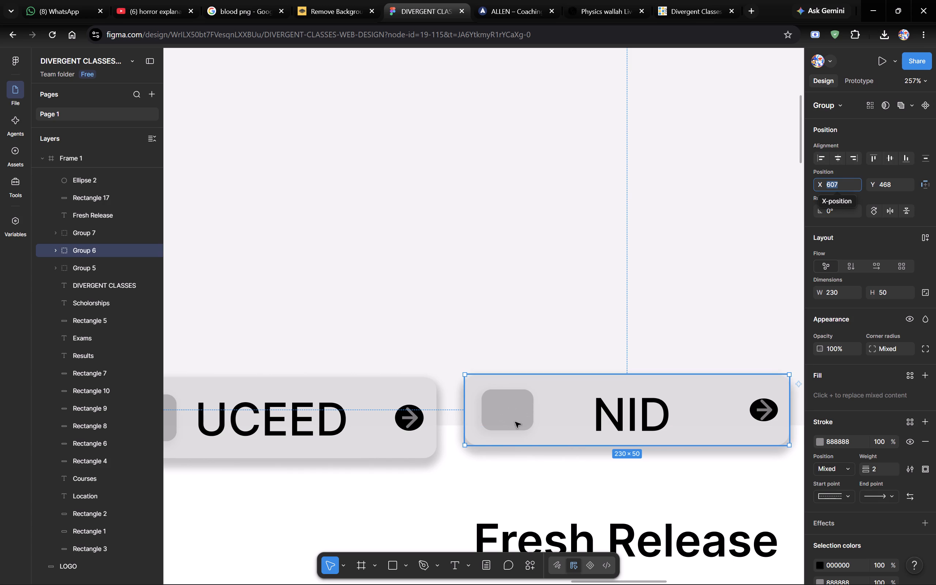
{"action": "left_click", "coordinate": [507, 429]}
{"action": "left_click", "coordinate": [365, 429]}
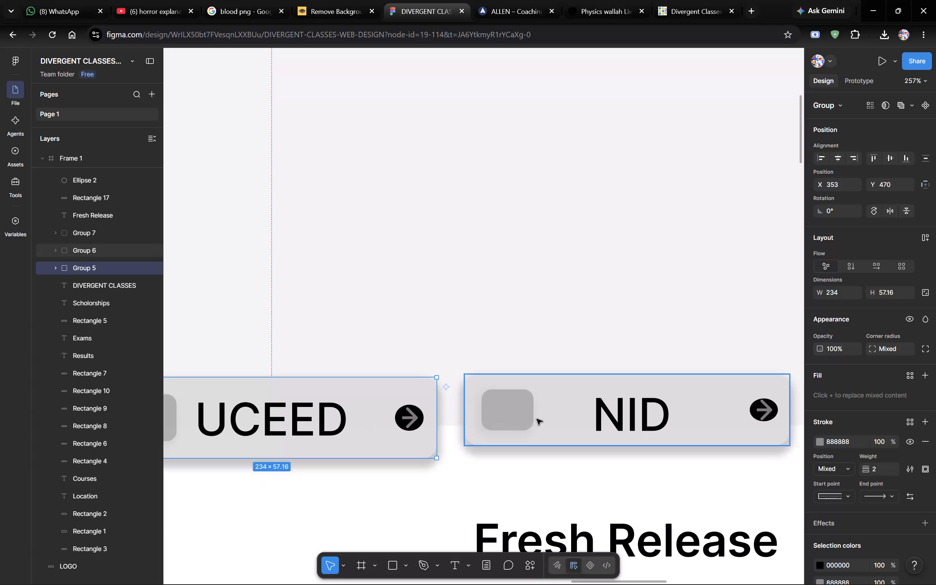
{"action": "left_click", "coordinate": [614, 414]}
{"action": "left_click", "coordinate": [389, 437]}
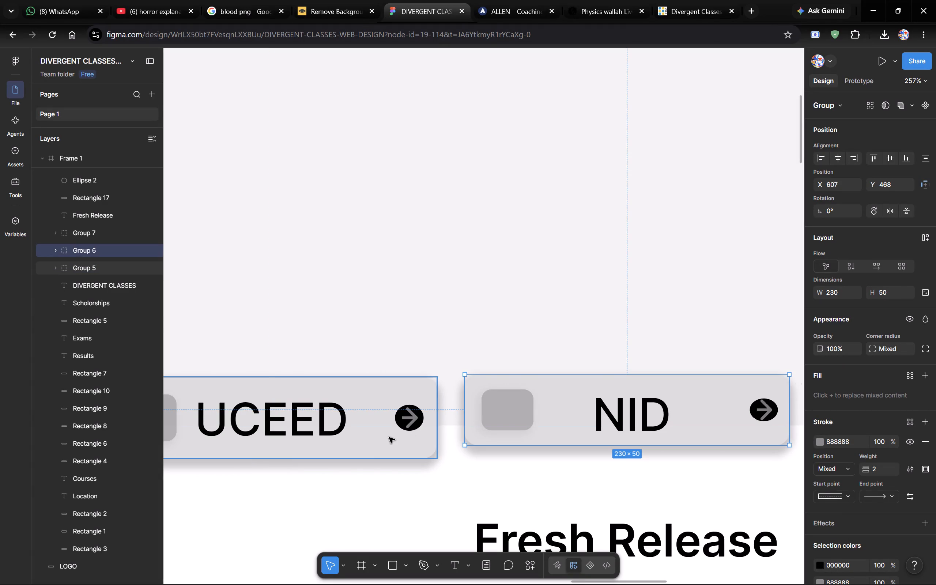
{"action": "left_click", "coordinate": [657, 411]}
{"action": "left_click", "coordinate": [843, 290]}
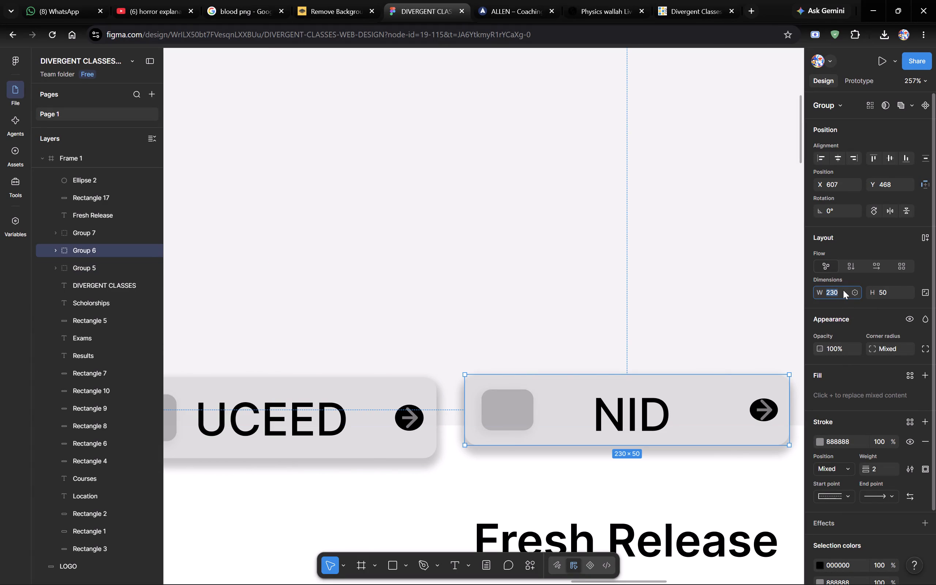
{"action": "key", "text": "BackSpace"}
{"action": "key", "text": "4"}
{"action": "key", "text": "BackSpace"}
{"action": "type", "text": "234"}
{"action": "left_click", "coordinate": [381, 415]}
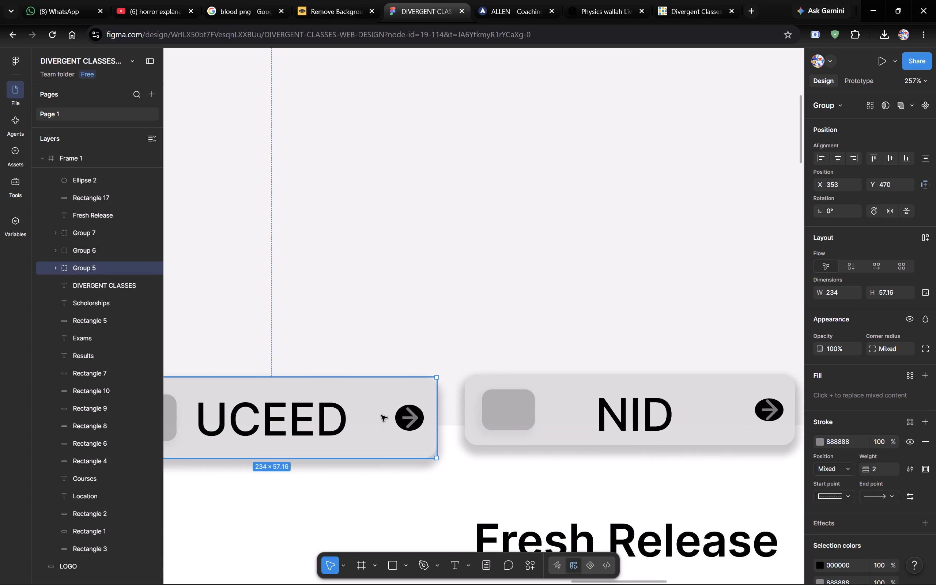
Check the UCEED card group's height and set the NID card group's height to 57.
{"action": "left_click", "coordinate": [688, 421]}
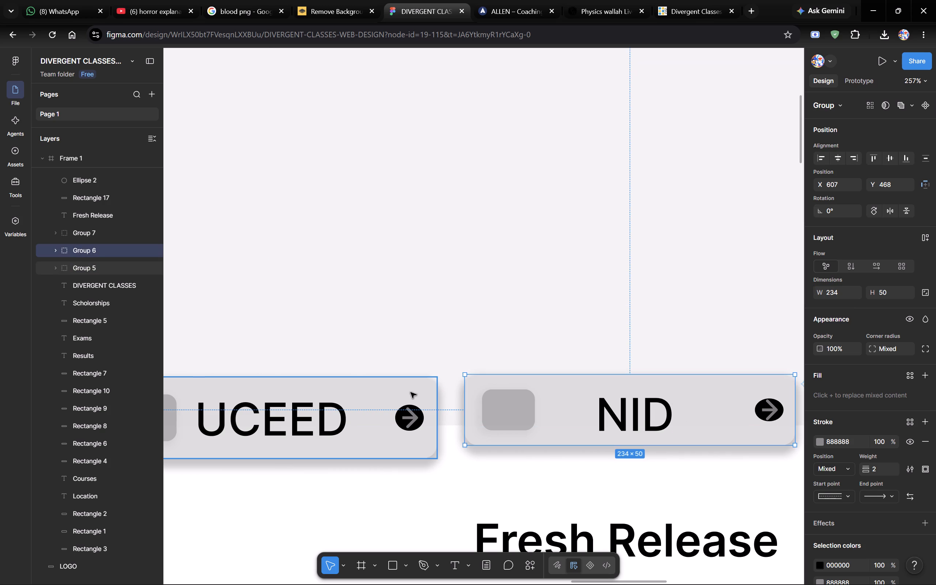
{"action": "left_click", "coordinate": [407, 406]}
{"action": "left_click", "coordinate": [627, 399]}
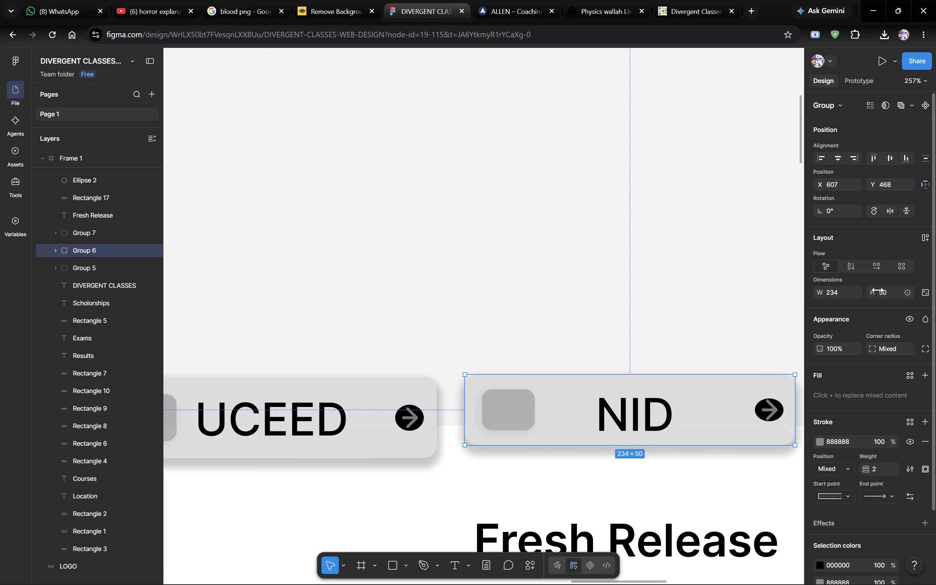
{"action": "left_click_drag", "start_coordinate": [892, 292], "coordinate": [838, 299]}
{"action": "type", "text": "57"}
{"action": "key", "text": "Return"}
Set the UCEED card group's height to 57.
{"action": "left_click", "coordinate": [378, 413]}
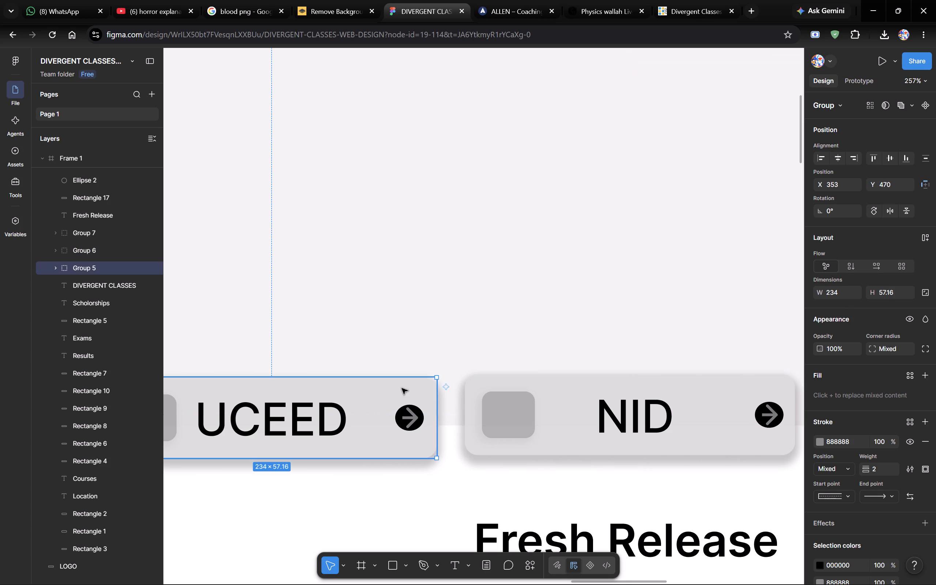
{"action": "left_click", "coordinate": [893, 292]}
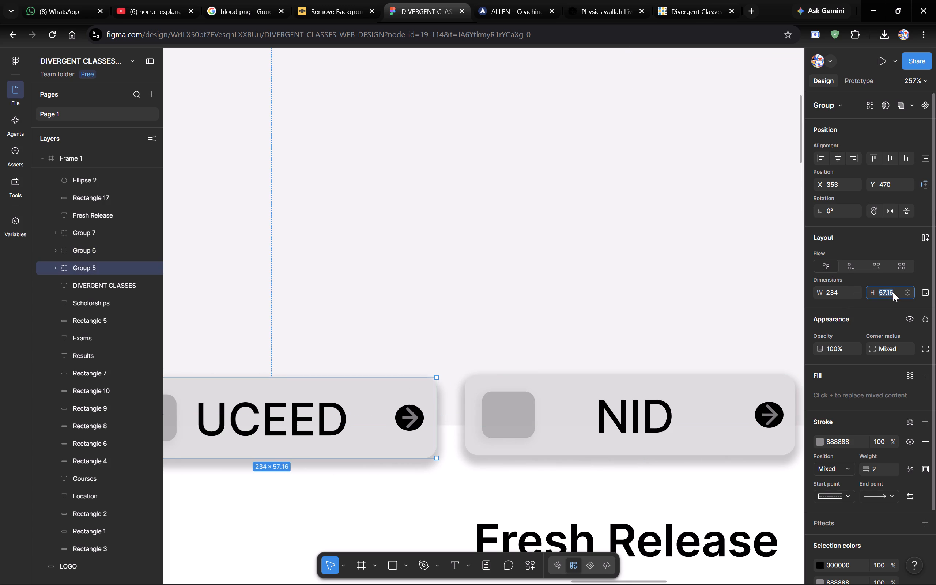
{"action": "type", "text": "57"}
{"action": "left_click", "coordinate": [634, 446]}
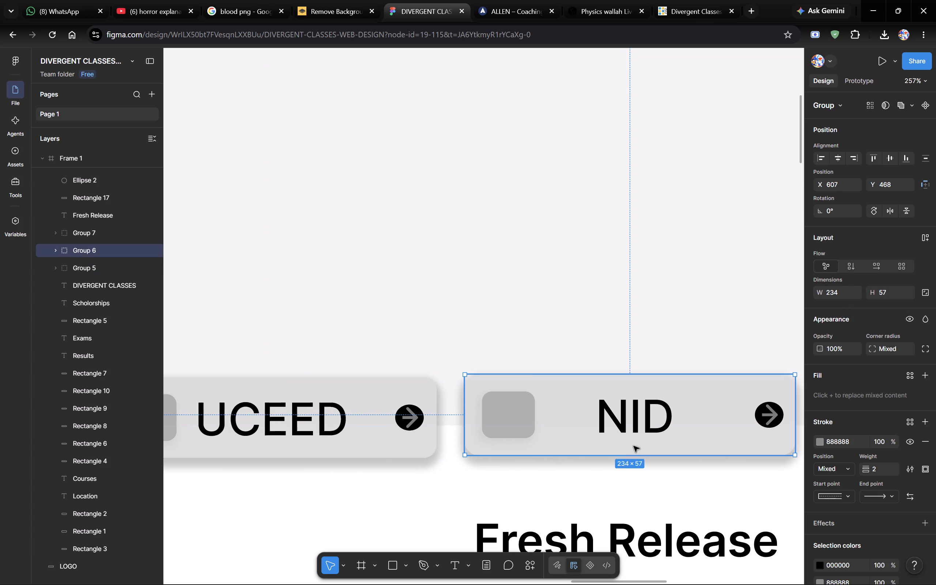
Set the NIFT card group's width to 234 and its height to 57.
{"action": "scroll", "coordinate": [634, 446], "scroll_direction": "left", "scroll_amount": 5}
{"action": "left_click", "coordinate": [582, 444]}
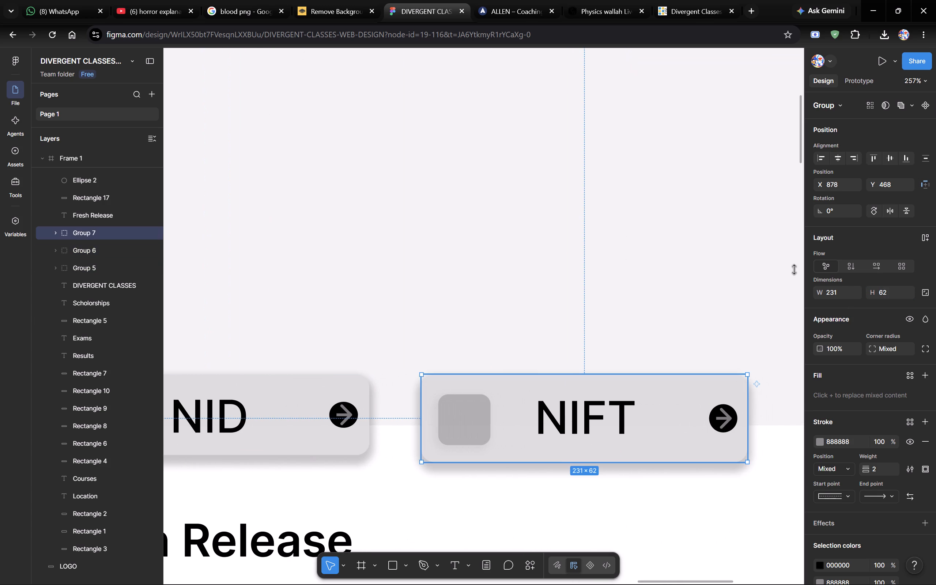
{"action": "left_click", "coordinate": [842, 290]}
{"action": "key", "text": "BackSpace"}
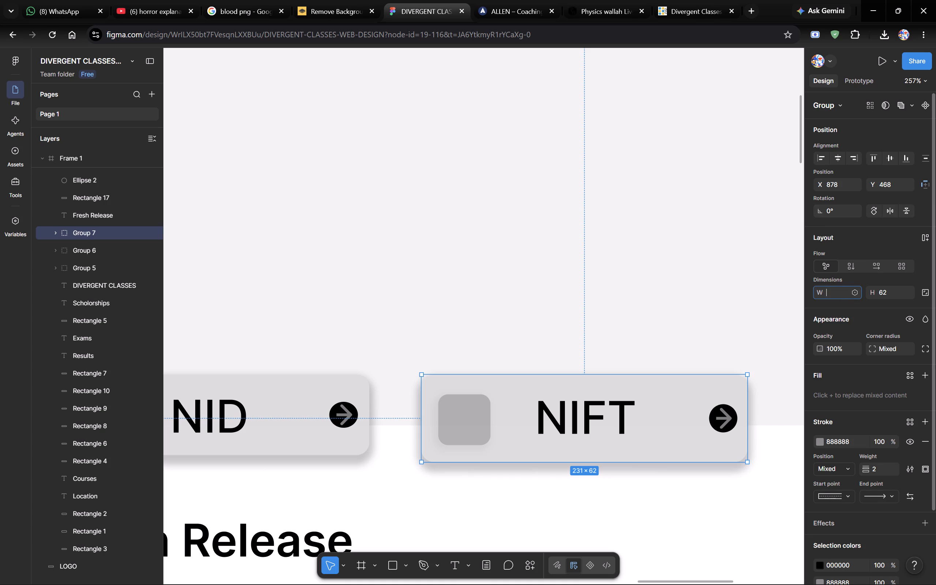
{"action": "key", "text": "4"}
{"action": "key", "text": "BackSpace"}
{"action": "type", "text": "234"}
{"action": "key", "text": "Tab"}
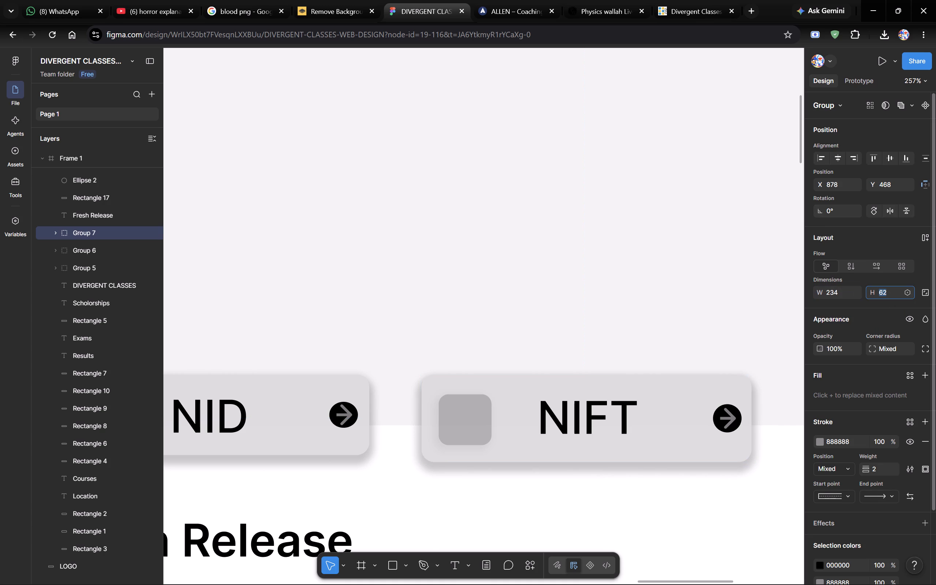
{"action": "type", "text": "57"}
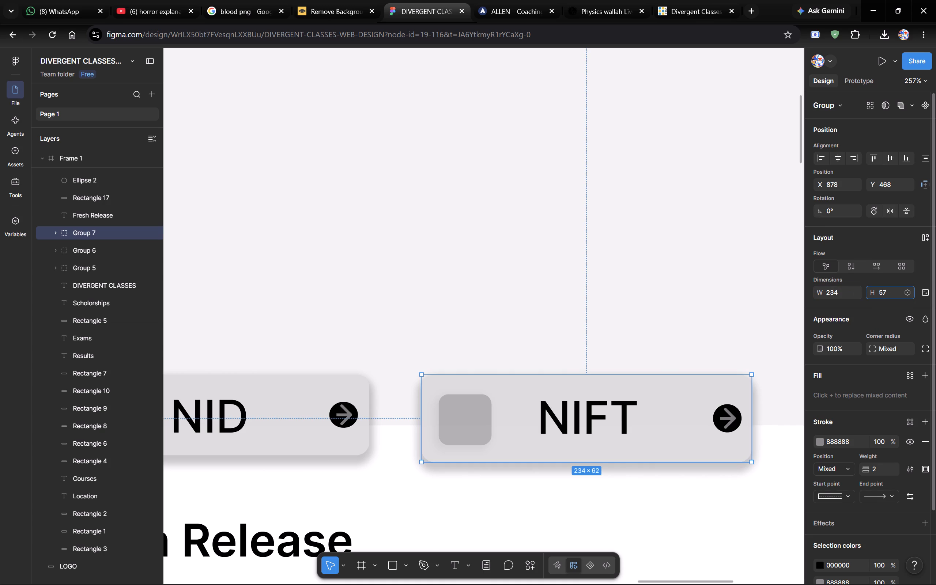
{"action": "key", "text": "Return"}
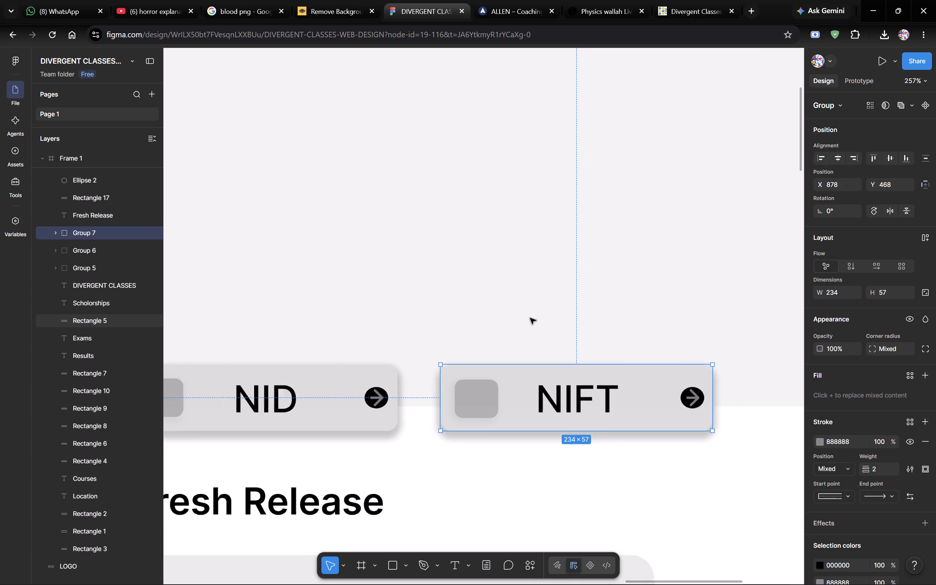
Move the NID card group between the UCEED and NIFT cards, to X 606, Y 466.
{"action": "scroll", "coordinate": [413, 366], "scroll_direction": "right", "scroll_amount": 1}
{"action": "left_click_drag", "start_coordinate": [476, 366], "coordinate": [476, 369]}
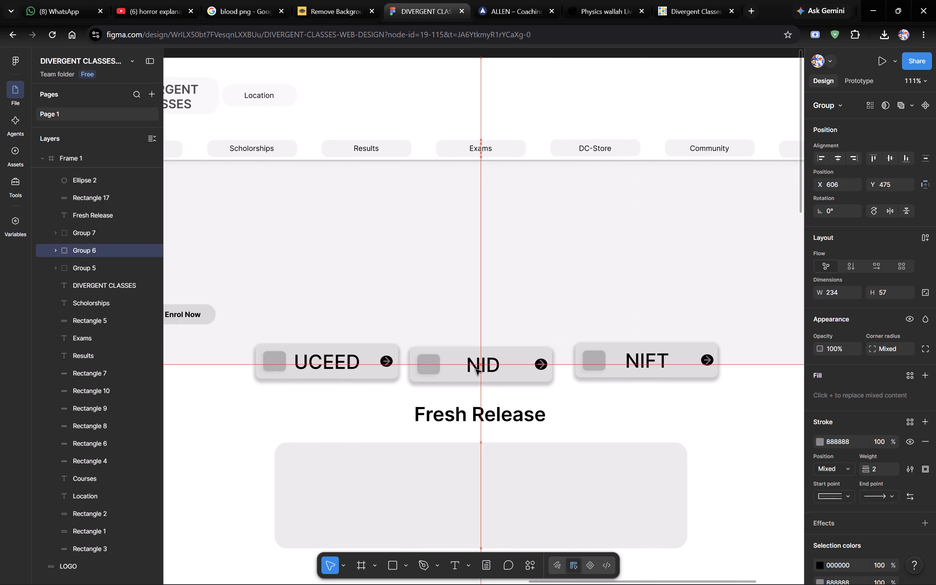
{"action": "left_click_drag", "start_coordinate": [476, 369], "coordinate": [478, 368]}
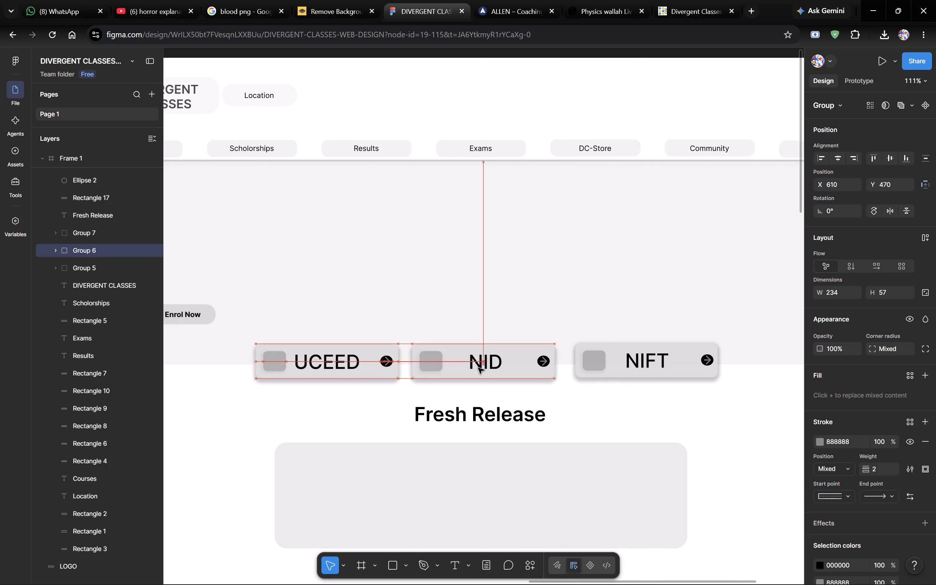
{"action": "left_click_drag", "start_coordinate": [478, 368], "coordinate": [484, 366]}
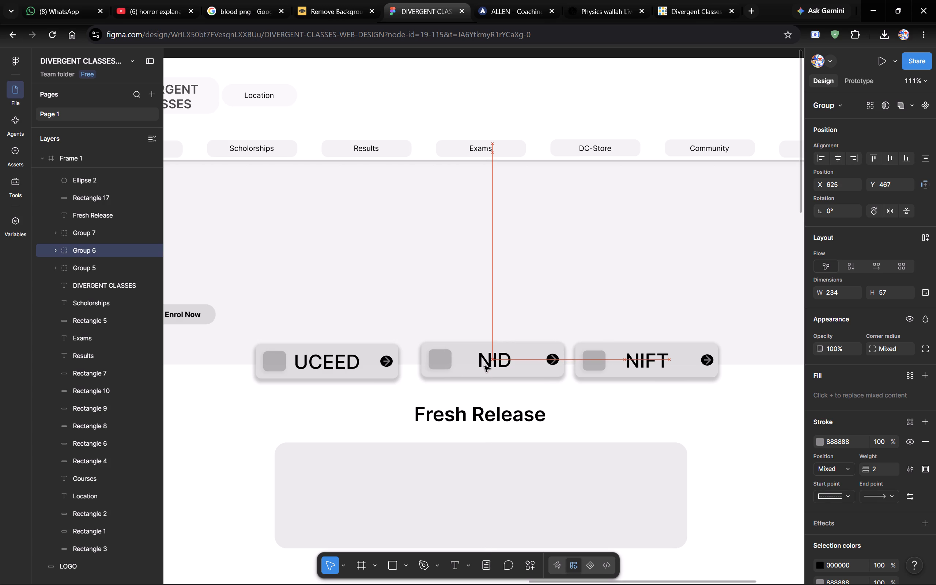
{"action": "left_click_drag", "start_coordinate": [484, 366], "coordinate": [486, 366]}
{"action": "left_click_drag", "start_coordinate": [501, 364], "coordinate": [495, 362]}
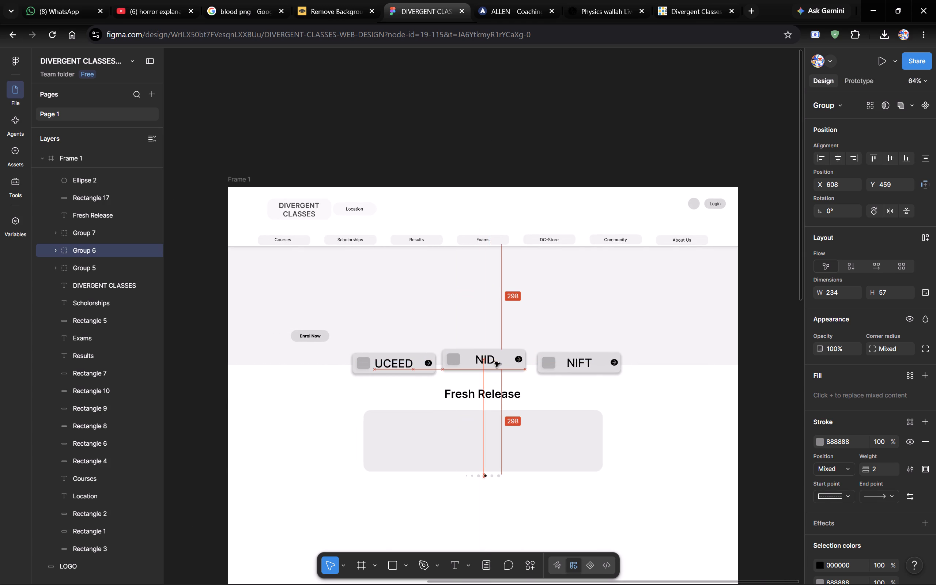
{"action": "left_click_drag", "start_coordinate": [495, 362], "coordinate": [492, 362]}
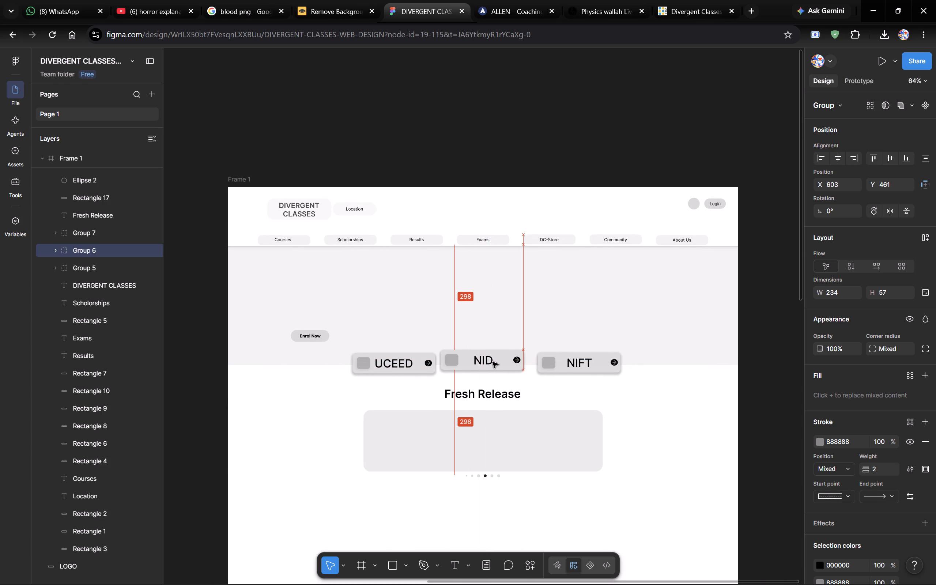
{"action": "left_click_drag", "start_coordinate": [492, 362], "coordinate": [495, 362]}
{"action": "left_click", "coordinate": [495, 362]}
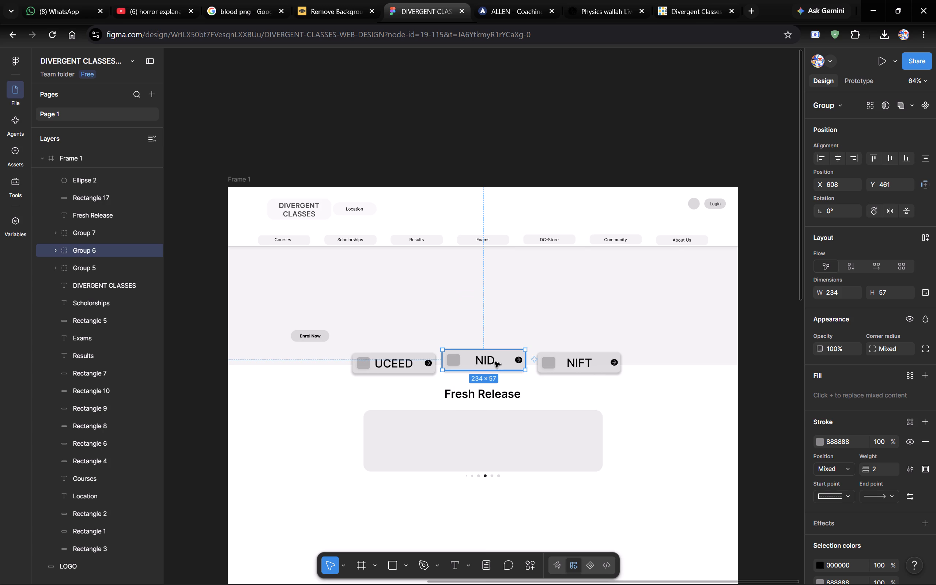
{"action": "key", "text": "Left"}
{"action": "key", "text": "Left"}
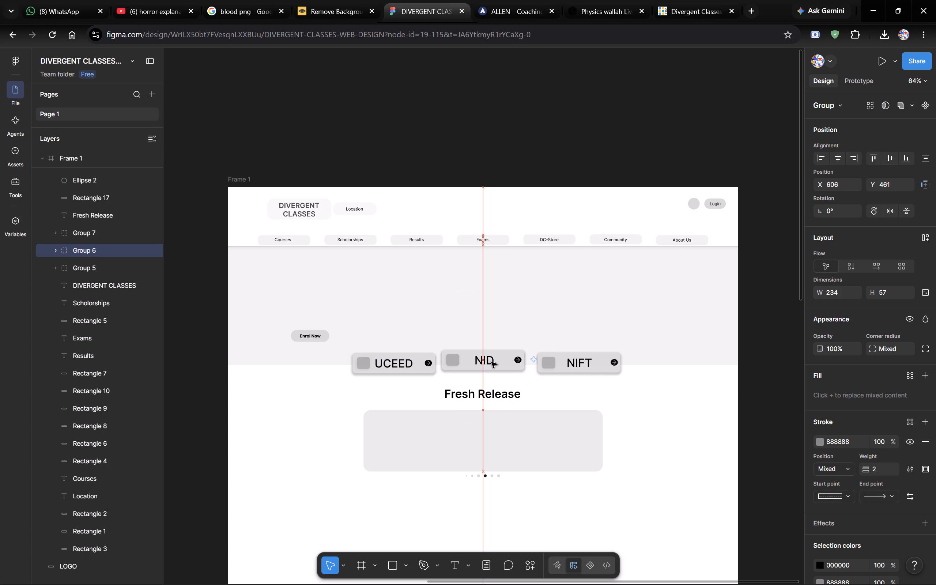
{"action": "key", "text": "Down"}
{"action": "key", "text": "Down"}
{"action": "key", "text": "Down"}
{"action": "key", "text": "Down"}
{"action": "key", "text": "Down"}
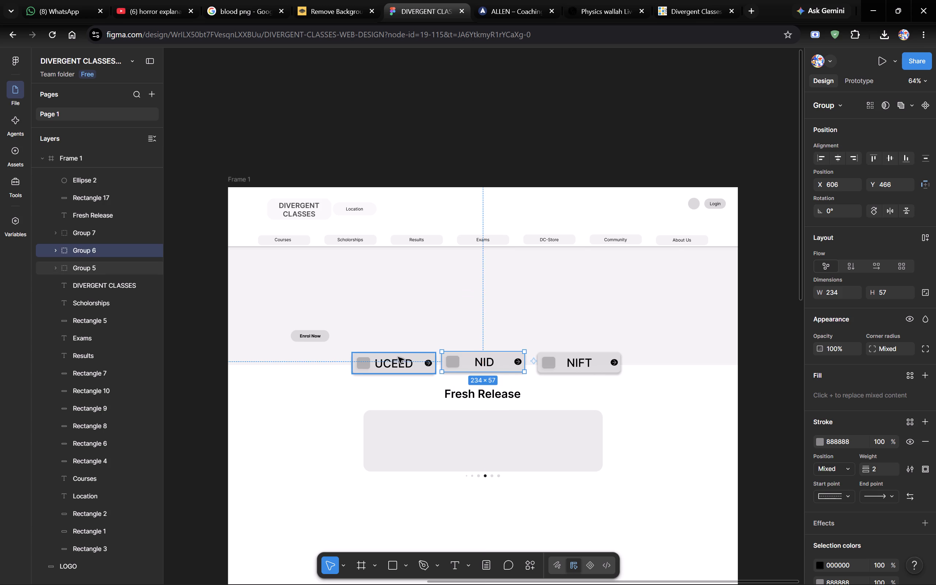
Nudge the UCEED card group up to Y 468.
{"action": "left_click", "coordinate": [402, 361]}
{"action": "key", "text": "Up"}
{"action": "key", "text": "Up"}
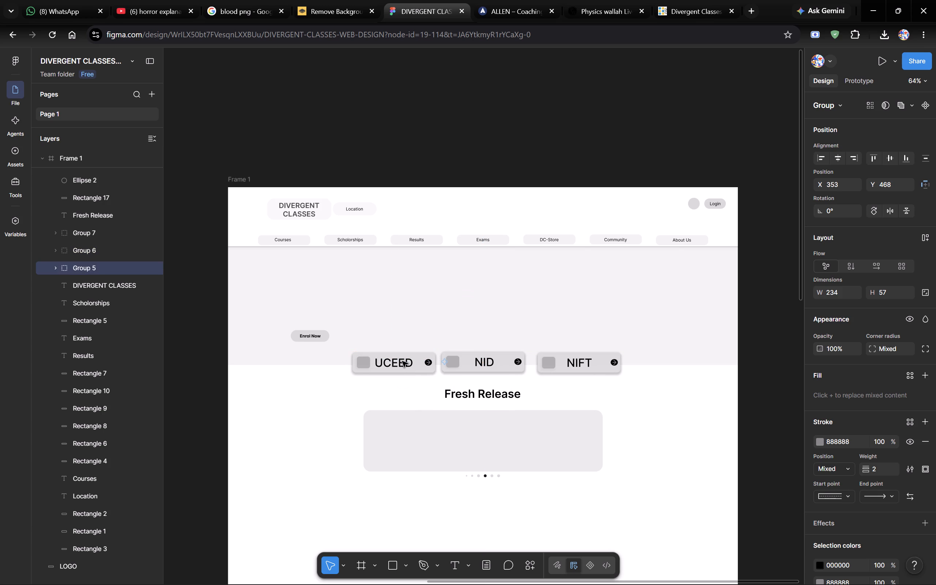
Nudge the NIFT card group to X 858, Y 466, level with the NID card and spaced like the other cards.
{"action": "left_click", "coordinate": [571, 353]}
{"action": "key", "text": "Up"}
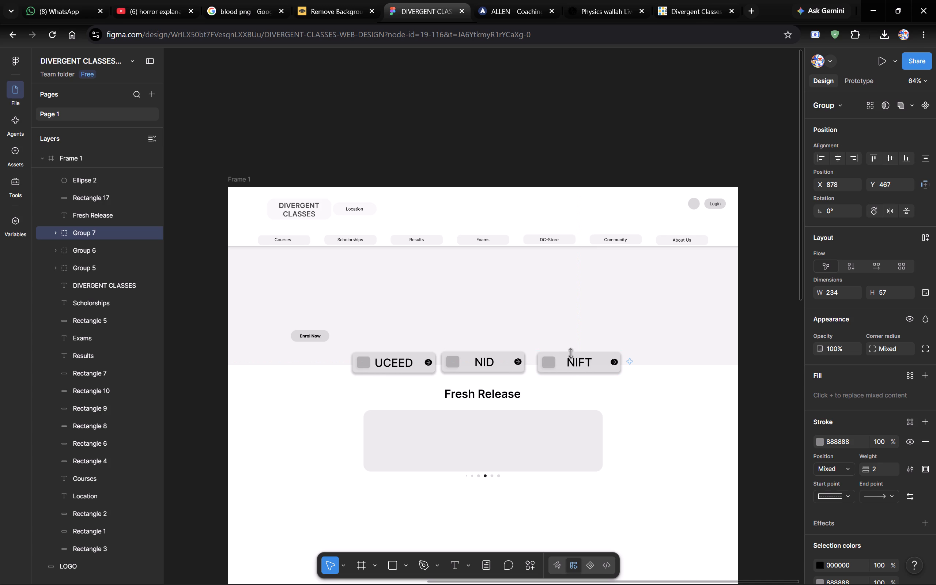
{"action": "key", "text": "Left"}
{"action": "key", "text": "Left"}
{"action": "key", "text": "Left"}
{"action": "key", "text": "Left"}
{"action": "key", "text": "Left"}
{"action": "key", "text": "Left"}
{"action": "key", "text": "Left"}
{"action": "key", "text": "Left"}
{"action": "key", "text": "Left"}
{"action": "key", "text": "Left"}
{"action": "key", "text": "Left"}
{"action": "key", "text": "Left"}
{"action": "key", "text": "Left"}
{"action": "key", "text": "Left"}
{"action": "key", "text": "Left"}
{"action": "key", "text": "Left"}
{"action": "key", "text": "Left"}
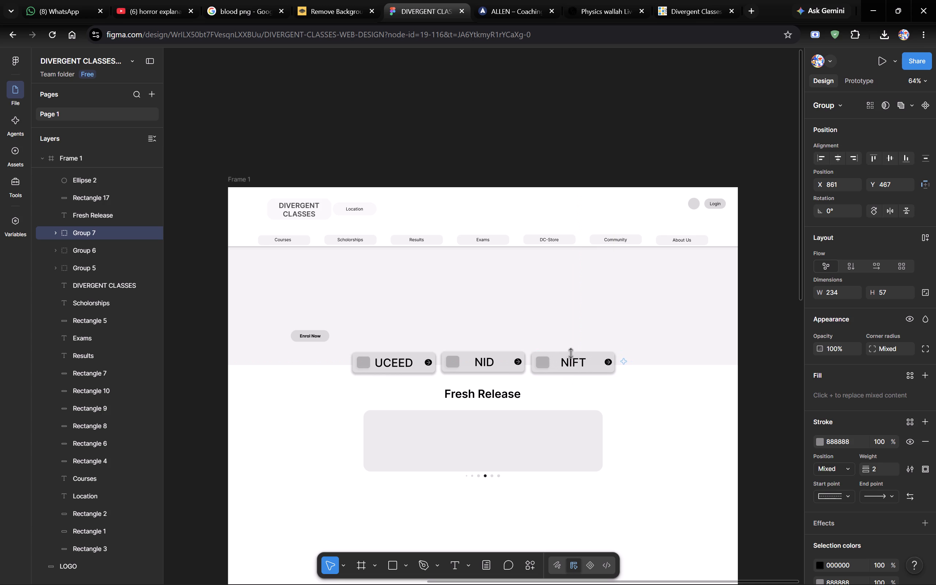
{"action": "key", "text": "Left"}
{"action": "key", "text": "Left"}
{"action": "key", "text": "Left"}
{"action": "key", "text": "Up"}
{"action": "key", "text": "Left"}
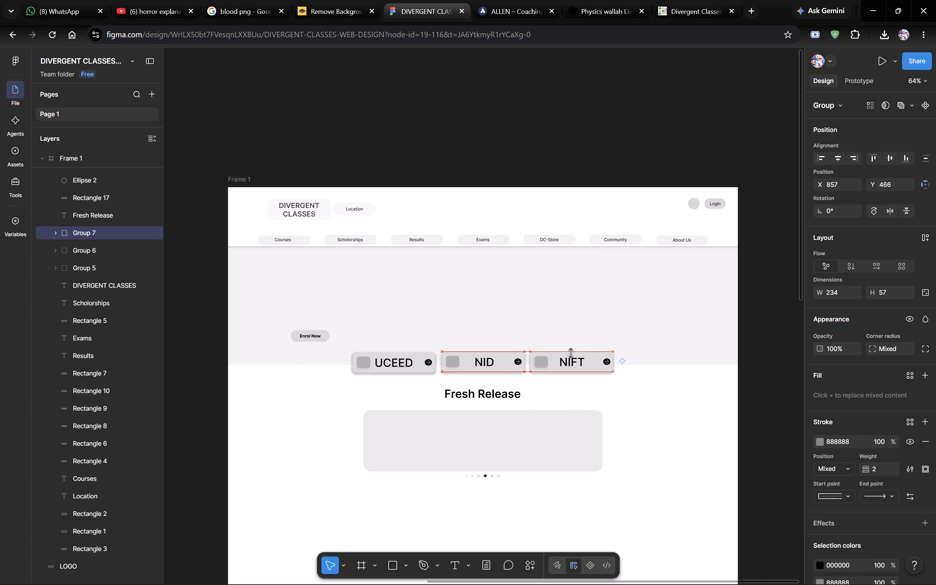
{"action": "key", "text": "Left"}
{"action": "key", "text": "Left"}
{"action": "key", "text": "Right"}
{"action": "key", "text": "Right"}
{"action": "key", "text": "Right"}
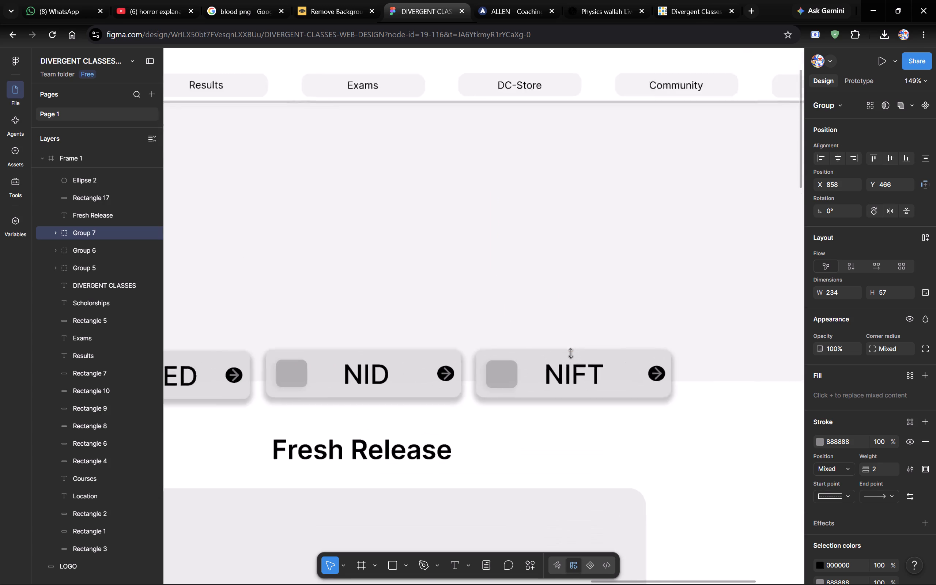
{"action": "scroll", "coordinate": [571, 353], "scroll_direction": "right", "scroll_amount": 1}
{"action": "key", "text": "Left"}
{"action": "key", "text": "Left"}
{"action": "key", "text": "Left"}
{"action": "key", "text": "Left"}
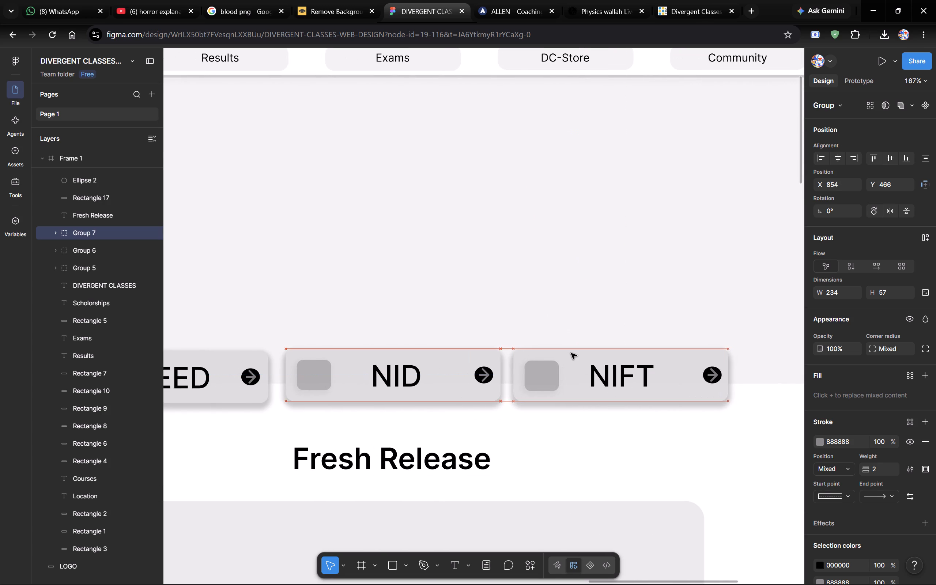
{"action": "key", "text": "Left"}
{"action": "key", "text": "Right"}
{"action": "key", "text": "Right"}
{"action": "key", "text": "Right"}
{"action": "key", "text": "Right"}
{"action": "key", "text": "Right"}
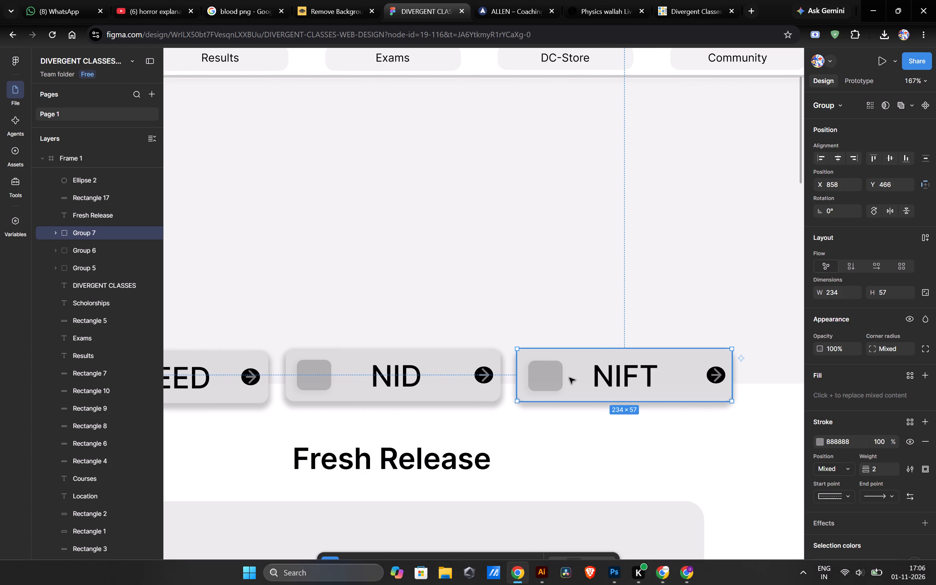
{"action": "left_click", "coordinate": [683, 442]}
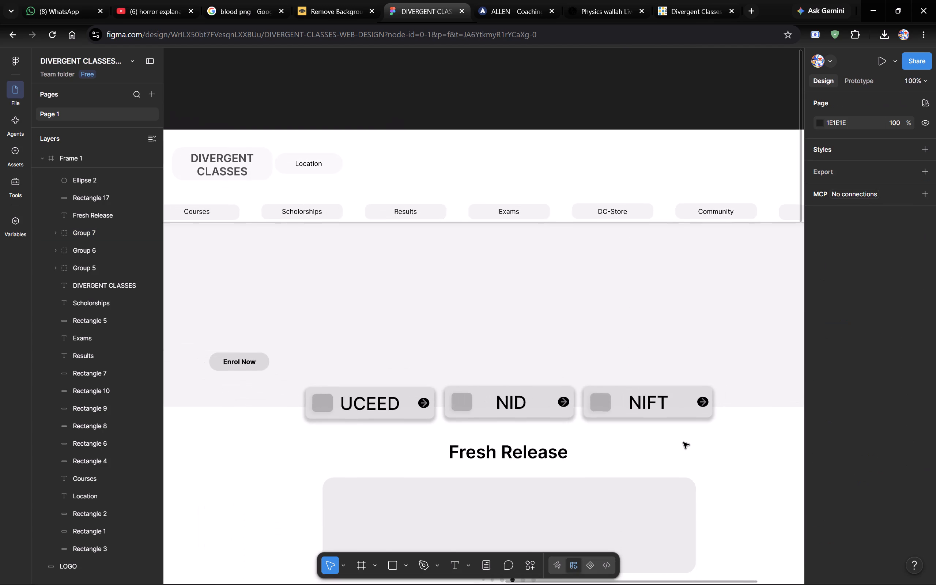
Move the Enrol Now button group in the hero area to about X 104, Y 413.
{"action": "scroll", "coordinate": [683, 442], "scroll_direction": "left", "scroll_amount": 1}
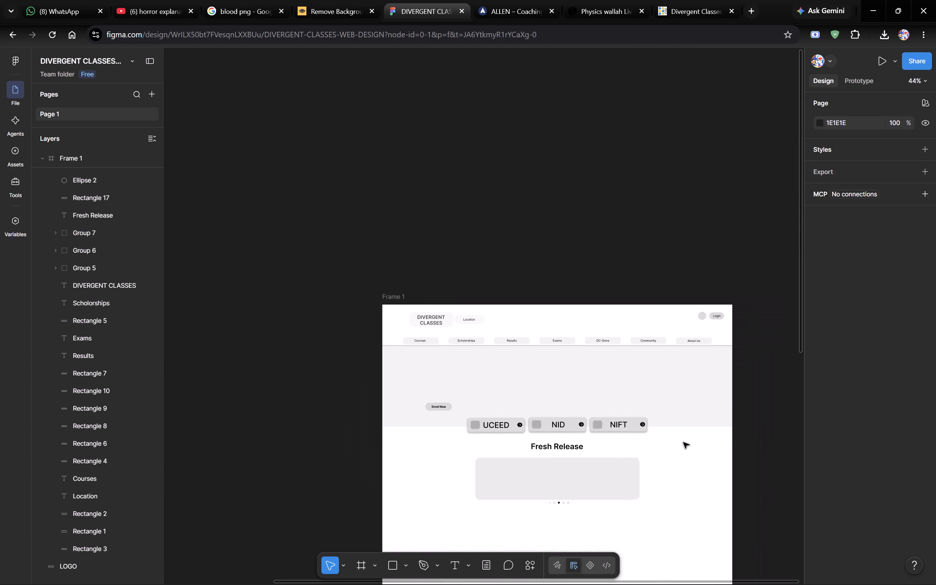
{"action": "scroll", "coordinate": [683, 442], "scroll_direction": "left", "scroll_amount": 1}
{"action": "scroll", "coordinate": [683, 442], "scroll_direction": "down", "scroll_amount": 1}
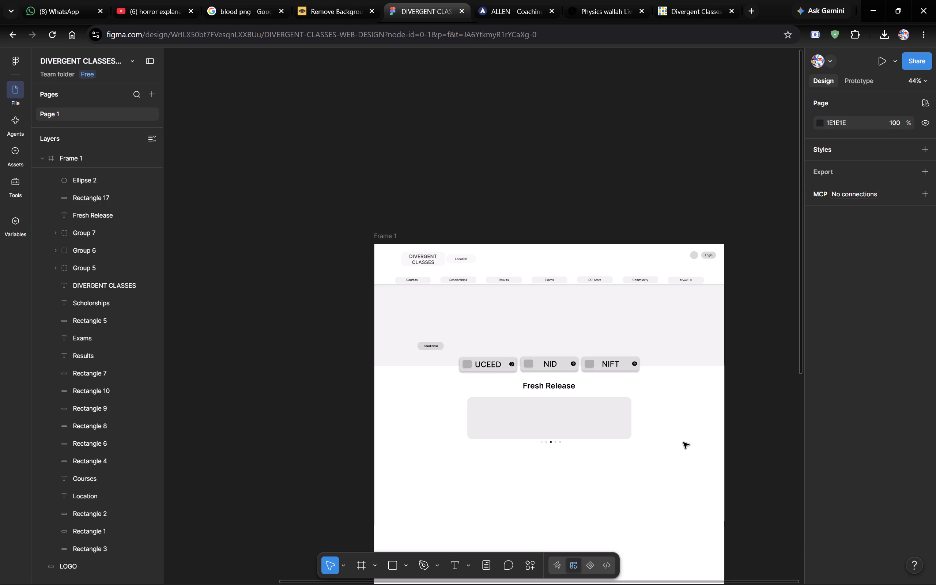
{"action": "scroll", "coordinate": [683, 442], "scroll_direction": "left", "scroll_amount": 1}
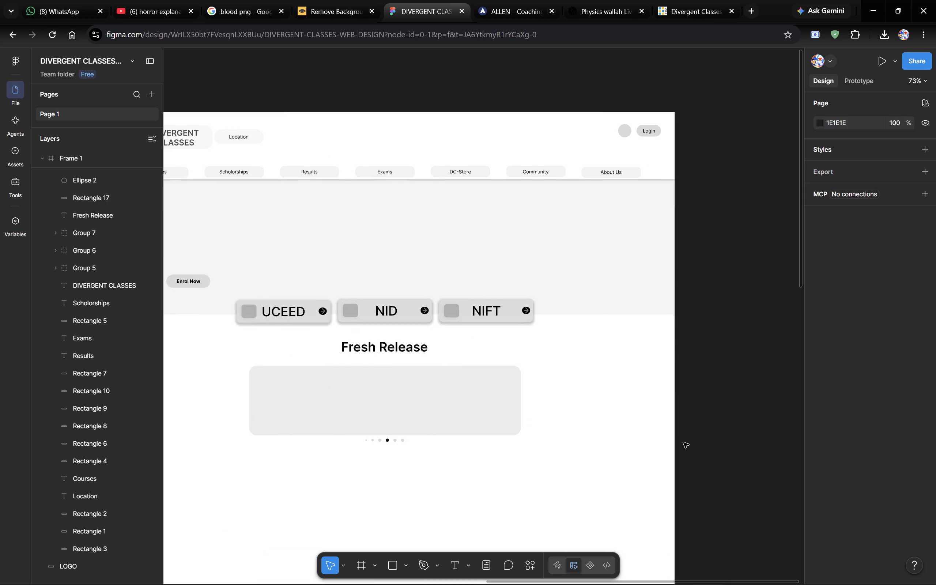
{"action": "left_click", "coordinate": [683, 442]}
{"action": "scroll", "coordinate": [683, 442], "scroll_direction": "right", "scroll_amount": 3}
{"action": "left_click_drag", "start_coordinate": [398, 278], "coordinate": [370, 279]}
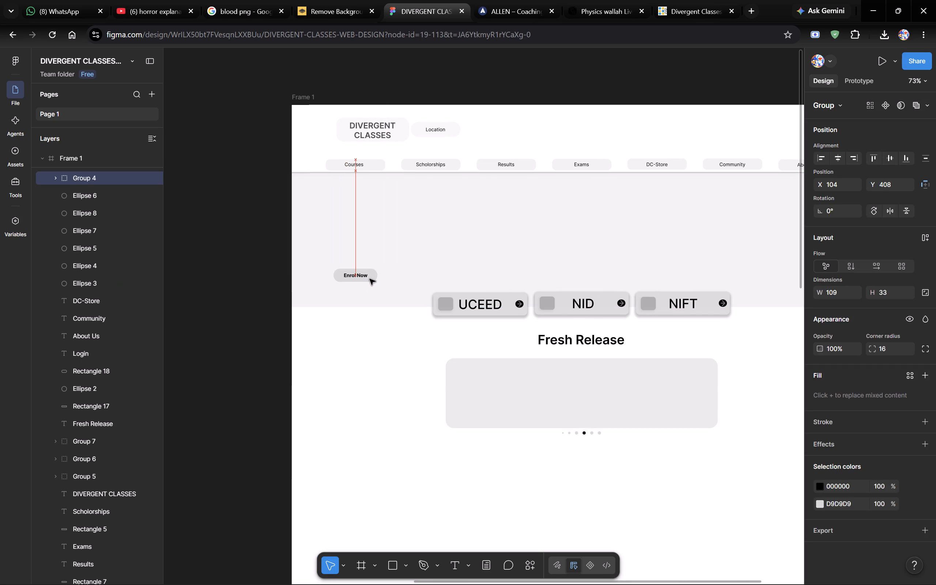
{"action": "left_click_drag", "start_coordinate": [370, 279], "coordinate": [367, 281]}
Check the Enrol Now button on ALLEN's page and resize the wireframe's Enrol Now group to 169 × 38.
{"action": "left_click", "coordinate": [487, 0]}
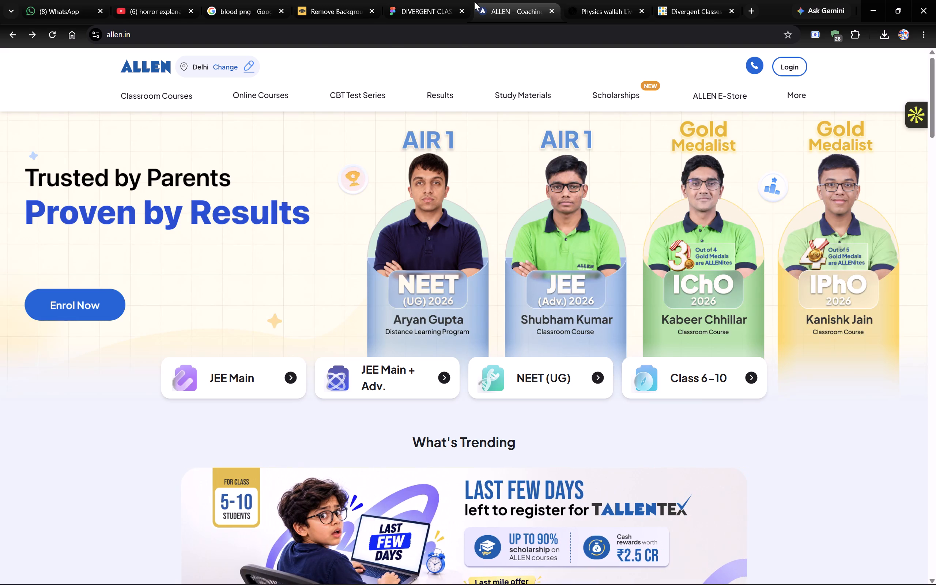
{"action": "left_click", "coordinate": [422, 0]}
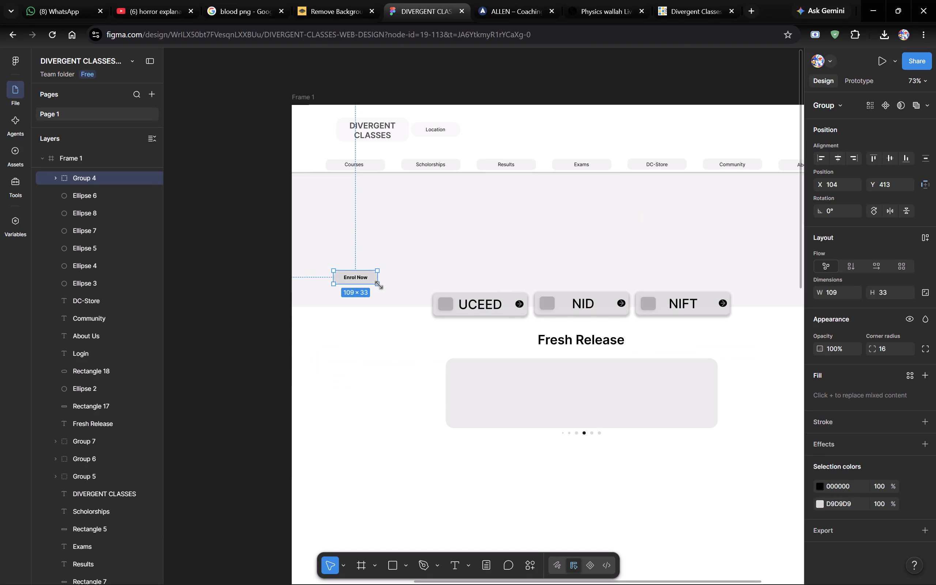
{"action": "left_click_drag", "start_coordinate": [379, 285], "coordinate": [399, 290]}
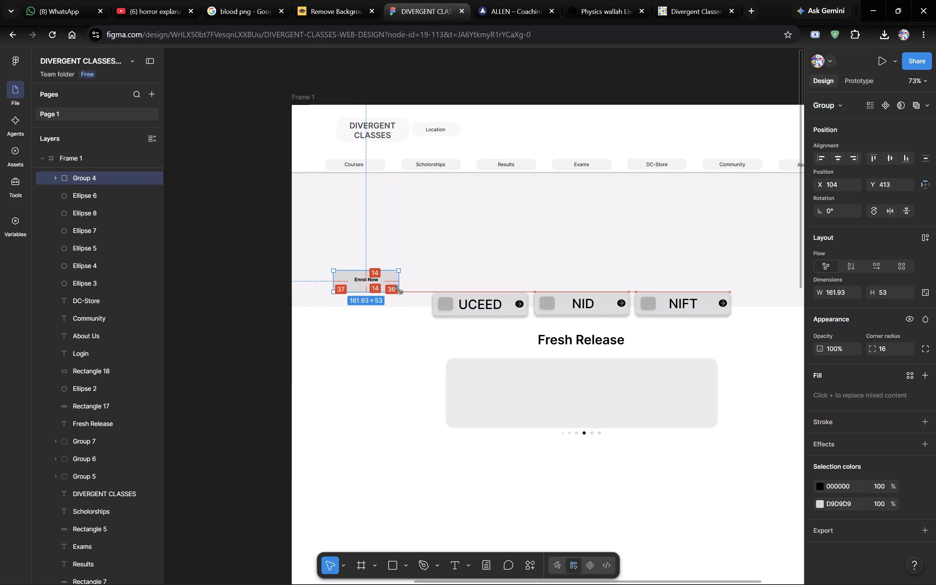
{"action": "left_click_drag", "start_coordinate": [399, 290], "coordinate": [400, 286]}
Ungroup the Enrol Now button and set its label's font size to 16.
{"action": "left_click", "coordinate": [367, 280]}
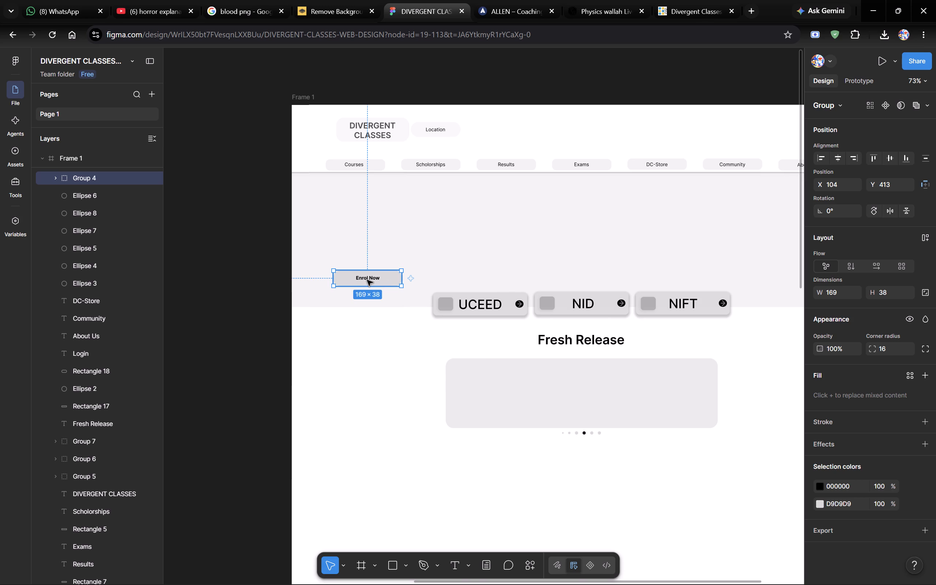
{"action": "right_click", "coordinate": [367, 280]}
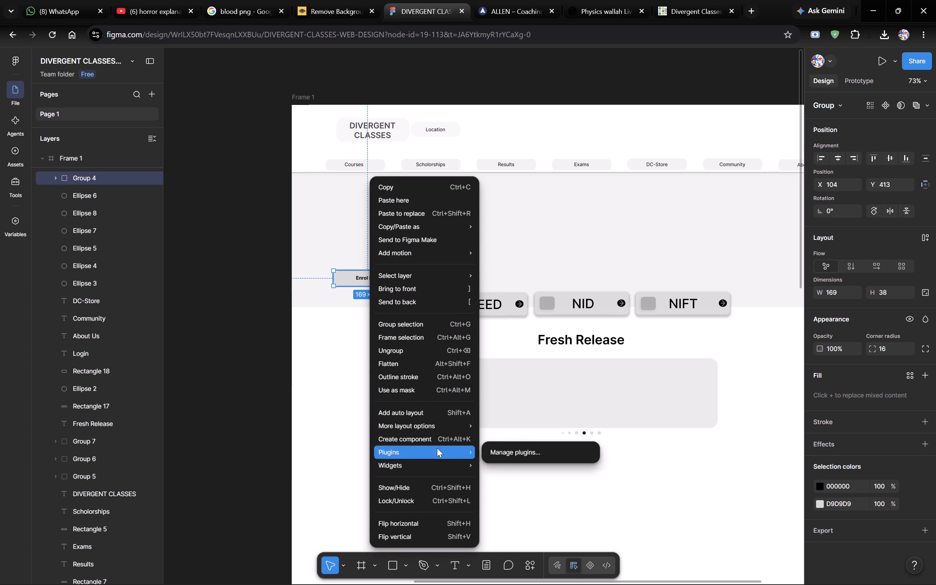
{"action": "left_click", "coordinate": [404, 346]}
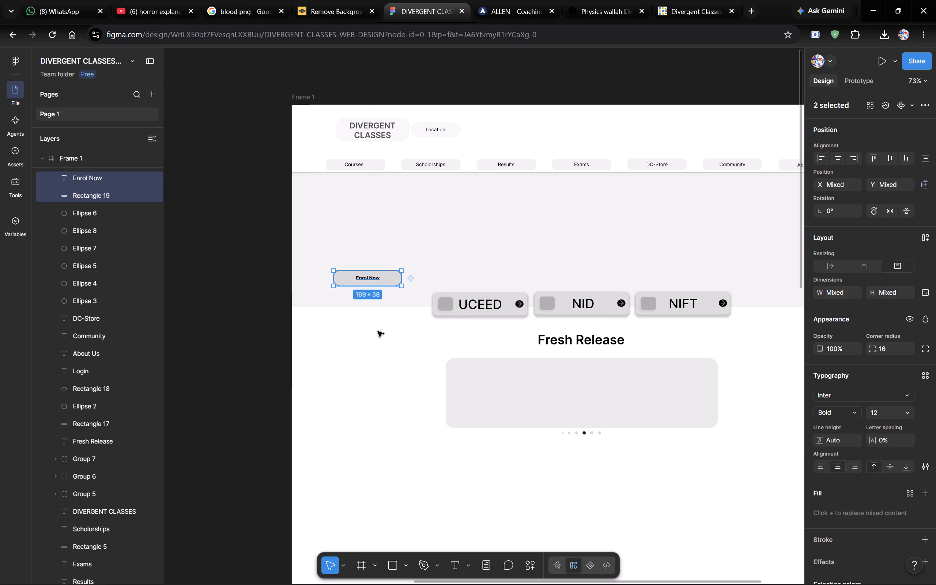
{"action": "left_click", "coordinate": [366, 278]}
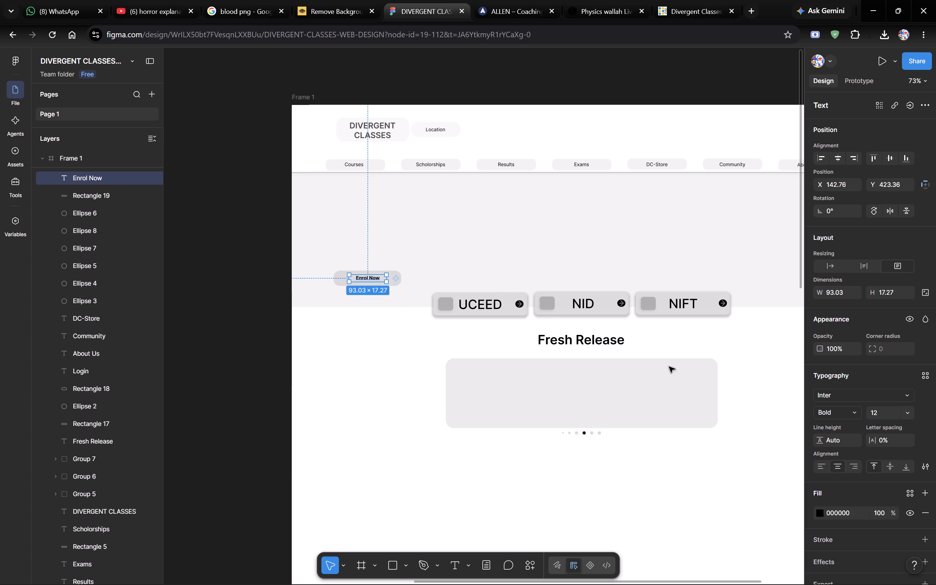
{"action": "left_click", "coordinate": [909, 411]}
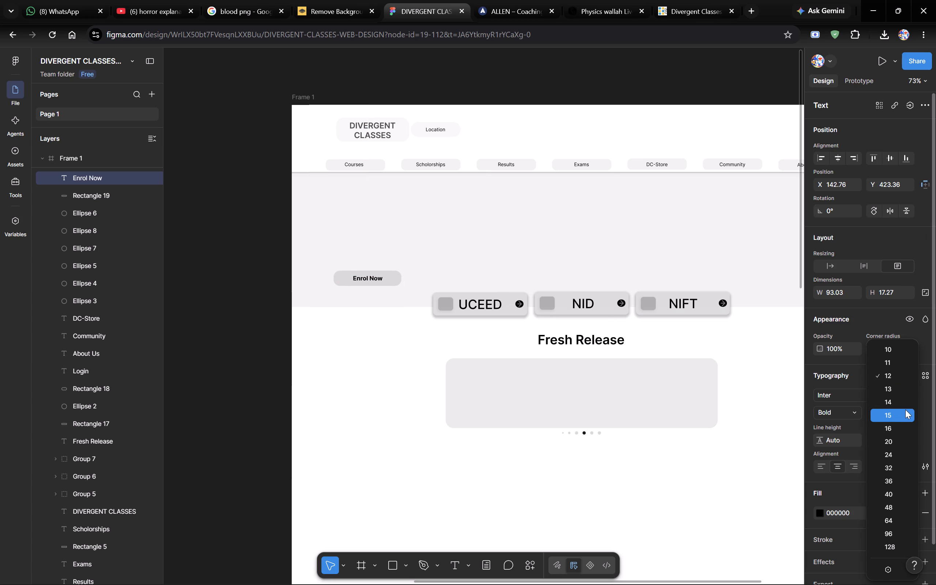
{"action": "left_click", "coordinate": [897, 427]}
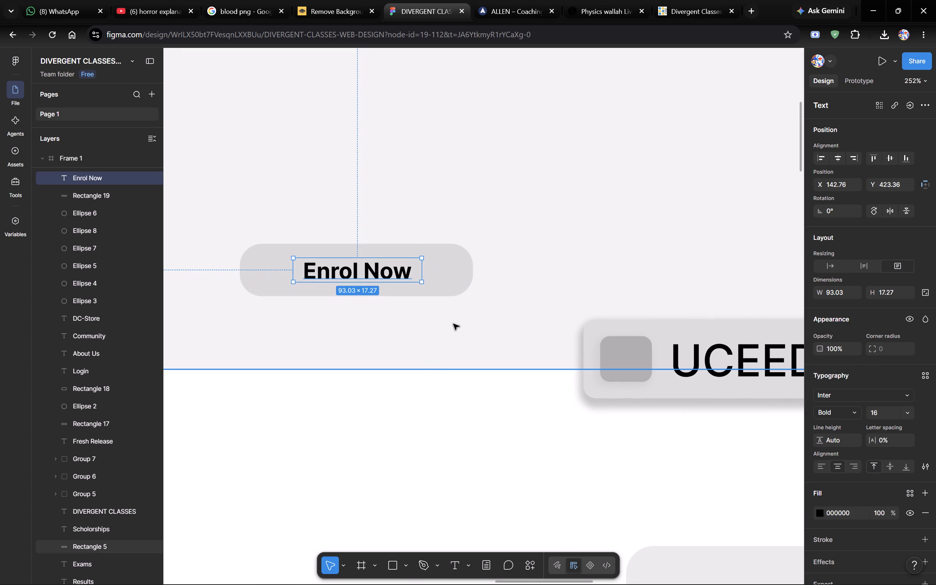
Group the Enrol Now label with its rounded background rectangle.
{"action": "key", "text": "ctrl+g"}
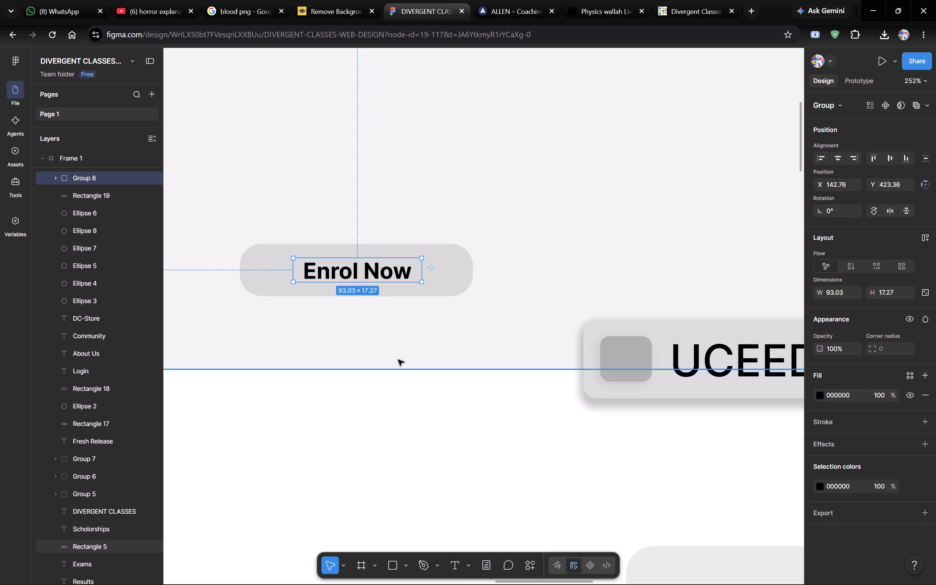
{"action": "left_click", "coordinate": [392, 400]}
{"action": "left_click", "coordinate": [380, 265]}
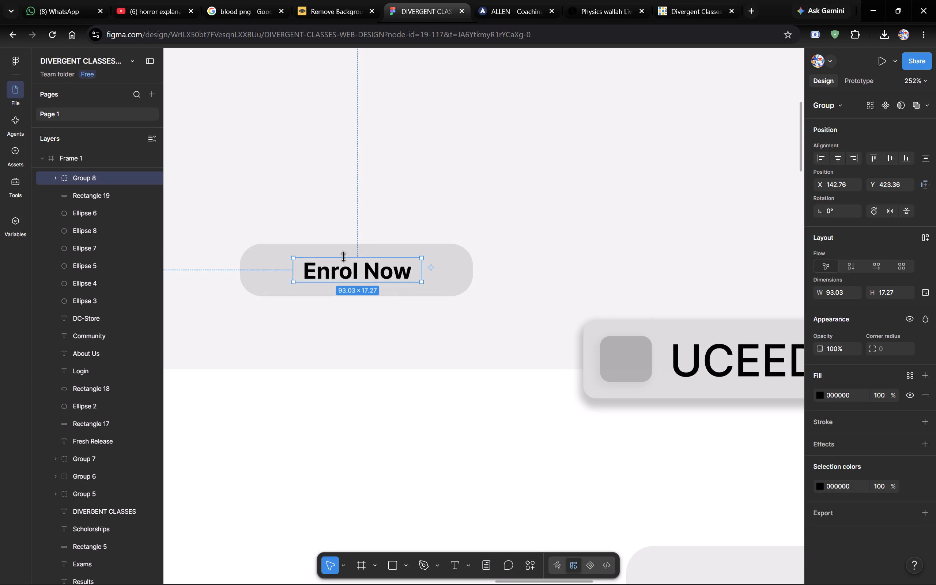
{"action": "left_click", "coordinate": [366, 269]}
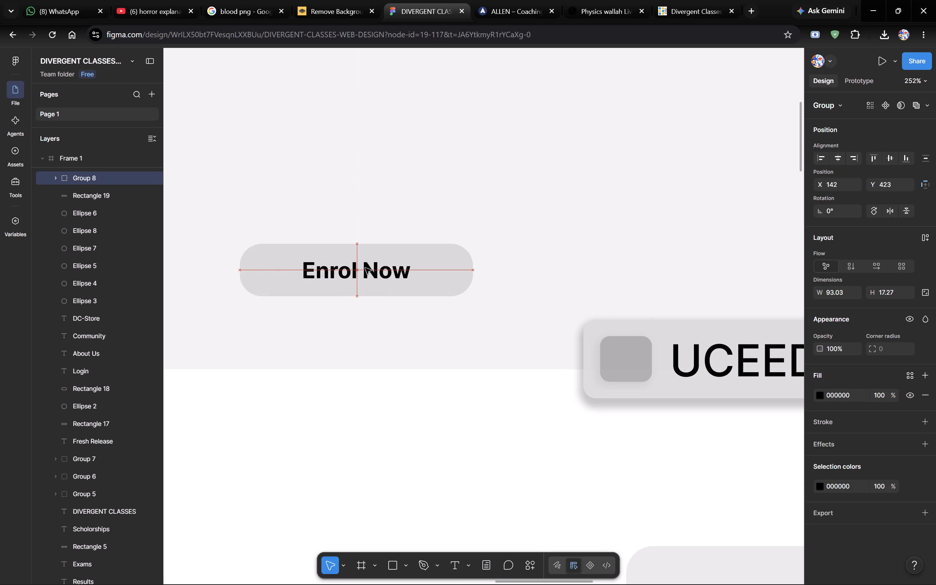
{"action": "left_click", "coordinate": [444, 262], "text": "shift"}
{"action": "key", "text": "ctrl+g"}
Move the Enrol Now button group to X 47, Y 408 near the hero's left edge and compare it with ALLEN's page.
{"action": "left_click_drag", "start_coordinate": [444, 262], "coordinate": [397, 277]}
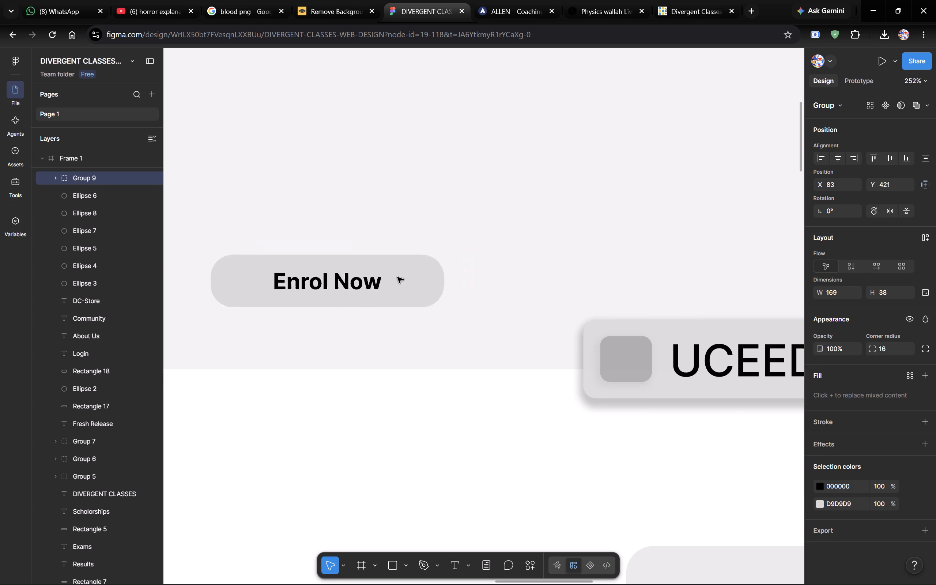
{"action": "left_click_drag", "start_coordinate": [397, 277], "coordinate": [376, 261]}
{"action": "left_click_drag", "start_coordinate": [365, 266], "coordinate": [359, 263]}
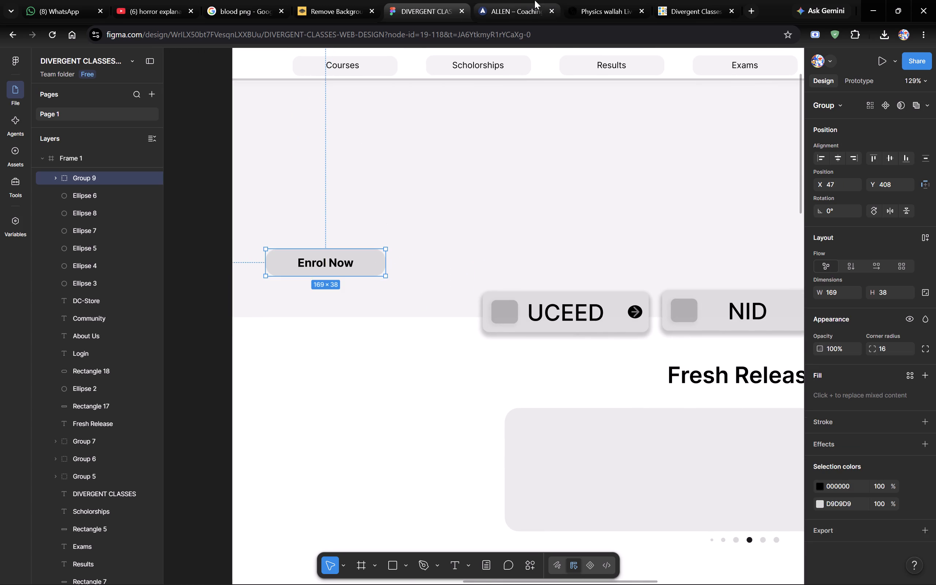
{"action": "left_click", "coordinate": [521, 0]}
{"action": "left_click", "coordinate": [422, 0]}
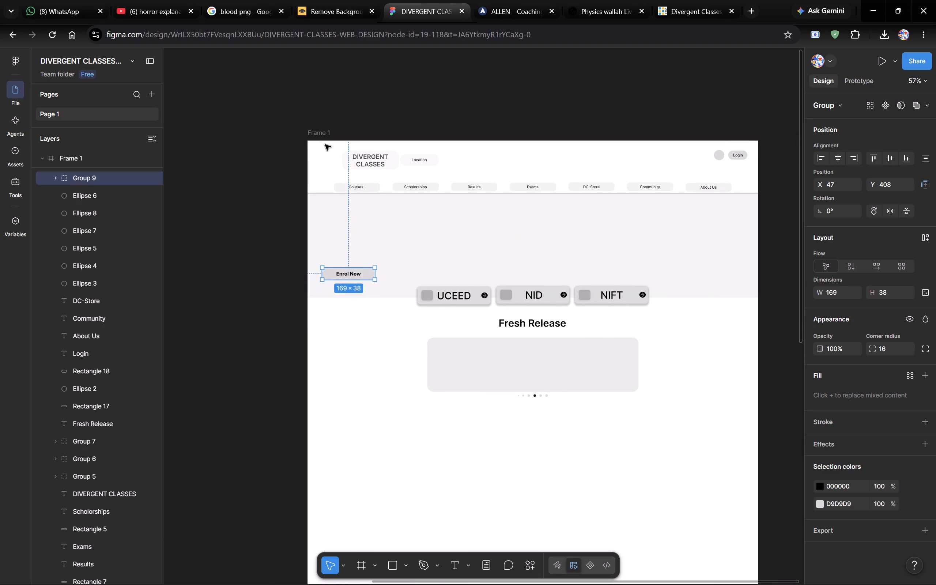
Check ALLEN's navigation bar, and group the Courses, Scholorships, Results and Exams labels each with its own rounded background.
{"action": "left_click", "coordinate": [500, 0]}
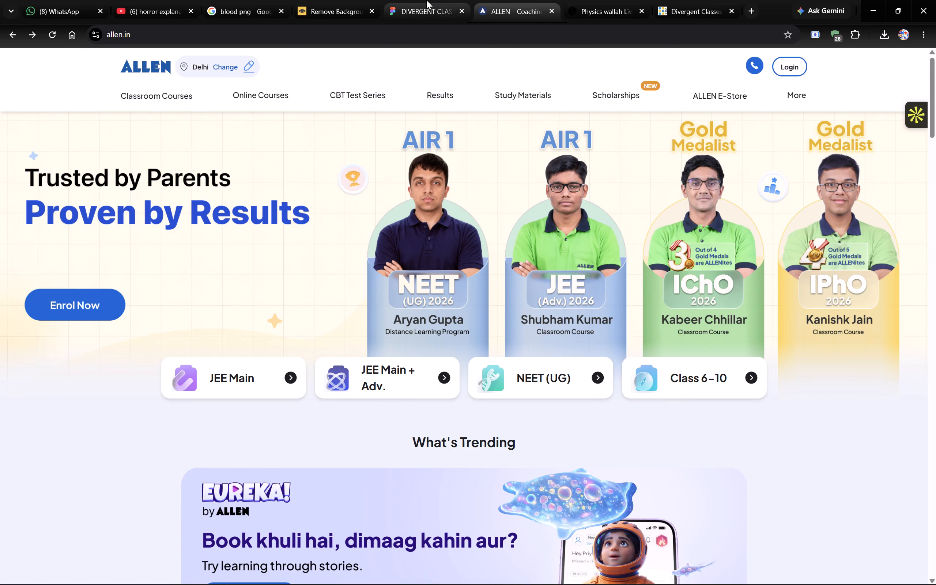
{"action": "left_click", "coordinate": [426, 0]}
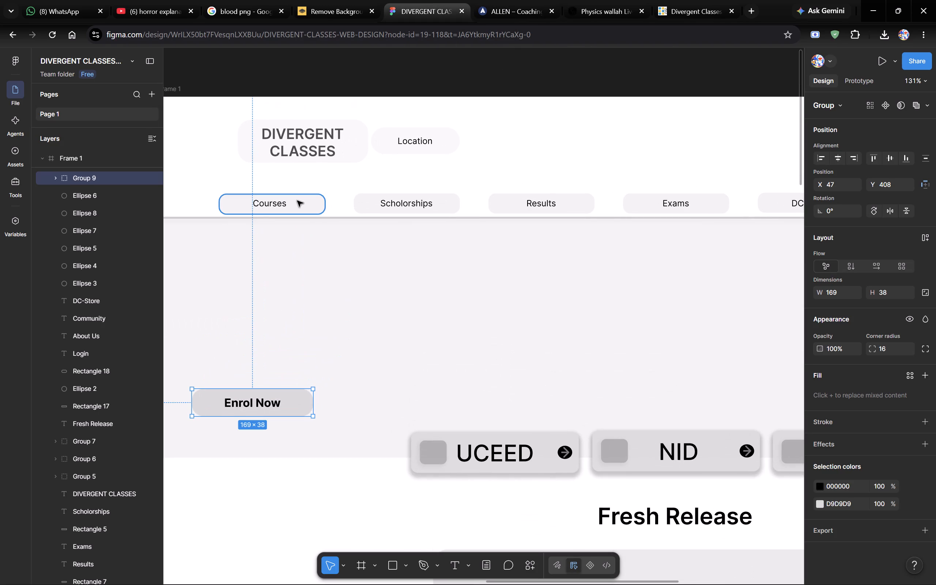
{"action": "left_click", "coordinate": [297, 205]}
{"action": "left_click", "coordinate": [275, 206], "text": "shift"}
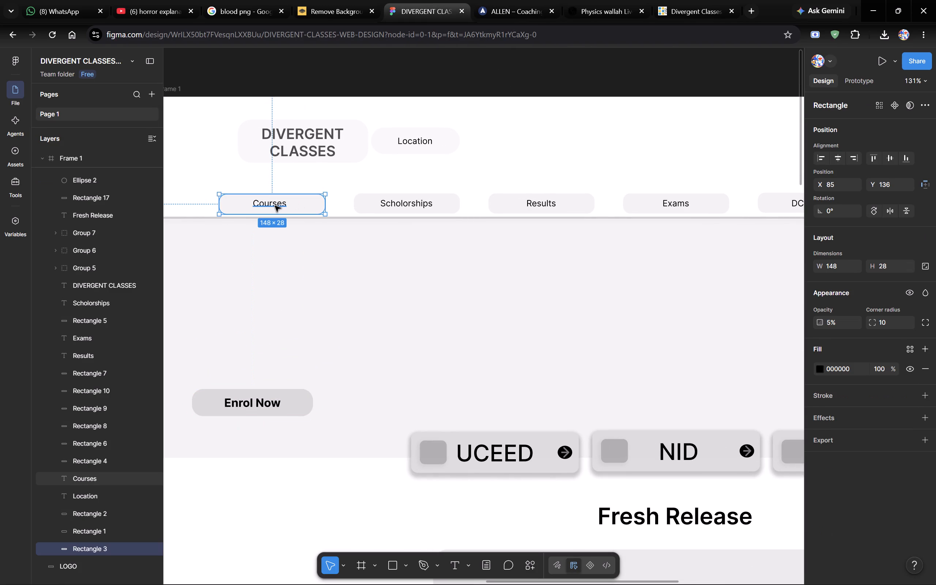
{"action": "key", "text": "ctrl+g"}
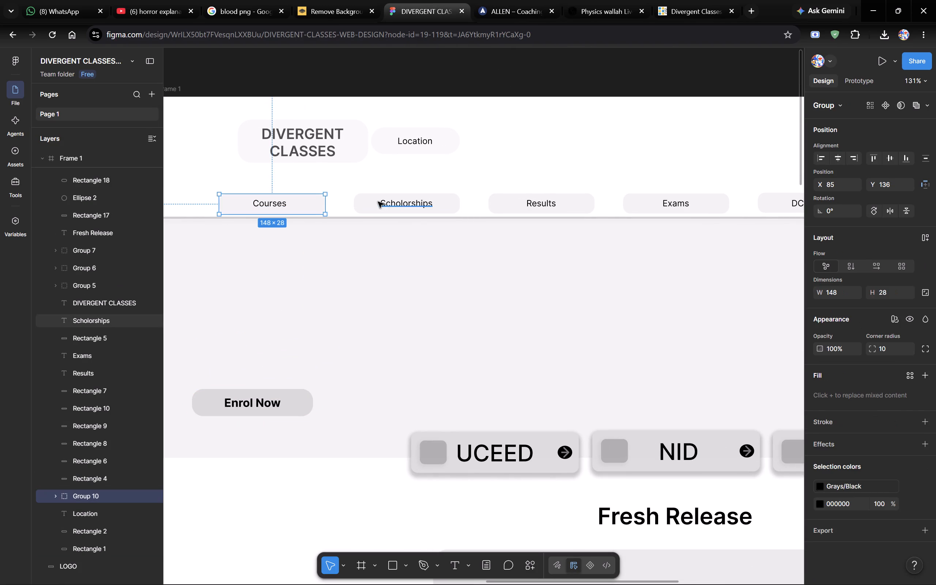
{"action": "left_click", "coordinate": [377, 202]}
{"action": "left_click", "coordinate": [408, 206], "text": "shift"}
{"action": "key", "text": "ctrl+g"}
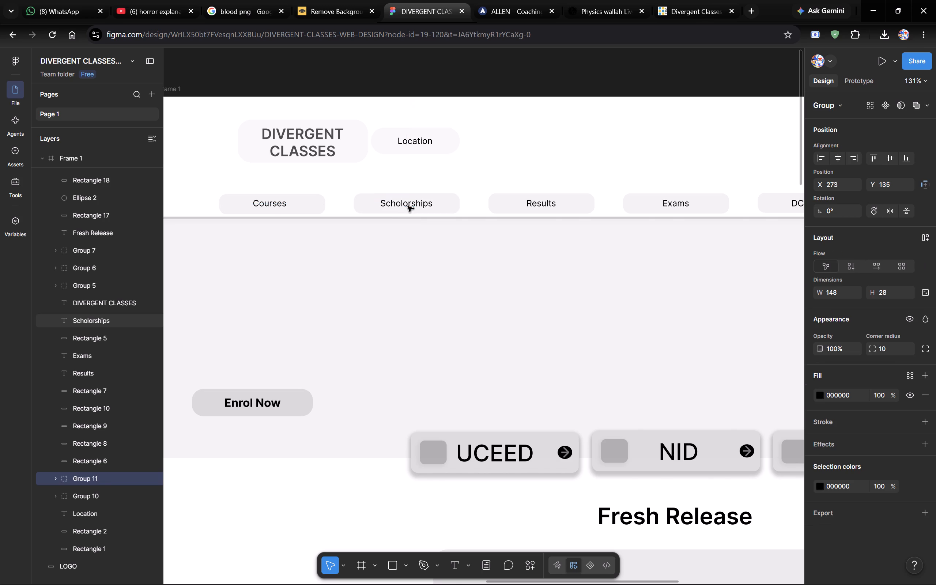
{"action": "left_click", "coordinate": [511, 206]}
{"action": "left_click", "coordinate": [539, 201], "text": "shift"}
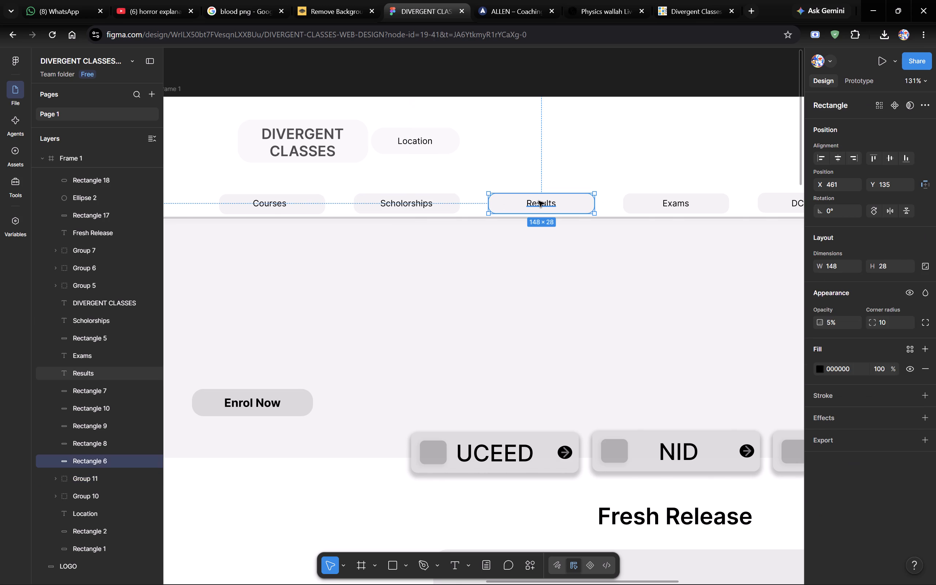
{"action": "key", "text": "ctrl+g"}
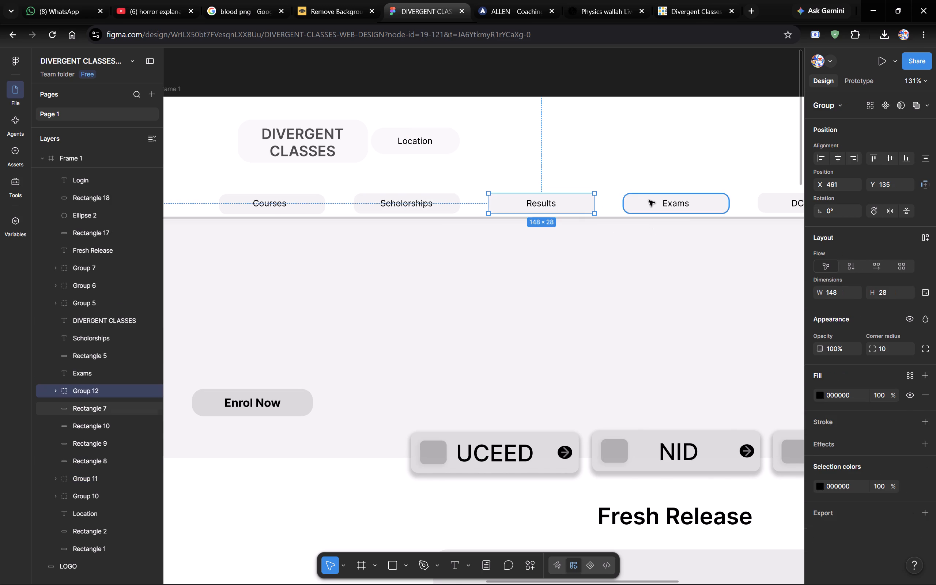
{"action": "left_click", "coordinate": [649, 200]}
{"action": "left_click", "coordinate": [669, 206], "text": "shift"}
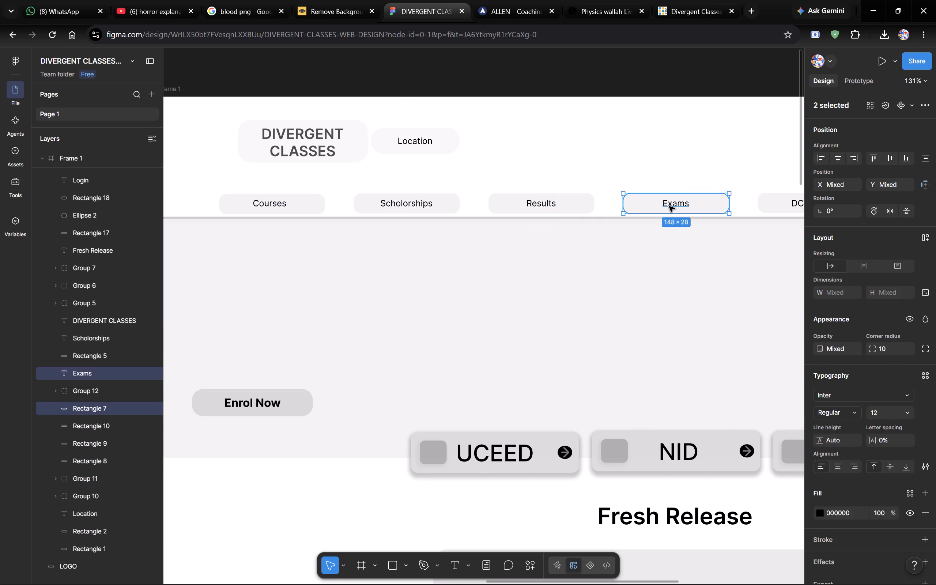
{"action": "key", "text": "ctrl+g"}
Group the DC-Store, Community and About Us navigation labels each with its own rounded background.
{"action": "scroll", "coordinate": [669, 206], "scroll_direction": "left", "scroll_amount": 2}
{"action": "left_click", "coordinate": [669, 206]}
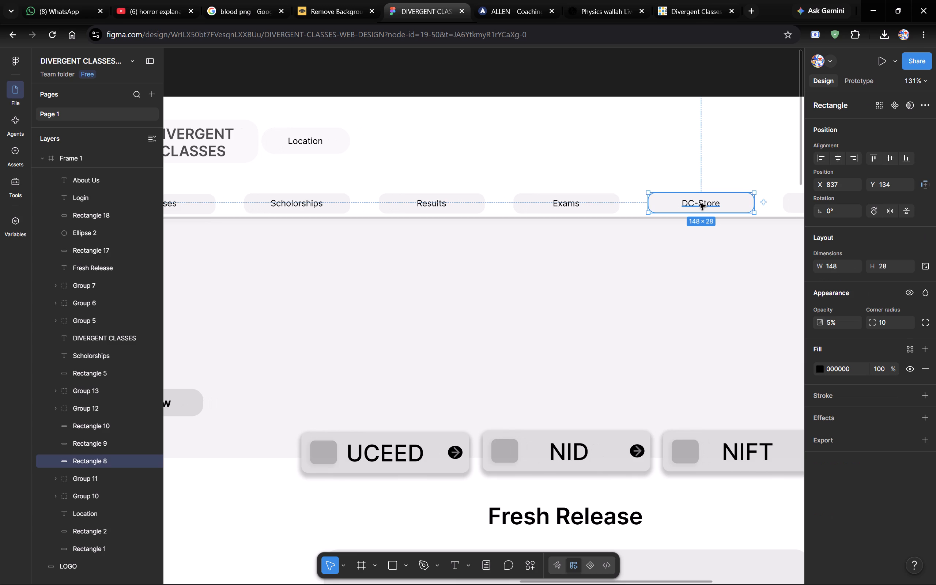
{"action": "left_click", "coordinate": [703, 203], "text": "shift"}
{"action": "key", "text": "ctrl+g"}
{"action": "scroll", "coordinate": [703, 203], "scroll_direction": "left", "scroll_amount": 1}
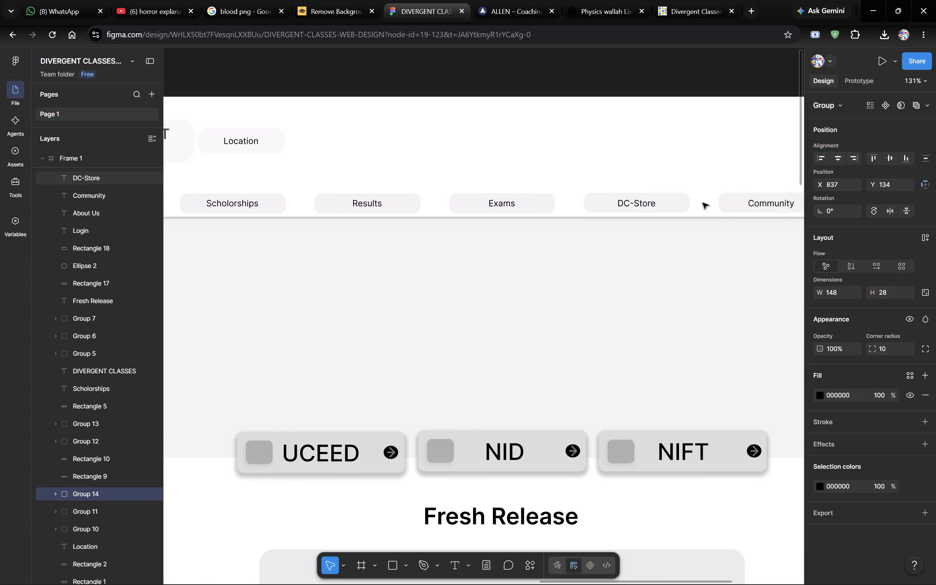
{"action": "scroll", "coordinate": [703, 203], "scroll_direction": "left", "scroll_amount": 2}
{"action": "left_click", "coordinate": [703, 203]}
{"action": "left_click", "coordinate": [665, 204], "text": "shift"}
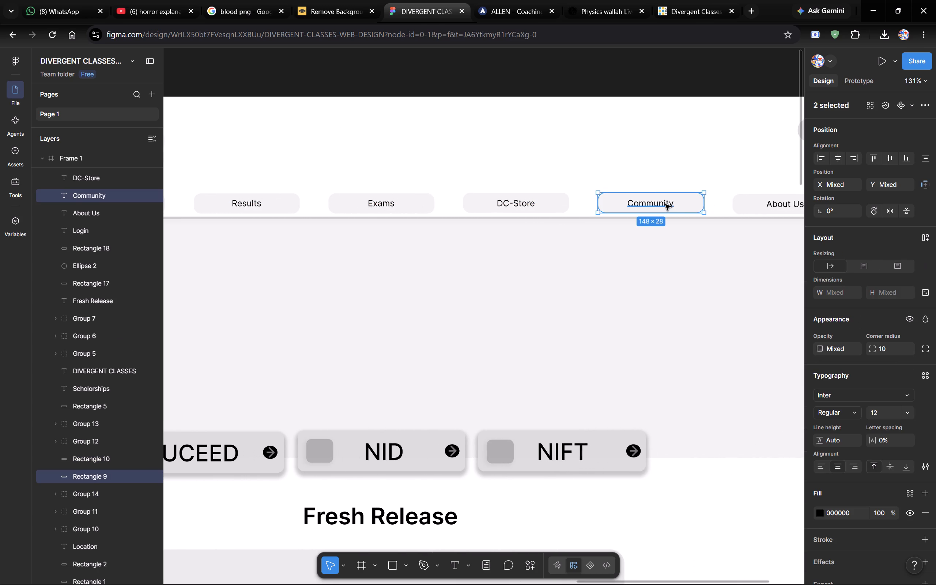
{"action": "key", "text": "shift+g"}
{"action": "left_click", "coordinate": [738, 203]}
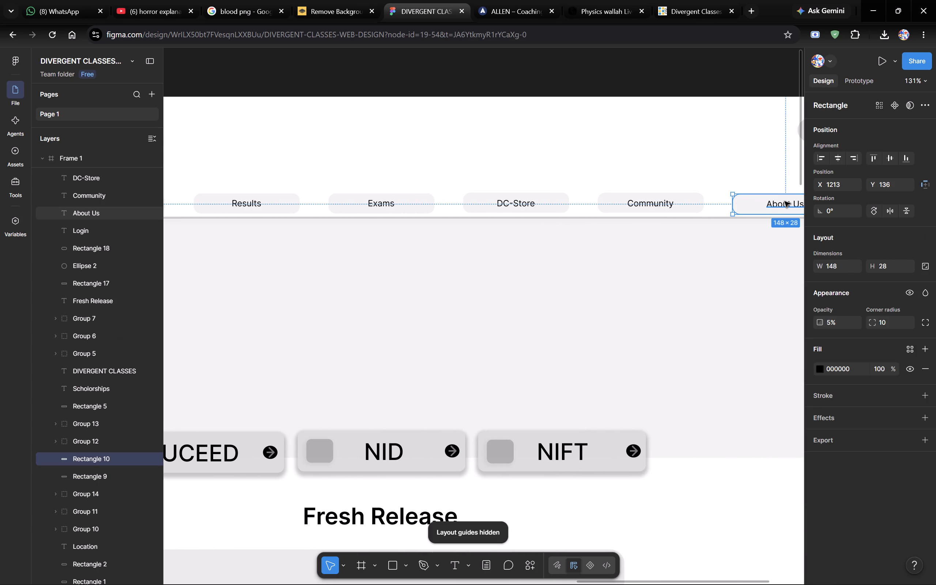
{"action": "left_click", "coordinate": [785, 201]}
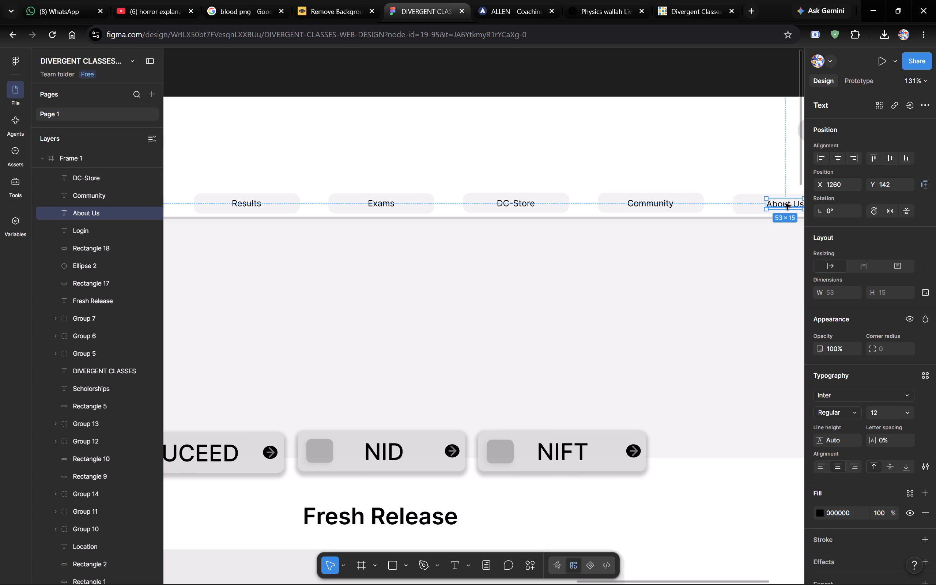
{"action": "left_click", "coordinate": [745, 205]}
{"action": "left_click", "coordinate": [788, 205], "text": "shift"}
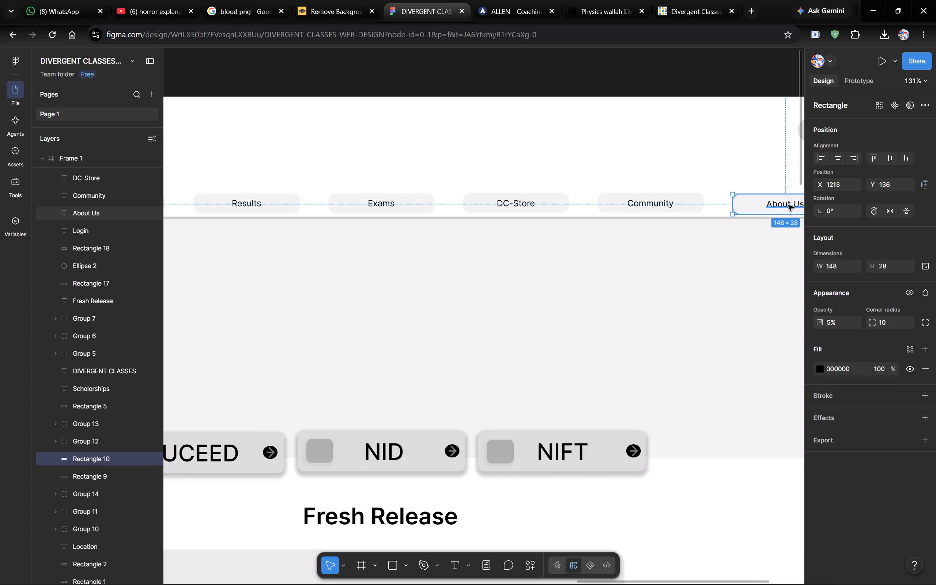
{"action": "key", "text": "ctrl+g"}
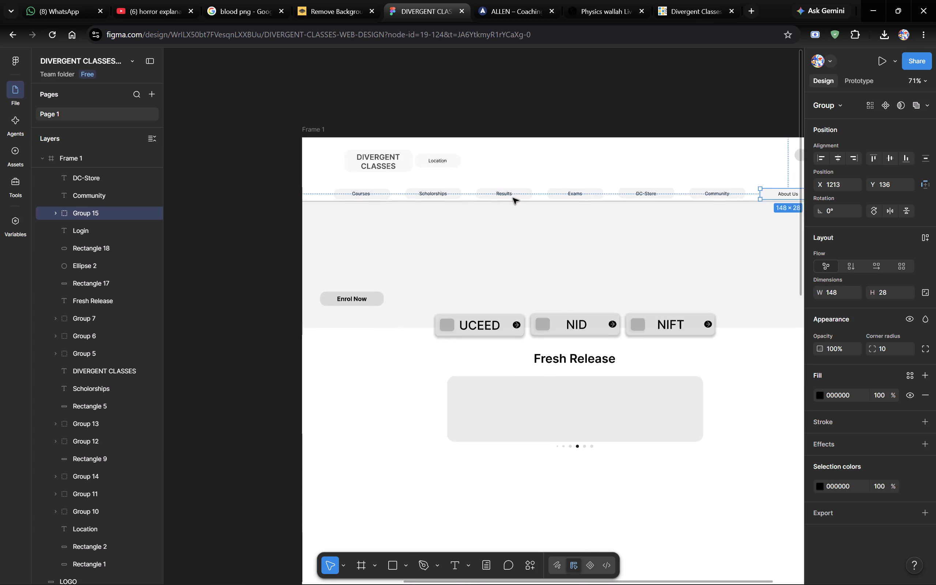
Move the Results navigation group closer to Exams, to X 494, Y 135.
{"action": "left_click_drag", "start_coordinate": [519, 190], "coordinate": [524, 189]}
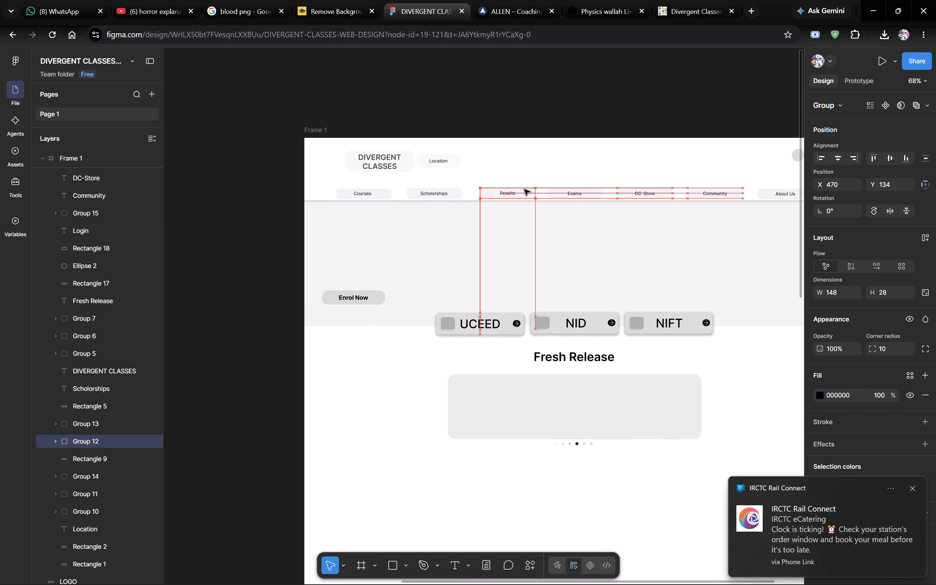
{"action": "left_click_drag", "start_coordinate": [524, 189], "coordinate": [531, 190]}
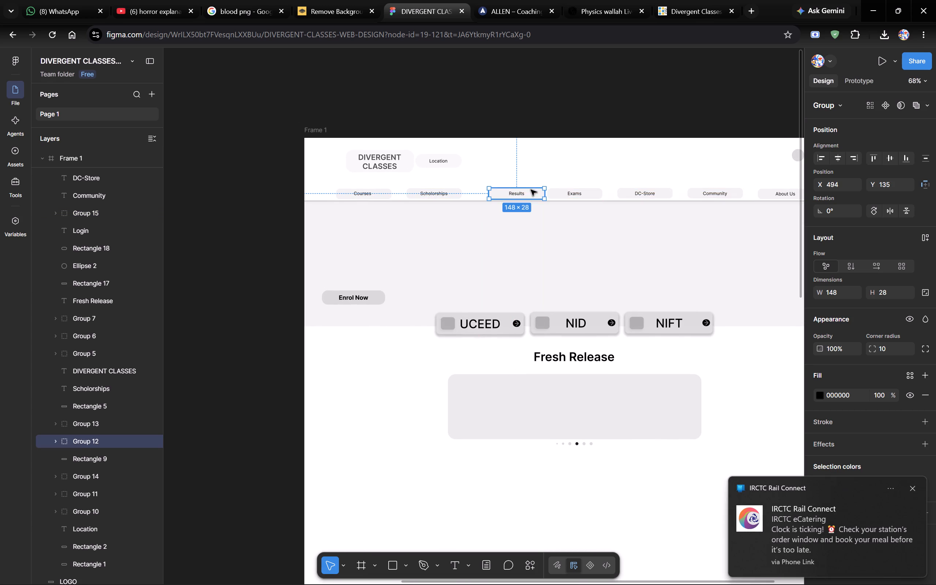
Group the DC-Store label with its background and move it closer to Exams, to X 804, Y 134.
{"action": "left_click", "coordinate": [635, 192]}
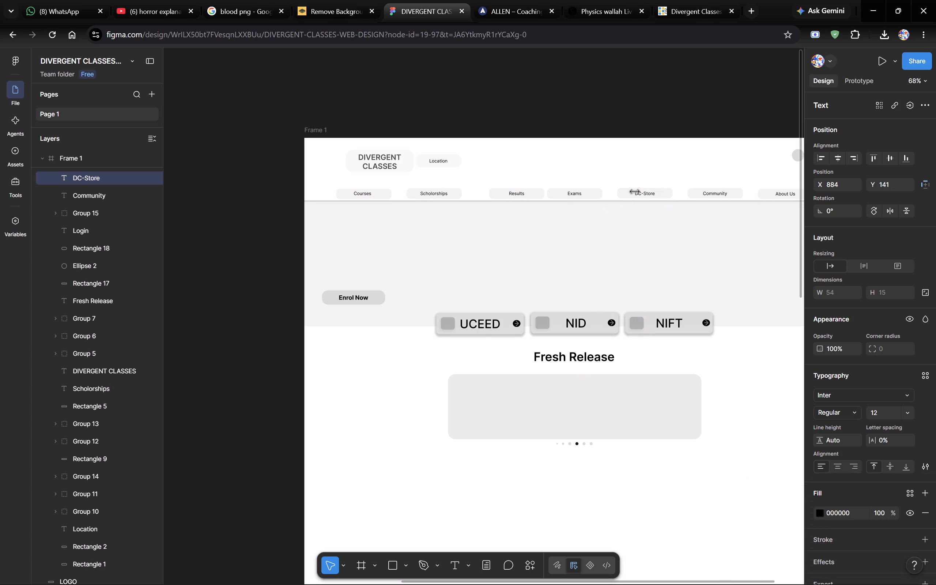
{"action": "key", "text": "ctrl+z"}
{"action": "left_click", "coordinate": [624, 195]}
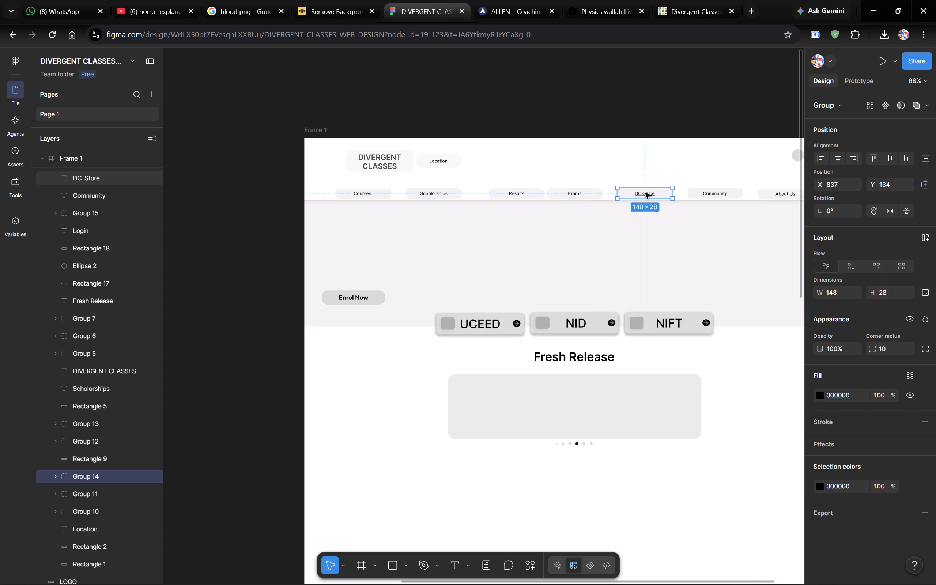
{"action": "left_click", "coordinate": [645, 193], "text": "shift"}
{"action": "key", "text": "ctrl+g"}
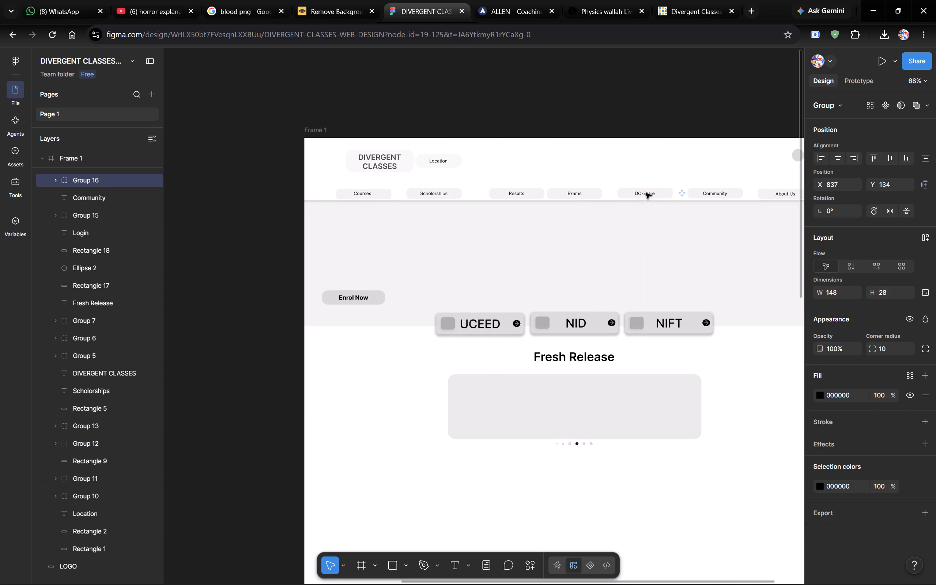
{"action": "left_click_drag", "start_coordinate": [661, 195], "coordinate": [649, 194]}
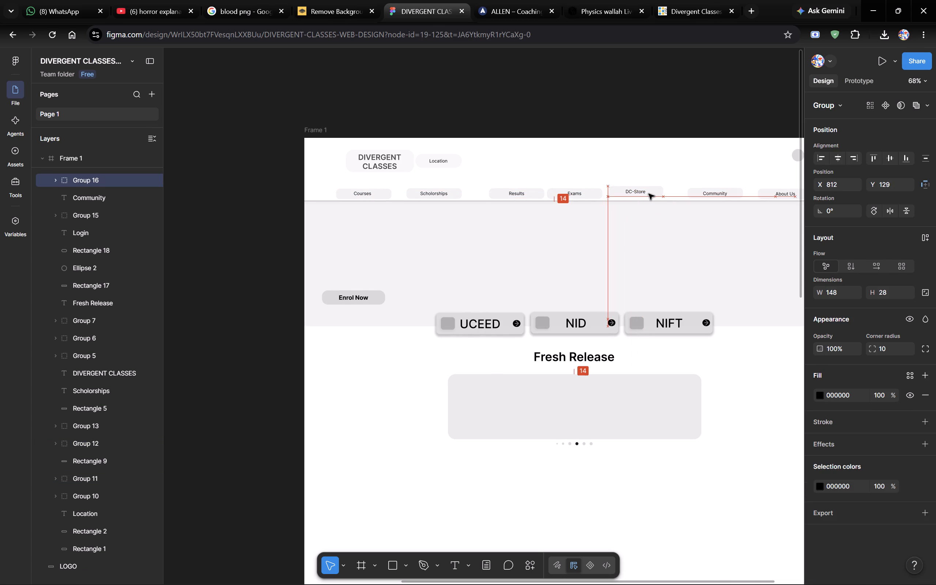
{"action": "left_click_drag", "start_coordinate": [649, 194], "coordinate": [648, 195]}
Group the Community label with its background rectangle and move it closer to DC-Store, leaving a small gap.
{"action": "left_click_drag", "start_coordinate": [735, 195], "coordinate": [722, 195]}
{"action": "key", "text": "ctrl+z"}
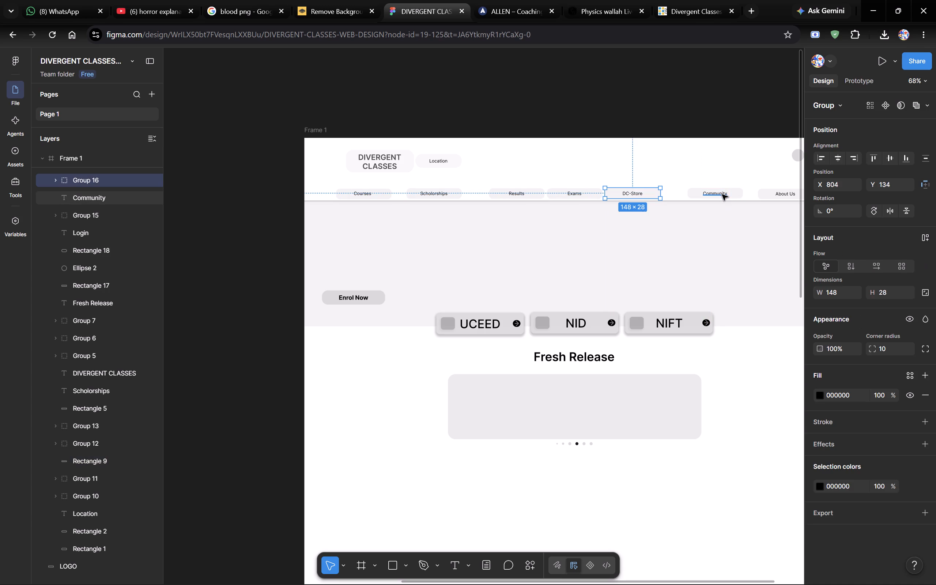
{"action": "left_click", "coordinate": [734, 187]}
{"action": "left_click", "coordinate": [721, 196], "text": "shift"}
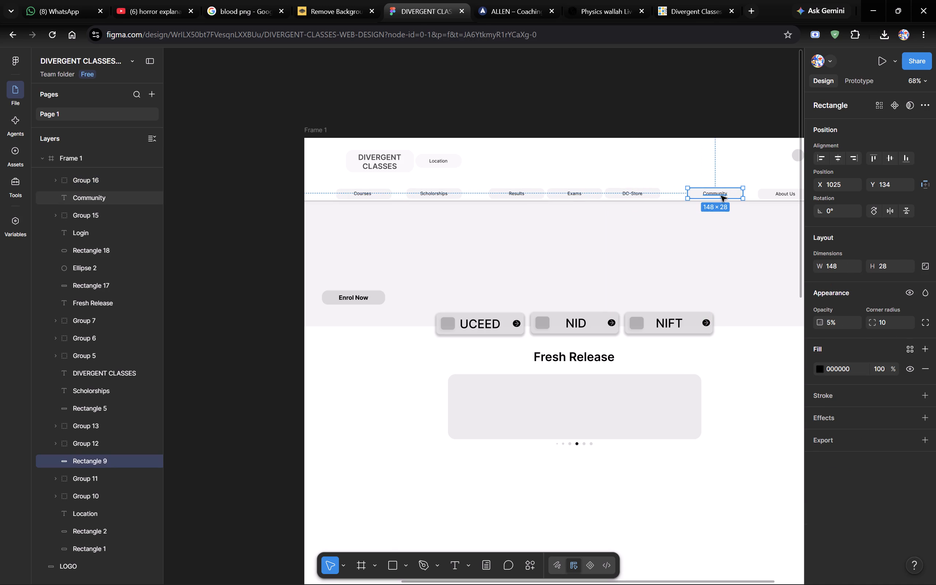
{"action": "key", "text": "ctrl+g"}
{"action": "left_click_drag", "start_coordinate": [737, 195], "coordinate": [713, 195]}
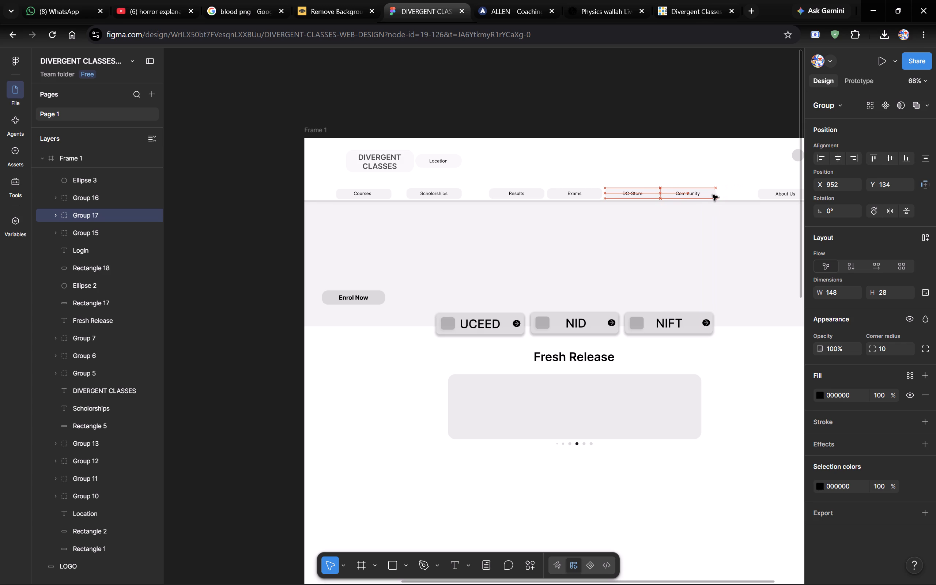
{"action": "left_click_drag", "start_coordinate": [713, 195], "coordinate": [716, 195]}
Move the About Us navigation group next to Community, to X 1123, Y 135.
{"action": "left_click", "coordinate": [774, 198]}
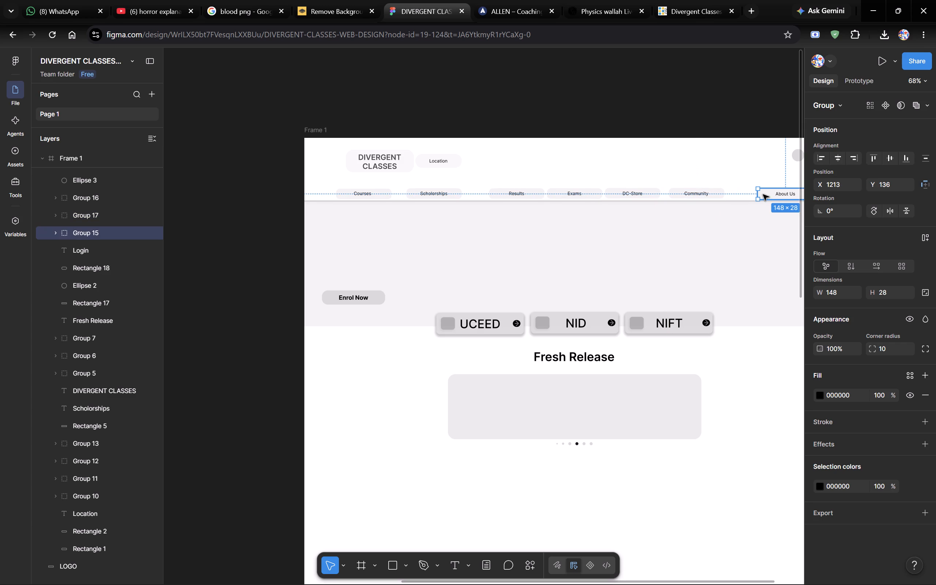
{"action": "left_click_drag", "start_coordinate": [763, 194], "coordinate": [729, 193]}
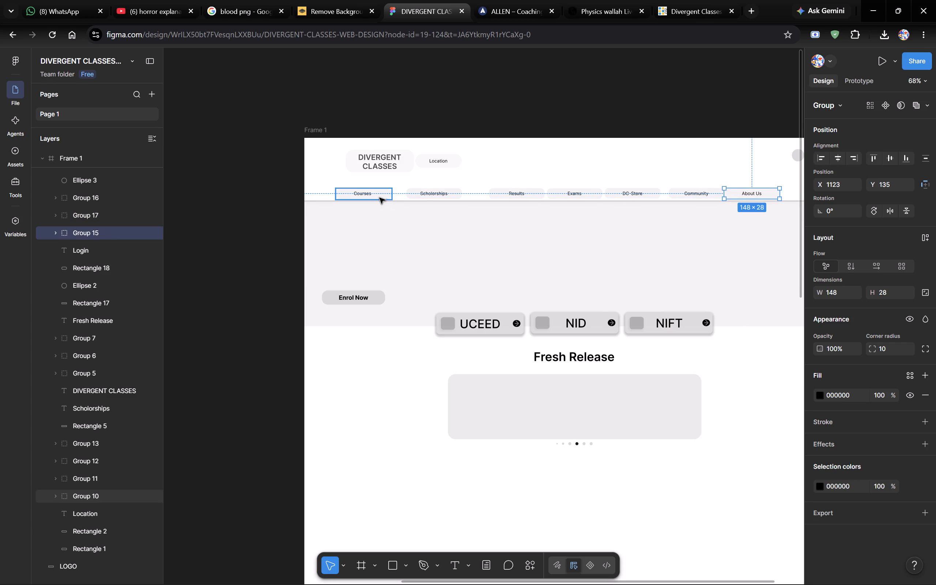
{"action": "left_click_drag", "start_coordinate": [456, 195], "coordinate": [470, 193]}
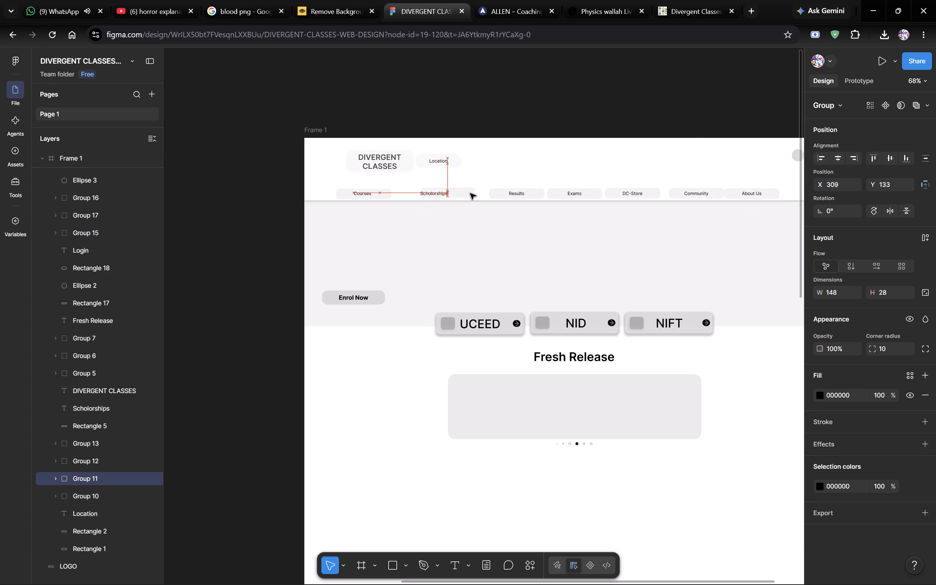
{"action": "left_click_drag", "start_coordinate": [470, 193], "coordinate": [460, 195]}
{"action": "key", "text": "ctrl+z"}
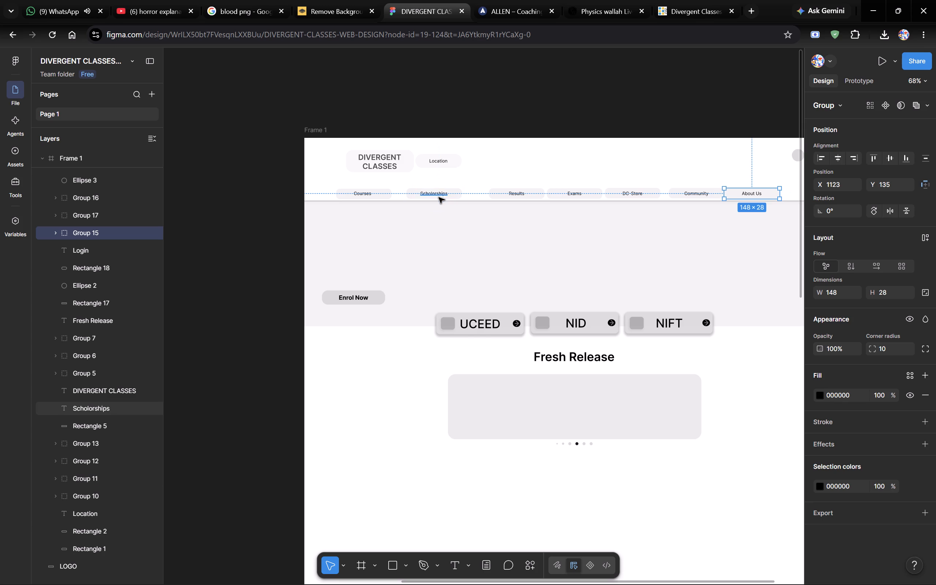
Group the Scholorships label with its background and move it closer to Results, keeping it level with the navigation row.
{"action": "left_click", "coordinate": [446, 193]}
{"action": "left_click", "coordinate": [458, 192], "text": "shift"}
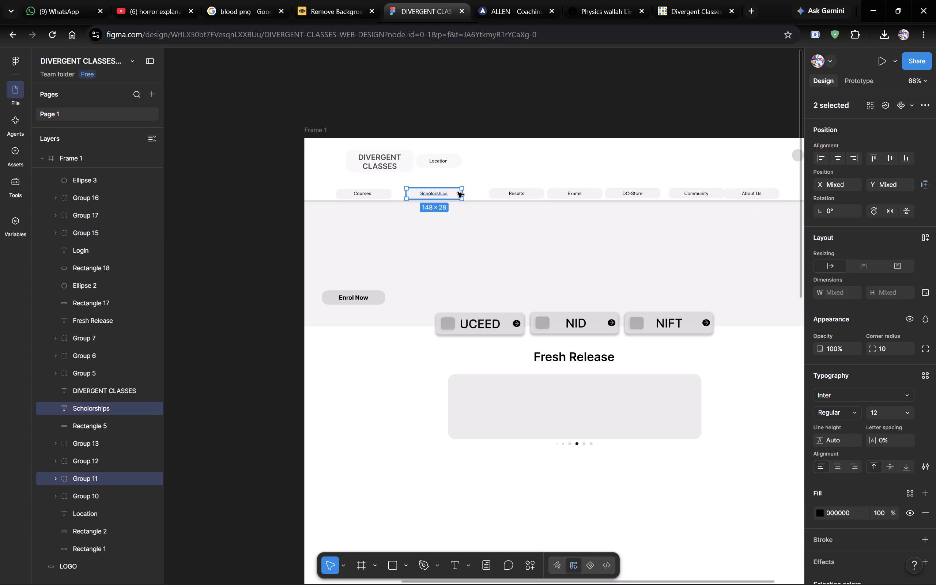
{"action": "key", "text": "ctrl+g"}
{"action": "left_click_drag", "start_coordinate": [458, 192], "coordinate": [471, 193]}
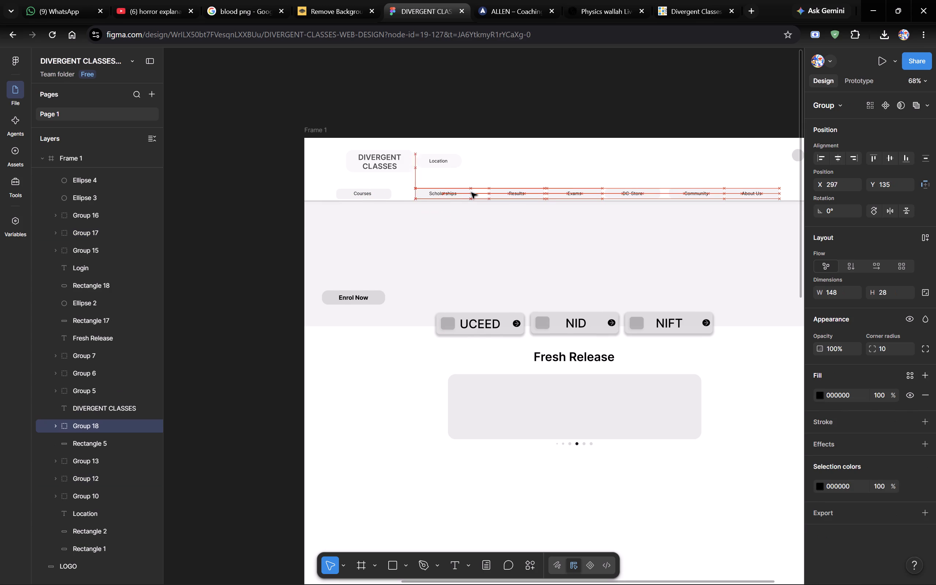
{"action": "left_click_drag", "start_coordinate": [471, 193], "coordinate": [479, 193]}
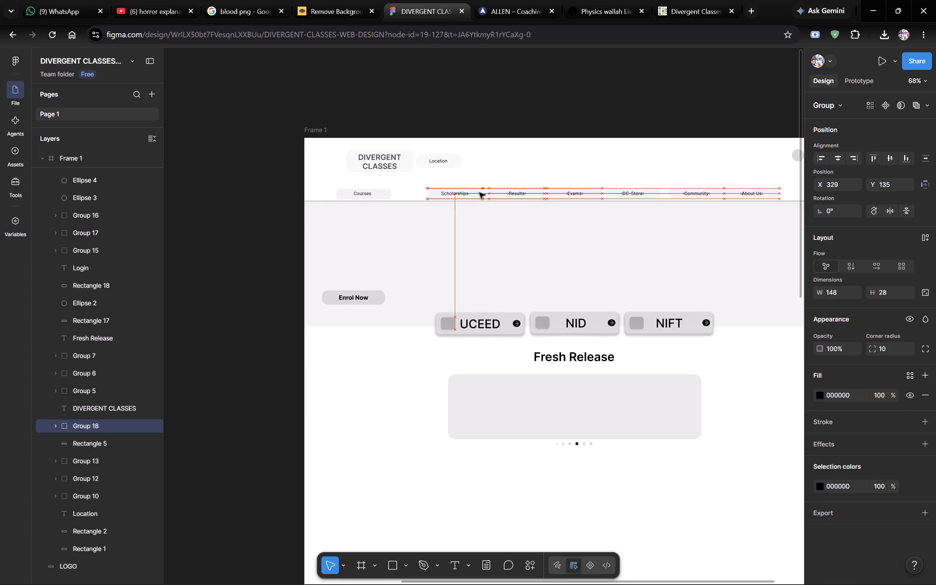
{"action": "left_click_drag", "start_coordinate": [479, 193], "coordinate": [480, 193]}
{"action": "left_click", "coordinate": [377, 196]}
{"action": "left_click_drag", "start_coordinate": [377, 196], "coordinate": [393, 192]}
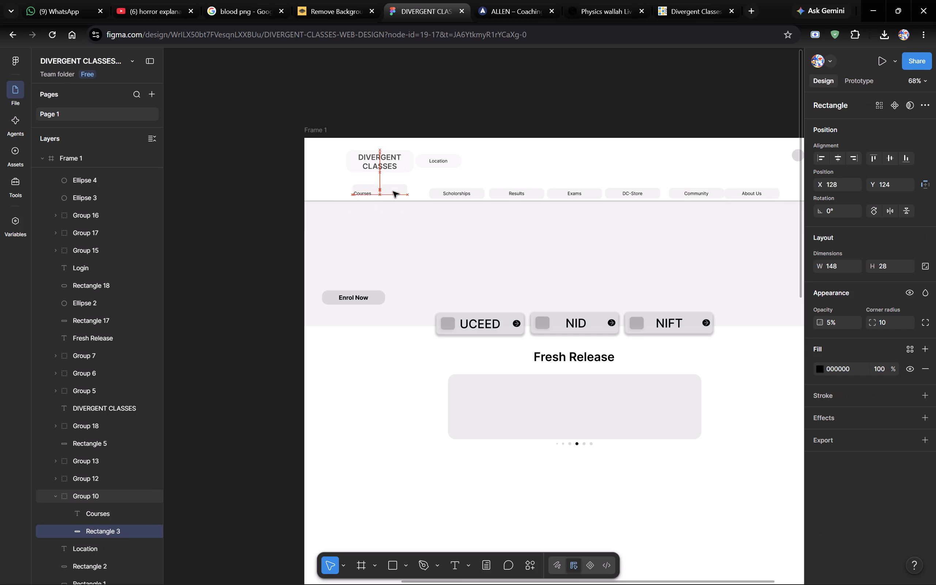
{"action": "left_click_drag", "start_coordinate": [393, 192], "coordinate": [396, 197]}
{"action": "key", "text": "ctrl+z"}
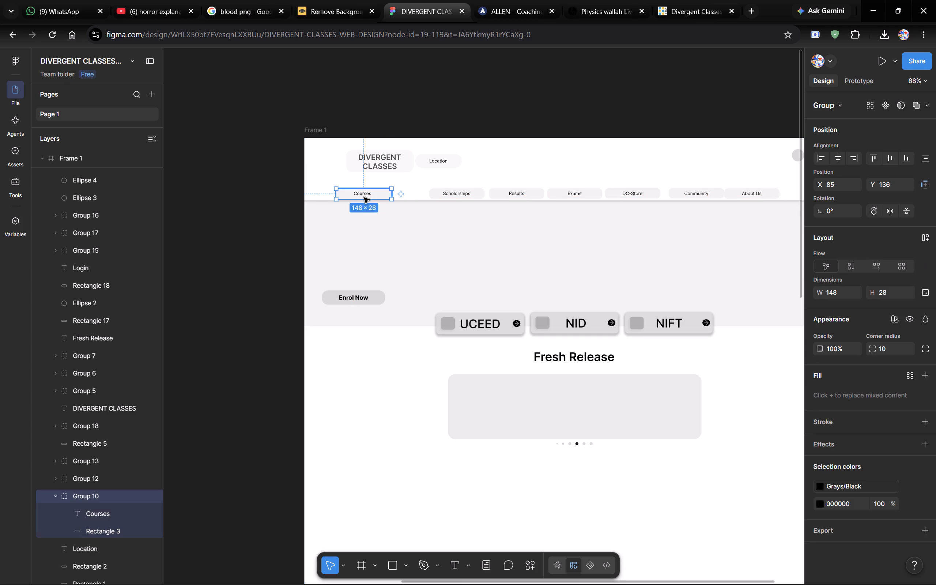
Send the Courses navigation group to the back of the layer order.
{"action": "left_click", "coordinate": [369, 195], "text": "shift"}
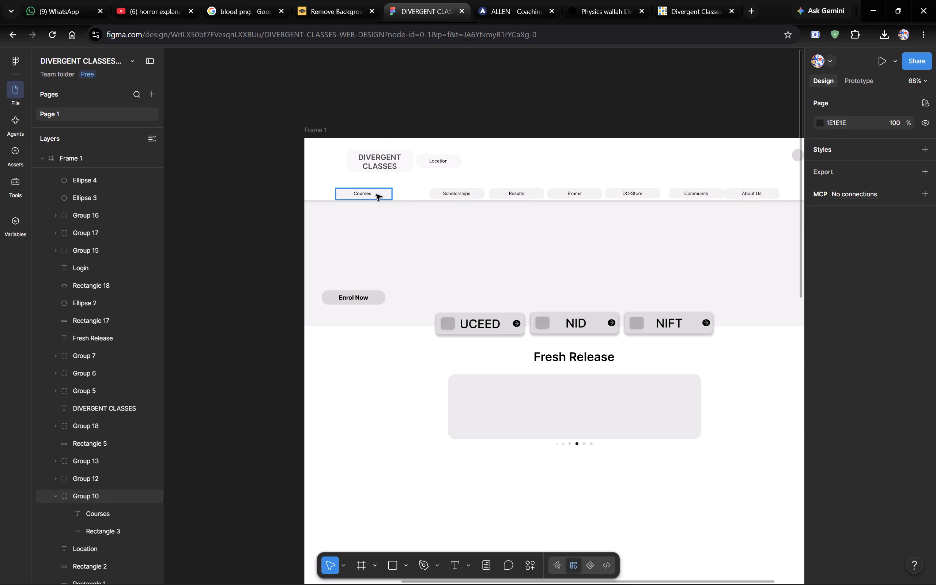
{"action": "left_click", "coordinate": [375, 192]}
{"action": "left_click", "coordinate": [364, 195], "text": "shift"}
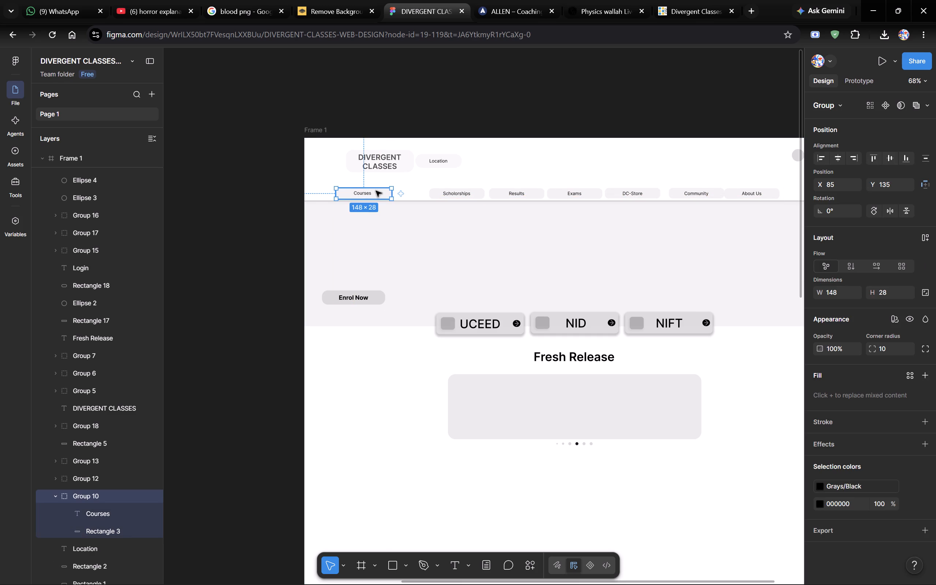
{"action": "right_click", "coordinate": [380, 196]}
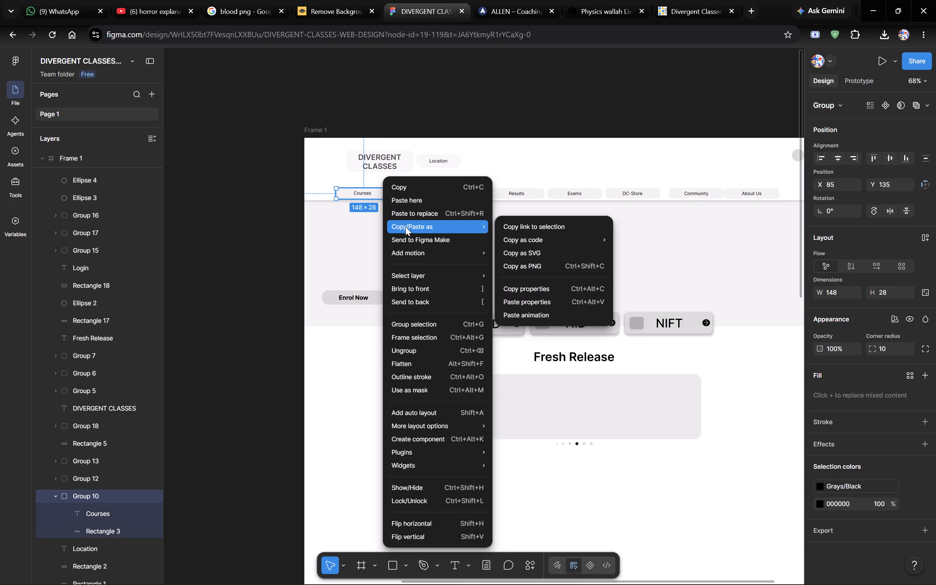
{"action": "left_click", "coordinate": [450, 299]}
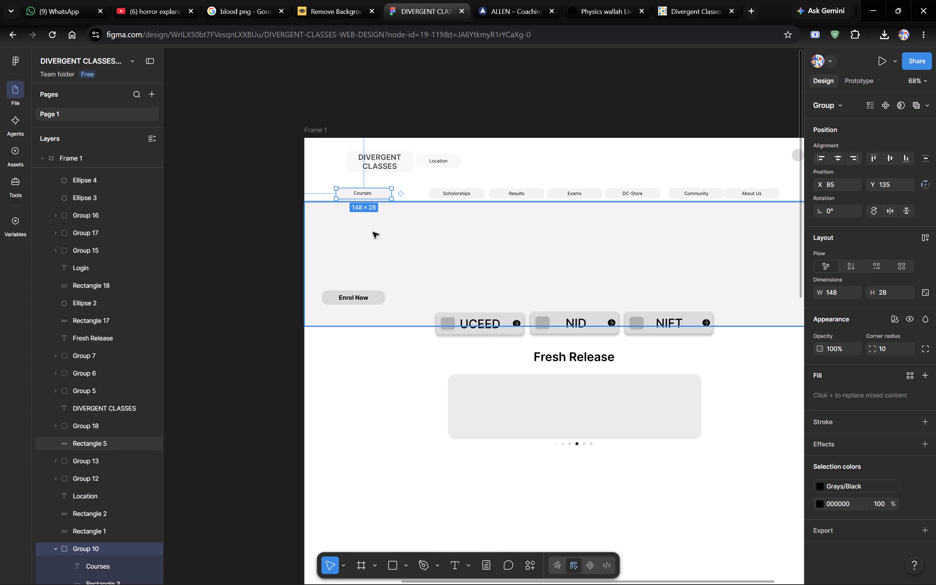
Move the Courses group closer to Scholorships, to X 172, Y 135.
{"action": "left_click", "coordinate": [367, 195], "text": "shift"}
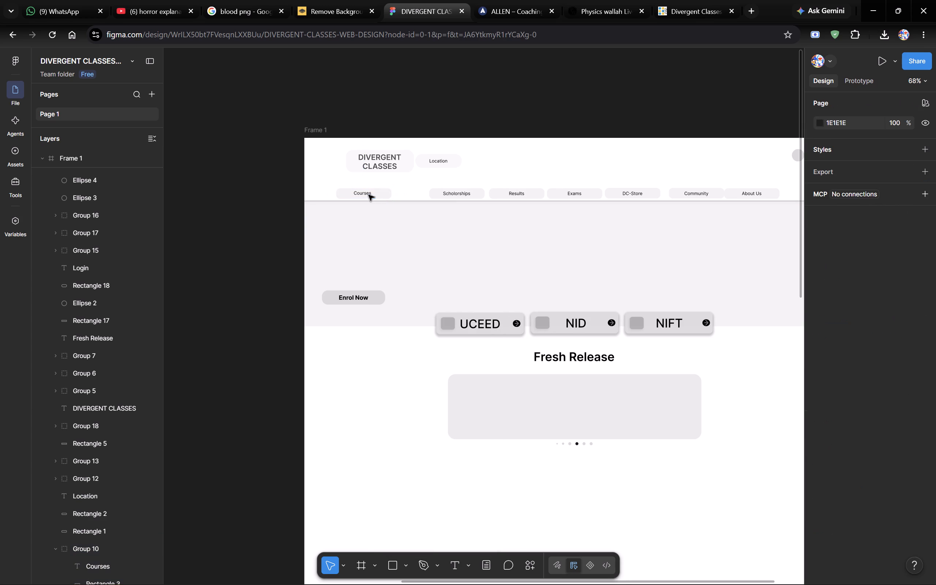
{"action": "left_click", "coordinate": [404, 193]}
{"action": "left_click", "coordinate": [359, 193]}
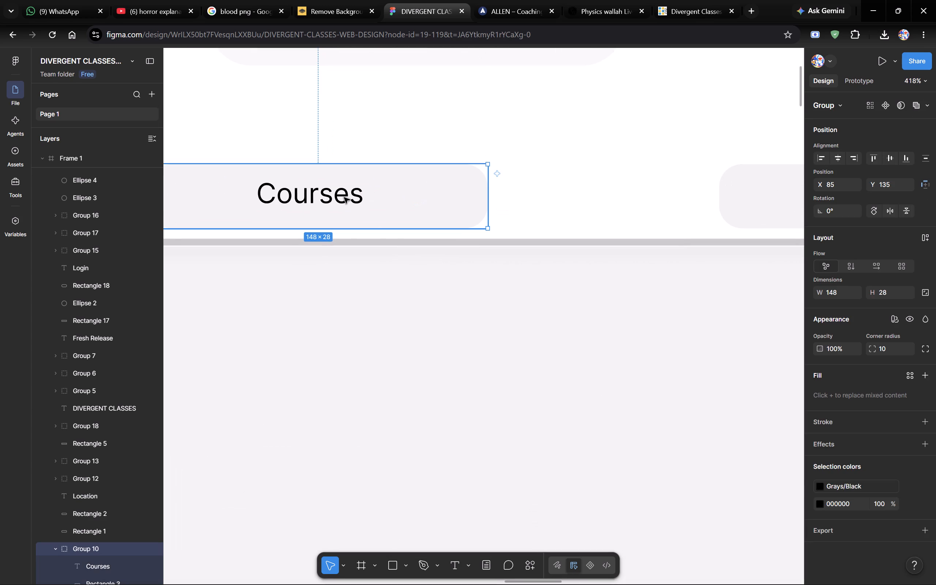
{"action": "left_click", "coordinate": [344, 197]}
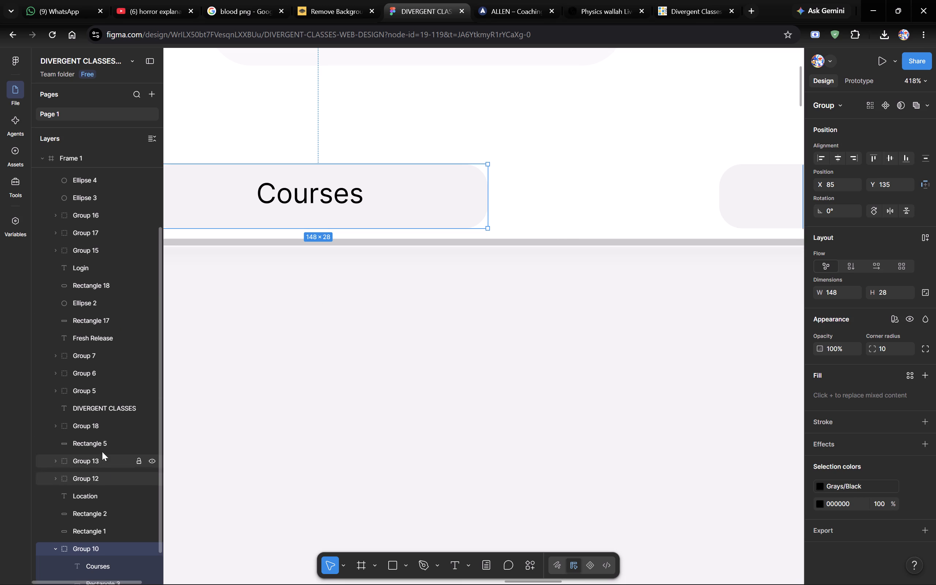
{"action": "scroll", "coordinate": [116, 486], "scroll_direction": "down", "scroll_amount": 1}
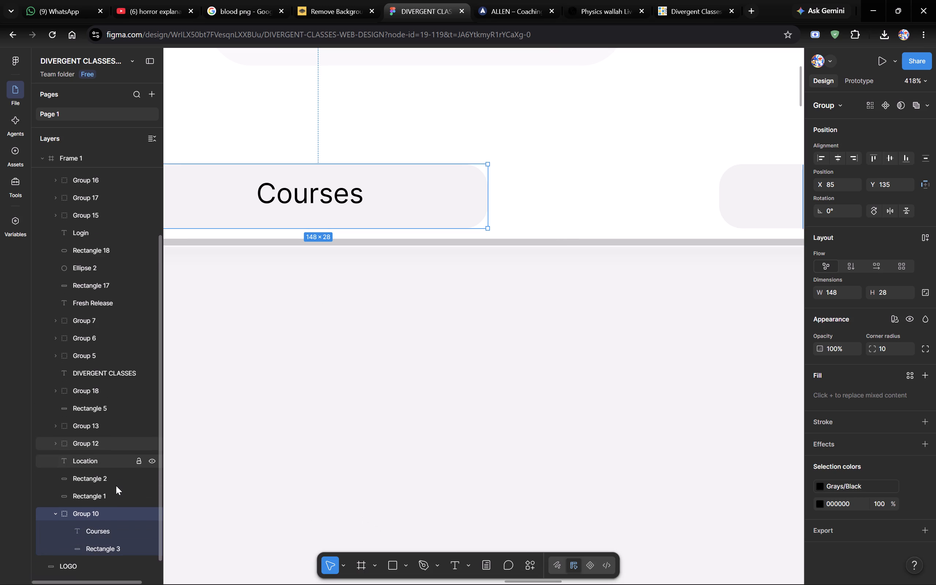
{"action": "scroll", "coordinate": [116, 486], "scroll_direction": "down", "scroll_amount": 1}
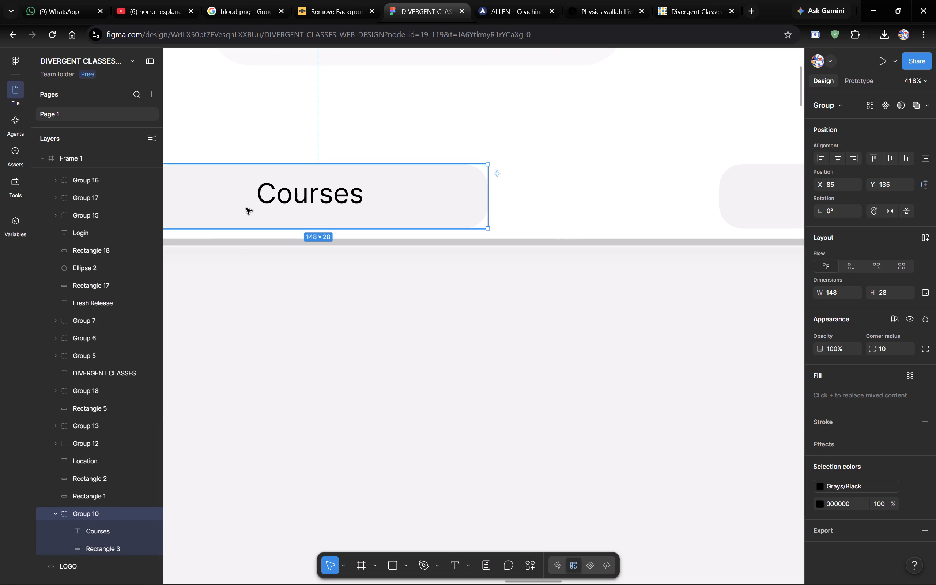
{"action": "left_click_drag", "start_coordinate": [377, 175], "coordinate": [575, 171]}
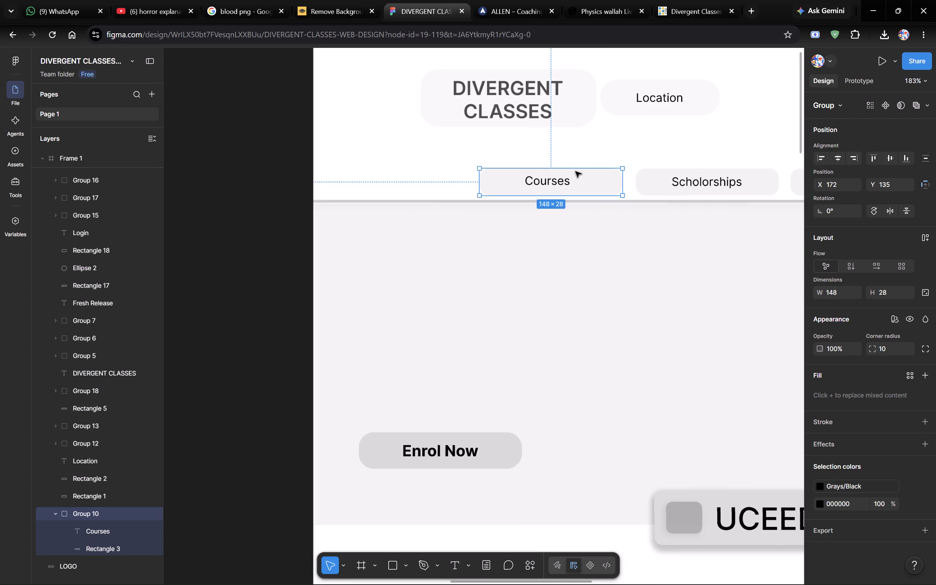
Nudge the Exams group to X 649, Y 134 so it is evenly spaced between Results and DC-Store.
{"action": "scroll", "coordinate": [575, 171], "scroll_direction": "left", "scroll_amount": 2}
{"action": "scroll", "coordinate": [575, 171], "scroll_direction": "up", "scroll_amount": 1}
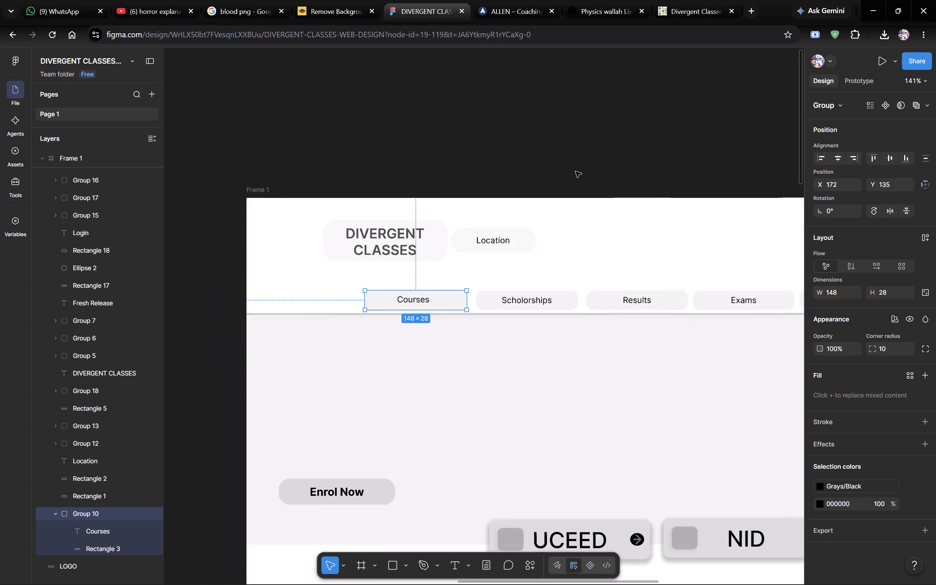
{"action": "scroll", "coordinate": [575, 171], "scroll_direction": "left", "scroll_amount": 2}
{"action": "scroll", "coordinate": [575, 171], "scroll_direction": "down", "scroll_amount": 1}
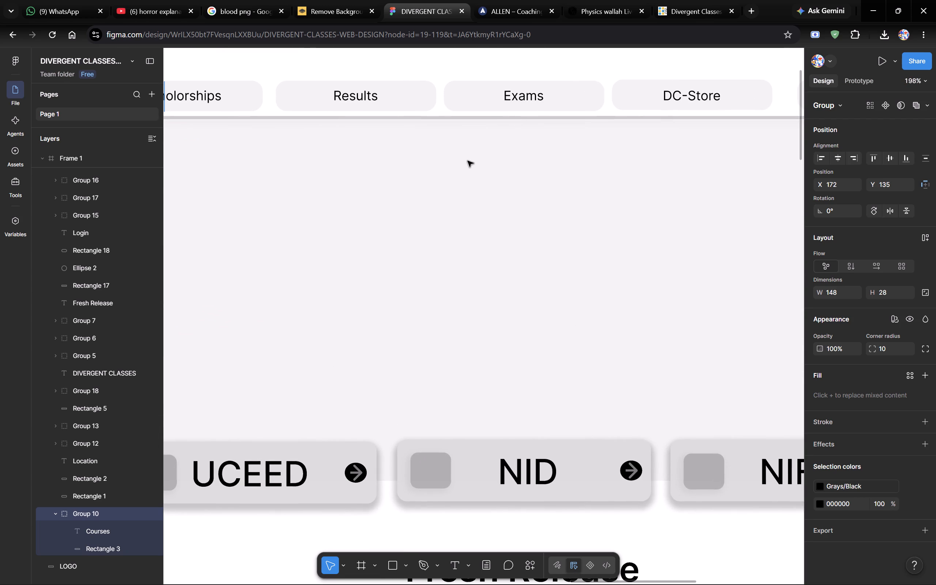
{"action": "left_click", "coordinate": [481, 94]}
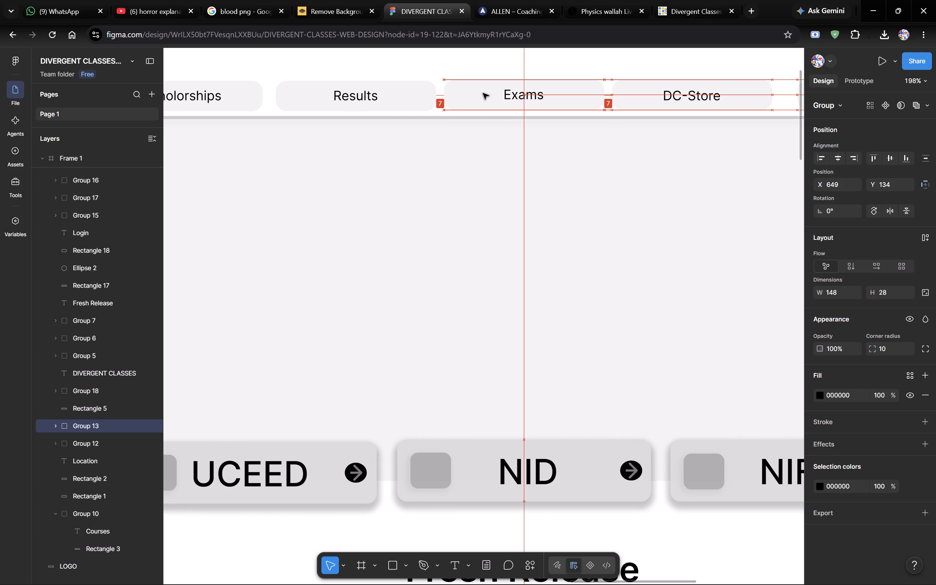
{"action": "left_click", "coordinate": [669, 94]}
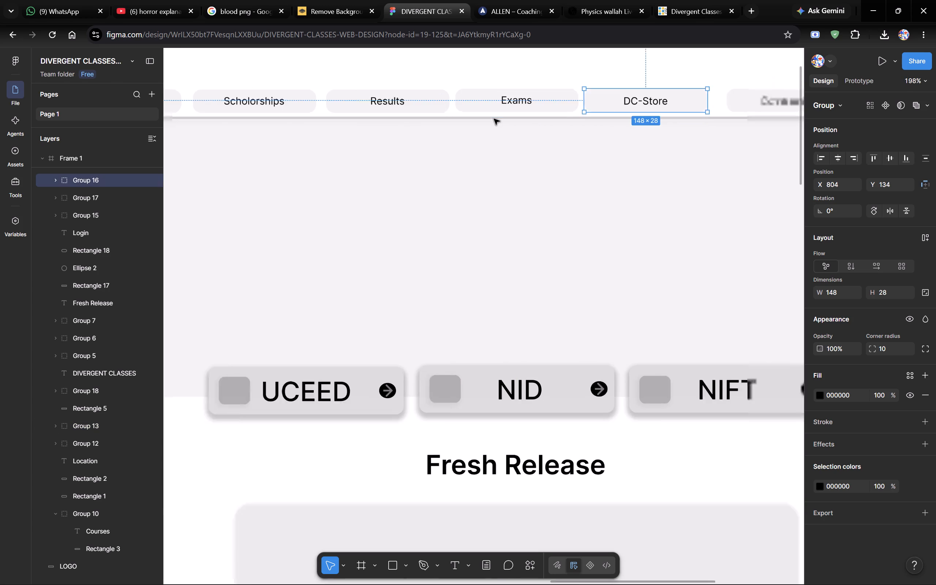
Tighten the navigation gaps by moving Community to X 959, Y 135 and About Us to X 1114, Y 135.
{"action": "left_click_drag", "start_coordinate": [582, 118], "coordinate": [574, 119]}
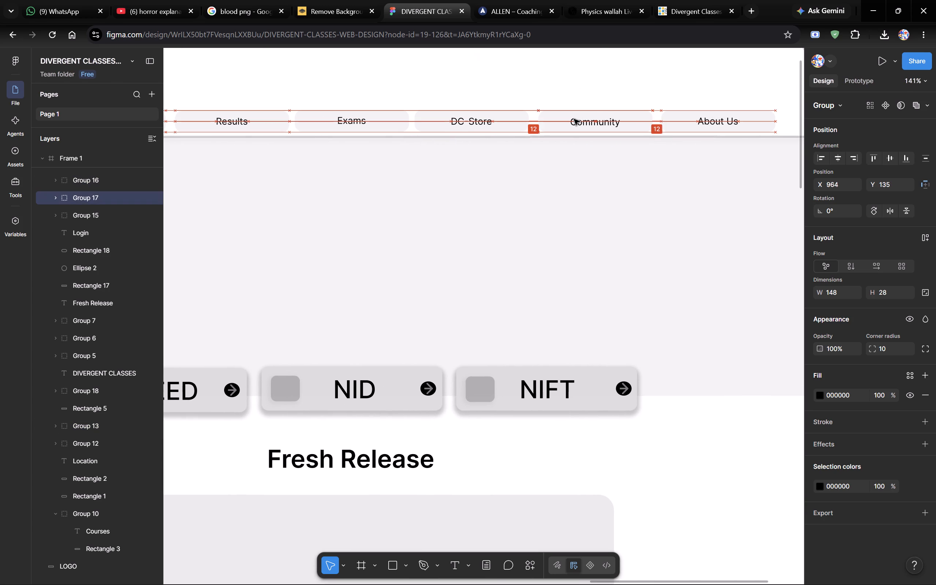
{"action": "left_click_drag", "start_coordinate": [574, 119], "coordinate": [570, 119]}
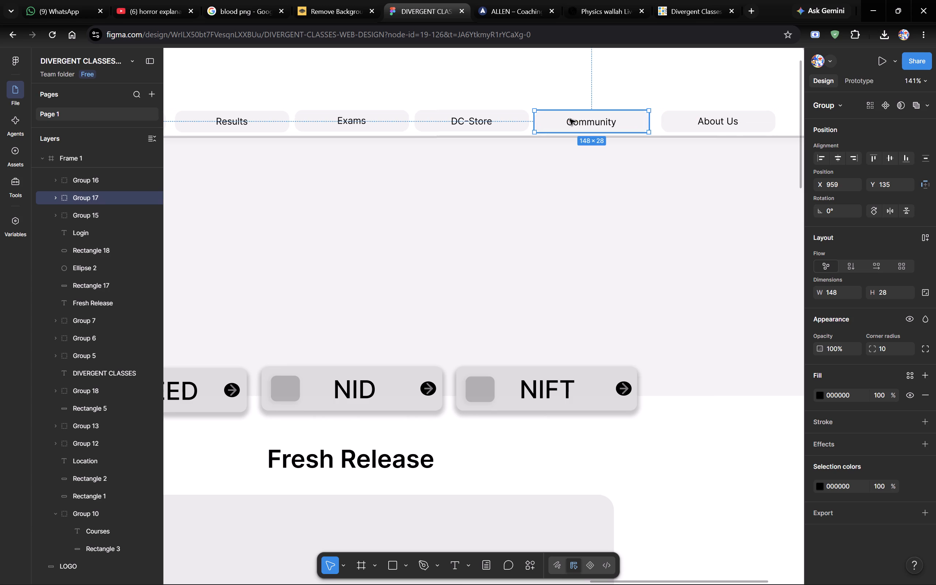
{"action": "left_click_drag", "start_coordinate": [697, 120], "coordinate": [691, 121]}
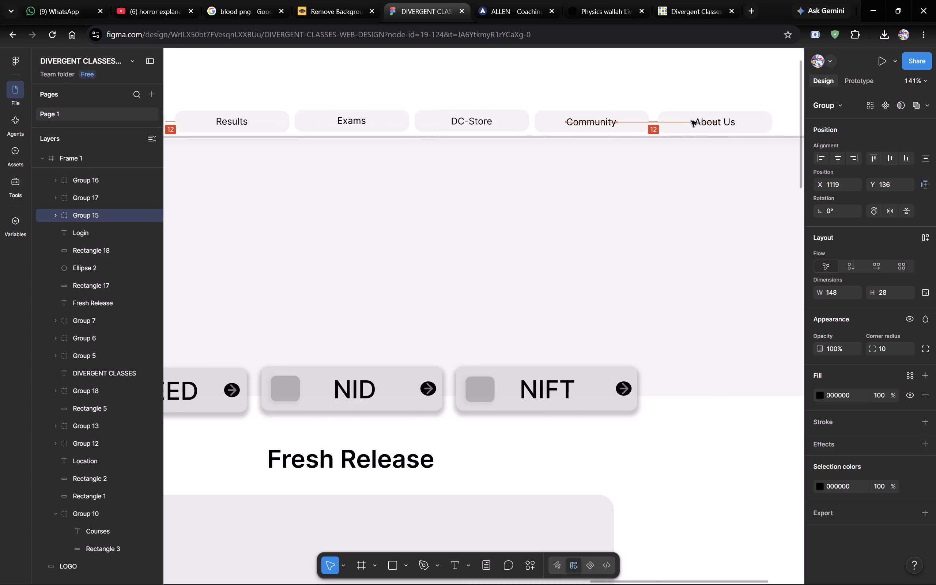
{"action": "left_click_drag", "start_coordinate": [691, 121], "coordinate": [689, 120]}
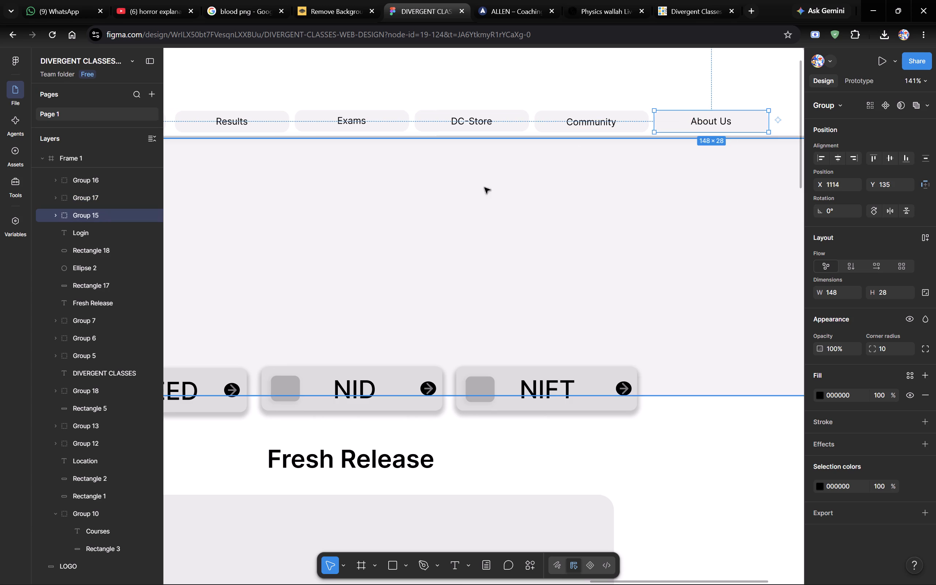
Even out the remaining gaps by moving Scholorships to X 339, Y 135 and Courses to X 184, Y 134.
{"action": "scroll", "coordinate": [467, 186], "scroll_direction": "right", "scroll_amount": 3}
{"action": "left_click", "coordinate": [308, 121]}
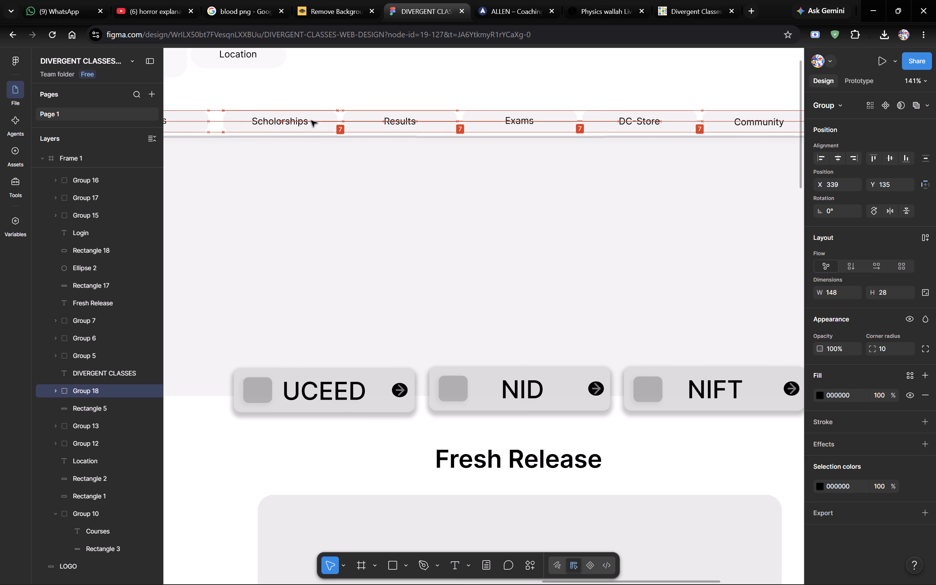
{"action": "scroll", "coordinate": [311, 121], "scroll_direction": "right", "scroll_amount": 1}
{"action": "left_click_drag", "start_coordinate": [285, 121], "coordinate": [294, 118]}
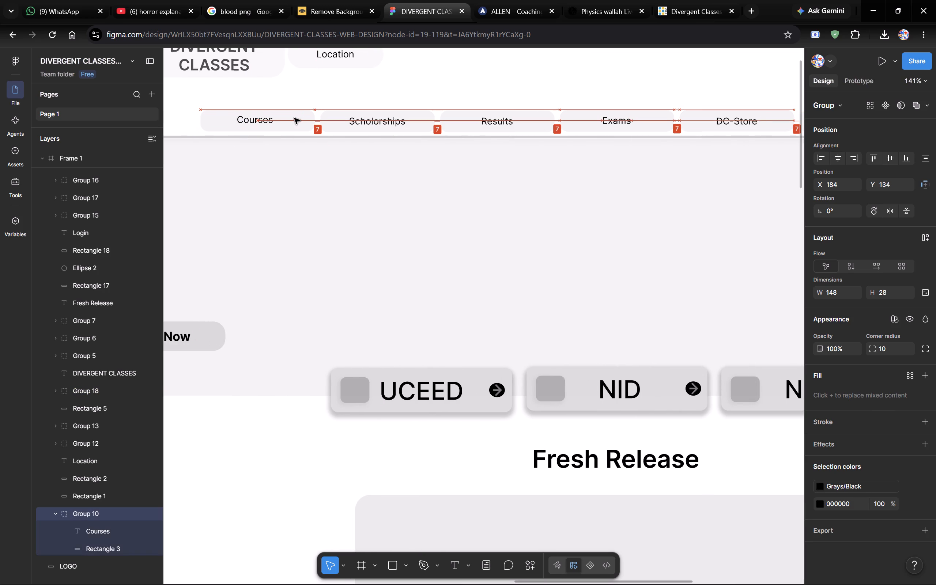
{"action": "left_click_drag", "start_coordinate": [294, 118], "coordinate": [294, 120]}
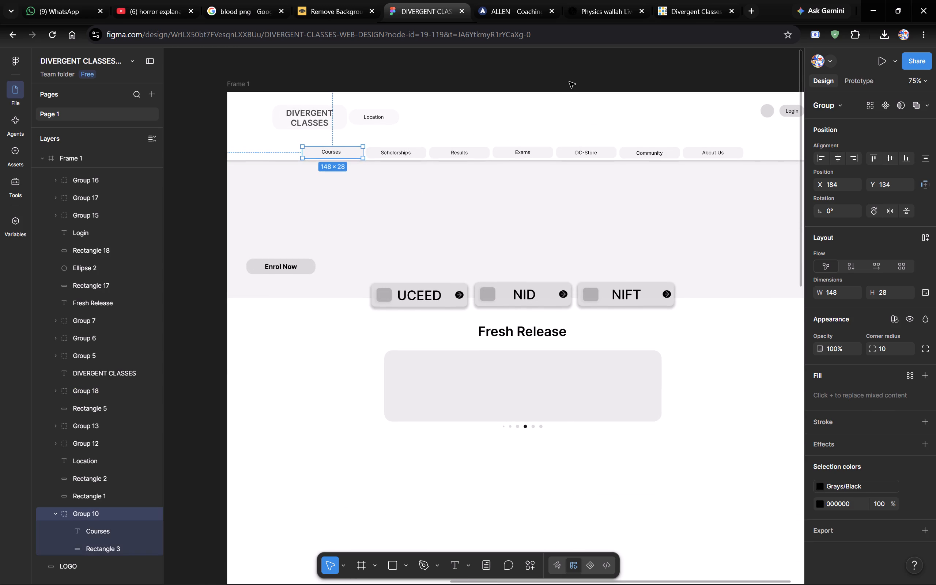
{"action": "left_click", "coordinate": [569, 82]}
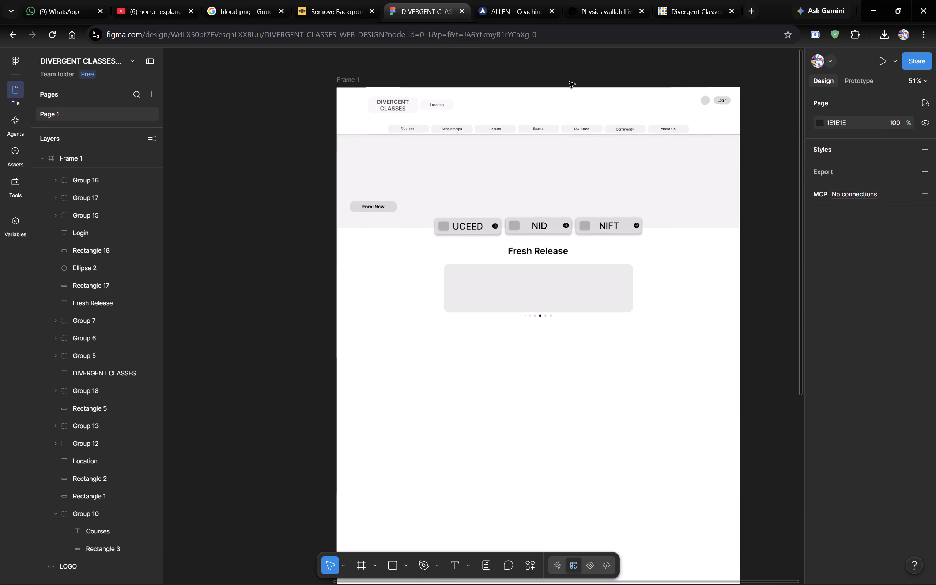
Compare the wireframe's header layout with ALLEN's website, and return to the Figma file.
{"action": "scroll", "coordinate": [569, 82], "scroll_direction": "up", "scroll_amount": 1}
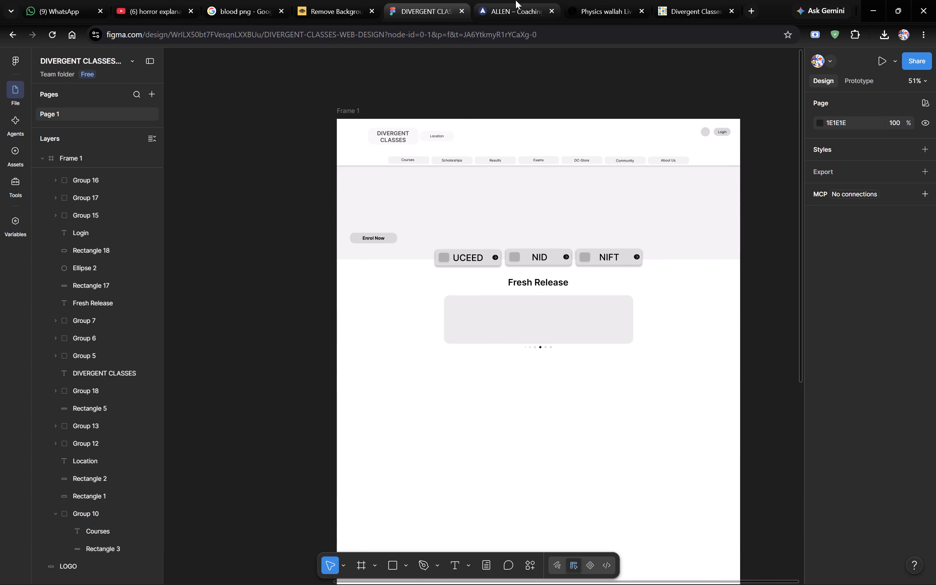
{"action": "left_click", "coordinate": [516, 0]}
{"action": "left_click", "coordinate": [419, 0]}
{"action": "left_click", "coordinate": [512, 0]}
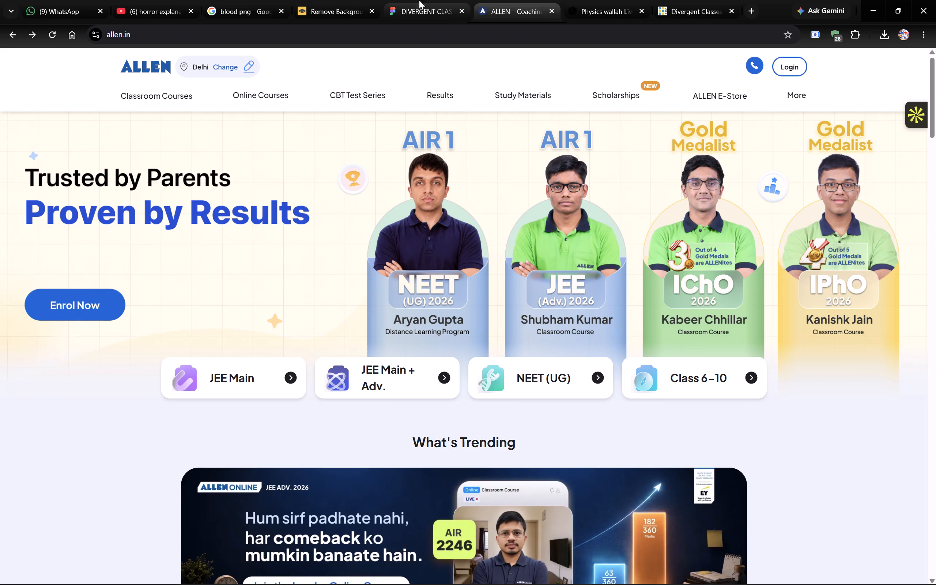
{"action": "left_click", "coordinate": [419, 0]}
Move the Location label together with its background further from the DIVERGENT CLASSES logo, placing the background at about X 359, Y 45.
{"action": "scroll", "coordinate": [369, 168], "scroll_direction": "left", "scroll_amount": 1}
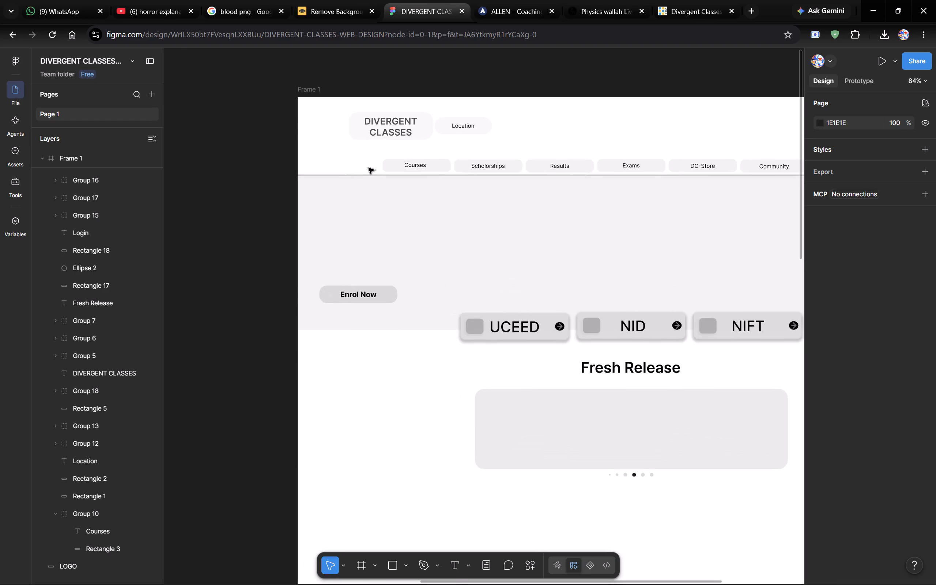
{"action": "scroll", "coordinate": [484, 199], "scroll_direction": "left", "scroll_amount": 1}
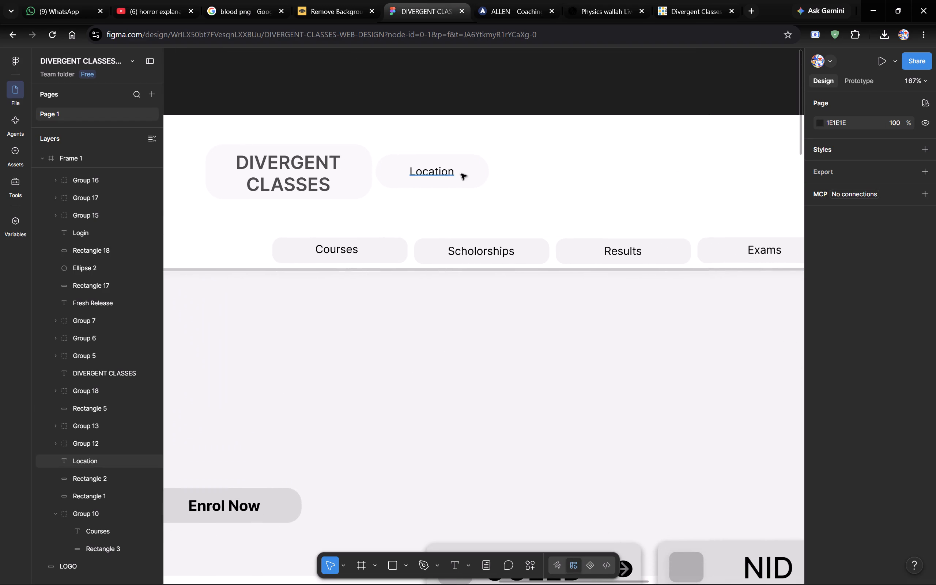
{"action": "left_click_drag", "start_coordinate": [506, 192], "coordinate": [431, 162]}
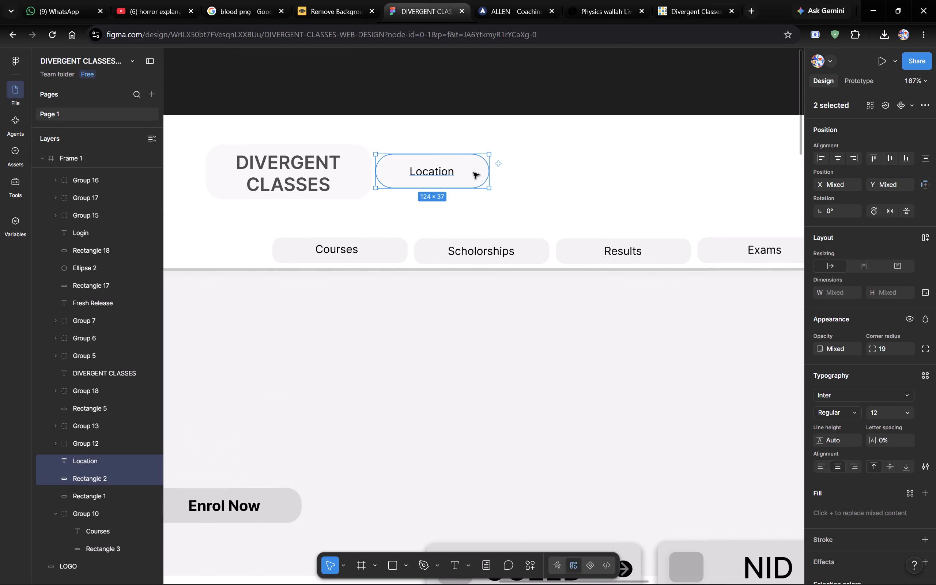
{"action": "left_click_drag", "start_coordinate": [473, 173], "coordinate": [530, 173]}
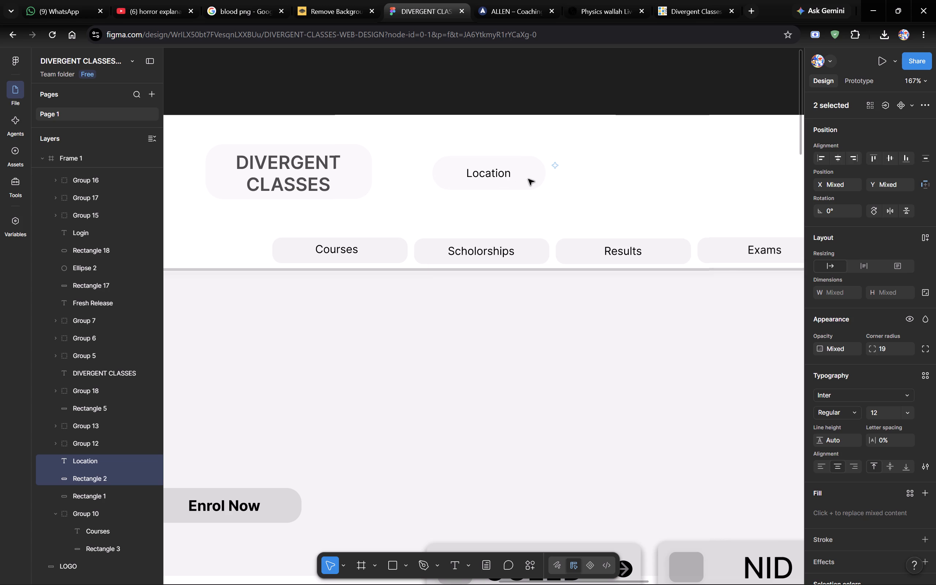
Shrink the Location background rectangle to about 111 × 31 and reposition it behind the label at X 376, Y 48.
{"action": "left_click", "coordinate": [529, 179]}
{"action": "left_click_drag", "start_coordinate": [546, 193], "coordinate": [536, 184]}
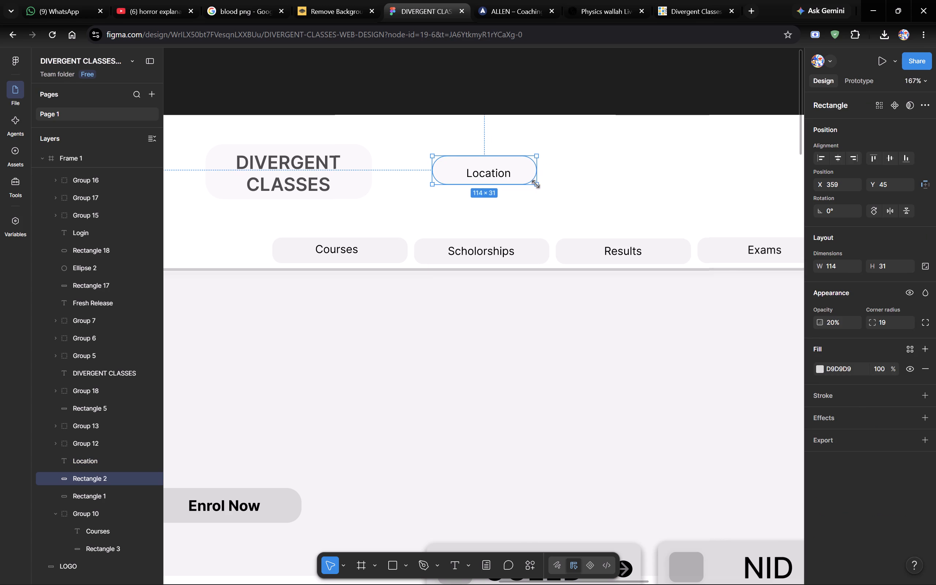
{"action": "left_click_drag", "start_coordinate": [536, 184], "coordinate": [535, 184]}
{"action": "left_click_drag", "start_coordinate": [524, 178], "coordinate": [531, 182]}
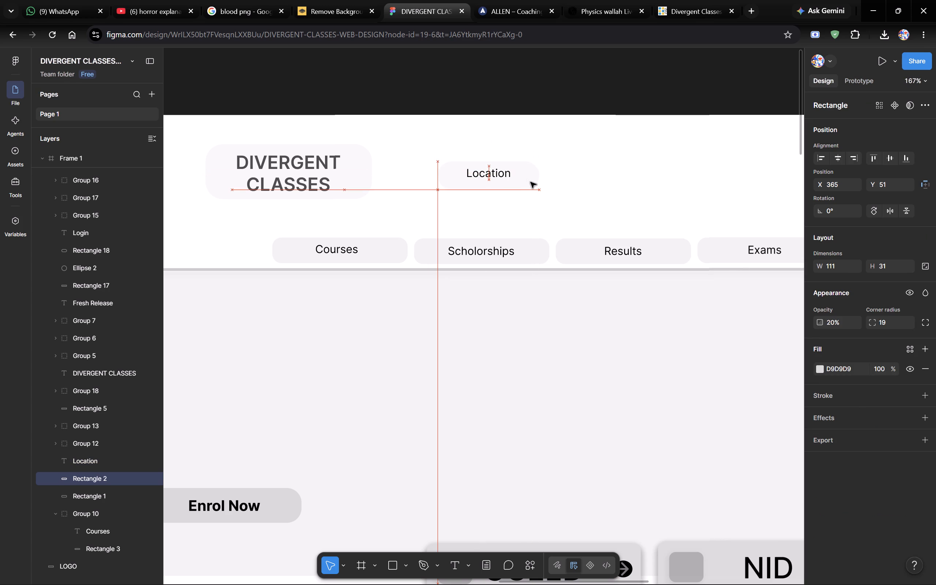
{"action": "left_click_drag", "start_coordinate": [531, 182], "coordinate": [536, 181]}
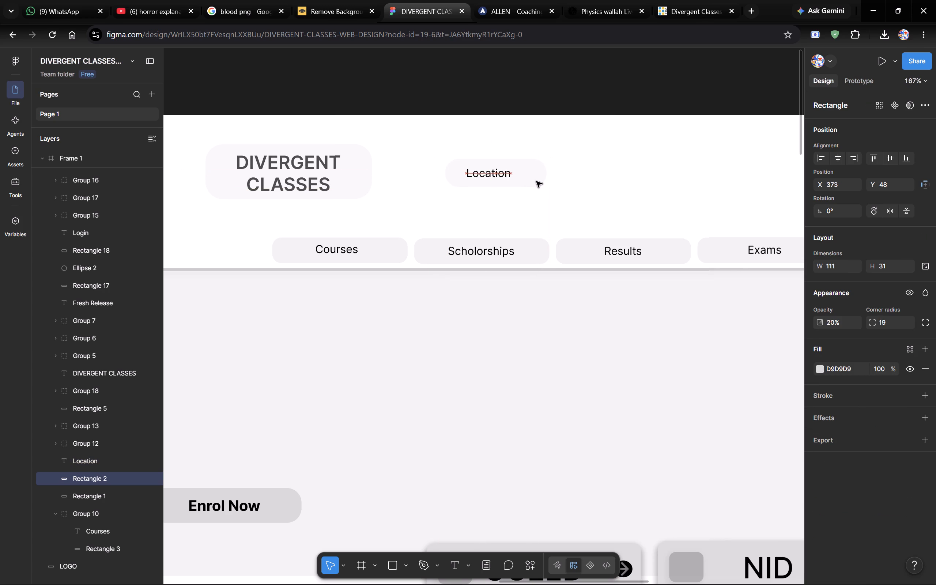
{"action": "left_click_drag", "start_coordinate": [536, 181], "coordinate": [539, 181]}
{"action": "left_click_drag", "start_coordinate": [539, 181], "coordinate": [539, 181]}
Stretch the DIVERGENT CLASSES logo background to about 182 × 62 and move it with its text beside Location, left-aligned with the Courses item.
{"action": "left_click_drag", "start_coordinate": [384, 204], "coordinate": [374, 203]}
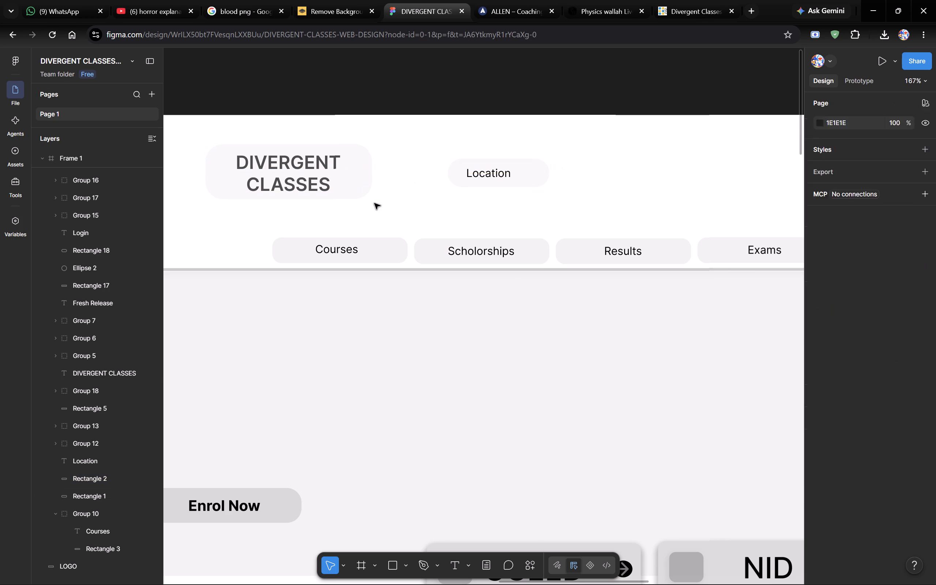
{"action": "left_click_drag", "start_coordinate": [374, 203], "coordinate": [300, 168]}
{"action": "left_click_drag", "start_coordinate": [362, 196], "coordinate": [371, 197]}
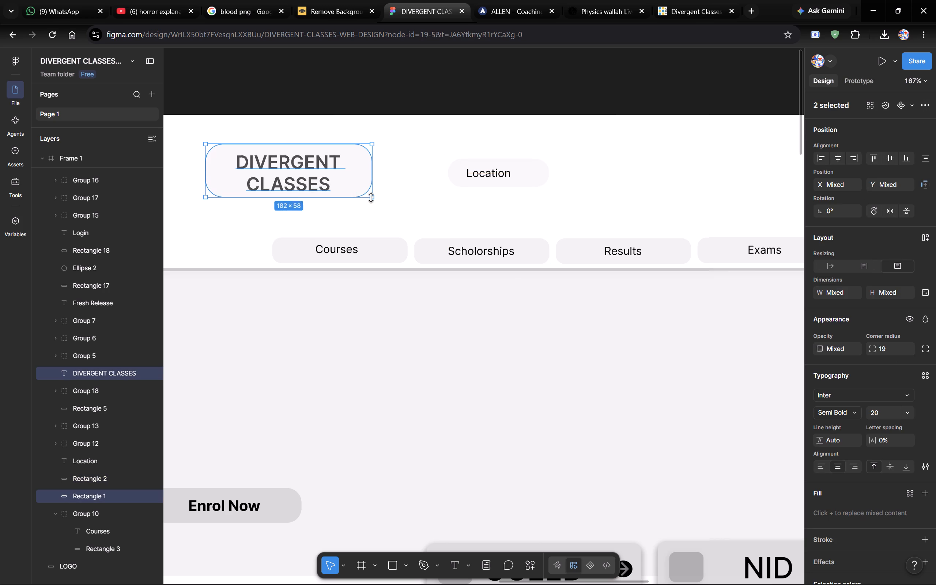
{"action": "left_click_drag", "start_coordinate": [371, 197], "coordinate": [372, 200]}
{"action": "left_click_drag", "start_coordinate": [355, 184], "coordinate": [418, 183]}
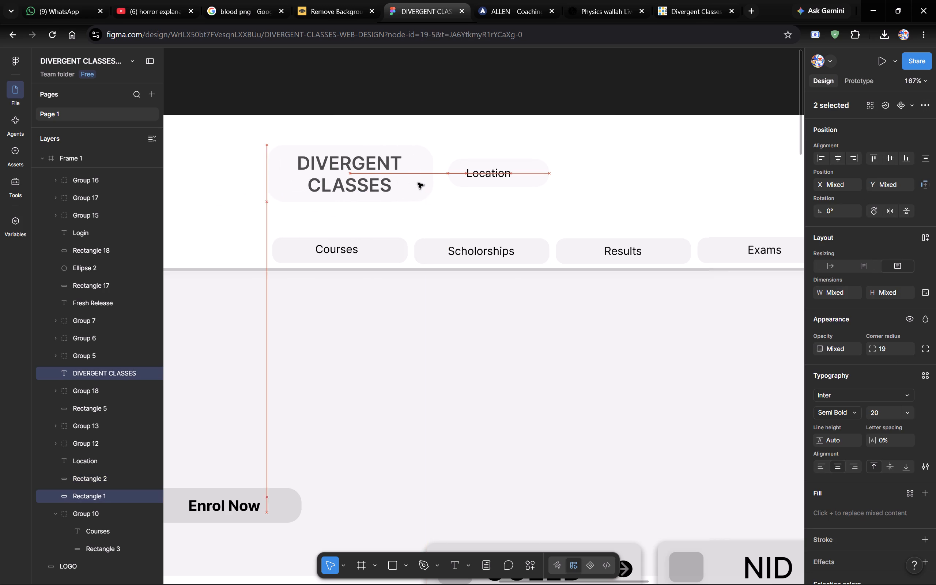
{"action": "left_click_drag", "start_coordinate": [418, 183], "coordinate": [423, 182]}
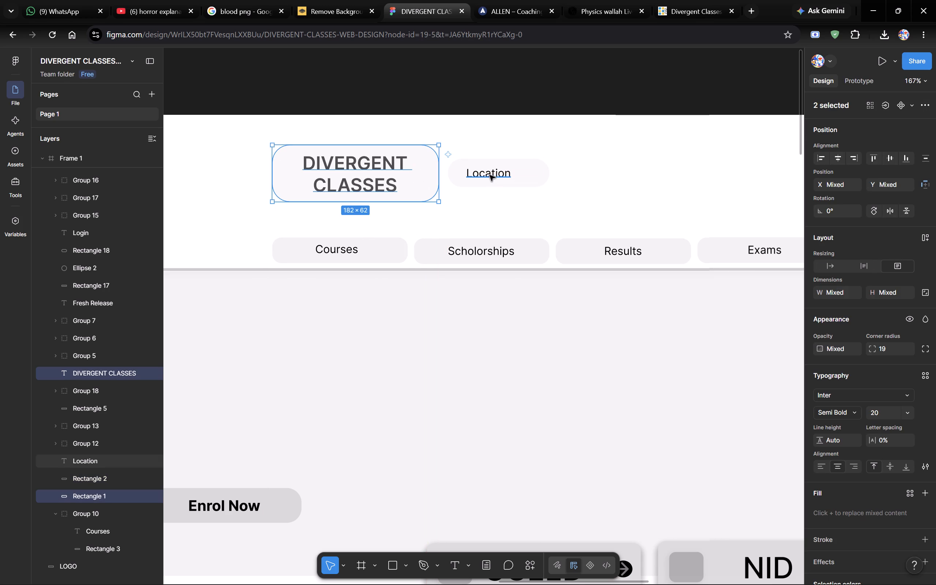
Check ALLEN's header for reference, and delete the Location label together with its background rectangle from the wireframe's header.
{"action": "left_click", "coordinate": [508, 1]}
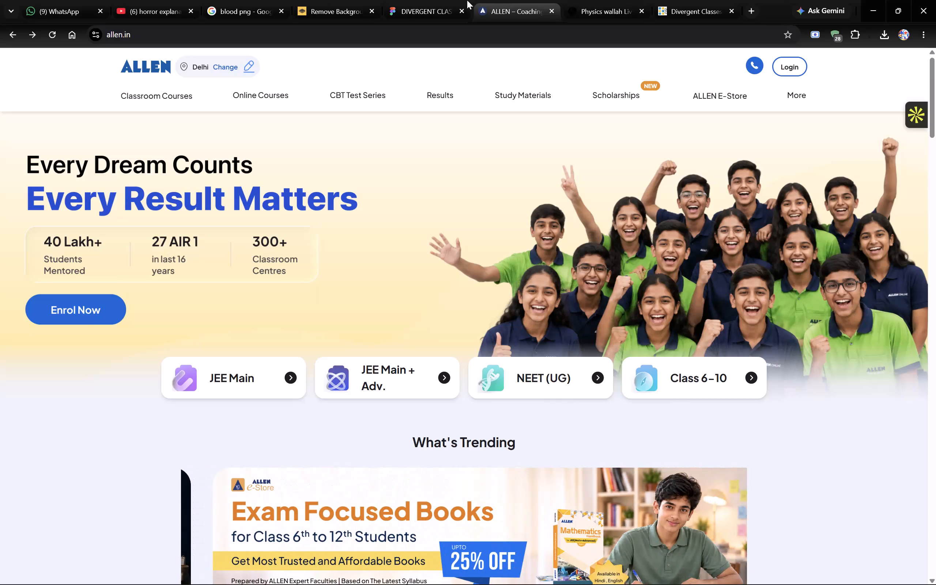
{"action": "left_click", "coordinate": [434, 0]}
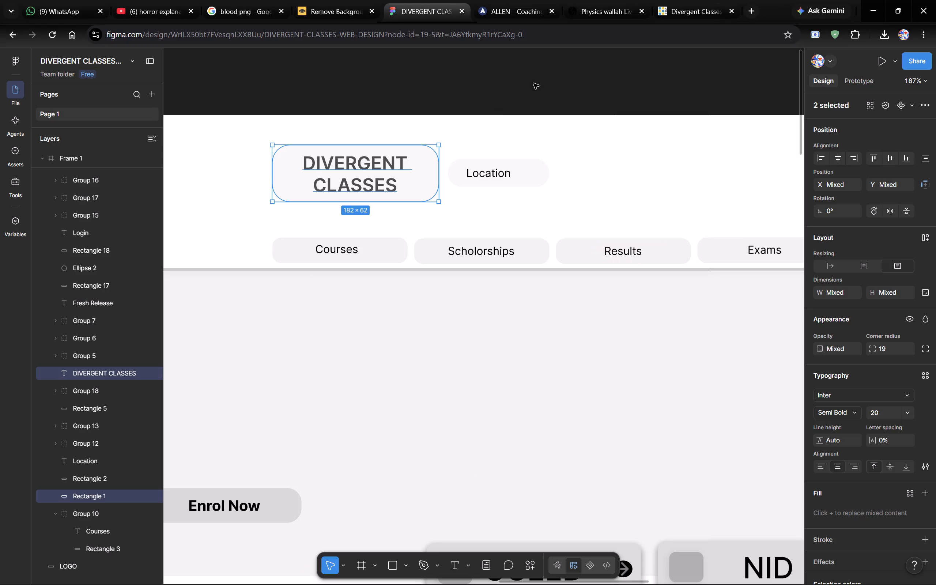
{"action": "left_click", "coordinate": [533, 83]}
{"action": "scroll", "coordinate": [533, 83], "scroll_direction": "left", "scroll_amount": 1}
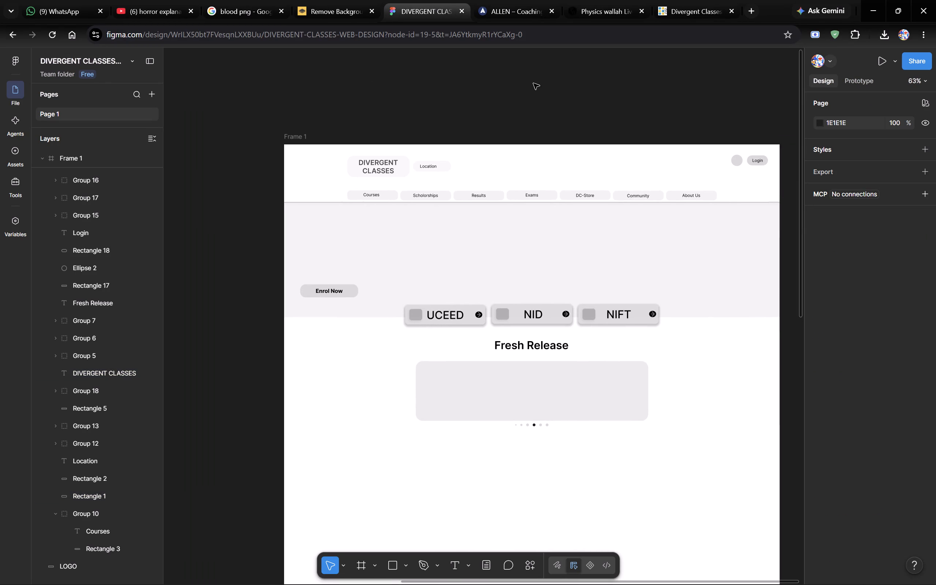
{"action": "left_click_drag", "start_coordinate": [454, 168], "coordinate": [426, 162]}
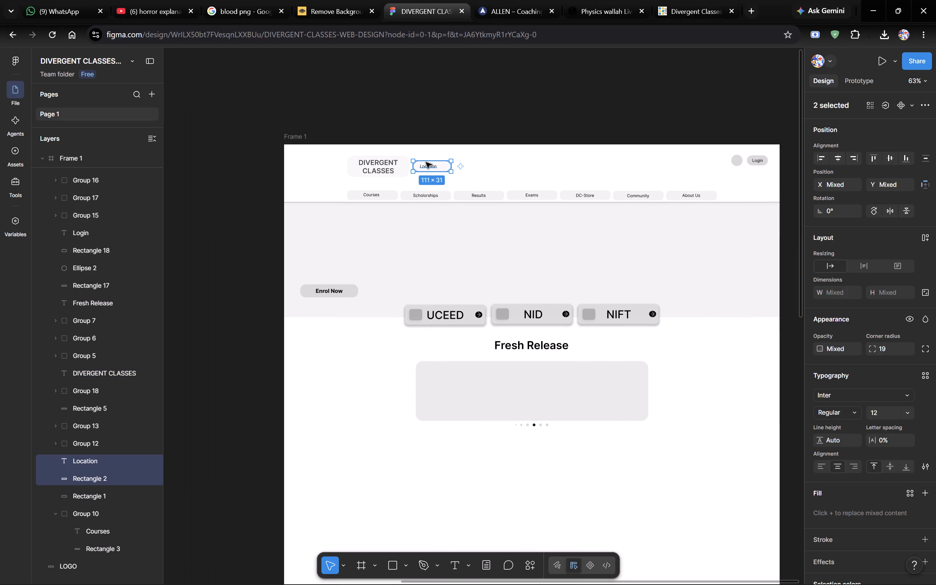
{"action": "key", "text": "BackSpace"}
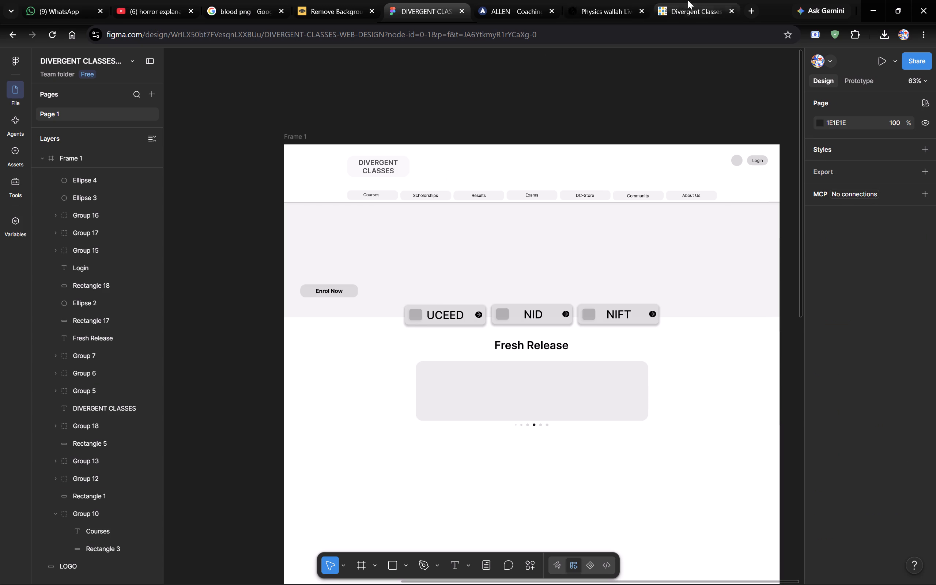
Examine the existing Divergent Classes homepage, comparing its header and hero section with the Figma wireframe.
{"action": "left_click", "coordinate": [505, 0]}
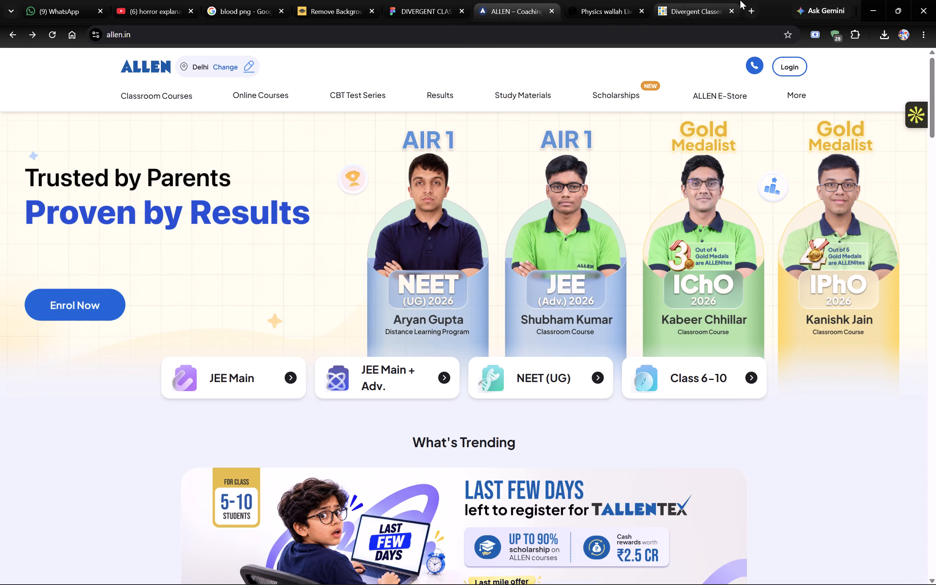
{"action": "left_click", "coordinate": [660, 0]}
{"action": "scroll", "coordinate": [612, 271], "scroll_direction": "up", "scroll_amount": 5}
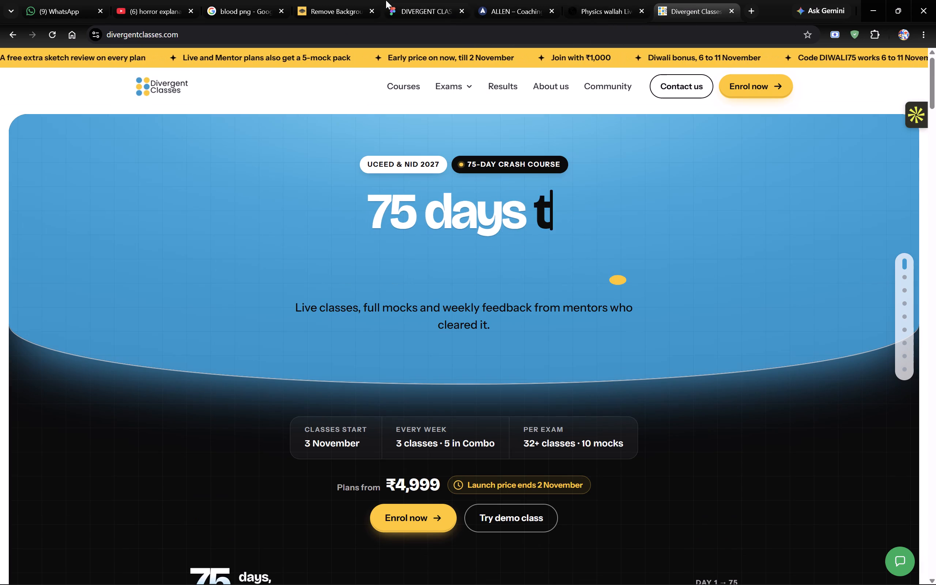
{"action": "left_click", "coordinate": [415, 0]}
{"action": "left_click", "coordinate": [679, 0]}
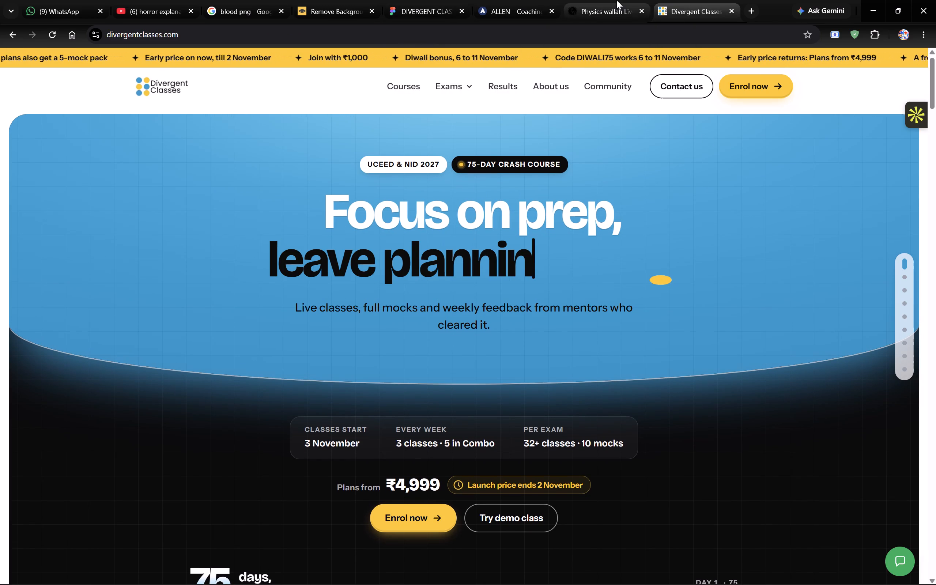
{"action": "scroll", "coordinate": [637, 254], "scroll_direction": "down", "scroll_amount": 1}
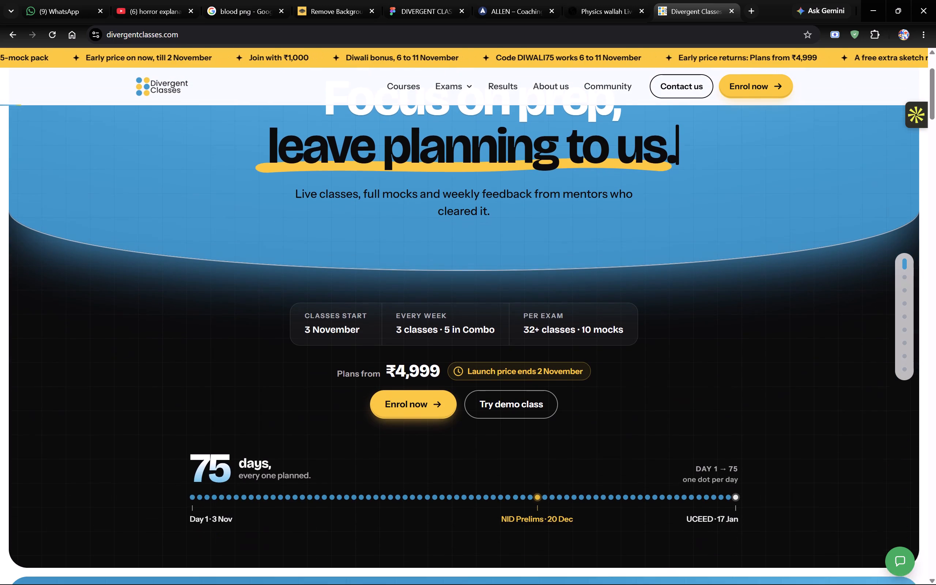
{"action": "scroll", "coordinate": [637, 254], "scroll_direction": "down", "scroll_amount": 2}
{"action": "left_click", "coordinate": [450, 0]}
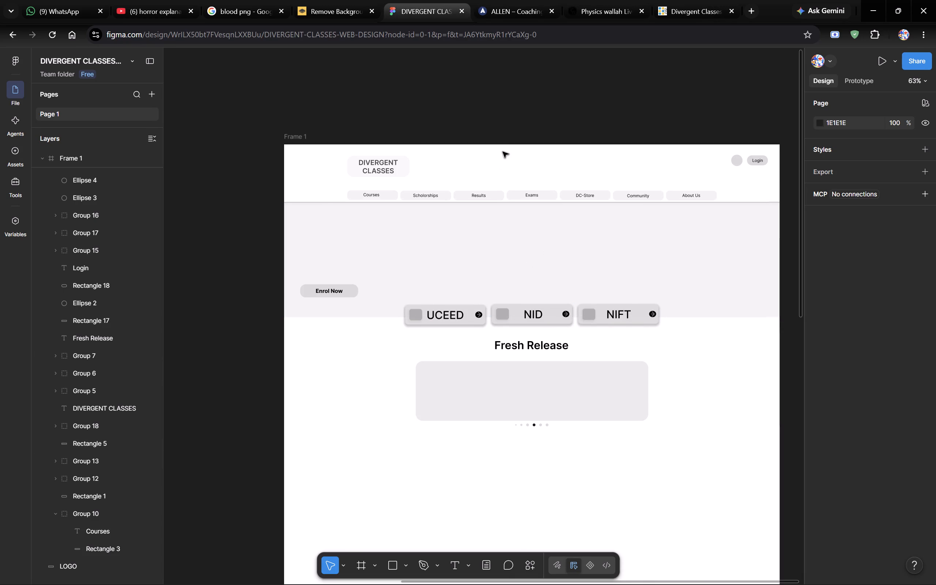
Review the Physics Wallah homepage from its banner and exam categories down to the footer for section layout ideas.
{"action": "left_click", "coordinate": [494, 0]}
{"action": "left_click", "coordinate": [626, 0]}
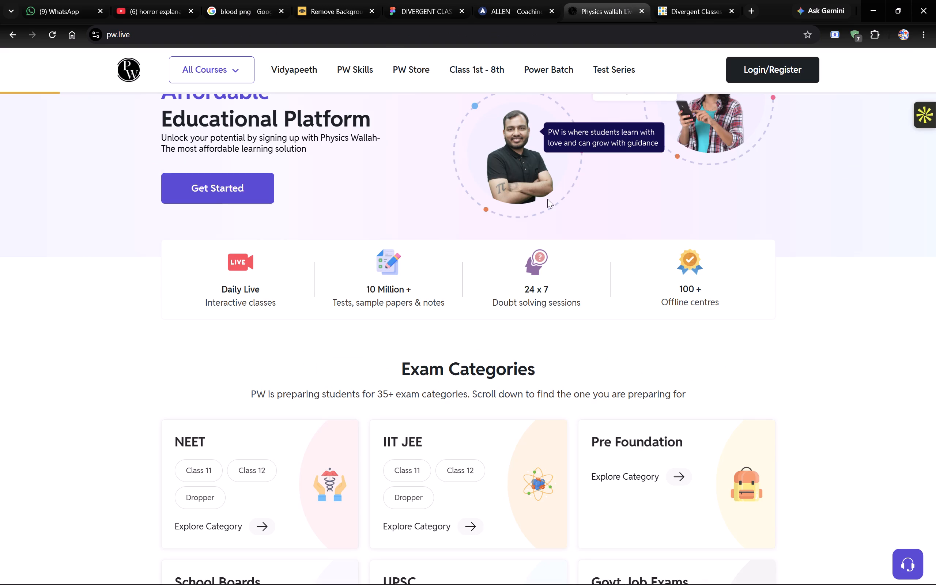
{"action": "scroll", "coordinate": [547, 199], "scroll_direction": "down", "scroll_amount": 7}
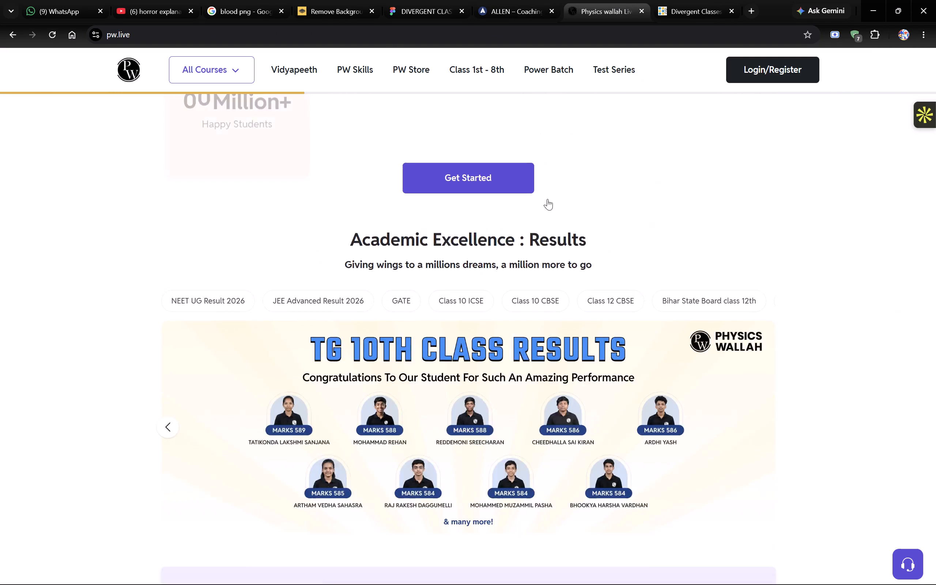
{"action": "scroll", "coordinate": [547, 199], "scroll_direction": "down", "scroll_amount": 4}
{"action": "scroll", "coordinate": [547, 199], "scroll_direction": "left", "scroll_amount": 1}
{"action": "scroll", "coordinate": [547, 199], "scroll_direction": "up", "scroll_amount": 5}
{"action": "scroll", "coordinate": [547, 199], "scroll_direction": "down", "scroll_amount": 7}
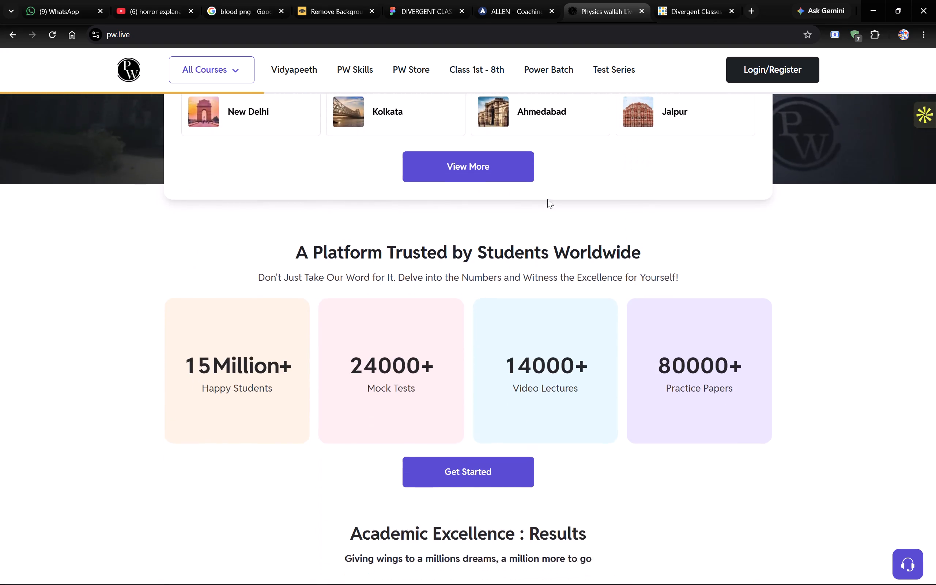
{"action": "scroll", "coordinate": [547, 199], "scroll_direction": "down", "scroll_amount": 11}
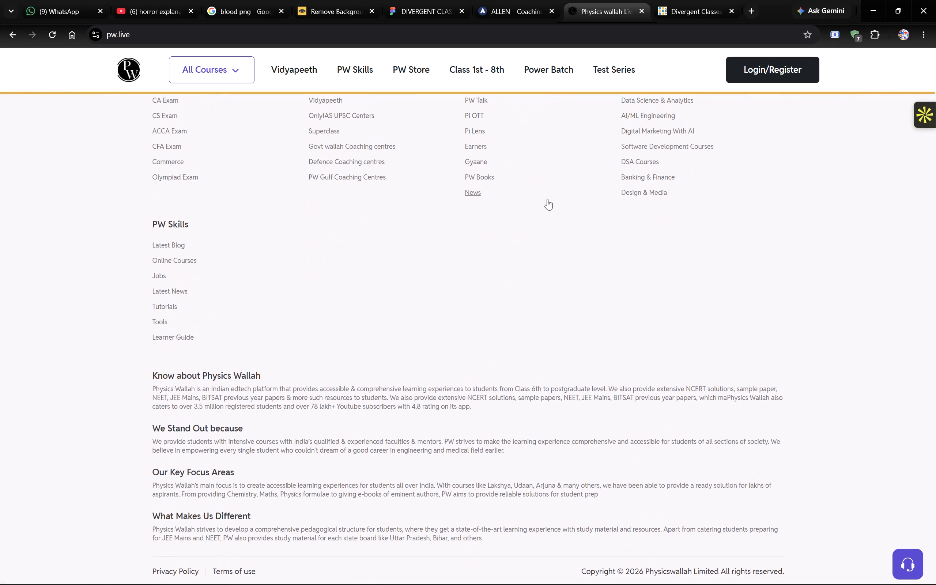
{"action": "scroll", "coordinate": [547, 199], "scroll_direction": "up", "scroll_amount": 5}
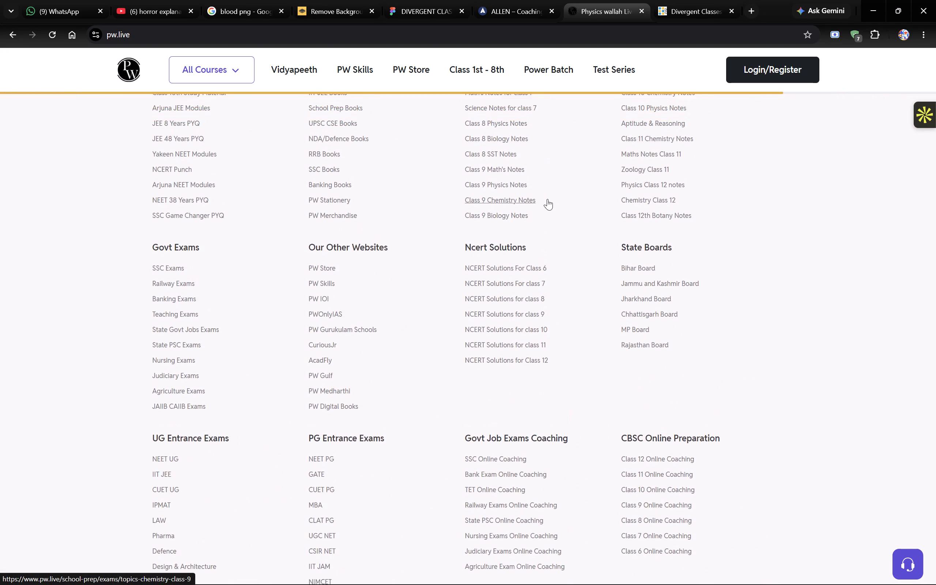
{"action": "scroll", "coordinate": [547, 199], "scroll_direction": "up", "scroll_amount": 4}
{"action": "scroll", "coordinate": [547, 199], "scroll_direction": "down", "scroll_amount": 8}
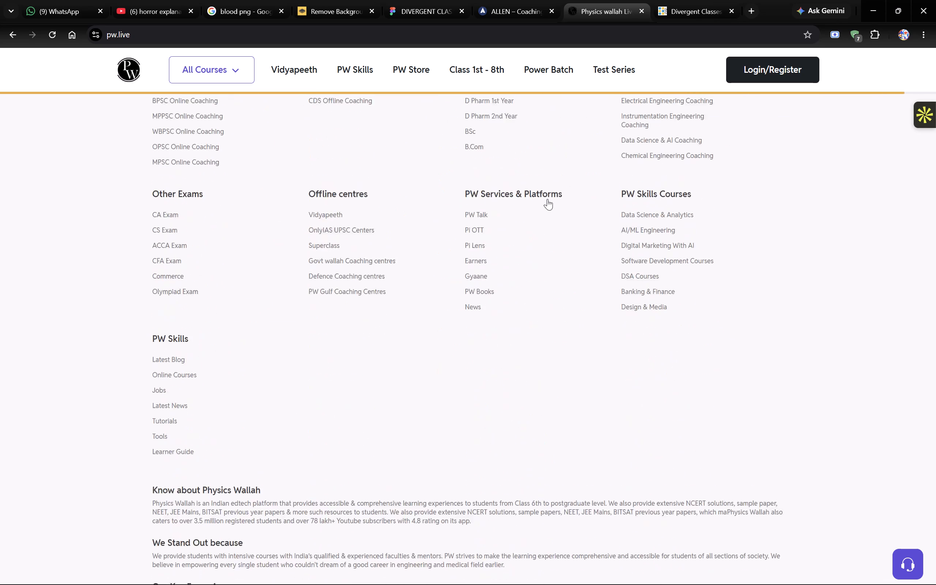
{"action": "scroll", "coordinate": [547, 199], "scroll_direction": "down", "scroll_amount": 1}
{"action": "scroll", "coordinate": [547, 199], "scroll_direction": "up", "scroll_amount": 6}
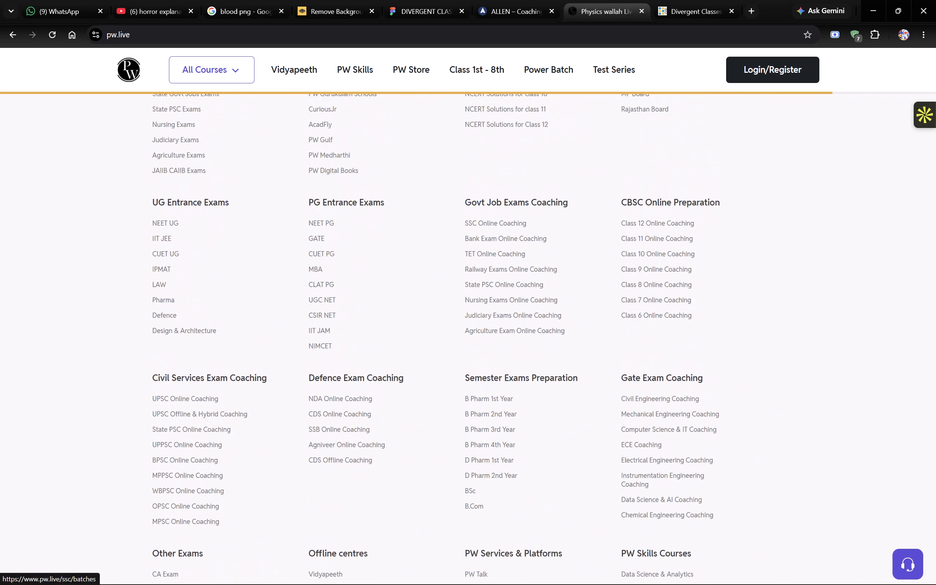
{"action": "scroll", "coordinate": [547, 199], "scroll_direction": "up", "scroll_amount": 12}
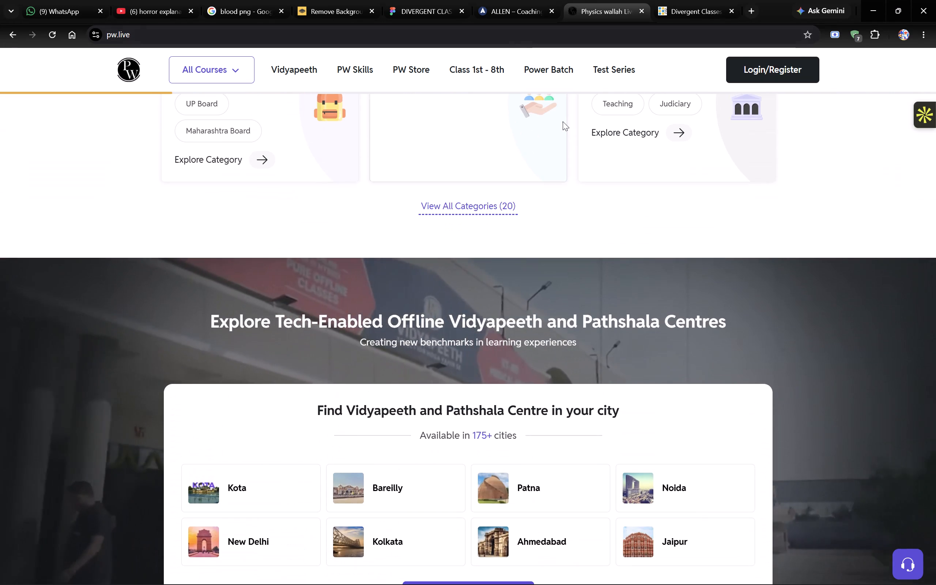
{"action": "scroll", "coordinate": [563, 121], "scroll_direction": "up", "scroll_amount": 6}
{"action": "scroll", "coordinate": [563, 121], "scroll_direction": "down", "scroll_amount": 1}
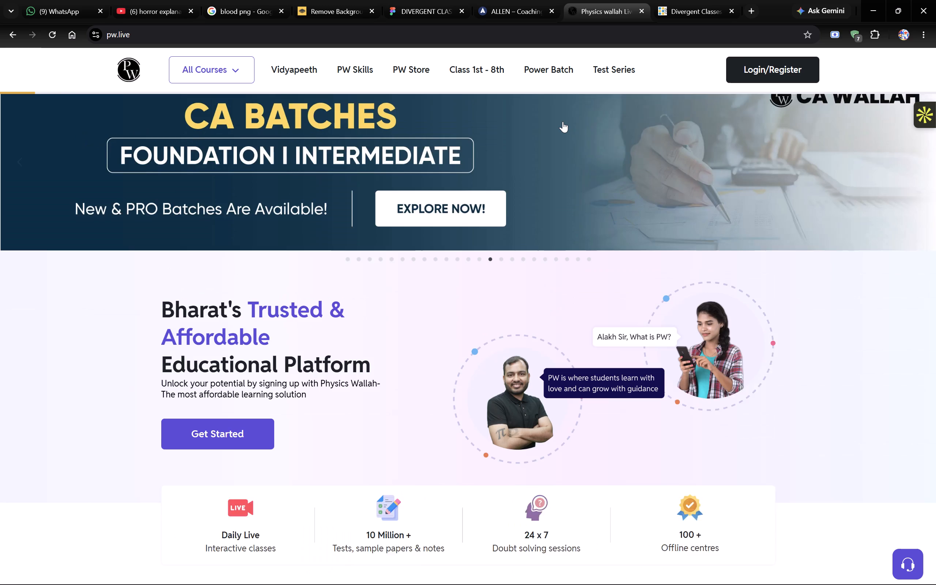
{"action": "scroll", "coordinate": [563, 121], "scroll_direction": "down", "scroll_amount": 1}
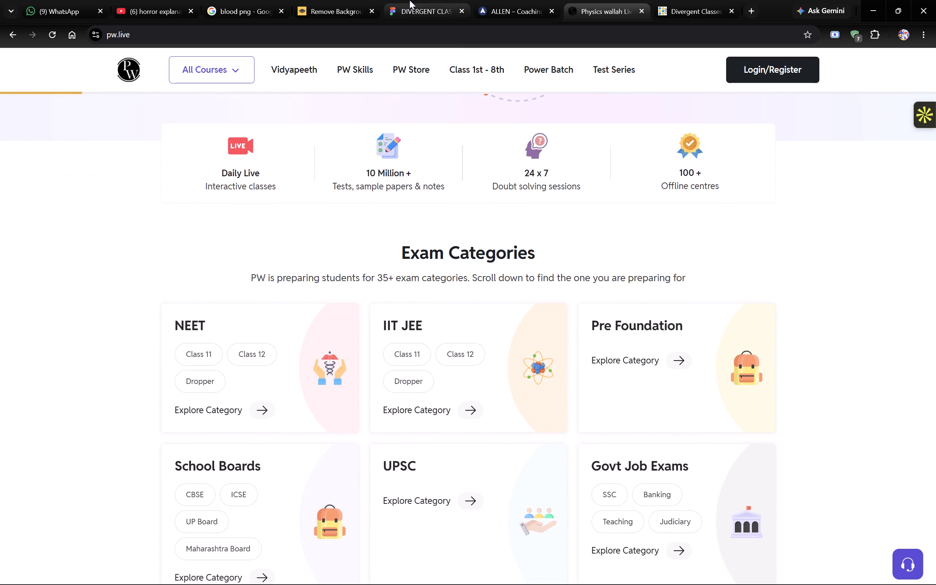
{"action": "left_click", "coordinate": [409, 0]}
Consult ALLEN's section below its trending carousel, and draw an empty text box about 262 × 51 at X 141, Y 904 beneath the Fresh Release banner.
{"action": "left_click", "coordinate": [524, 0]}
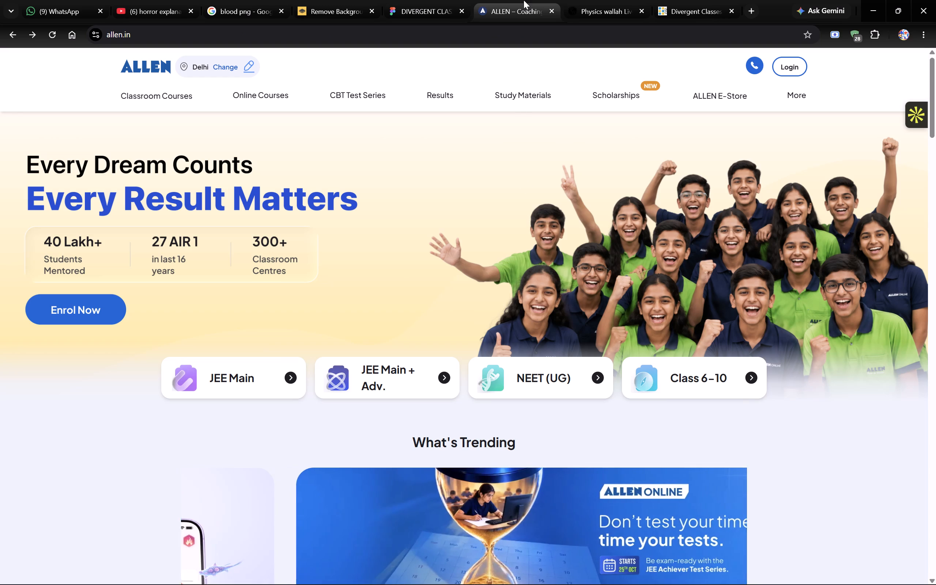
{"action": "scroll", "coordinate": [523, 311], "scroll_direction": "down", "scroll_amount": 2}
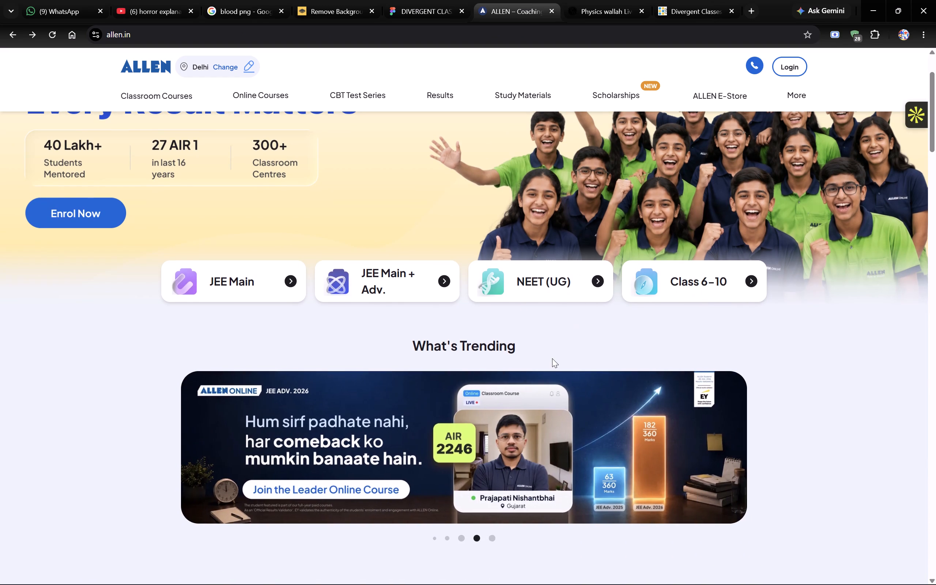
{"action": "scroll", "coordinate": [552, 358], "scroll_direction": "down", "scroll_amount": 6}
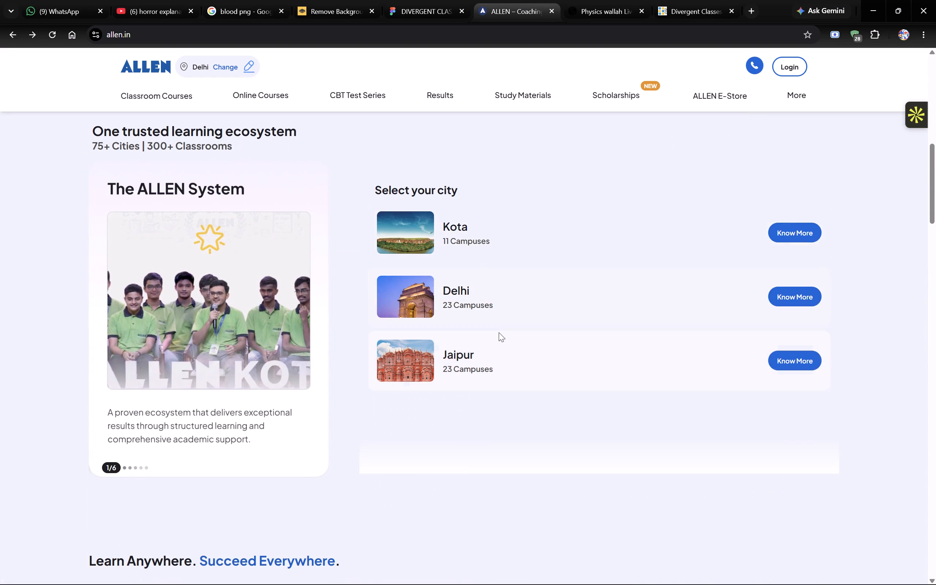
{"action": "scroll", "coordinate": [499, 332], "scroll_direction": "down", "scroll_amount": 1}
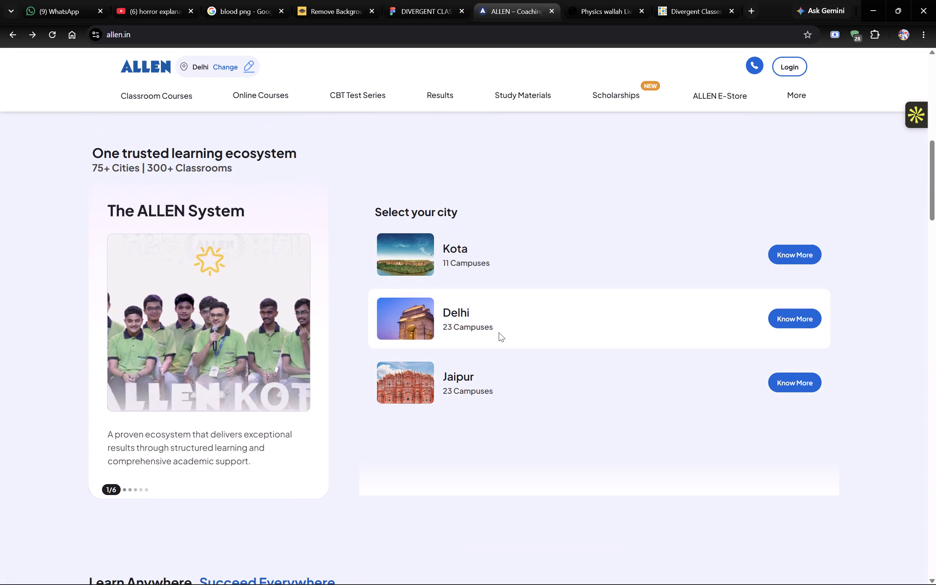
{"action": "left_click", "coordinate": [432, 0]}
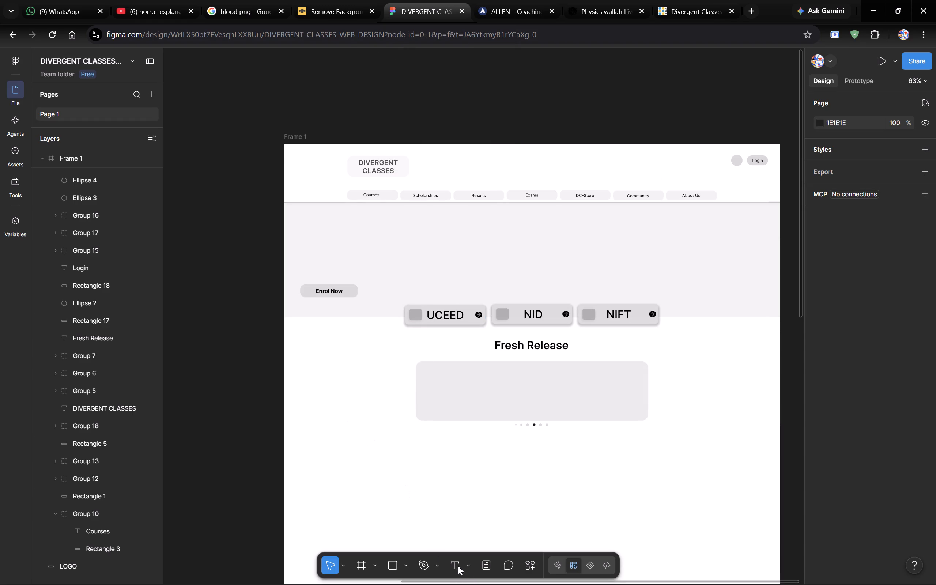
{"action": "left_click", "coordinate": [458, 566]}
{"action": "left_click_drag", "start_coordinate": [332, 454], "coordinate": [398, 474]}
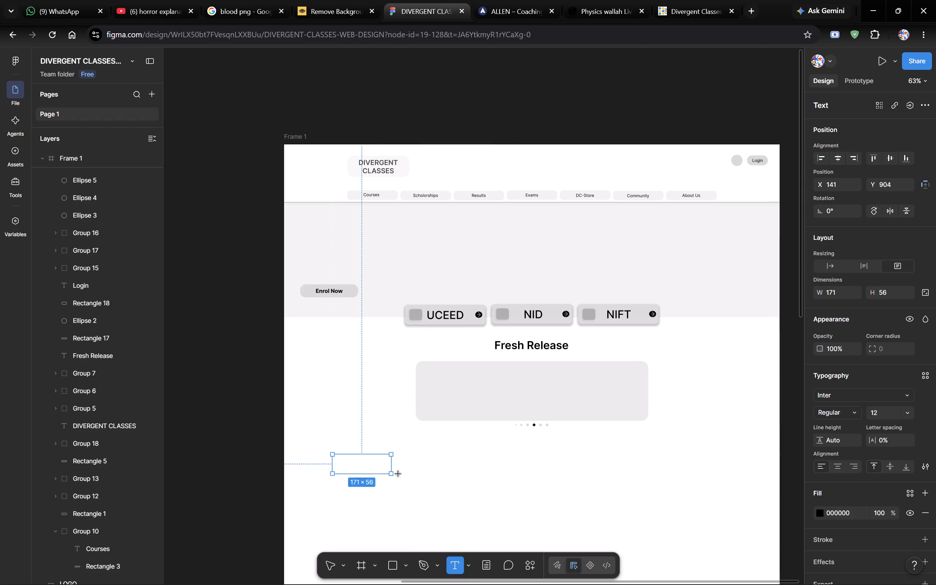
{"action": "left_click_drag", "start_coordinate": [398, 474], "coordinate": [420, 472]}
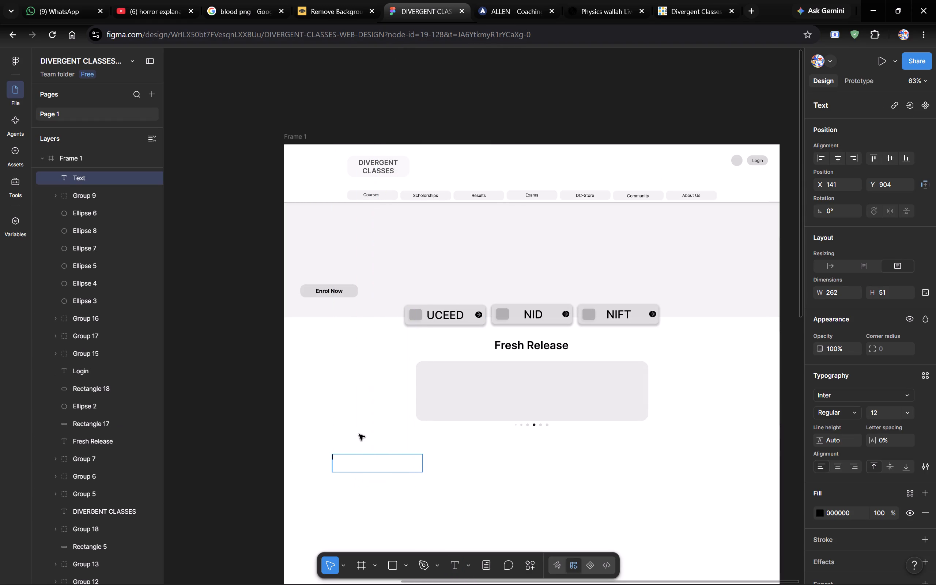
Check the layout between ALLEN's hero, trending carousel and learning ecosystem section, and return to the Figma file.
{"action": "left_click", "coordinate": [533, 0]}
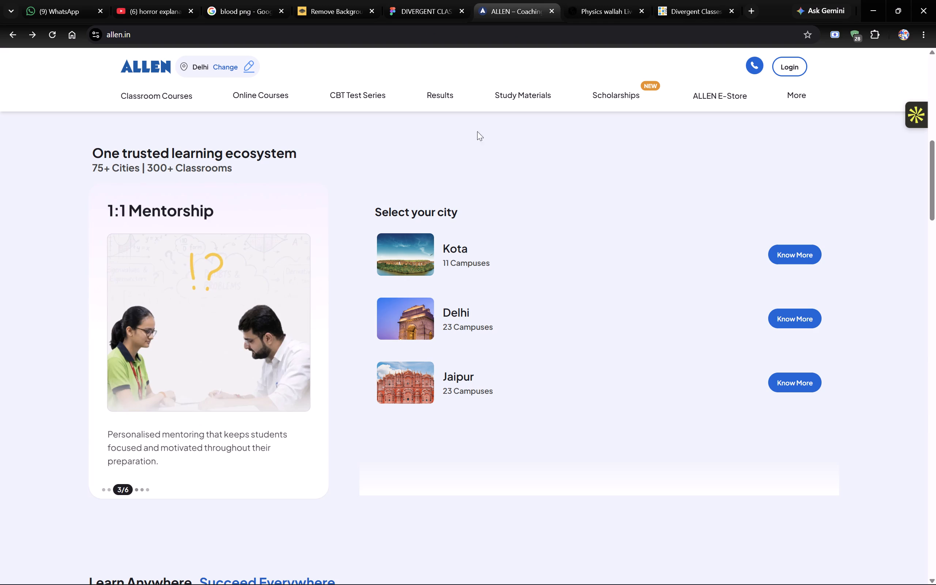
{"action": "scroll", "coordinate": [285, 185], "scroll_direction": "up", "scroll_amount": 2}
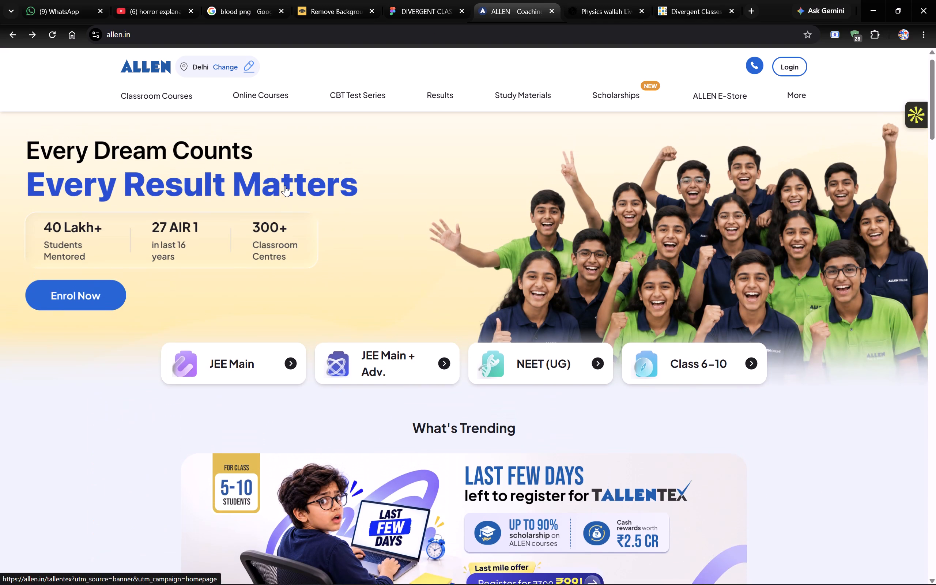
{"action": "scroll", "coordinate": [285, 185], "scroll_direction": "up", "scroll_amount": 4}
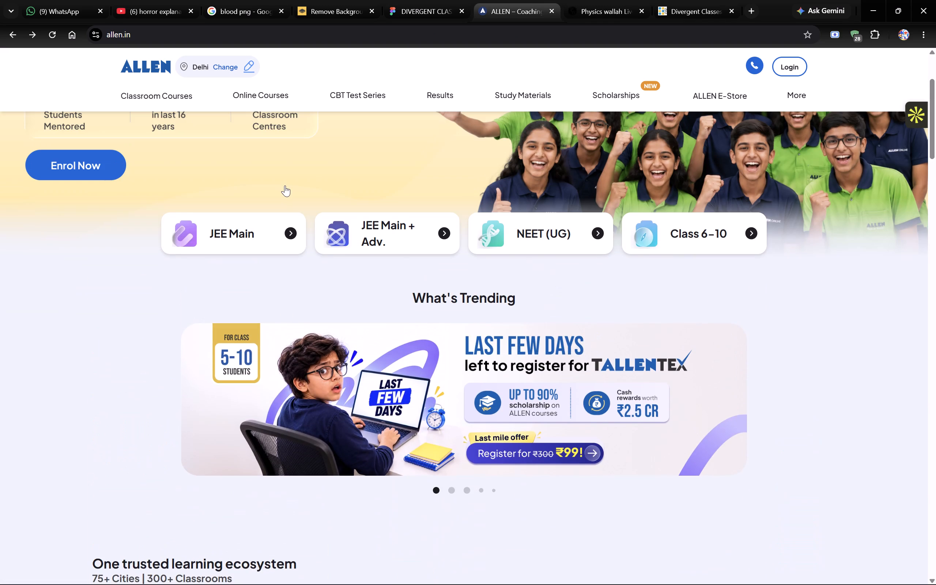
{"action": "scroll", "coordinate": [285, 185], "scroll_direction": "up", "scroll_amount": 1}
{"action": "left_click", "coordinate": [411, 0]}
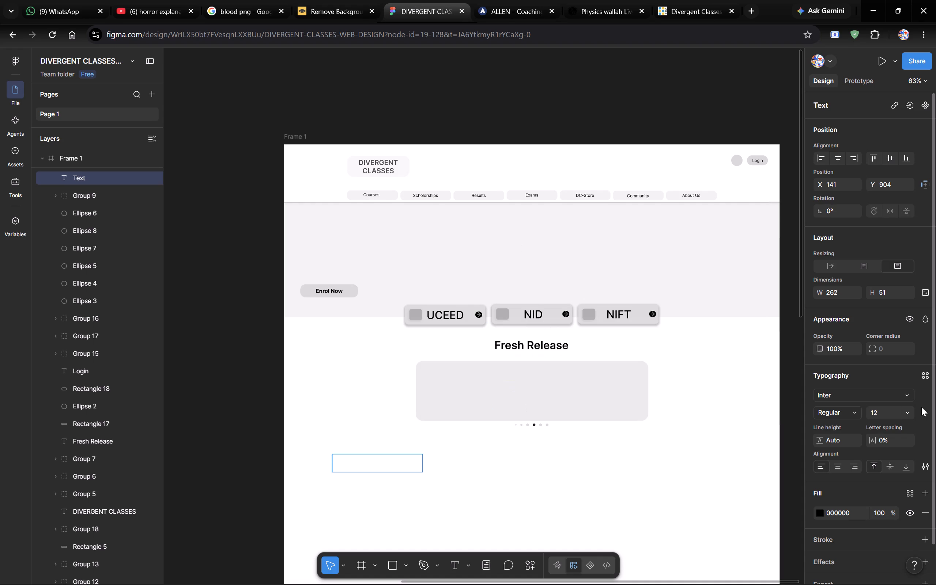
Set the empty text box beneath the Fresh Release banner to font size 20 and Semi Bold weight.
{"action": "left_click", "coordinate": [910, 412]}
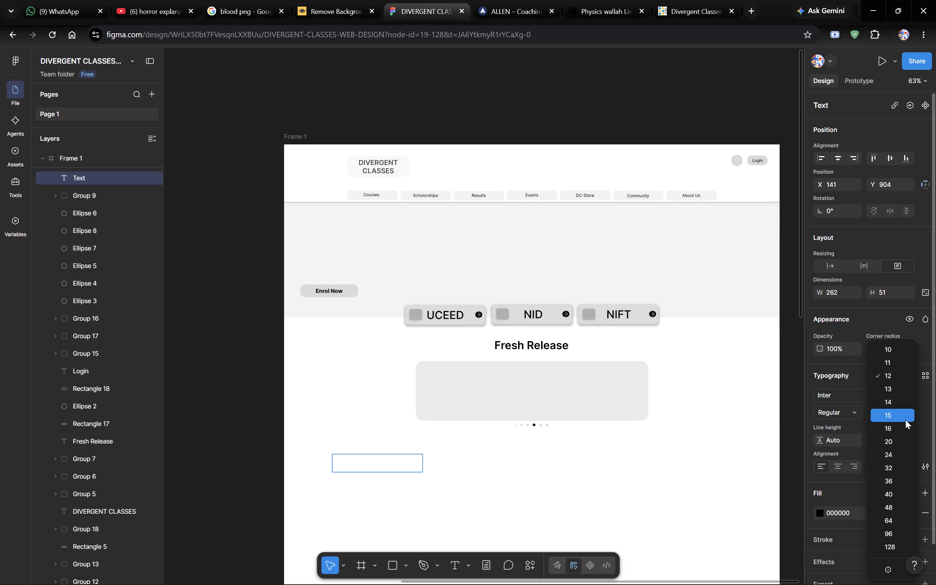
{"action": "left_click", "coordinate": [899, 436]}
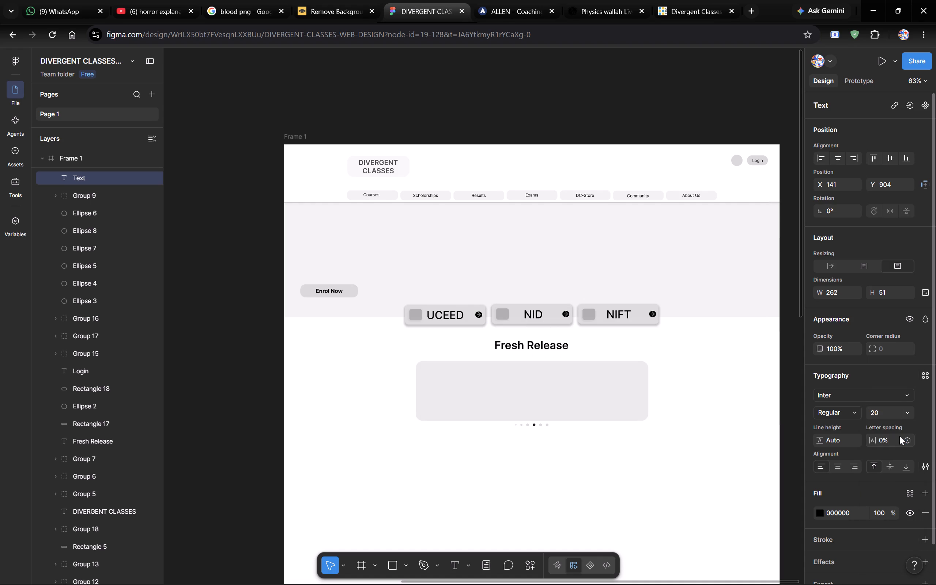
{"action": "left_click", "coordinate": [856, 412]}
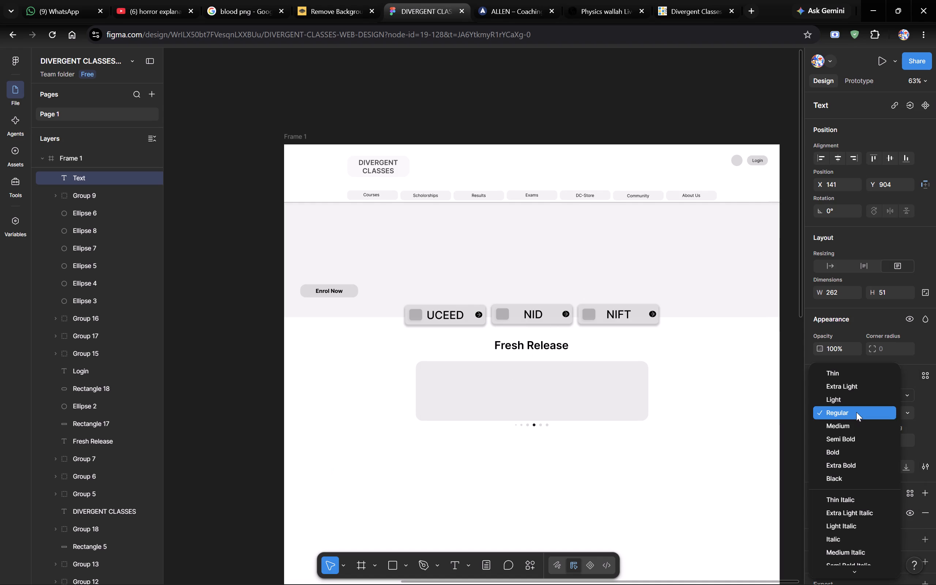
{"action": "left_click", "coordinate": [855, 440]}
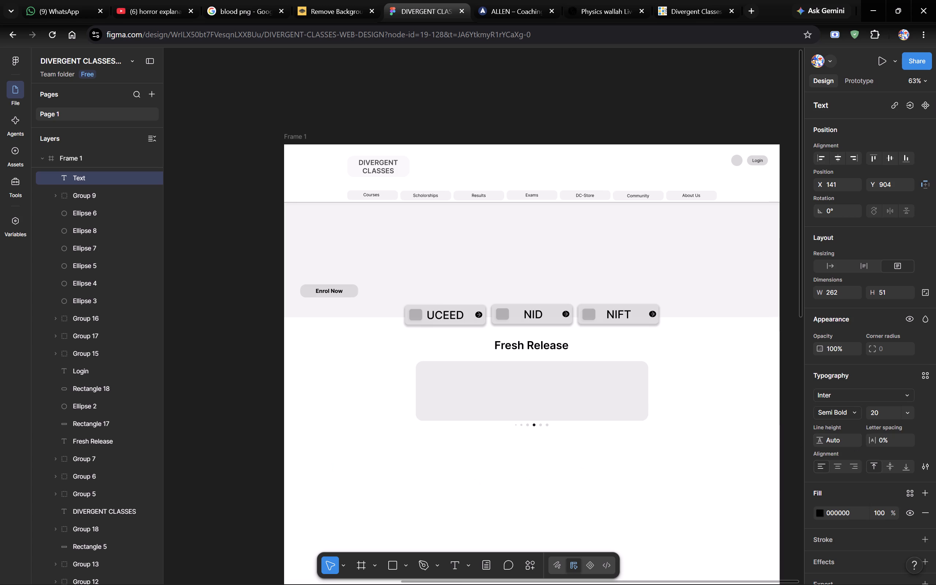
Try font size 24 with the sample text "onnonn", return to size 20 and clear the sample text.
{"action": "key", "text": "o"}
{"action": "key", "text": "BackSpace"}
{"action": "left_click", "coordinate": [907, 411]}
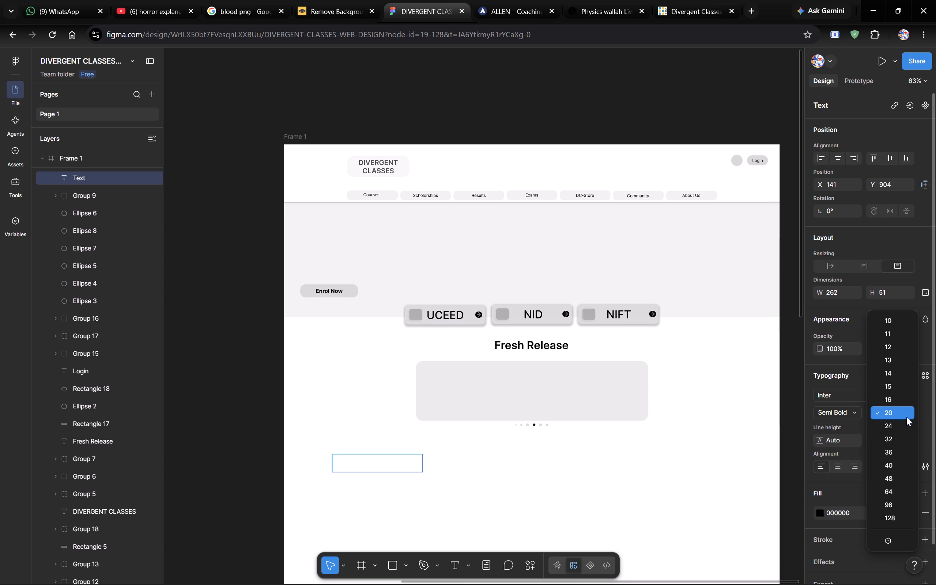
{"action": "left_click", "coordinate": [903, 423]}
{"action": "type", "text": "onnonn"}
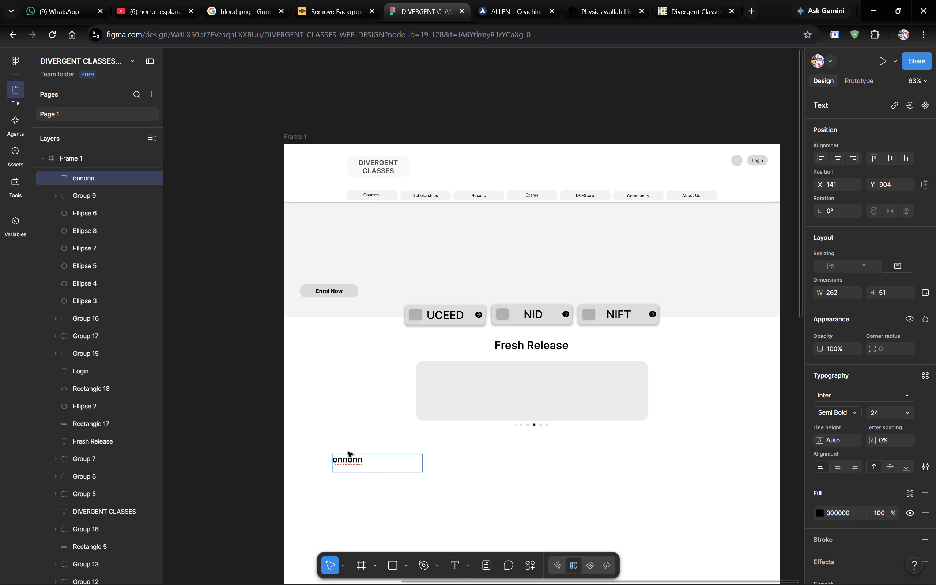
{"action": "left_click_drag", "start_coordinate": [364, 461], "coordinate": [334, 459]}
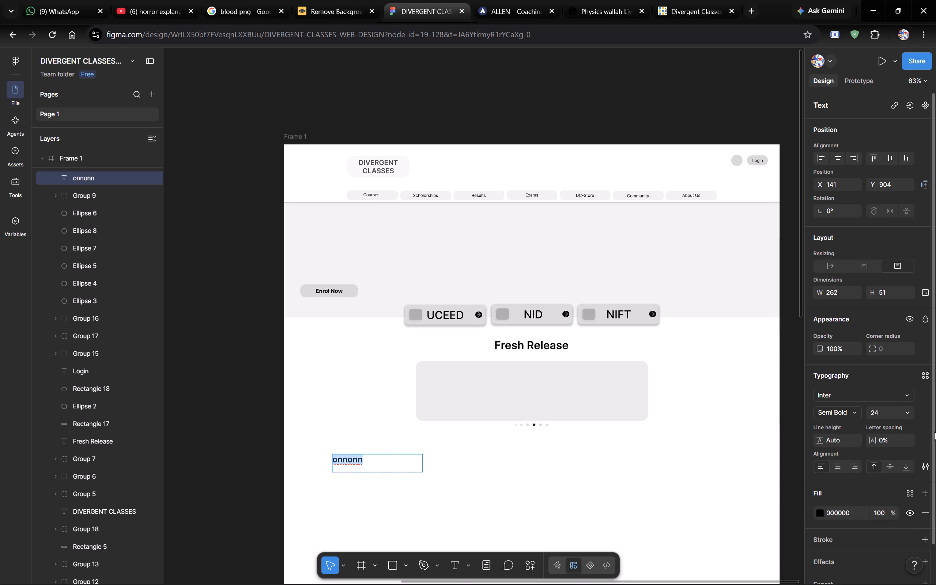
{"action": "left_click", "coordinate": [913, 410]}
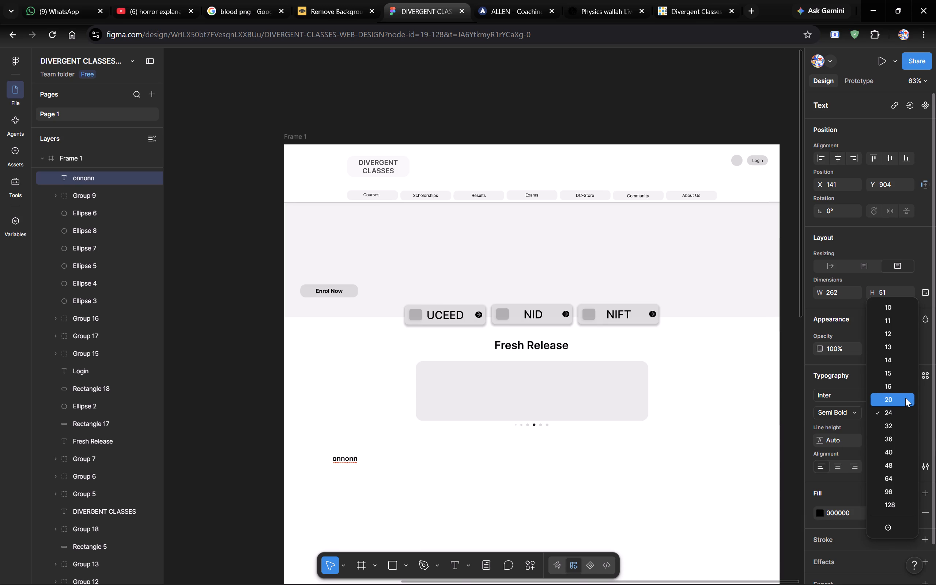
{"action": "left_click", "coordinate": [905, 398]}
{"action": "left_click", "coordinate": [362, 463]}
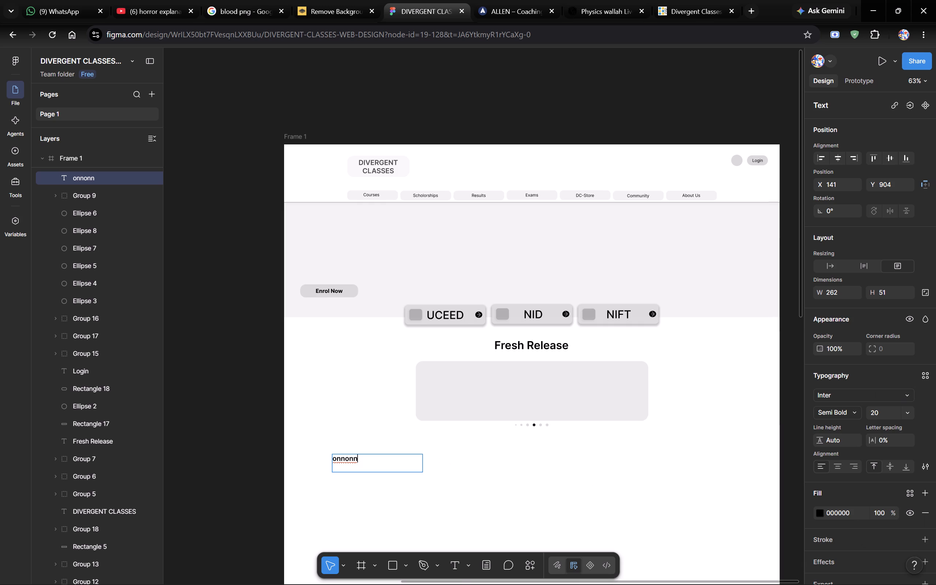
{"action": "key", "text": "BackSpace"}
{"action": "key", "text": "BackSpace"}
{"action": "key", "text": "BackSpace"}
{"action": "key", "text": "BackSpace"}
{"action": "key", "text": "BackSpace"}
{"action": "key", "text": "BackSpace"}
Enter the section heading "One Trusted Learning Ecosystem" in the text box.
{"action": "type", "text": "ne"}
{"action": "key", "text": "space"}
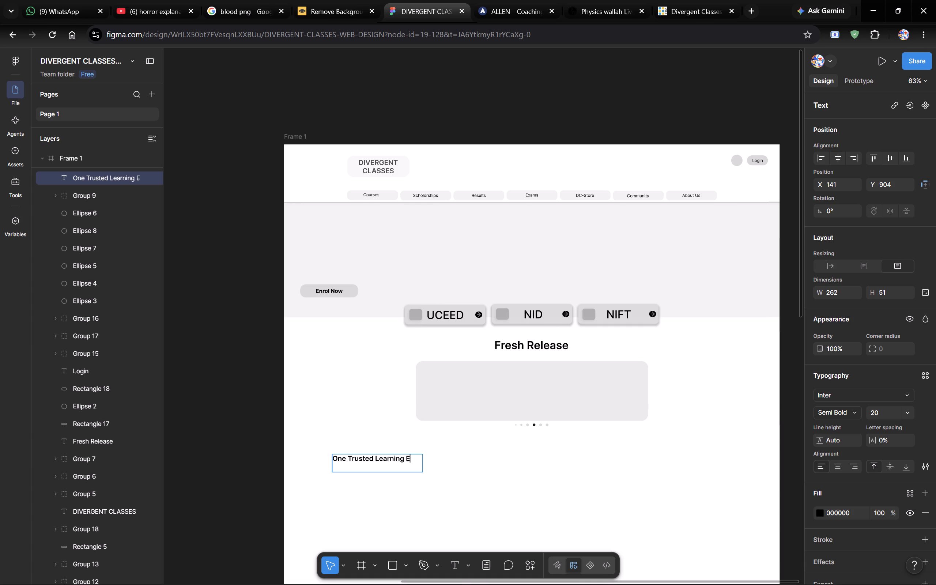
{"action": "type", "text": "cosystw"}
{"action": "key", "text": "BackSpace"}
{"action": "type", "text": "em"}
Check the heading's capitalisation on ALLEN's homepage and change the wireframe heading to "One trusted learning ecosystem".
{"action": "left_click_drag", "start_coordinate": [563, 0], "coordinate": [574, 9]}
{"action": "left_click", "coordinate": [522, 0]}
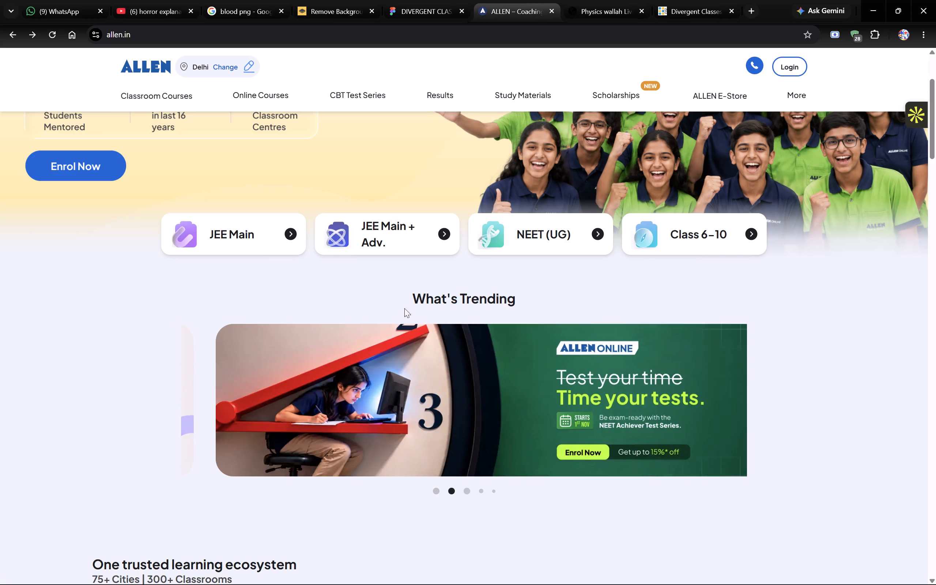
{"action": "scroll", "coordinate": [358, 420], "scroll_direction": "down", "scroll_amount": 3}
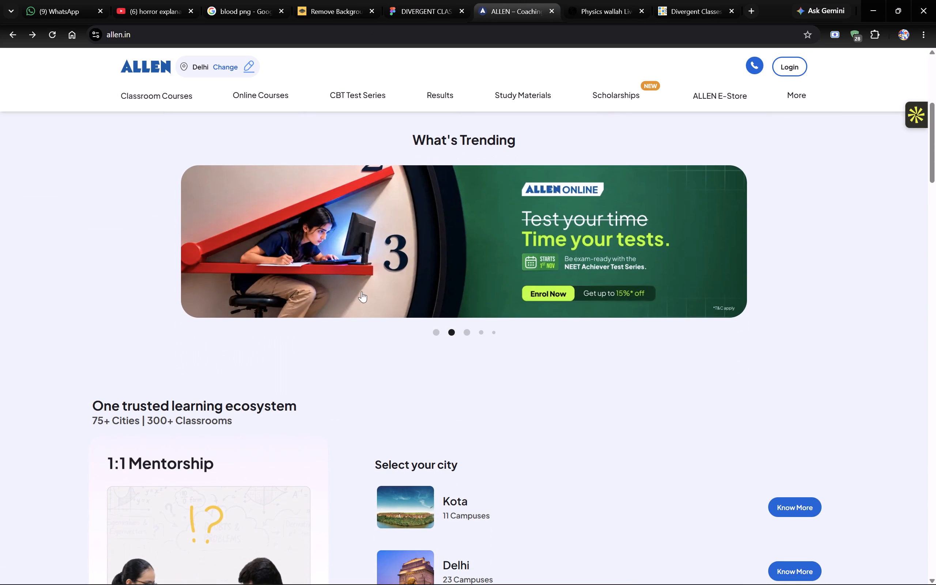
{"action": "left_click", "coordinate": [454, 0]}
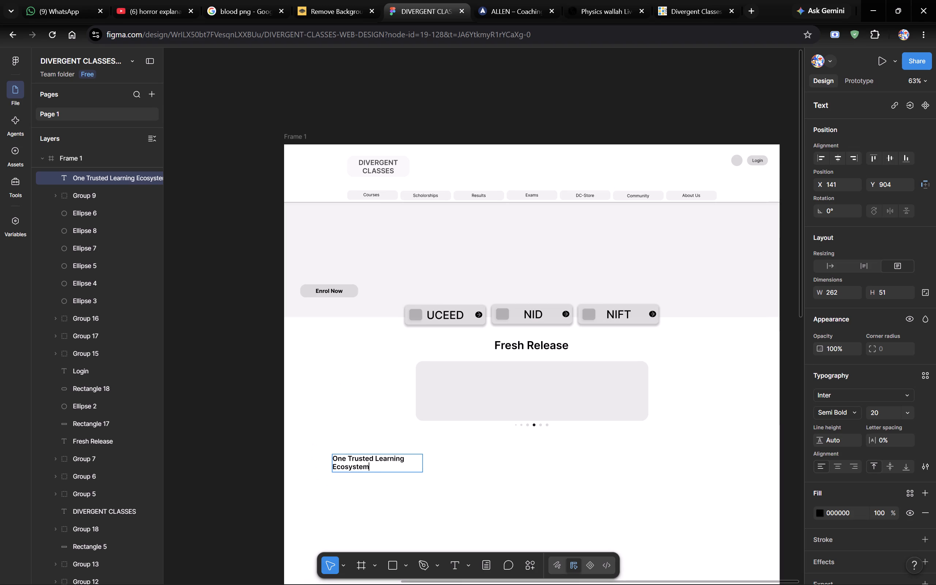
{"action": "left_click", "coordinate": [351, 457]}
{"action": "key", "text": "BackSpace"}
{"action": "key", "text": "t"}
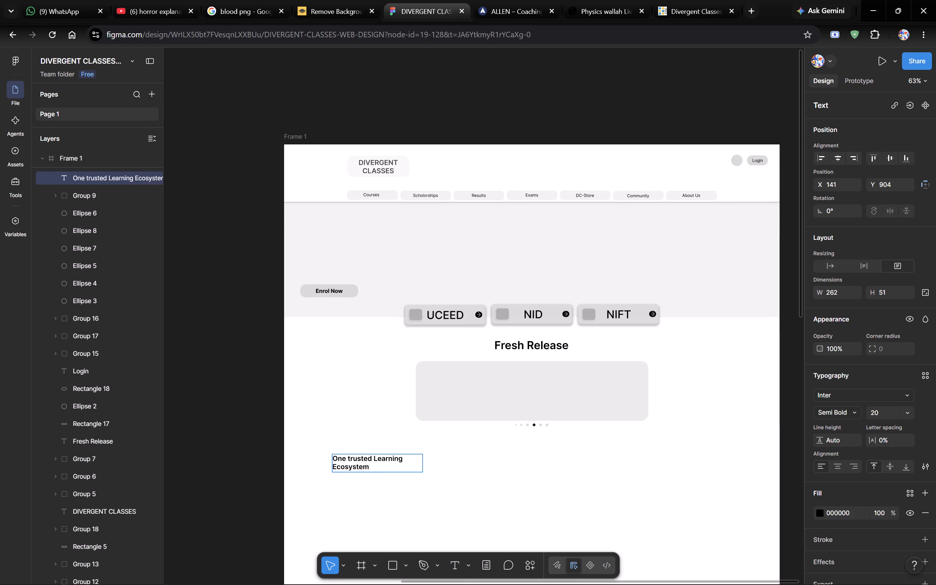
{"action": "left_click", "coordinate": [378, 460]}
{"action": "key", "text": "BackSpace"}
{"action": "key", "text": "l"}
{"action": "left_click", "coordinate": [336, 469]}
{"action": "key", "text": "BackSpace"}
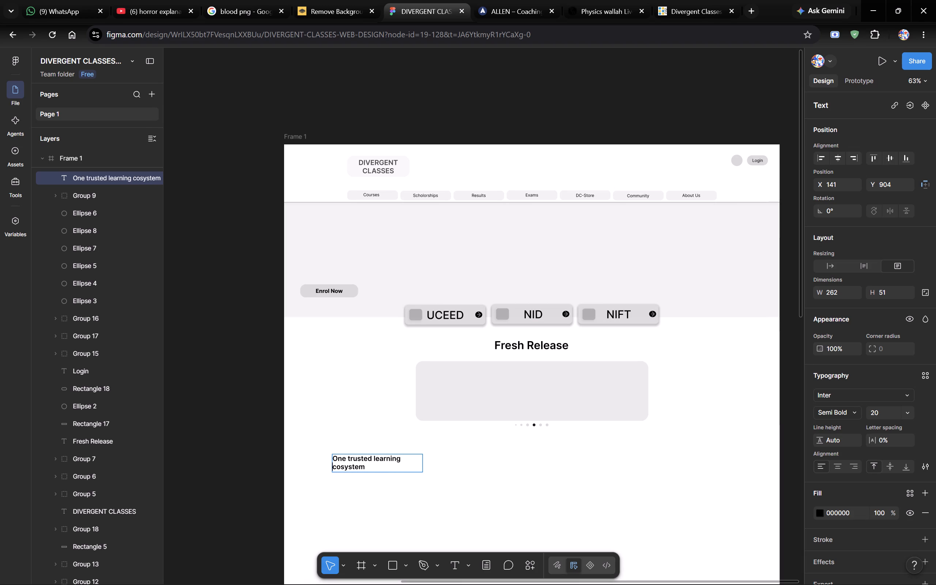
{"action": "key", "text": "e"}
{"action": "left_click", "coordinate": [449, 476]}
Resize the learning ecosystem heading's box to about 329 × 32 so it fits one line, and move it to about X 139, Y 892.
{"action": "left_click_drag", "start_coordinate": [424, 473], "coordinate": [424, 473]}
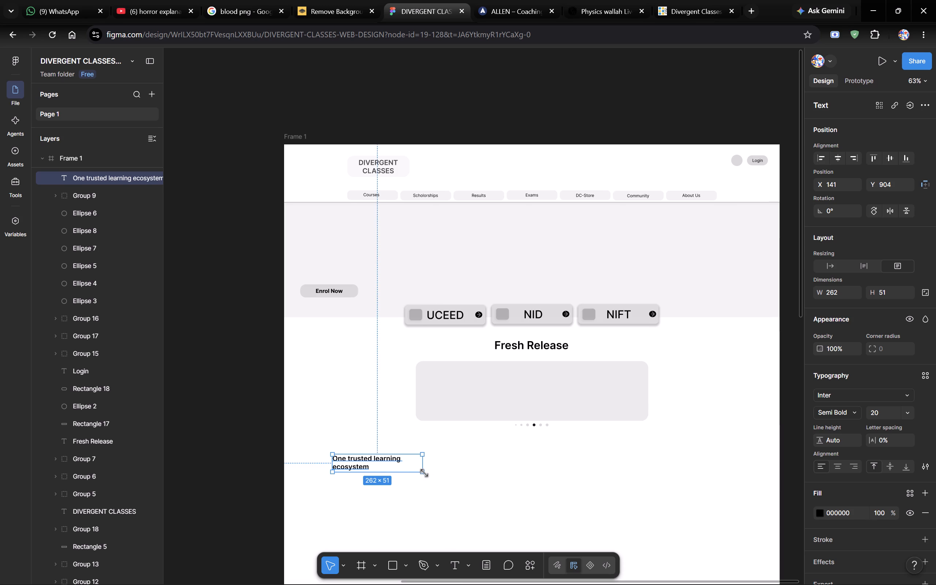
{"action": "left_click_drag", "start_coordinate": [424, 473], "coordinate": [446, 465]}
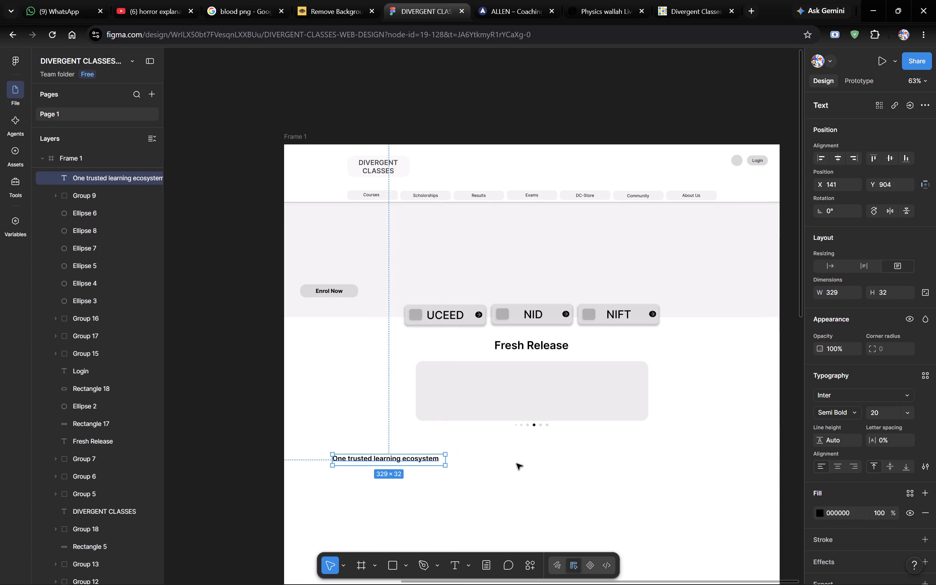
{"action": "left_click", "coordinate": [517, 464]}
{"action": "left_click_drag", "start_coordinate": [393, 461], "coordinate": [392, 452]}
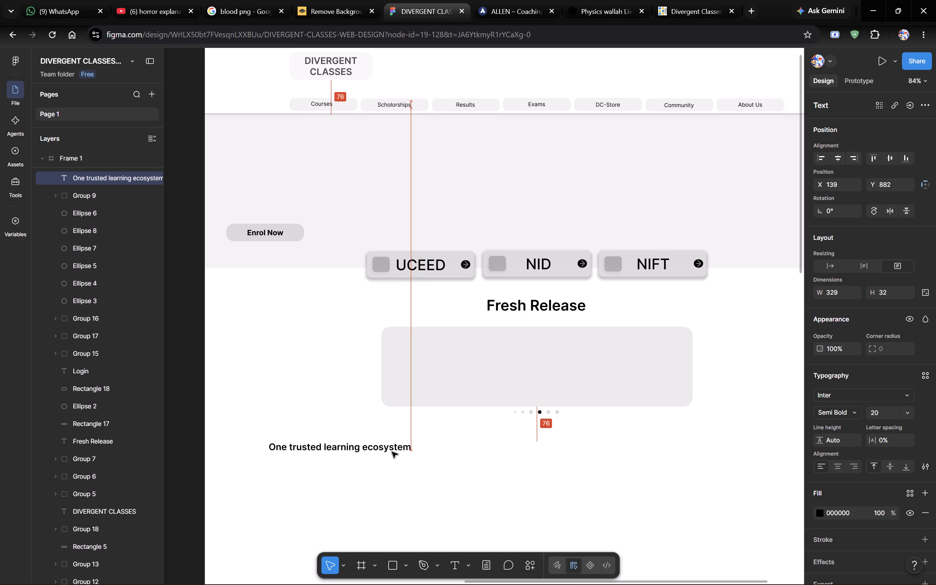
{"action": "left_click_drag", "start_coordinate": [392, 452], "coordinate": [392, 456]}
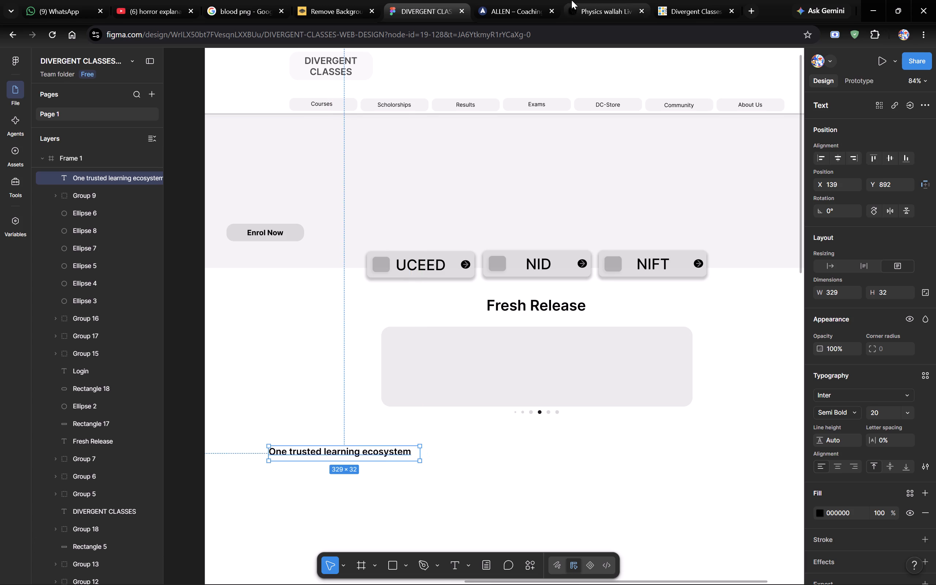
Compare heading sizes with ALLEN's trending section and set the Fresh Release heading's font size to 24.
{"action": "left_click", "coordinate": [513, 0]}
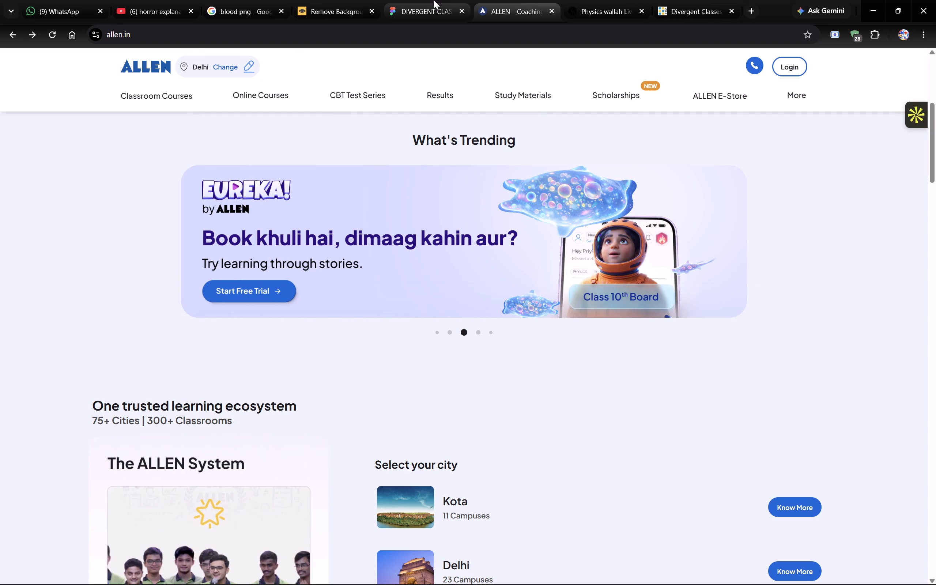
{"action": "left_click", "coordinate": [434, 0]}
{"action": "left_click", "coordinate": [534, 299]}
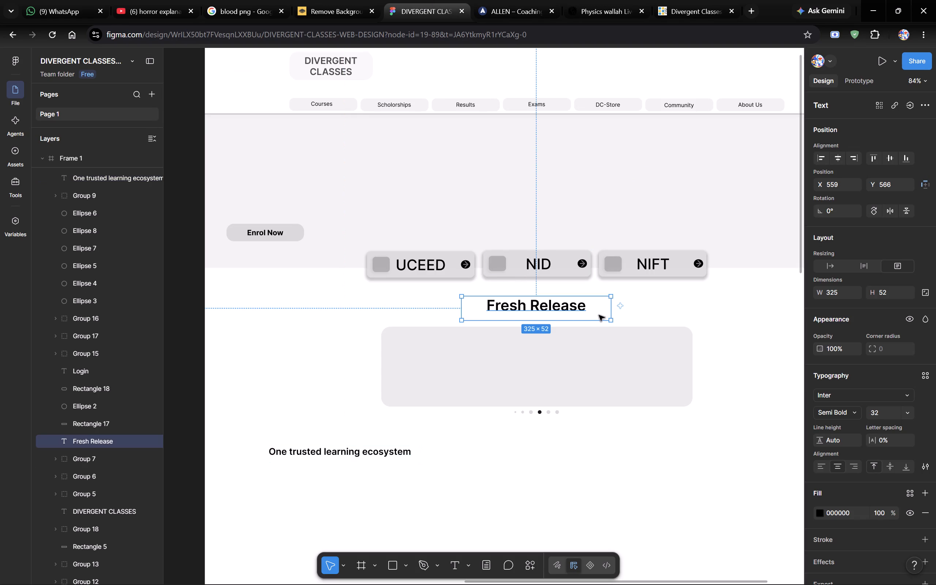
{"action": "left_click", "coordinate": [585, 306]}
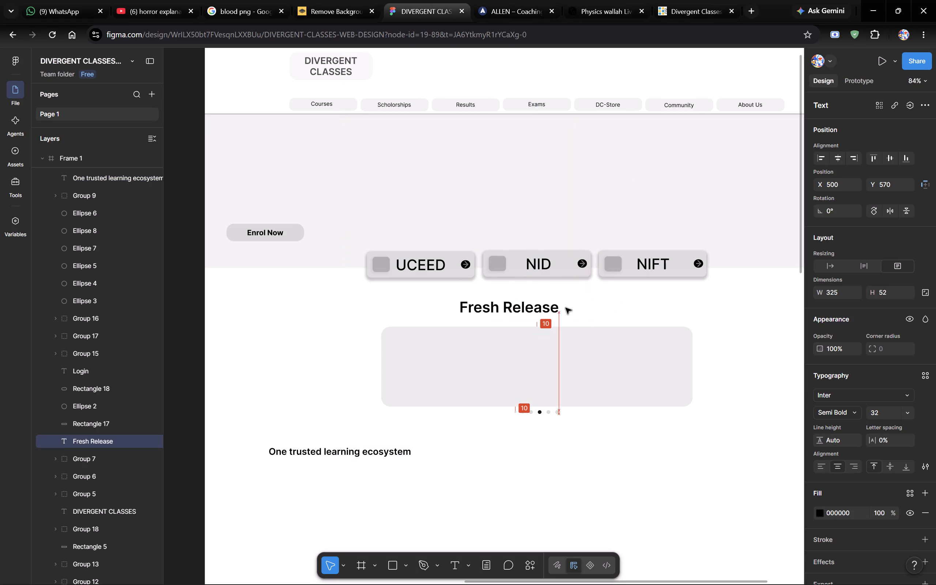
{"action": "key", "text": "ctrl+z"}
{"action": "double_click", "coordinate": [563, 302]}
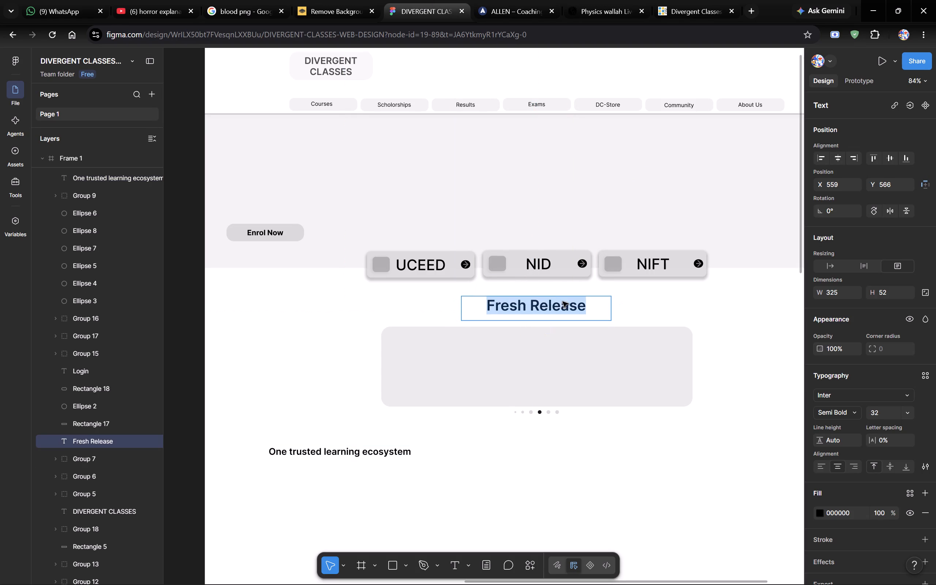
{"action": "left_click", "coordinate": [905, 412]}
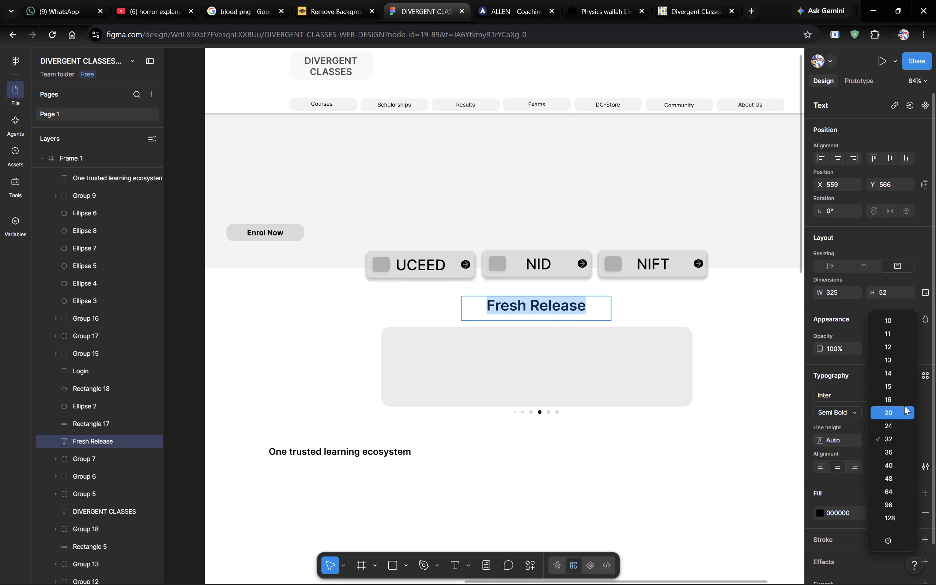
{"action": "left_click", "coordinate": [904, 424]}
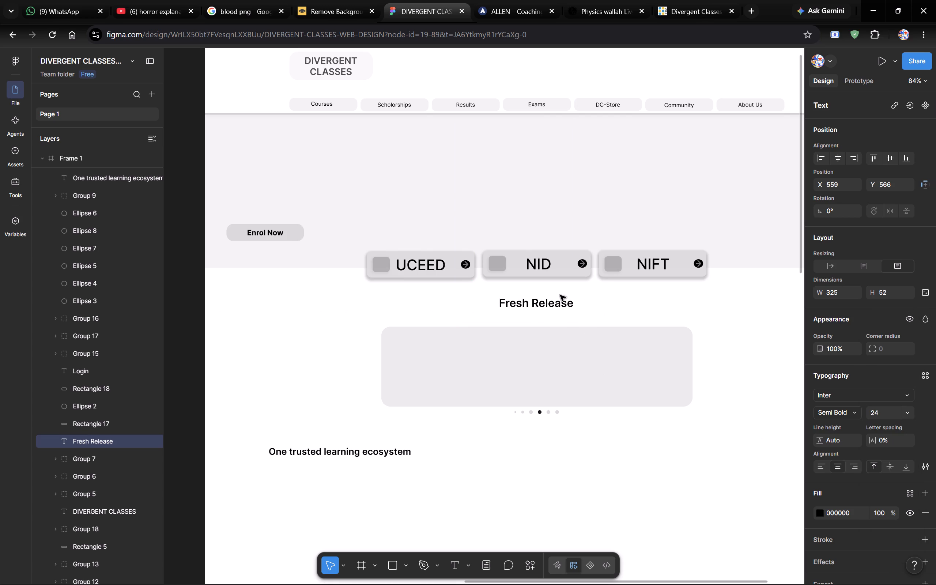
{"action": "left_click", "coordinate": [584, 289]}
Move the Fresh Release heading down to about Y 590, centred just above its banner.
{"action": "left_click_drag", "start_coordinate": [560, 303], "coordinate": [562, 310]}
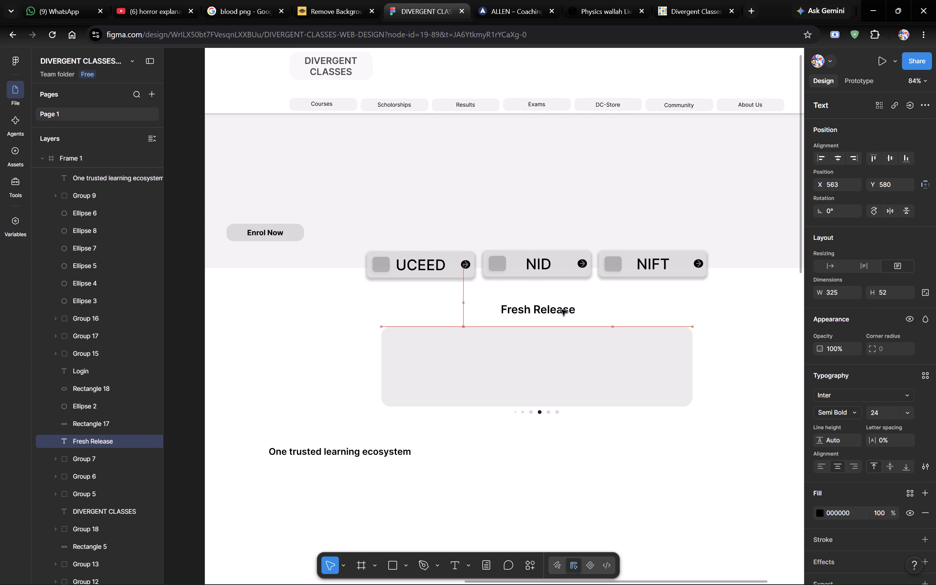
{"action": "left_click_drag", "start_coordinate": [562, 310], "coordinate": [563, 314]}
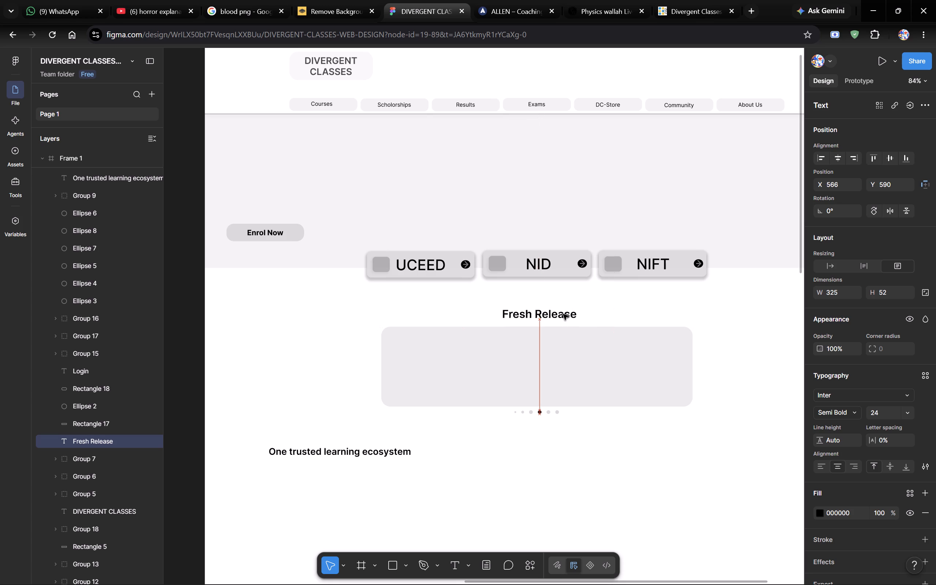
{"action": "left_click_drag", "start_coordinate": [563, 314], "coordinate": [561, 314]}
{"action": "left_click", "coordinate": [708, 329]}
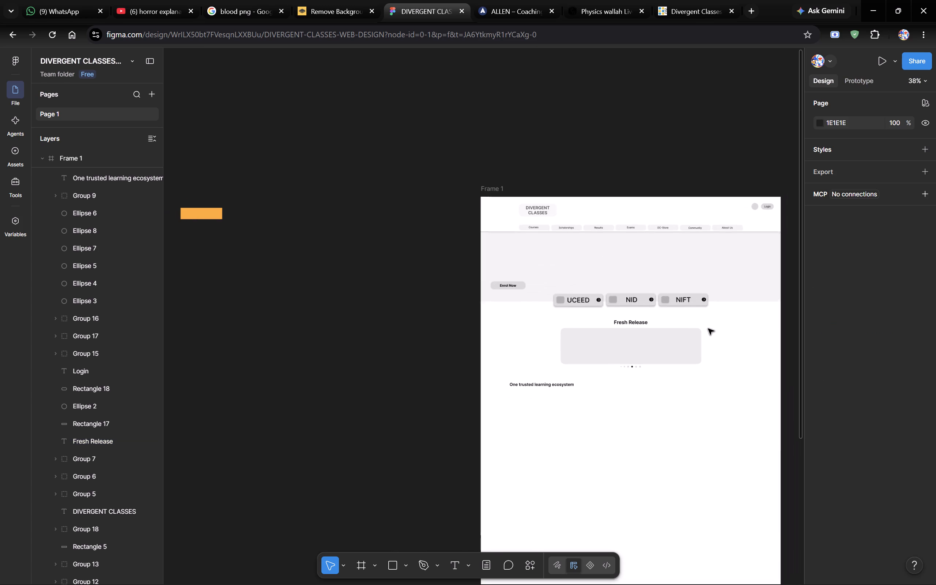
Look over ALLEN's learning ecosystem section and examine the live Divergent Classes homepage down to the "Every batch includes" section.
{"action": "scroll", "coordinate": [708, 329], "scroll_direction": "left", "scroll_amount": 1}
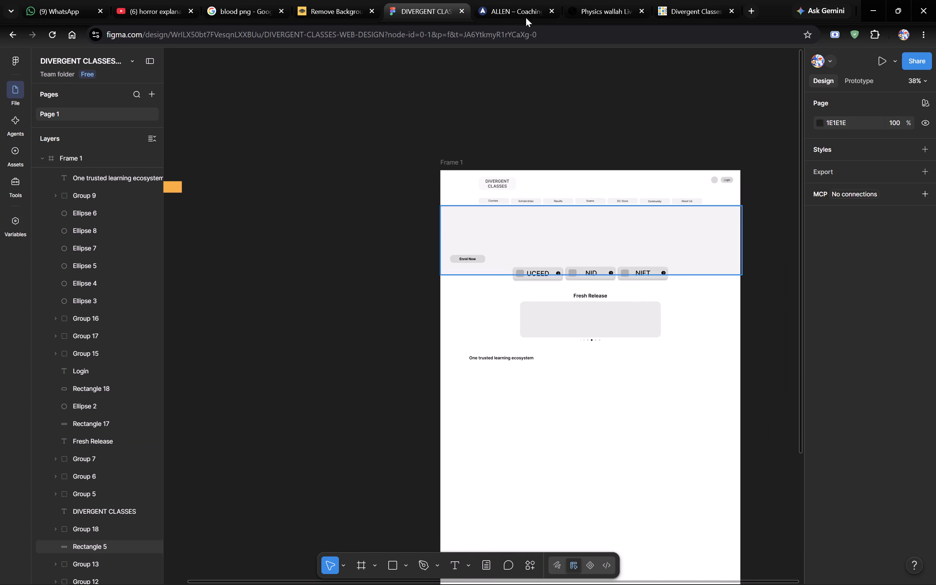
{"action": "left_click", "coordinate": [507, 0]}
{"action": "scroll", "coordinate": [373, 488], "scroll_direction": "down", "scroll_amount": 1}
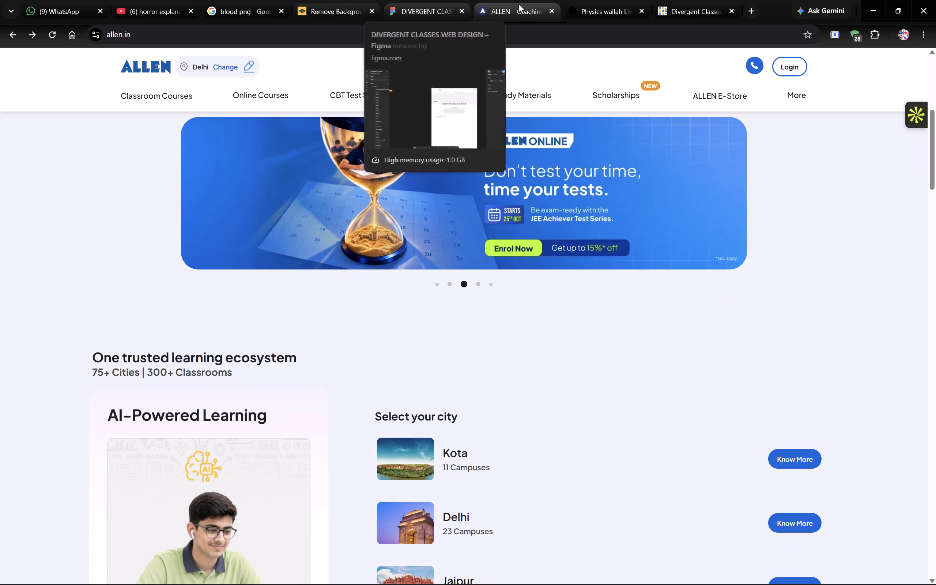
{"action": "left_click", "coordinate": [693, 0]}
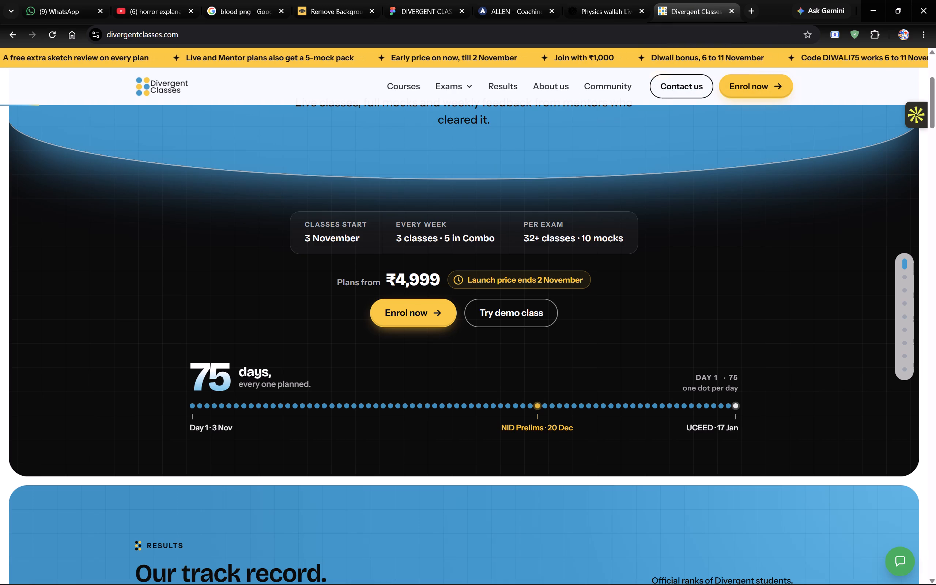
{"action": "scroll", "coordinate": [356, 305], "scroll_direction": "up", "scroll_amount": 2}
{"action": "scroll", "coordinate": [356, 305], "scroll_direction": "right", "scroll_amount": 1}
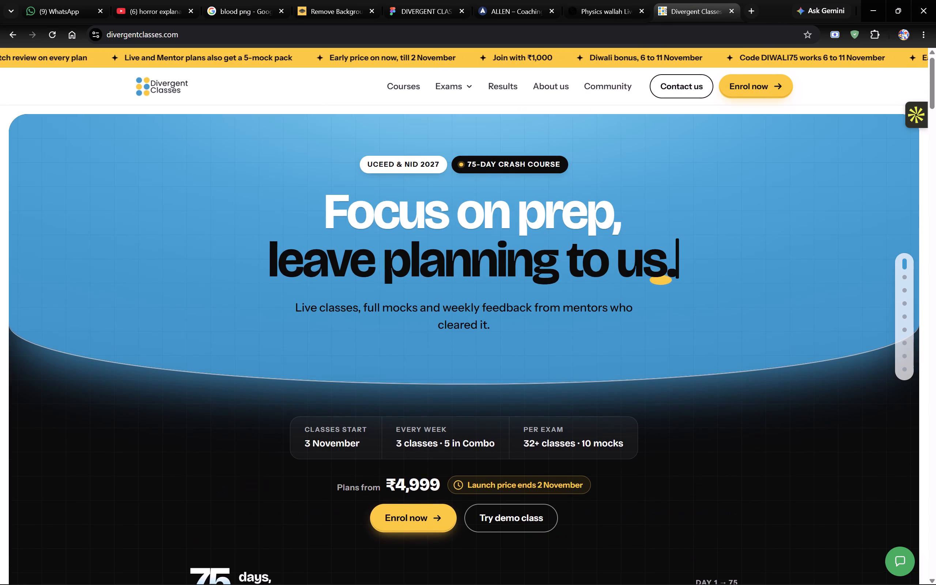
{"action": "scroll", "coordinate": [356, 305], "scroll_direction": "right", "scroll_amount": 1}
{"action": "scroll", "coordinate": [356, 305], "scroll_direction": "down", "scroll_amount": 2}
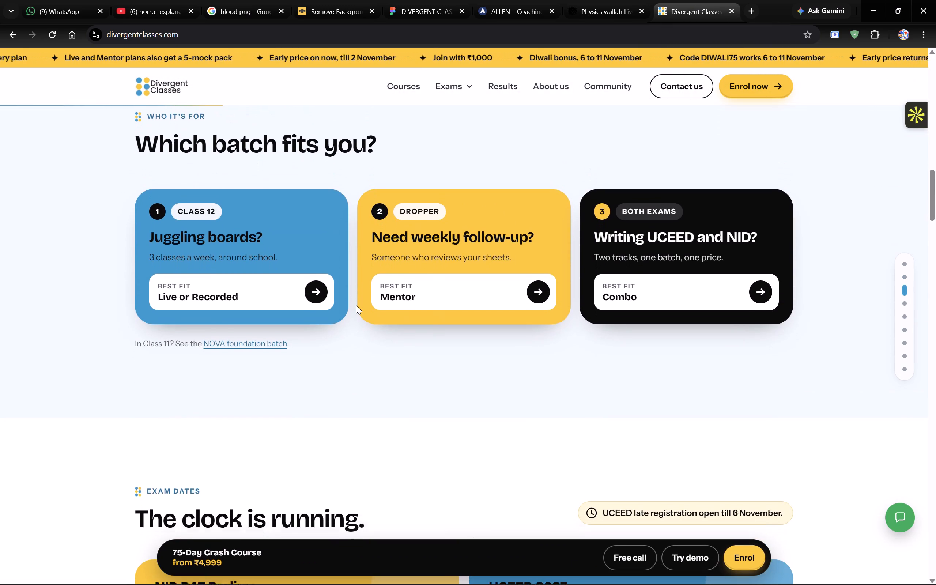
{"action": "scroll", "coordinate": [356, 305], "scroll_direction": "down", "scroll_amount": 6}
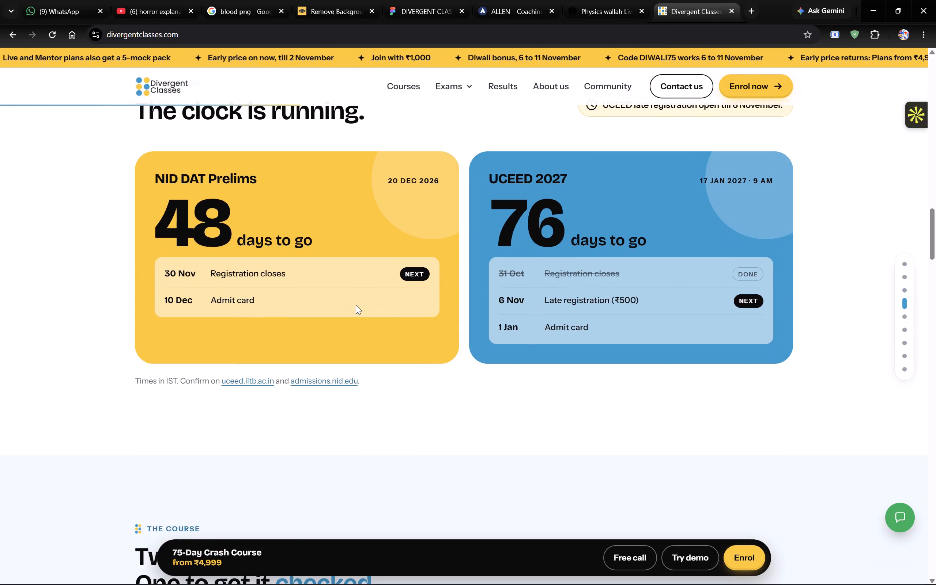
{"action": "scroll", "coordinate": [356, 305], "scroll_direction": "down", "scroll_amount": 4}
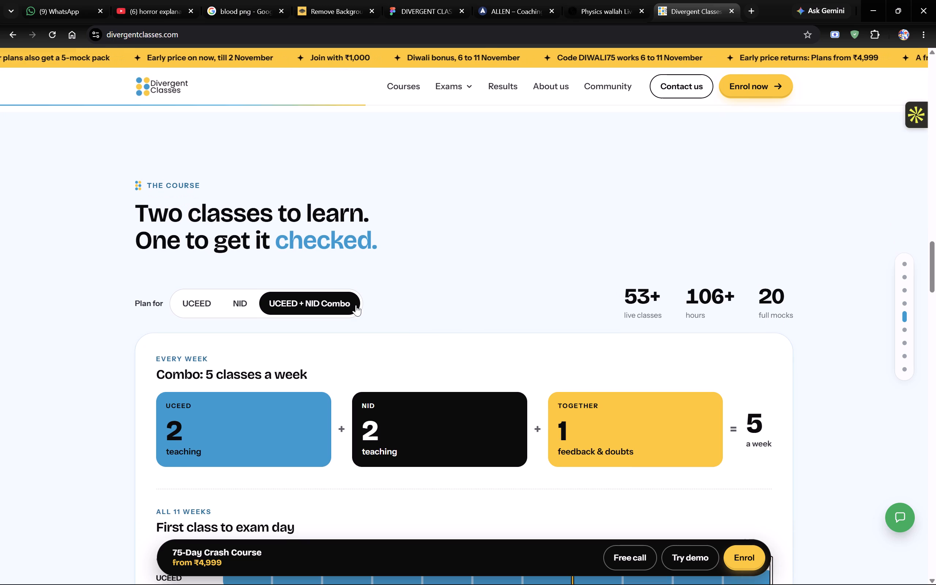
{"action": "key", "text": "grave"}
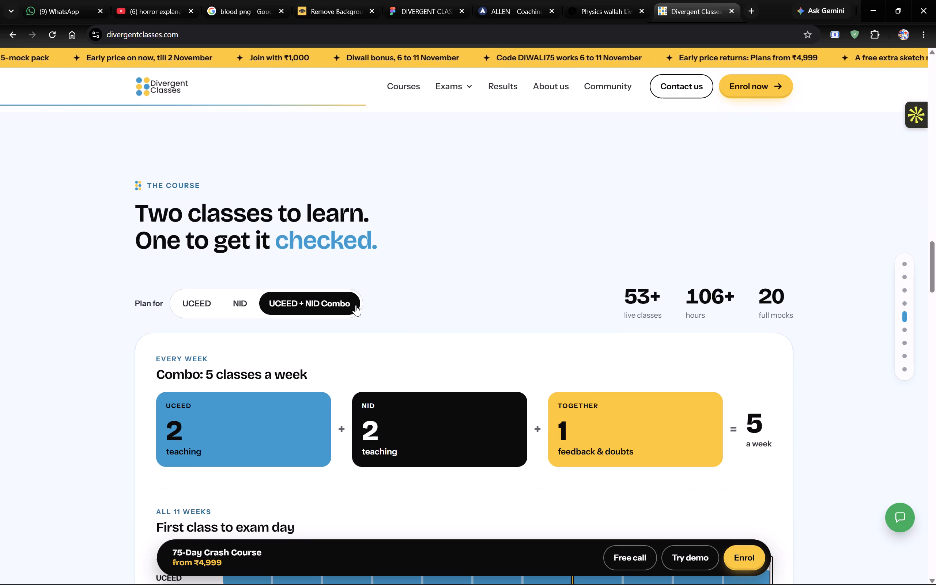
{"action": "scroll", "coordinate": [356, 305], "scroll_direction": "down", "scroll_amount": 2}
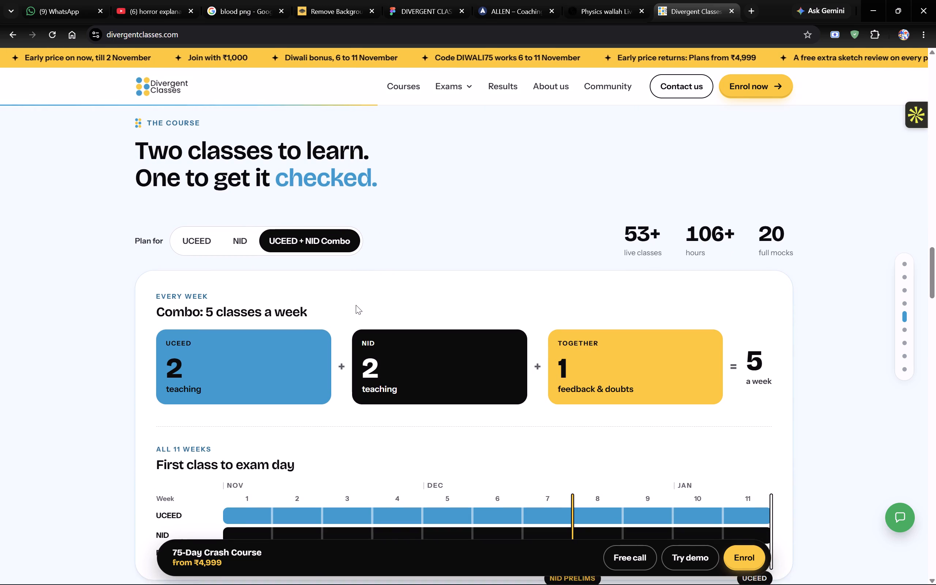
{"action": "scroll", "coordinate": [356, 305], "scroll_direction": "down", "scroll_amount": 2}
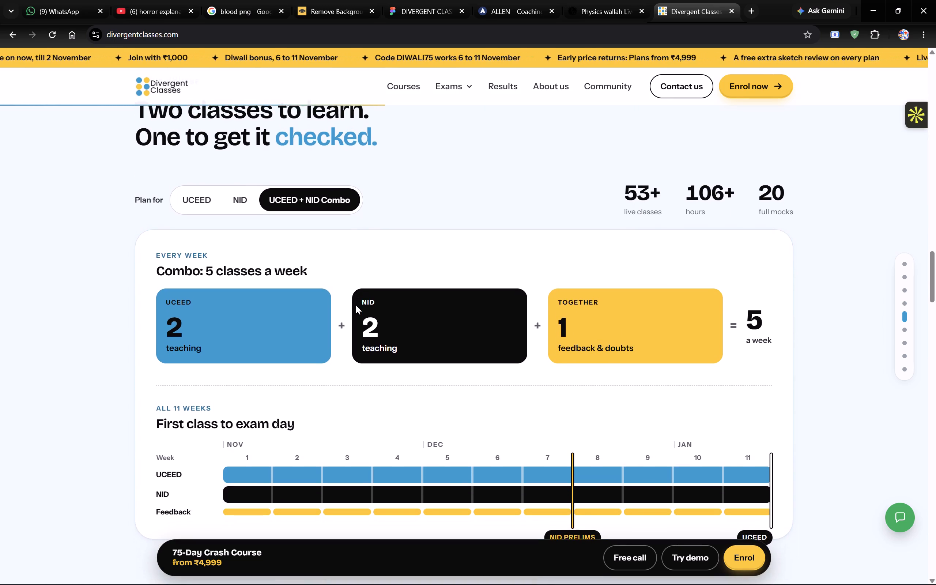
{"action": "scroll", "coordinate": [356, 305], "scroll_direction": "down", "scroll_amount": 2}
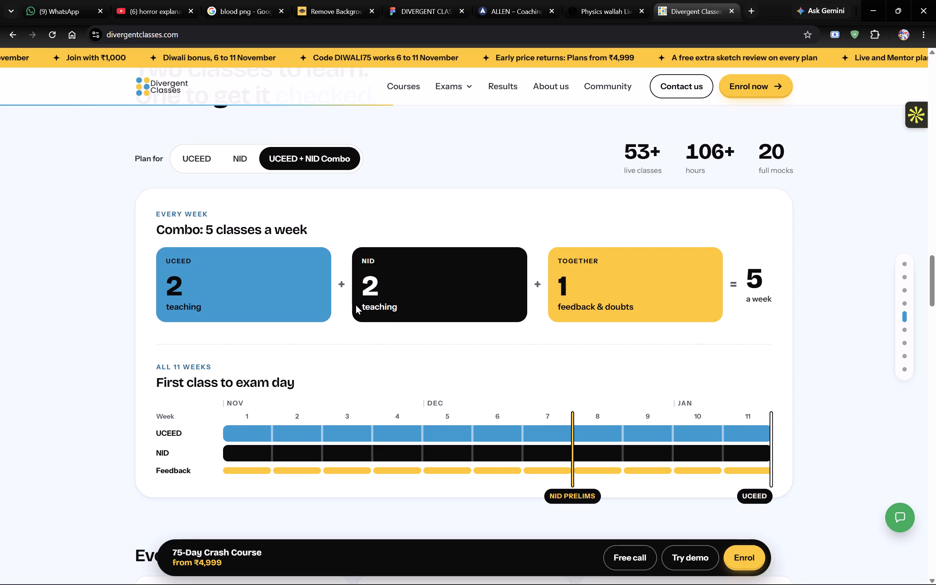
{"action": "scroll", "coordinate": [356, 305], "scroll_direction": "up", "scroll_amount": 1}
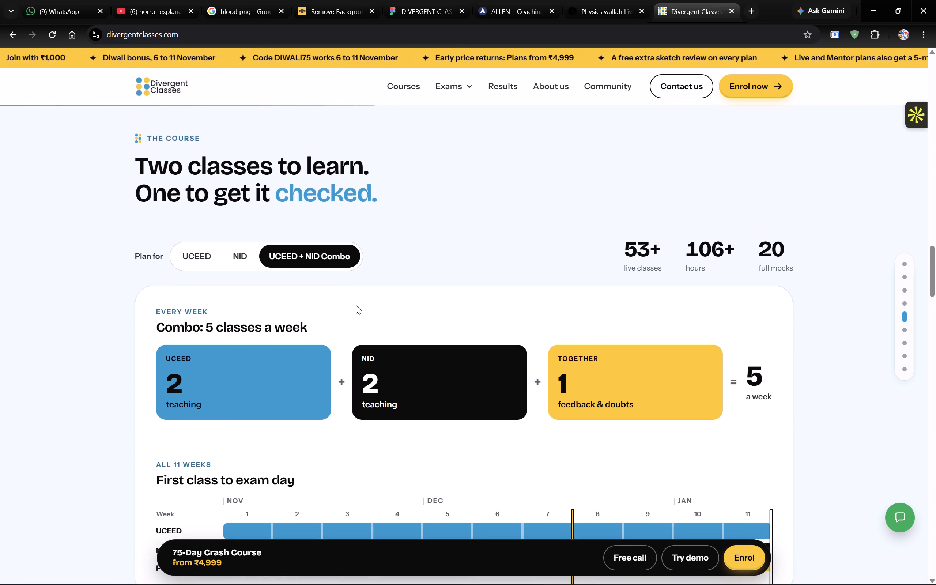
{"action": "scroll", "coordinate": [356, 305], "scroll_direction": "down", "scroll_amount": 3}
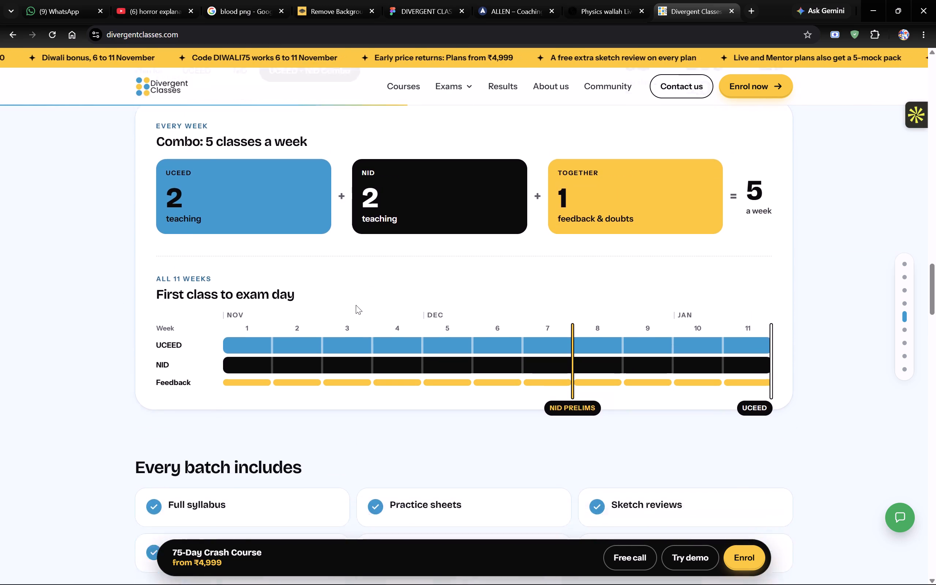
{"action": "scroll", "coordinate": [356, 305], "scroll_direction": "down", "scroll_amount": 2}
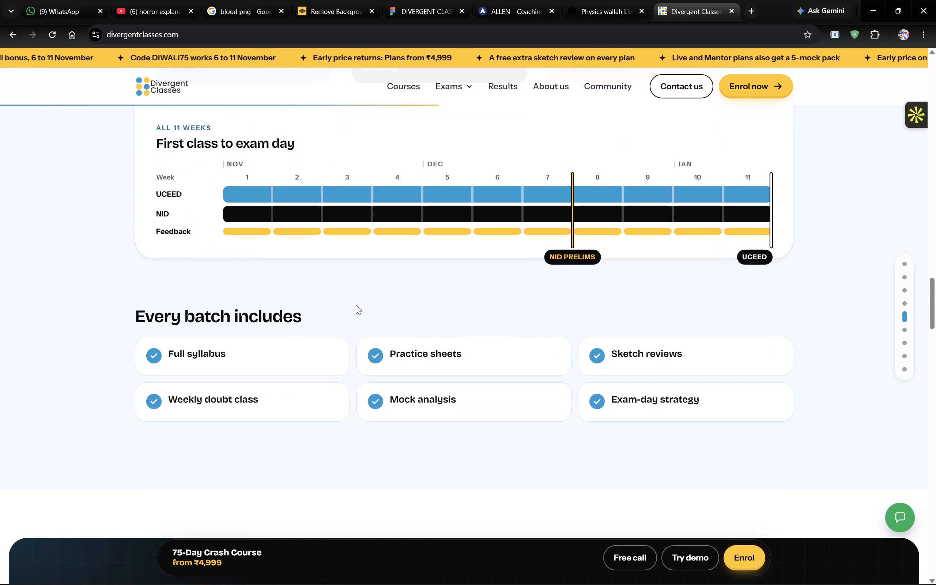
Re-examine the Divergent Classes homepage's 75-day timeline, track record, batch choice and exam dates sections.
{"action": "scroll", "coordinate": [356, 305], "scroll_direction": "up", "scroll_amount": 4}
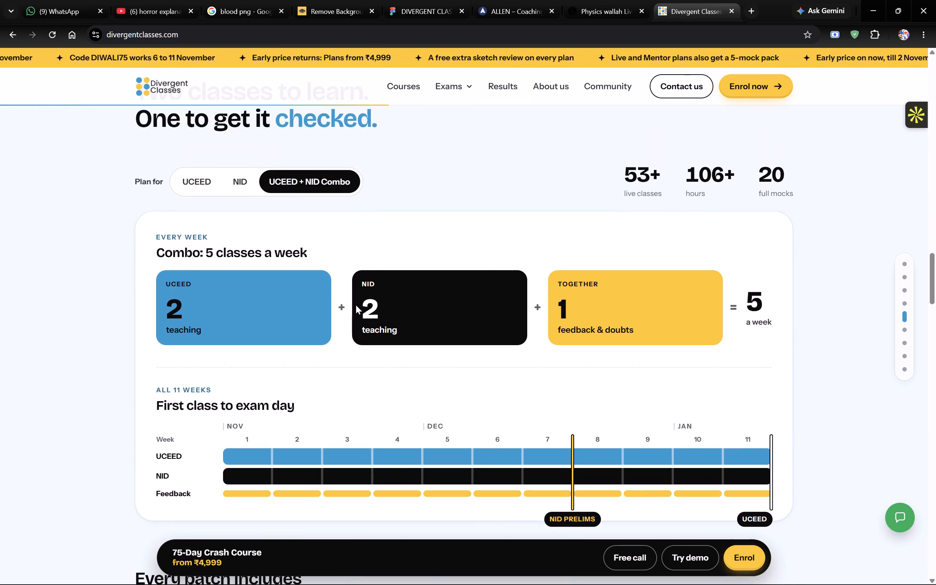
{"action": "scroll", "coordinate": [356, 305], "scroll_direction": "up", "scroll_amount": 5}
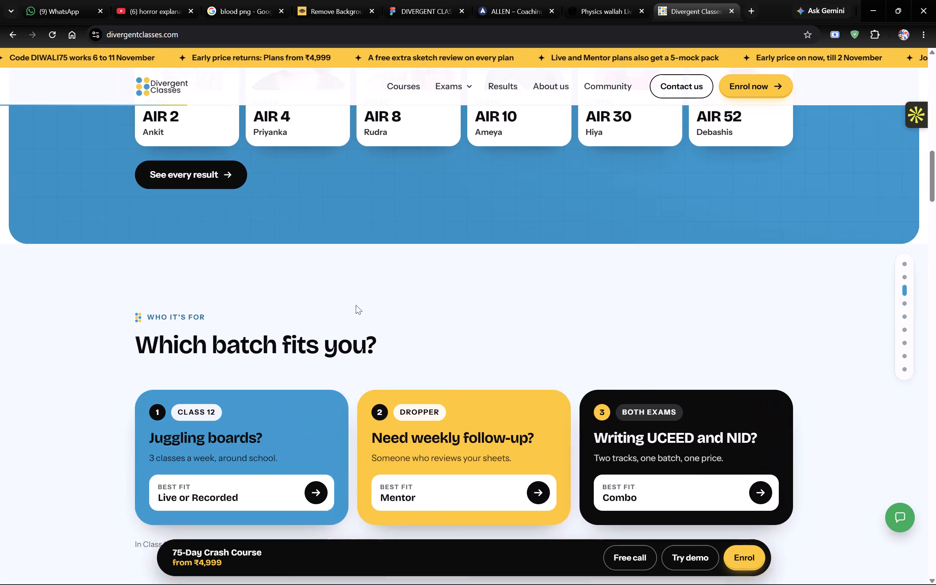
{"action": "scroll", "coordinate": [356, 305], "scroll_direction": "up", "scroll_amount": 3}
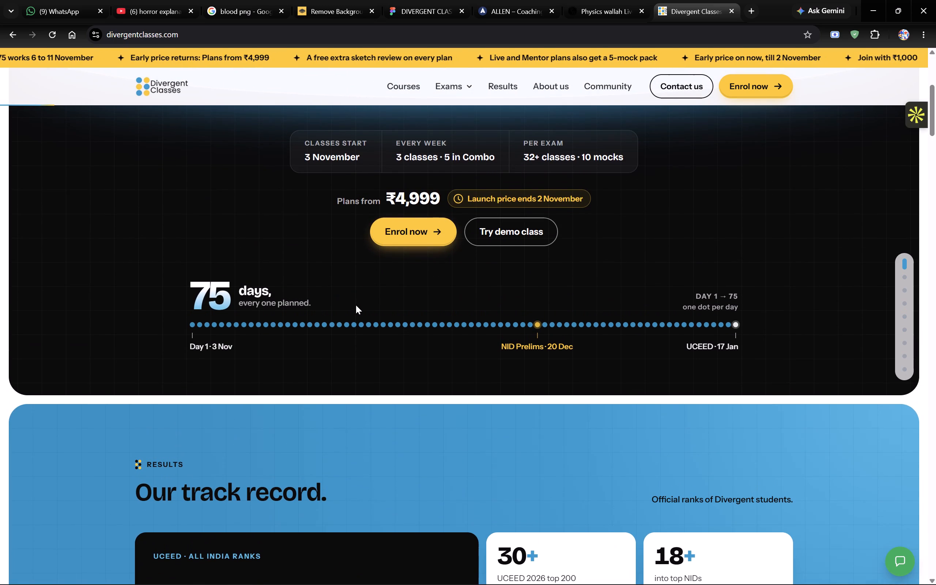
{"action": "scroll", "coordinate": [356, 305], "scroll_direction": "up", "scroll_amount": 1}
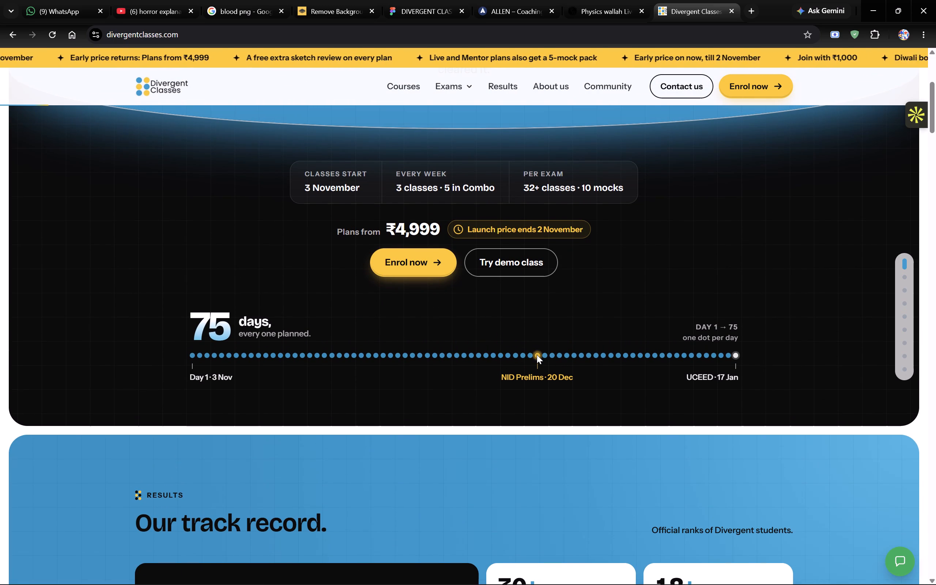
{"action": "left_click_drag", "start_coordinate": [537, 355], "coordinate": [602, 362]}
{"action": "left_click", "coordinate": [626, 378]}
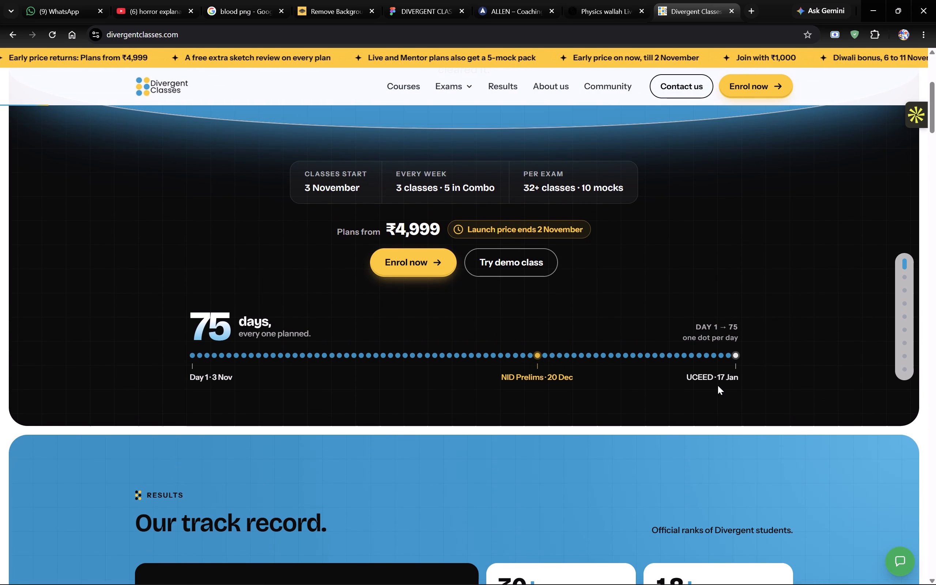
{"action": "scroll", "coordinate": [718, 385], "scroll_direction": "down", "scroll_amount": 1}
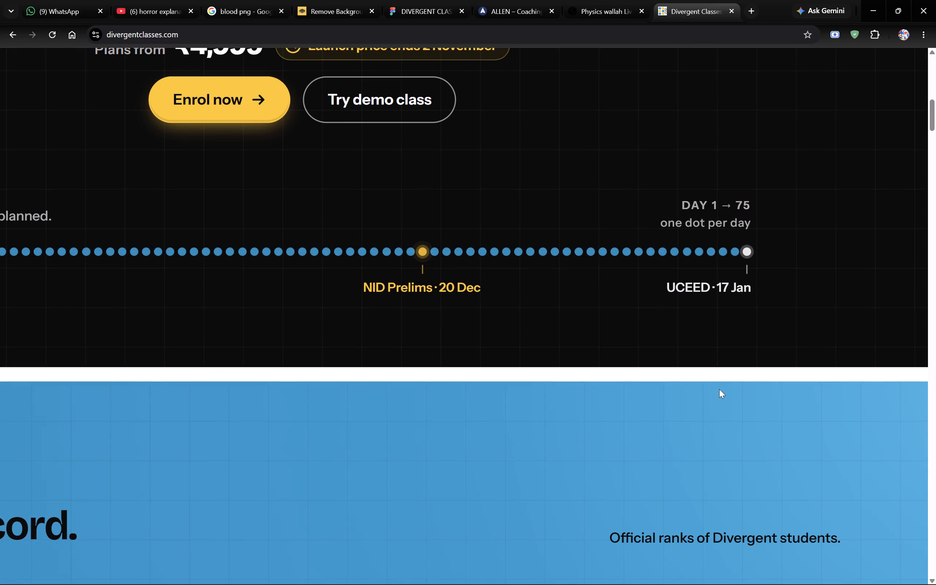
{"action": "scroll", "coordinate": [696, 278], "scroll_direction": "up", "scroll_amount": 1}
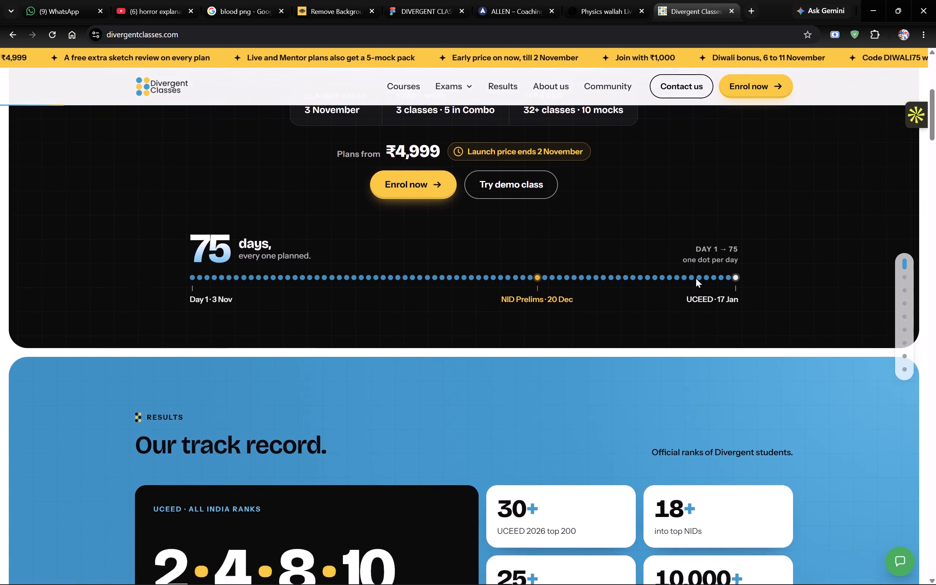
{"action": "scroll", "coordinate": [696, 278], "scroll_direction": "up", "scroll_amount": 3}
{"action": "scroll", "coordinate": [696, 278], "scroll_direction": "down", "scroll_amount": 9}
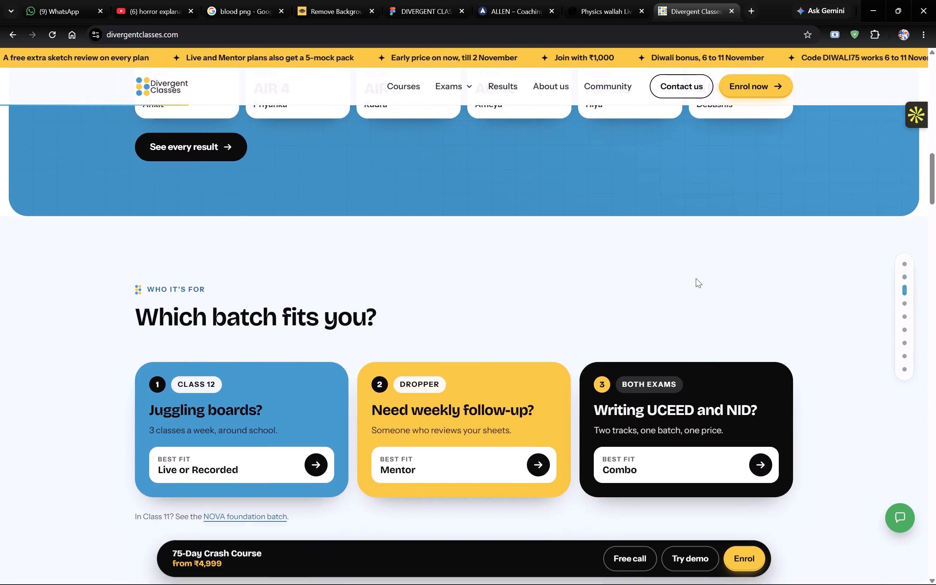
{"action": "scroll", "coordinate": [696, 278], "scroll_direction": "down", "scroll_amount": 1}
Search the web for "divergent classes" in a new browser tab.
{"action": "left_click", "coordinate": [759, 1]}
{"action": "left_click", "coordinate": [751, 6]}
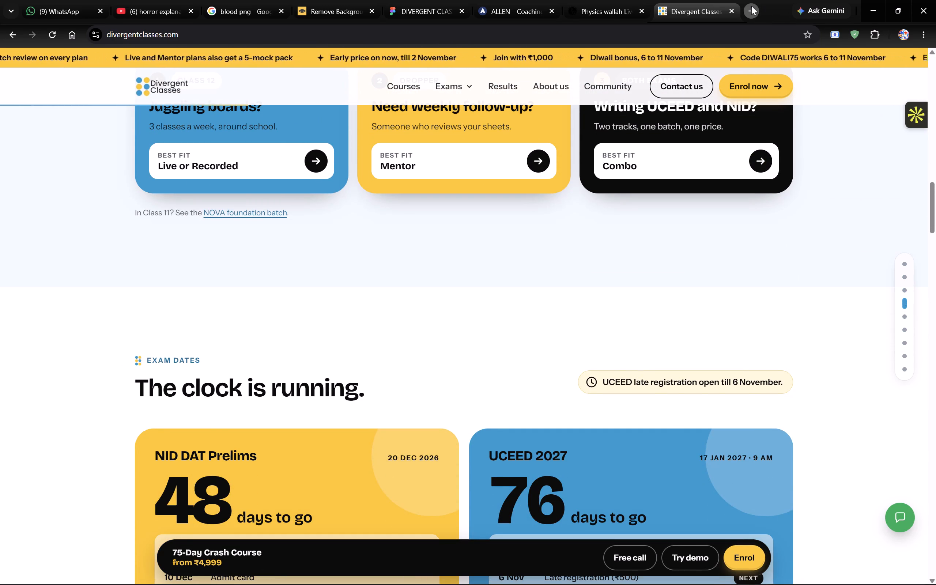
{"action": "type", "text": "divwr"}
{"action": "key", "text": "BackSpace"}
{"action": "key", "text": "BackSpace"}
{"action": "type", "text": "er"}
{"action": "type", "text": "gent claa"}
{"action": "key", "text": "BackSpace"}
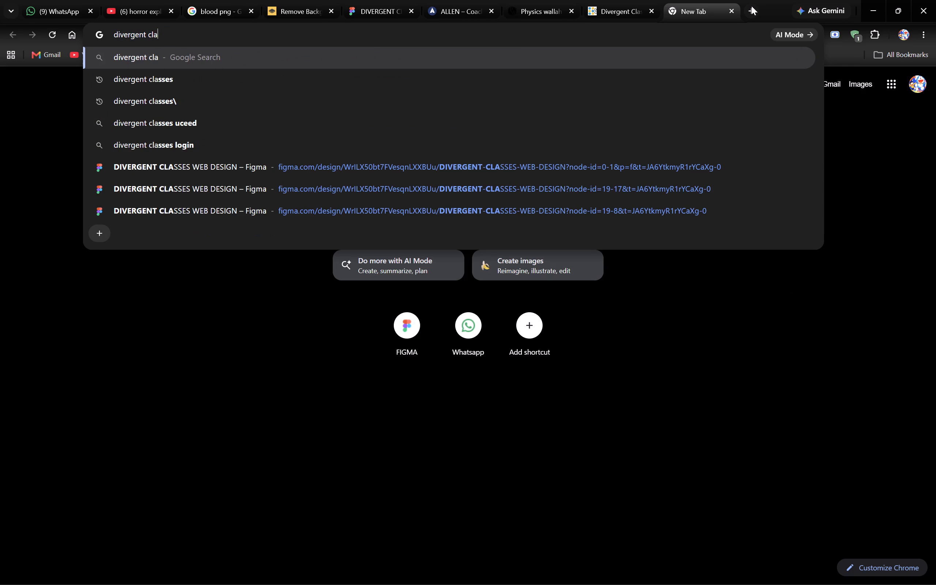
{"action": "type", "text": "sses"}
{"action": "key", "text": "Return"}
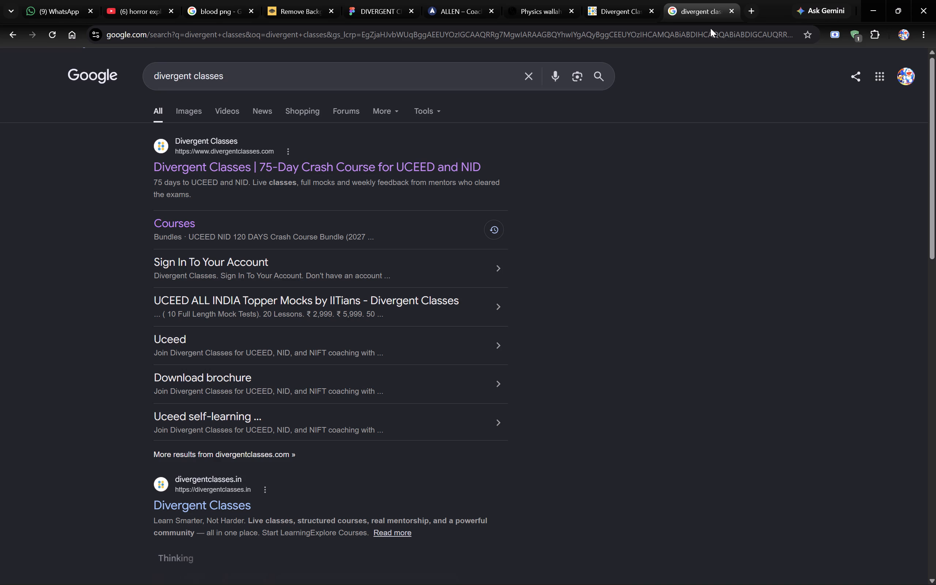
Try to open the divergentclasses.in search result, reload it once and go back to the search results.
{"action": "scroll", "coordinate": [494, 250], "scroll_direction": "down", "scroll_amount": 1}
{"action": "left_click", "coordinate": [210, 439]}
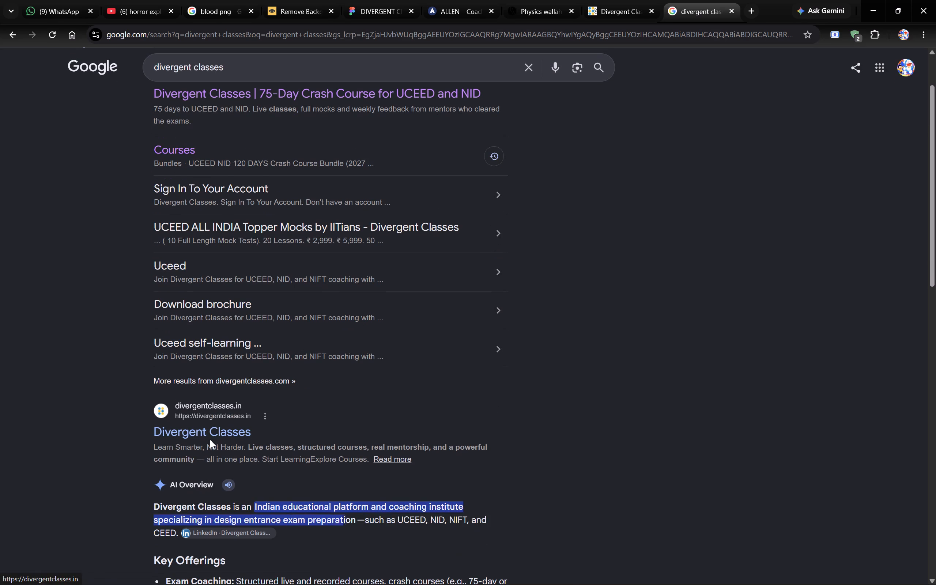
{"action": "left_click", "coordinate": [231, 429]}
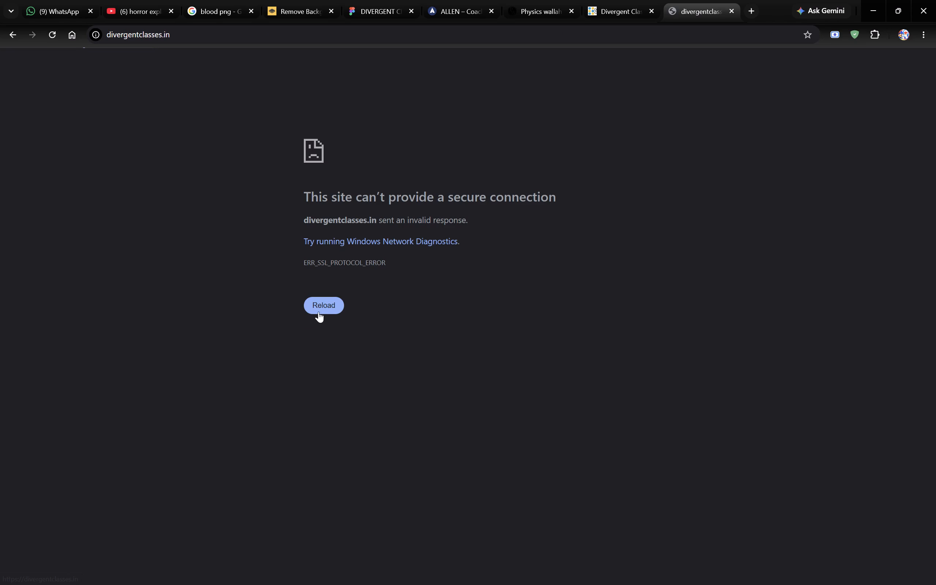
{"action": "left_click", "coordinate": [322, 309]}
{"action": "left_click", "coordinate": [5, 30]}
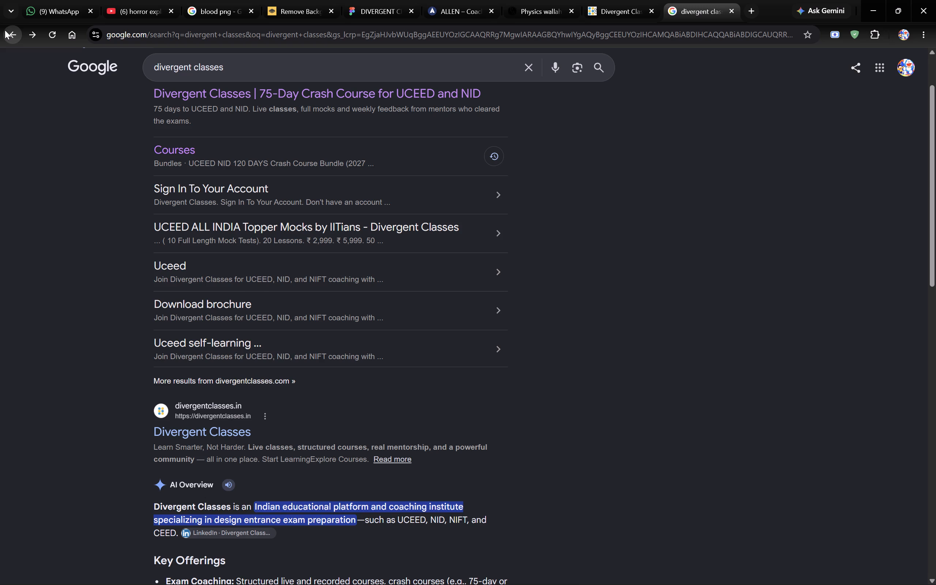
Open the Divergent Classes 75-Day Crash Course search result, glance over its opening section and return to the search results.
{"action": "scroll", "coordinate": [261, 291], "scroll_direction": "up", "scroll_amount": 3}
{"action": "left_click", "coordinate": [331, 165]}
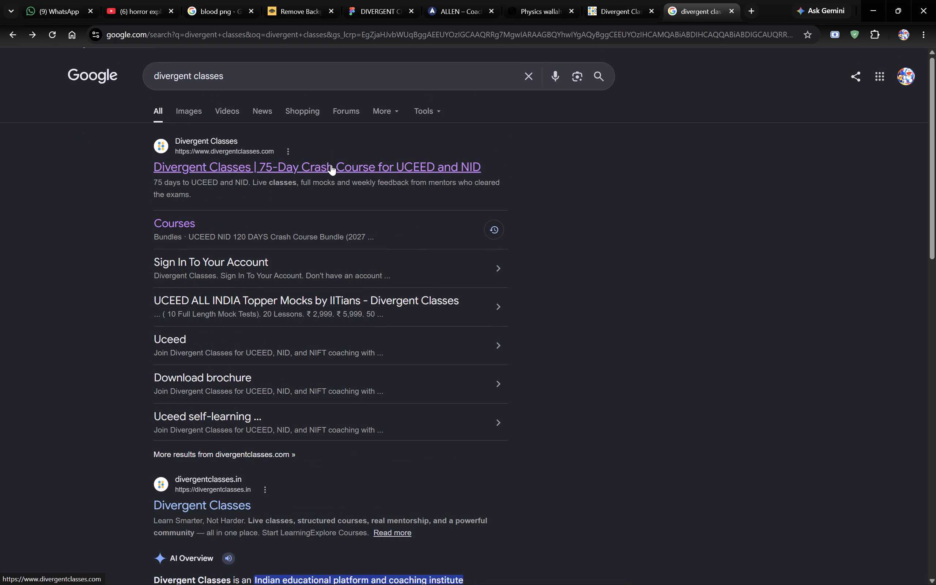
{"action": "scroll", "coordinate": [168, 168], "scroll_direction": "down", "scroll_amount": 1}
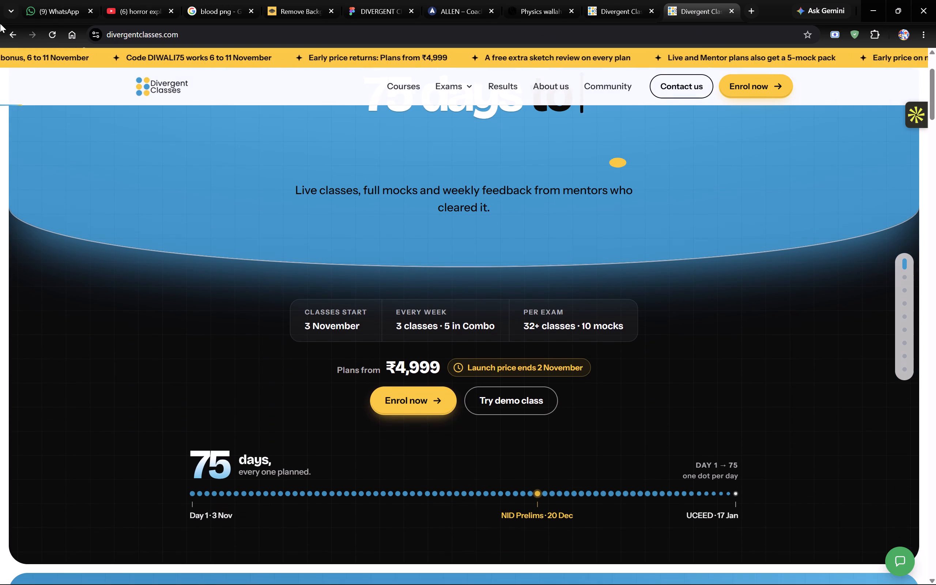
{"action": "left_click", "coordinate": [25, 32]}
{"action": "left_click", "coordinate": [16, 30]}
Look through the lower search results, open the Divergent Classes Learnyst page and go back to the results.
{"action": "scroll", "coordinate": [252, 420], "scroll_direction": "down", "scroll_amount": 1}
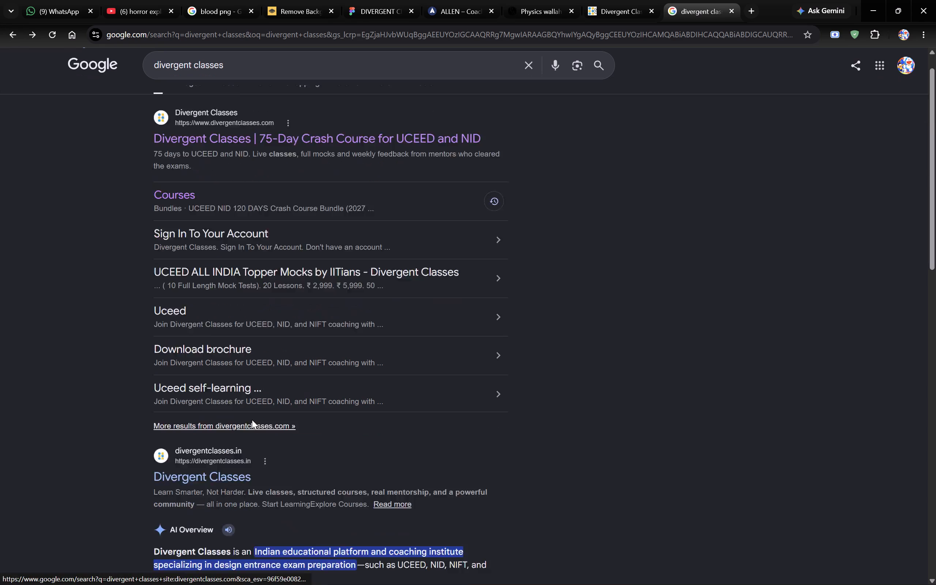
{"action": "scroll", "coordinate": [252, 420], "scroll_direction": "down", "scroll_amount": 4}
{"action": "scroll", "coordinate": [248, 426], "scroll_direction": "up", "scroll_amount": 1}
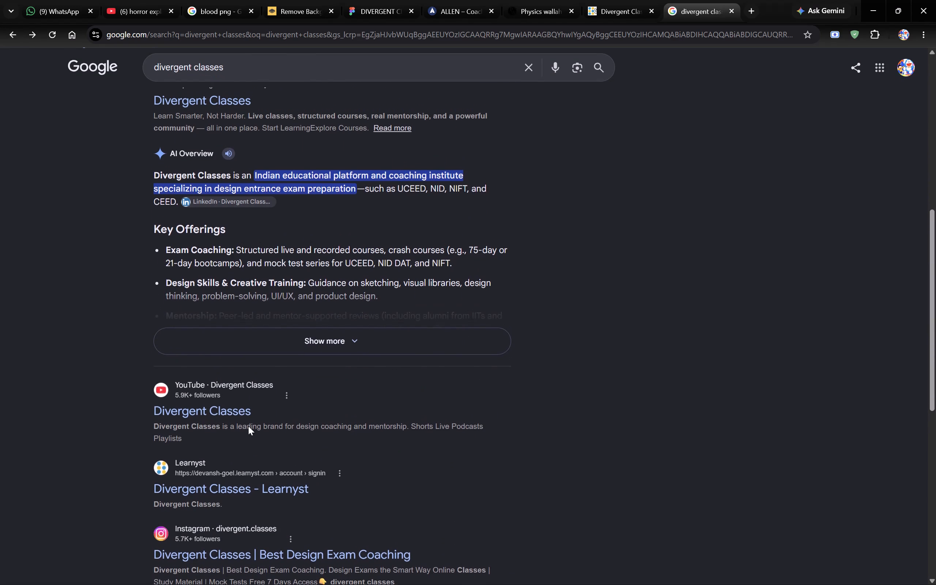
{"action": "scroll", "coordinate": [248, 426], "scroll_direction": "up", "scroll_amount": 1}
{"action": "left_click", "coordinate": [251, 489]}
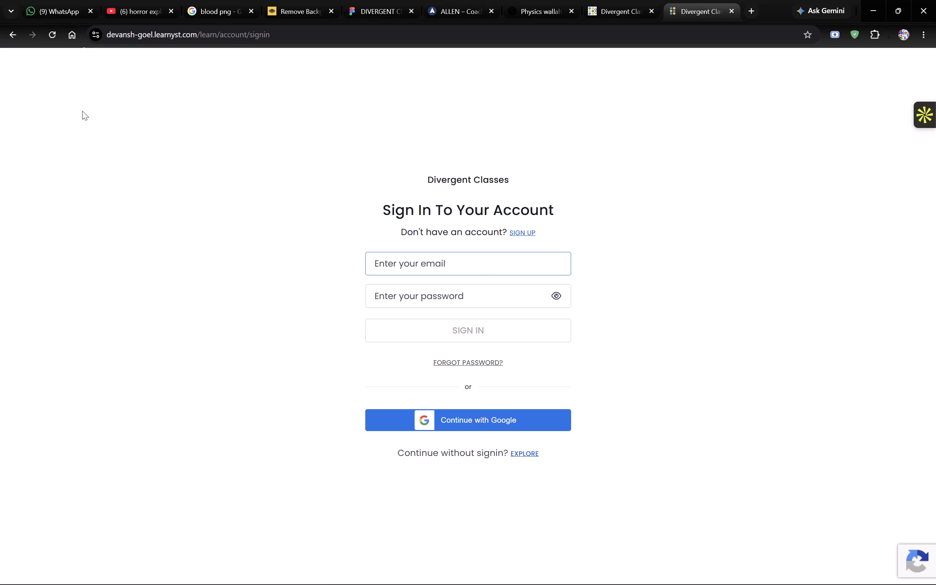
{"action": "left_click", "coordinate": [14, 35]}
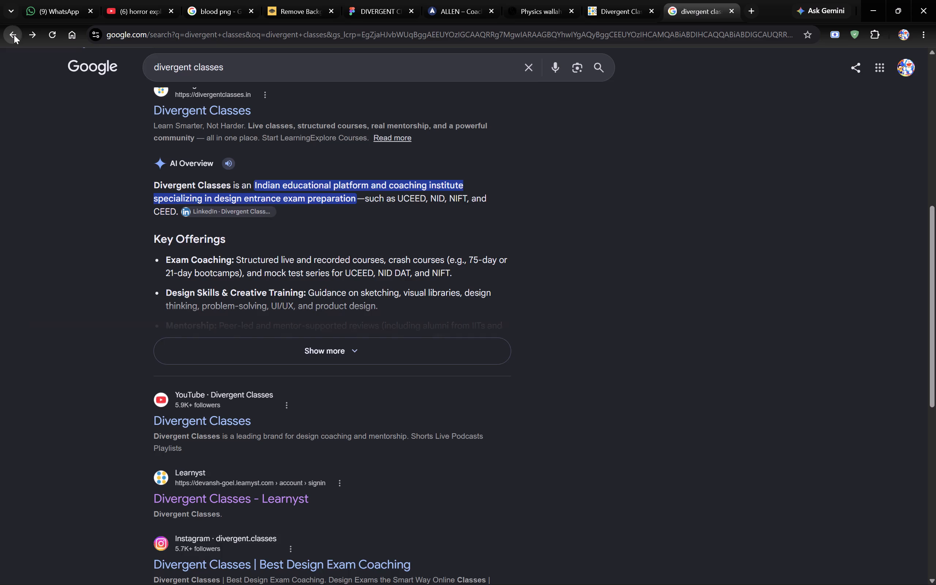
Reopen the Divergent Classes homepage from its 75-Day Crash Course search result.
{"action": "scroll", "coordinate": [321, 305], "scroll_direction": "down", "scroll_amount": 3}
{"action": "scroll", "coordinate": [321, 305], "scroll_direction": "up", "scroll_amount": 7}
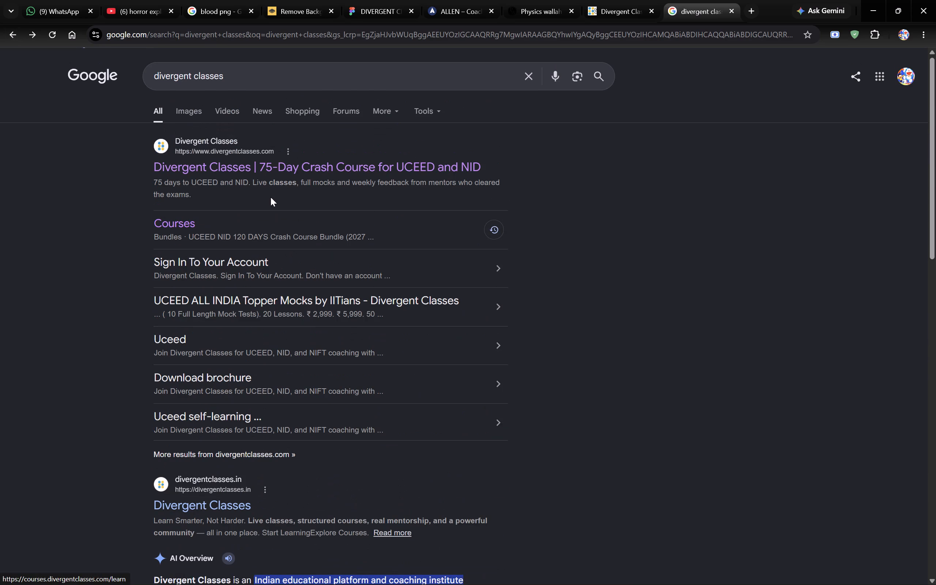
{"action": "left_click", "coordinate": [284, 162]}
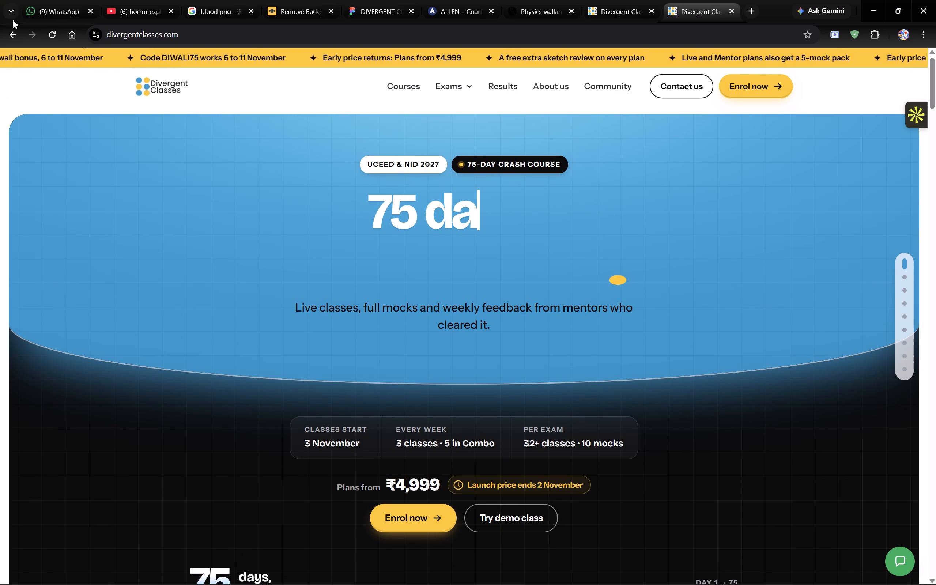
{"action": "left_click_drag", "start_coordinate": [13, 20], "coordinate": [14, 26]}
{"action": "left_click", "coordinate": [14, 26]}
{"action": "left_click", "coordinate": [29, 32]}
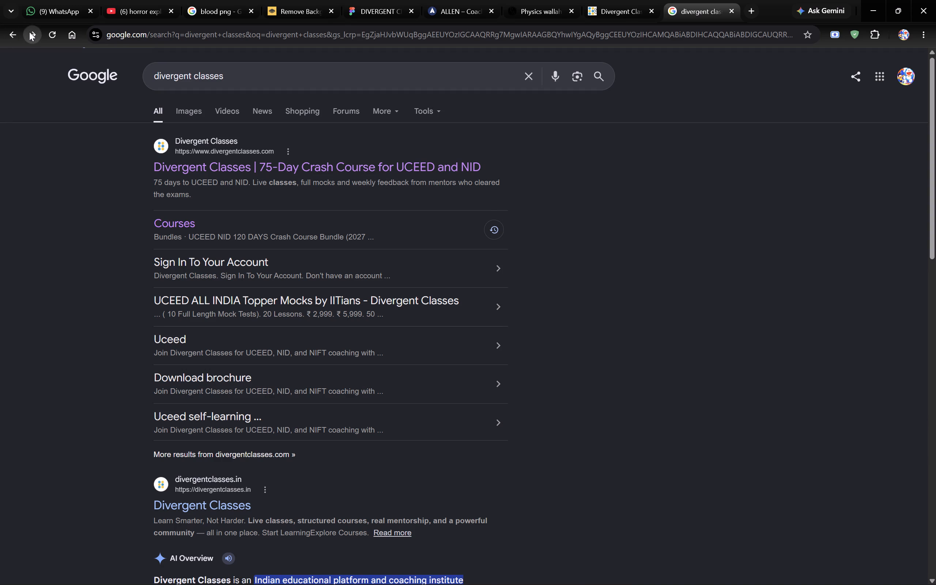
Examine the Divergent Classes homepage, including its plan prices, mentor cards, weekly class schedule and hero banner.
{"action": "scroll", "coordinate": [282, 402], "scroll_direction": "down", "scroll_amount": 3}
{"action": "left_click", "coordinate": [402, 302]}
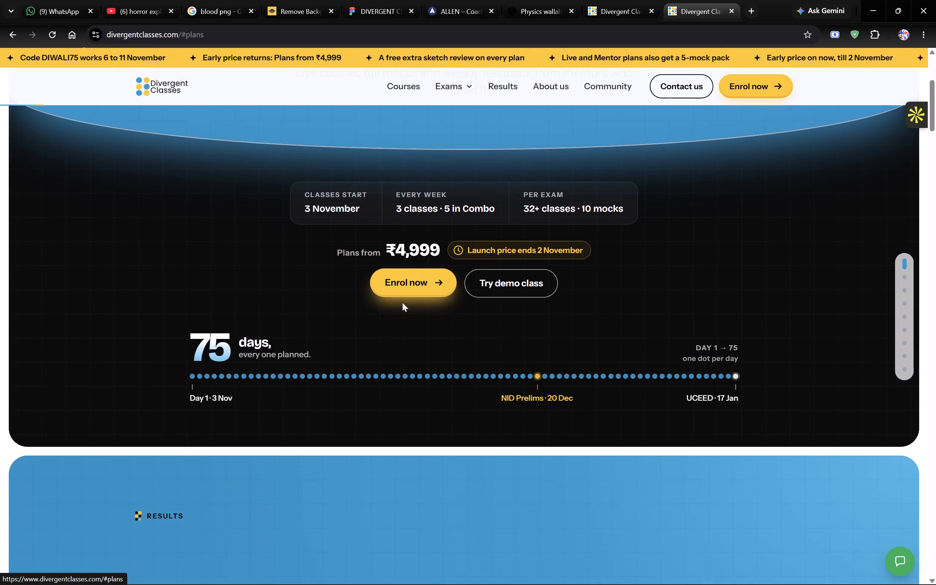
{"action": "scroll", "coordinate": [402, 302], "scroll_direction": "up", "scroll_amount": 6}
{"action": "scroll", "coordinate": [402, 302], "scroll_direction": "down", "scroll_amount": 1}
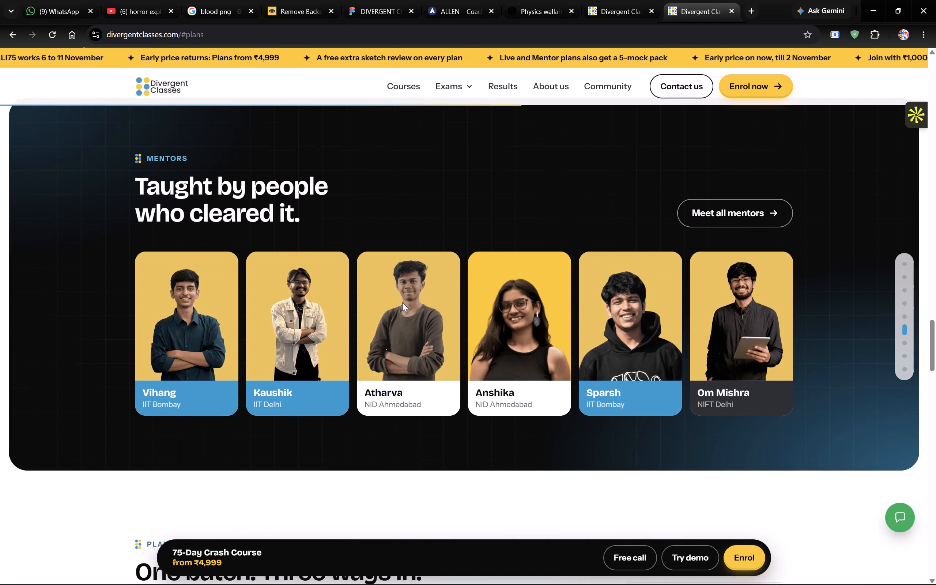
{"action": "scroll", "coordinate": [402, 302], "scroll_direction": "down", "scroll_amount": 1}
{"action": "left_click", "coordinate": [402, 302]}
{"action": "left_click", "coordinate": [444, 322]}
{"action": "left_click", "coordinate": [522, 378]}
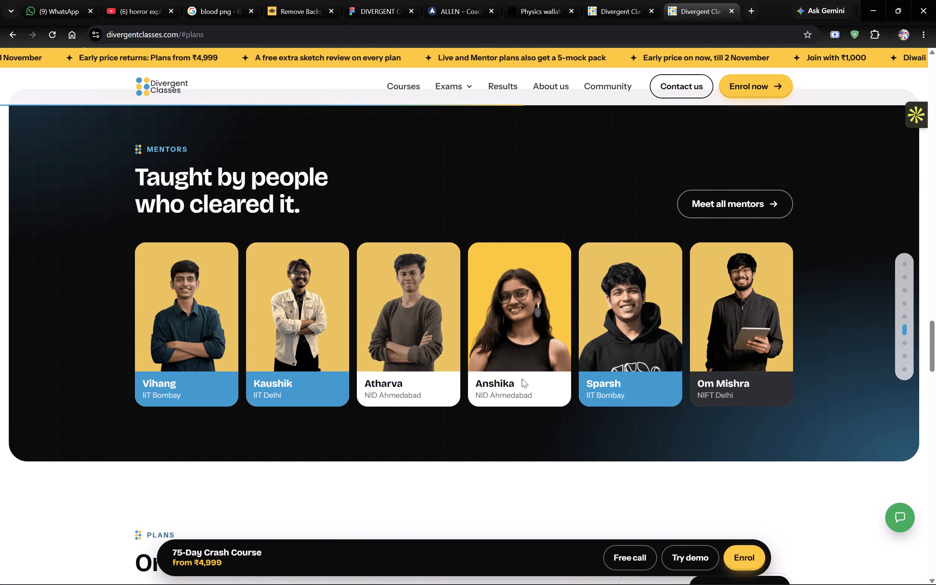
{"action": "left_click", "coordinate": [594, 399]}
{"action": "left_click", "coordinate": [668, 386]}
{"action": "left_click", "coordinate": [764, 376]}
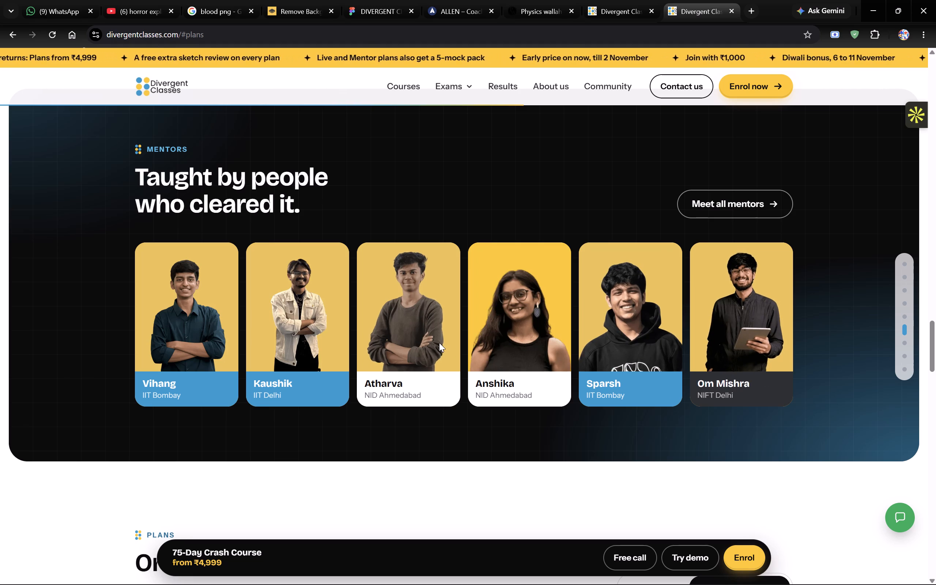
{"action": "scroll", "coordinate": [439, 343], "scroll_direction": "up", "scroll_amount": 1}
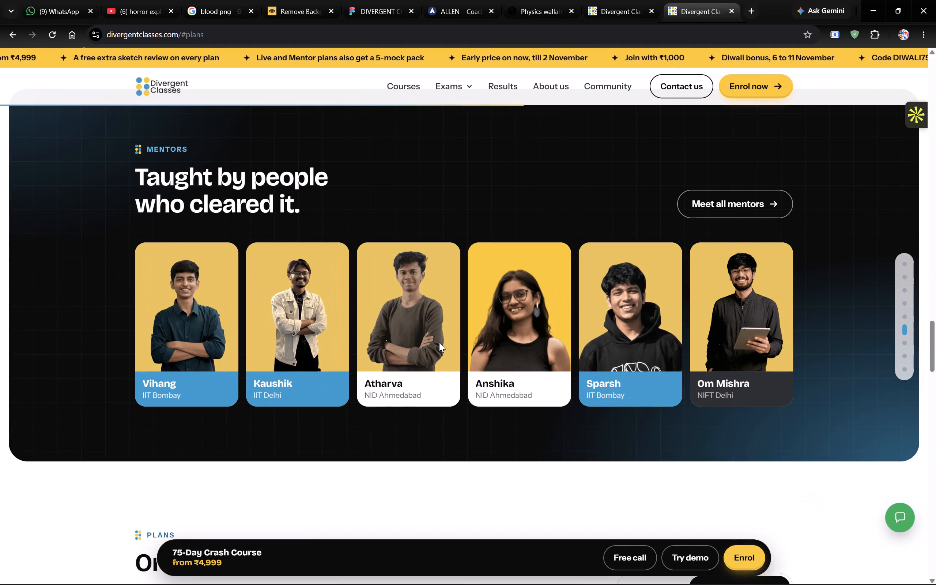
{"action": "scroll", "coordinate": [439, 343], "scroll_direction": "up", "scroll_amount": 6}
{"action": "scroll", "coordinate": [439, 343], "scroll_direction": "down", "scroll_amount": 1}
{"action": "scroll", "coordinate": [439, 343], "scroll_direction": "up", "scroll_amount": 6}
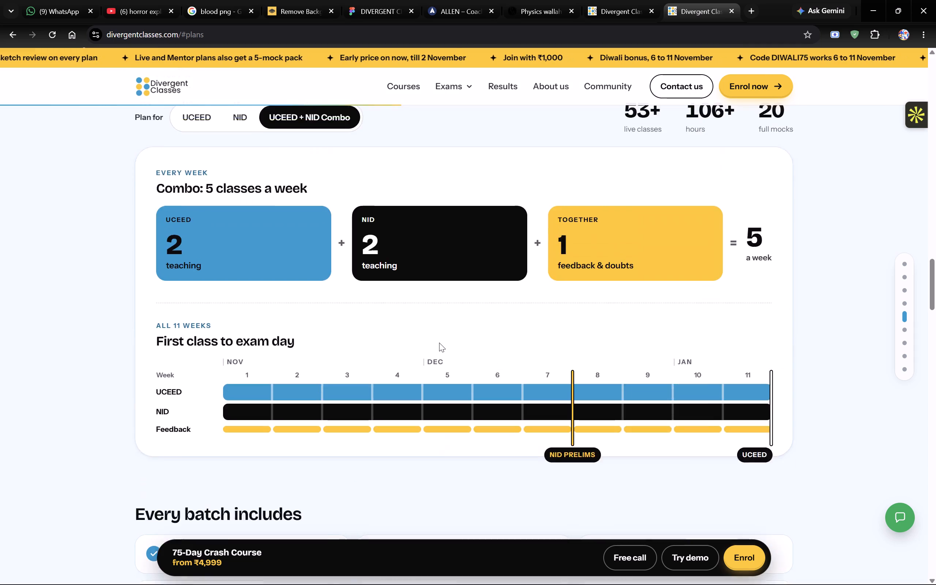
{"action": "scroll", "coordinate": [439, 343], "scroll_direction": "up", "scroll_amount": 5}
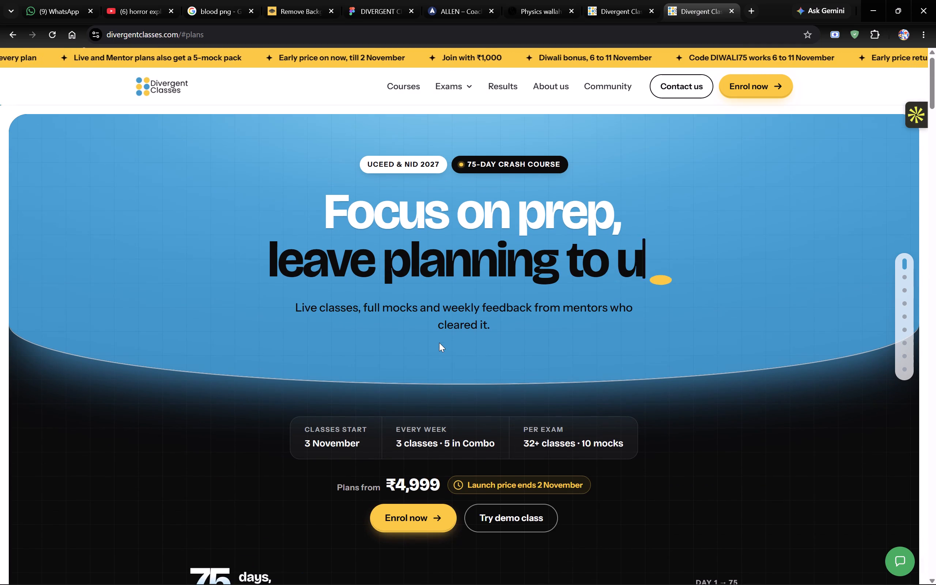
Switch back to the Divergent Classes homepage wireframe in Figma.
{"action": "left_click", "coordinate": [390, 0]}
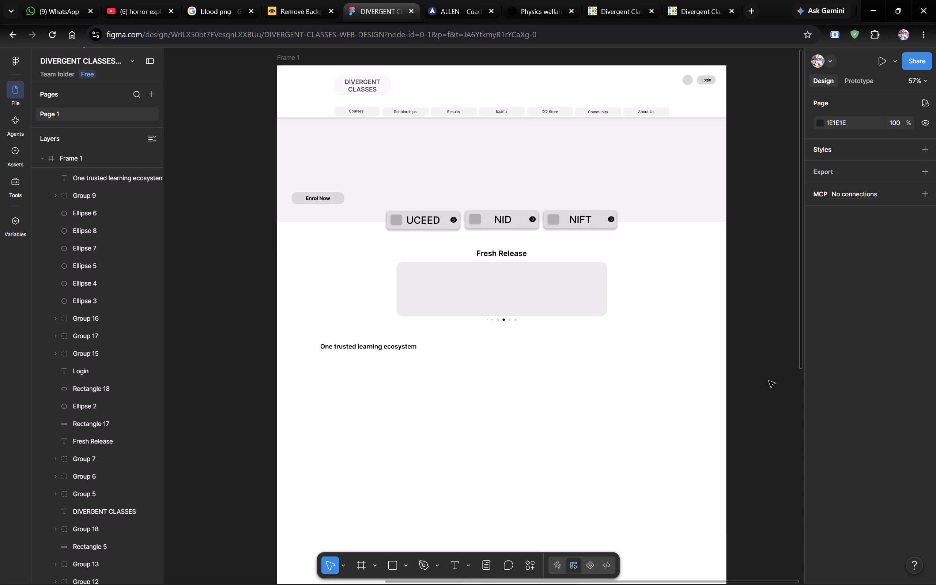
{"action": "left_click", "coordinate": [769, 381]}
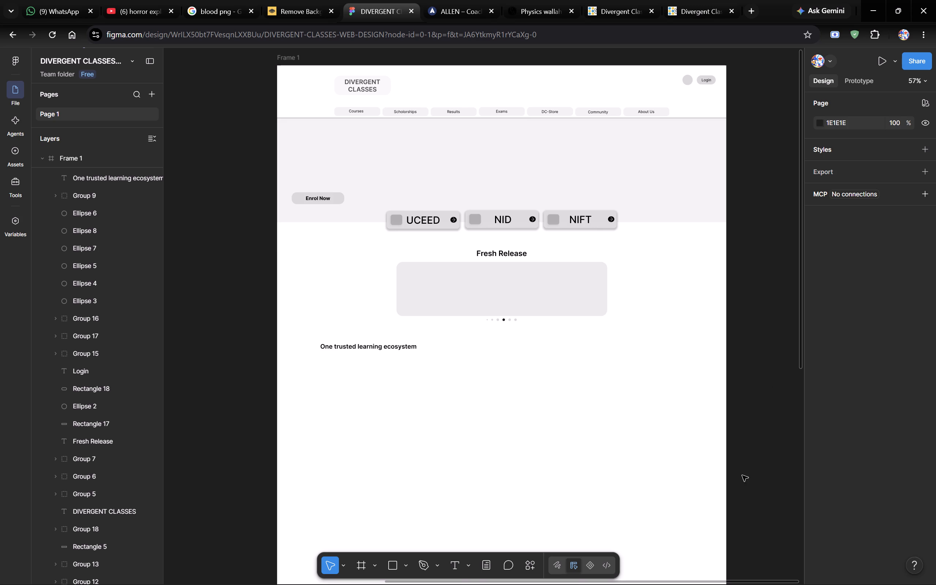
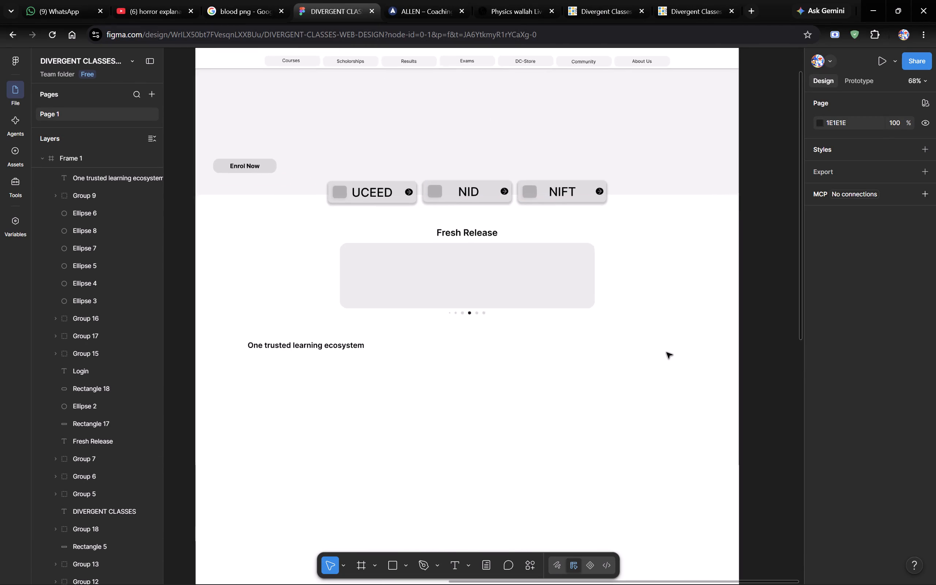
Review the "One trusted learning ecosystem" section on ALLEN's homepage, including its mentorship card and city list.
{"action": "left_click", "coordinate": [425, 0]}
{"action": "scroll", "coordinate": [513, 331], "scroll_direction": "down", "scroll_amount": 1}
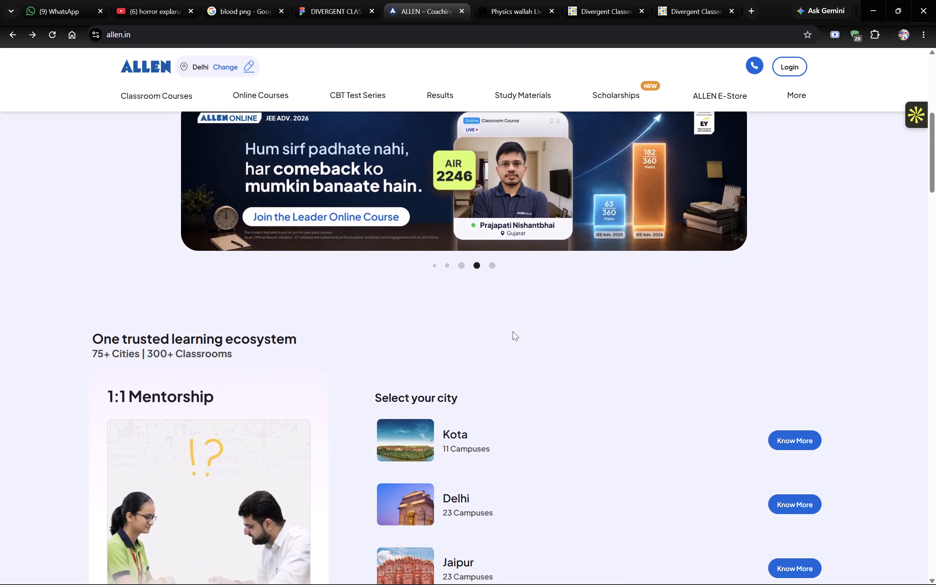
{"action": "scroll", "coordinate": [513, 331], "scroll_direction": "down", "scroll_amount": 3}
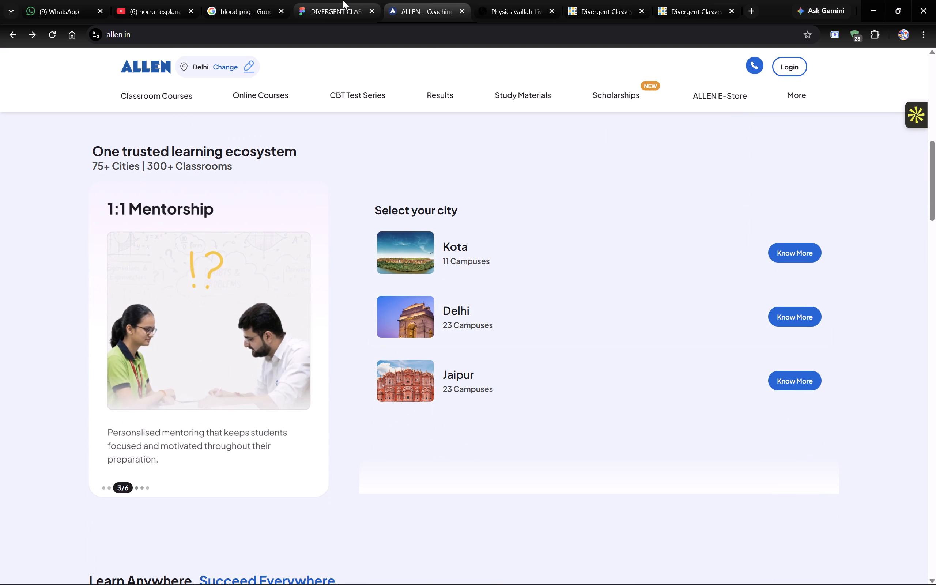
{"action": "scroll", "coordinate": [347, 280], "scroll_direction": "down", "scroll_amount": 1}
{"action": "scroll", "coordinate": [347, 280], "scroll_direction": "up", "scroll_amount": 1}
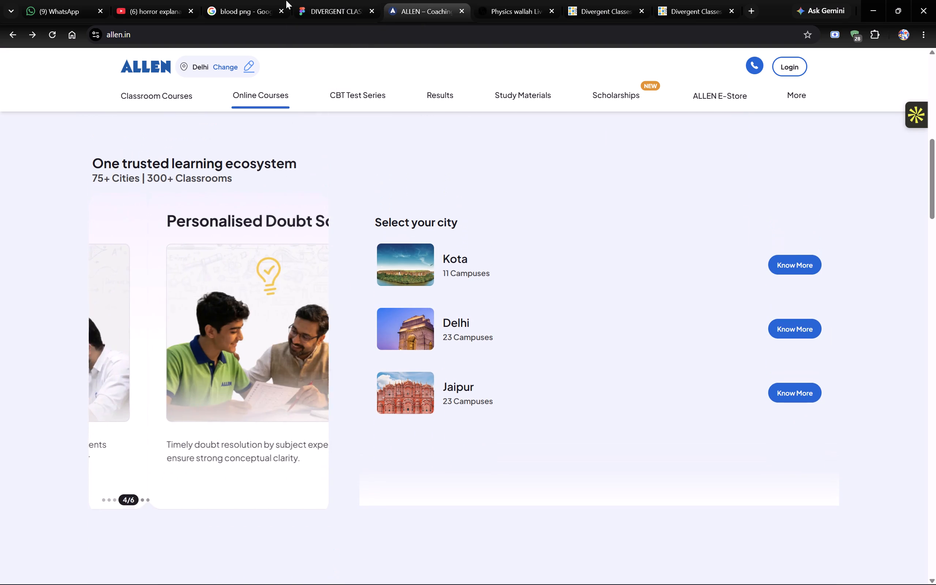
Review the Divergent Classes 75-Day Crash Course homepage from its hero banner through the mentors section to the footer.
{"action": "left_click", "coordinate": [618, 5]}
{"action": "scroll", "coordinate": [472, 355], "scroll_direction": "up", "scroll_amount": 5}
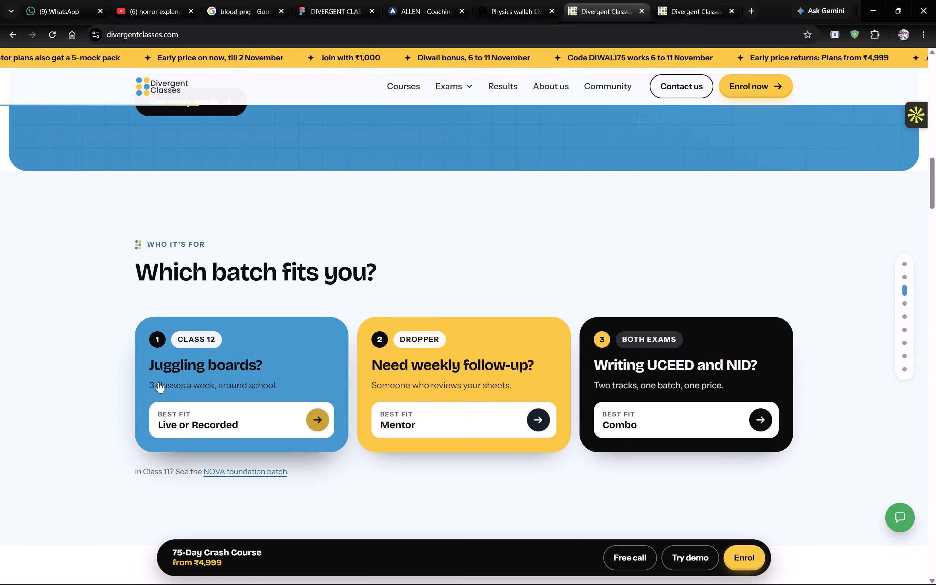
{"action": "scroll", "coordinate": [172, 377], "scroll_direction": "up", "scroll_amount": 6}
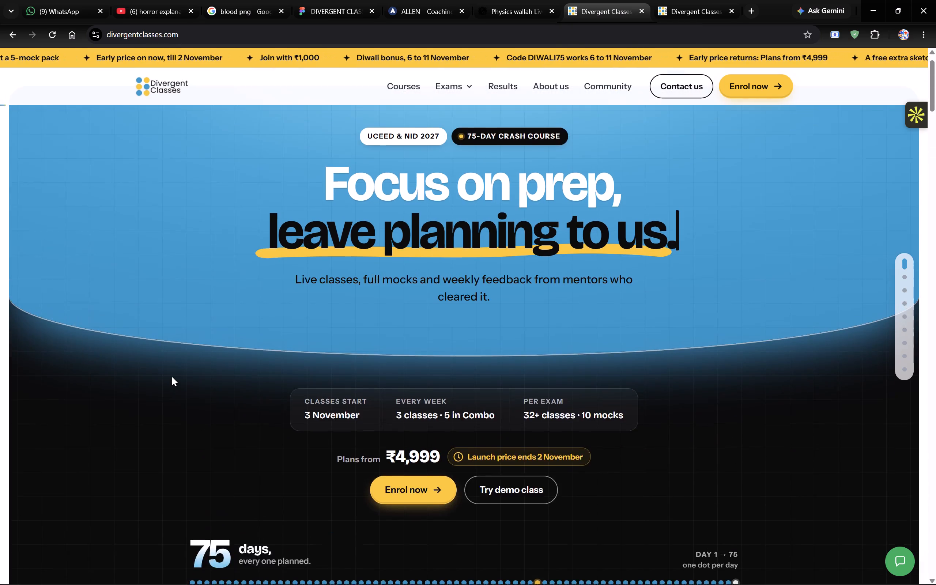
{"action": "scroll", "coordinate": [172, 377], "scroll_direction": "up", "scroll_amount": 2}
{"action": "scroll", "coordinate": [172, 377], "scroll_direction": "down", "scroll_amount": 2}
{"action": "scroll", "coordinate": [172, 377], "scroll_direction": "up", "scroll_amount": 2}
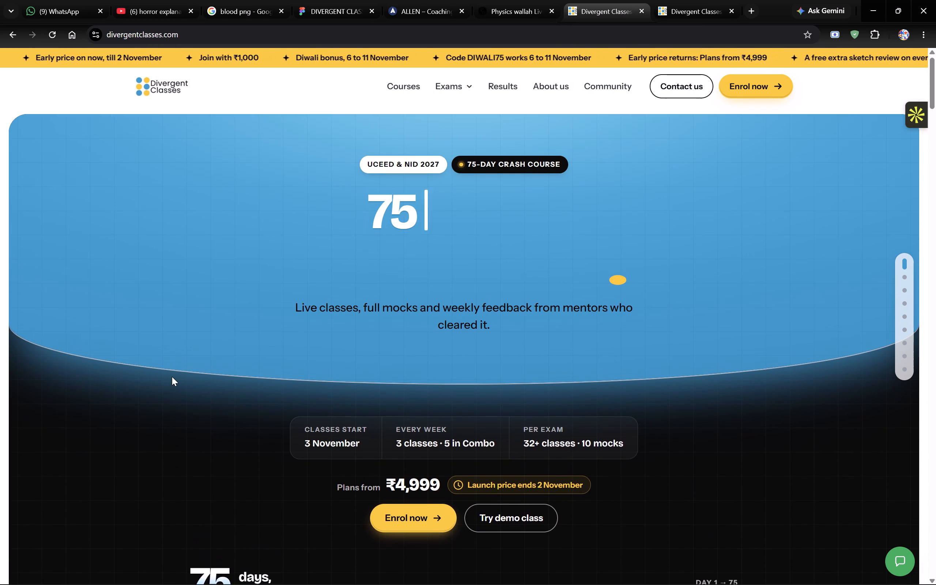
{"action": "scroll", "coordinate": [333, 195], "scroll_direction": "down", "scroll_amount": 5}
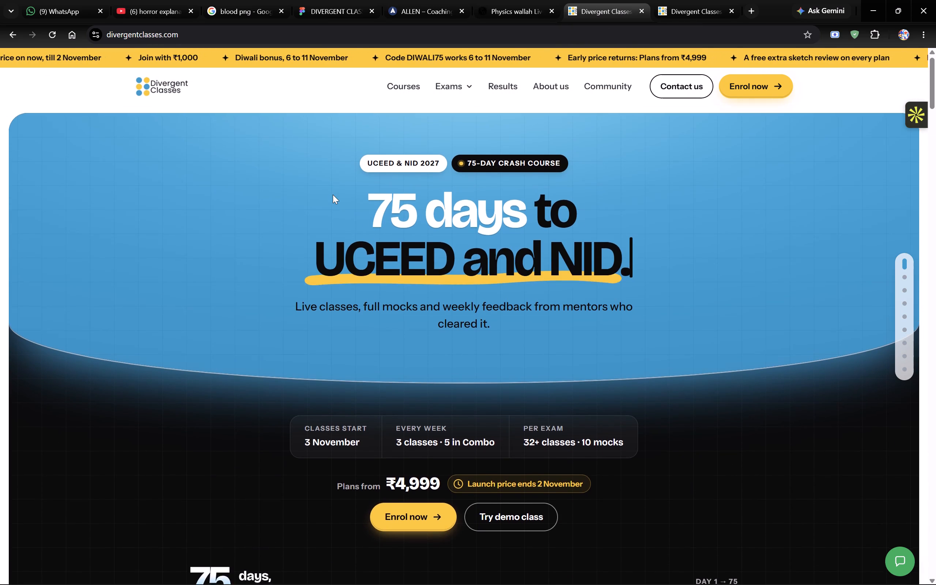
{"action": "scroll", "coordinate": [333, 195], "scroll_direction": "down", "scroll_amount": 9}
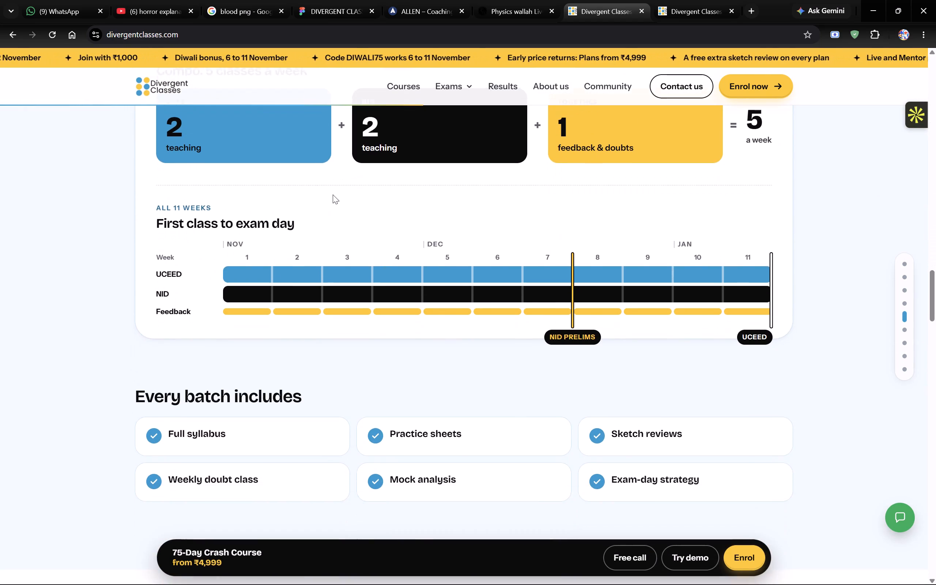
{"action": "scroll", "coordinate": [333, 195], "scroll_direction": "down", "scroll_amount": 3}
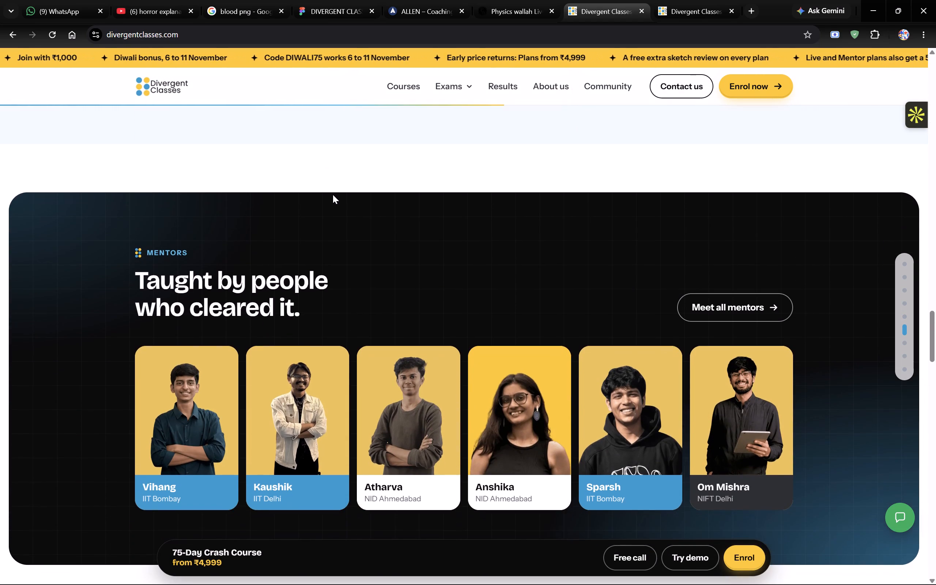
{"action": "scroll", "coordinate": [333, 195], "scroll_direction": "down", "scroll_amount": 11}
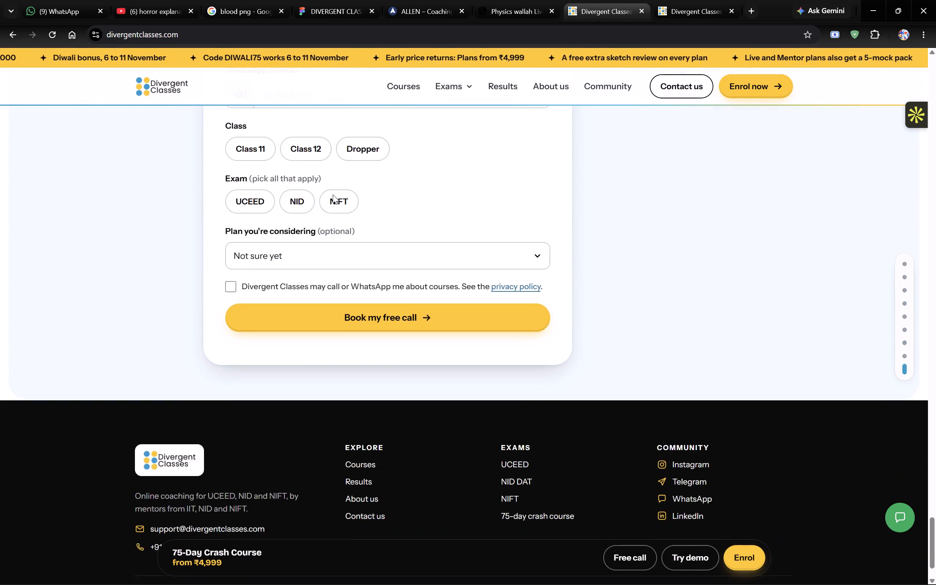
Examine the "Book a free call" form, including its fields and plan options, and the "Classes start 3 November." heading above it.
{"action": "scroll", "coordinate": [333, 195], "scroll_direction": "down", "scroll_amount": 2}
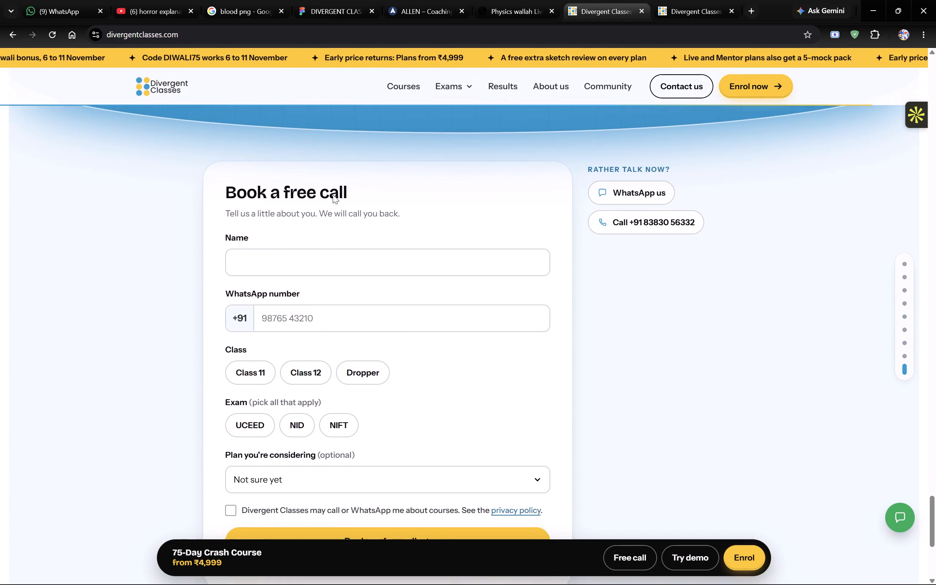
{"action": "scroll", "coordinate": [333, 195], "scroll_direction": "down", "scroll_amount": 1}
{"action": "left_click", "coordinate": [307, 243]}
{"action": "left_click", "coordinate": [410, 310]}
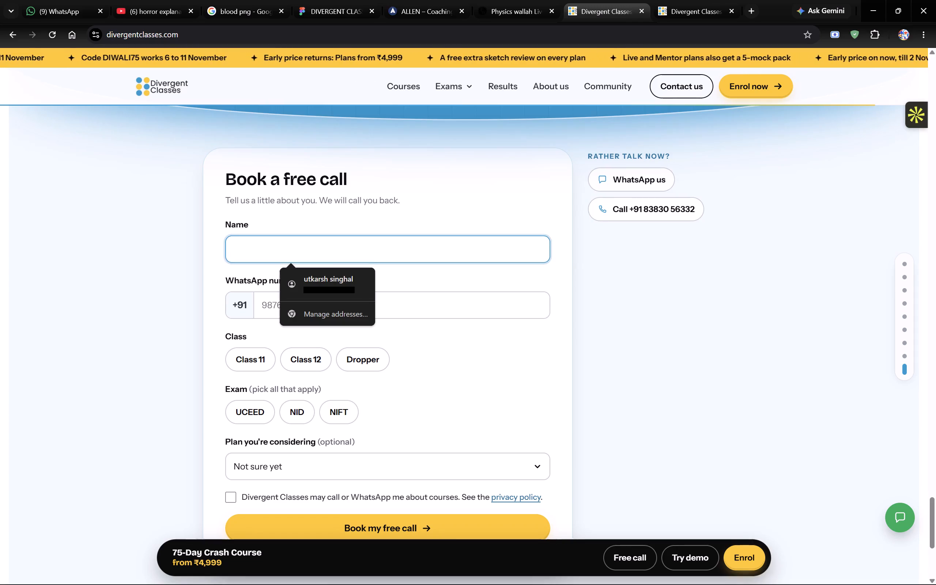
{"action": "scroll", "coordinate": [410, 310], "scroll_direction": "down", "scroll_amount": 1}
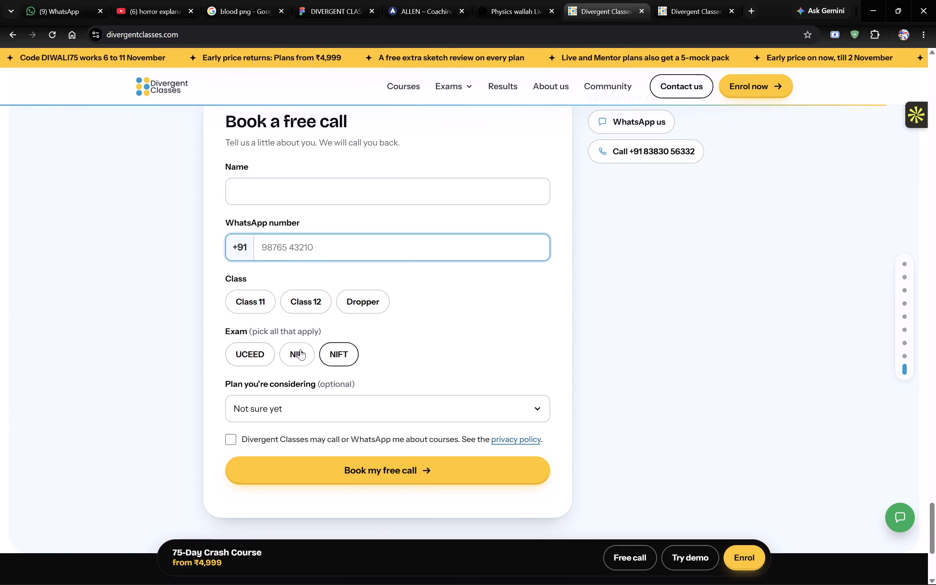
{"action": "left_click", "coordinate": [378, 414]}
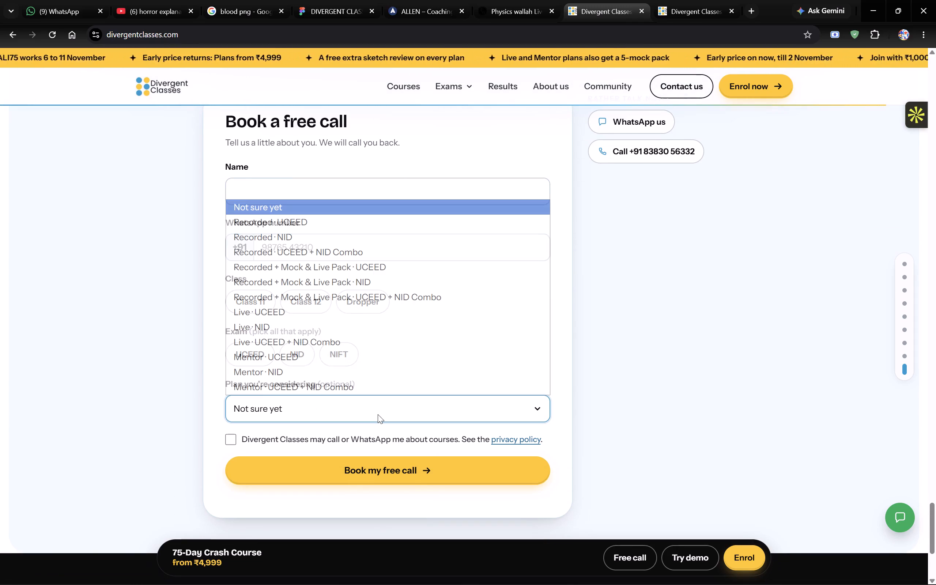
{"action": "left_click", "coordinate": [378, 414]}
{"action": "left_click", "coordinate": [378, 414]}
{"action": "left_click", "coordinate": [378, 414]}
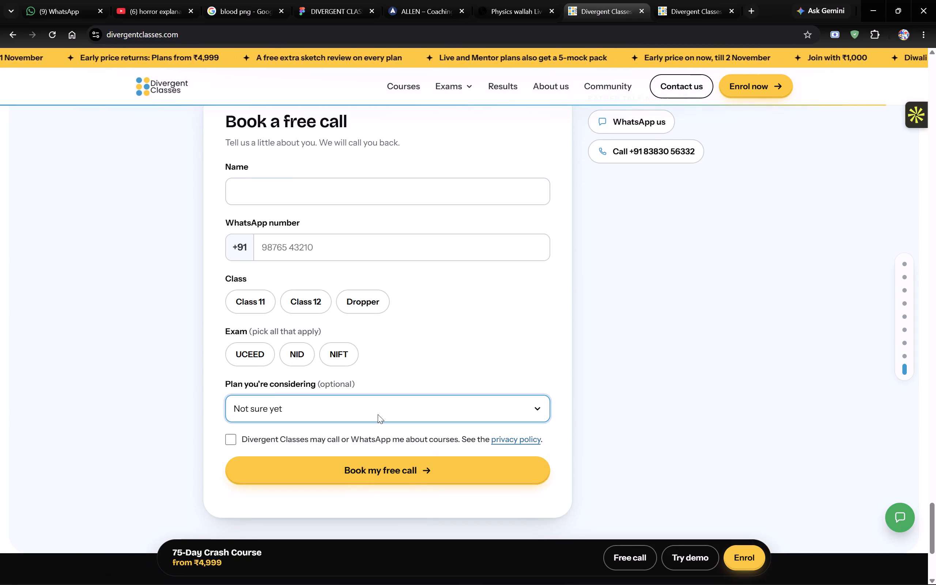
{"action": "left_click", "coordinate": [378, 414]}
{"action": "left_click", "coordinate": [378, 414]}
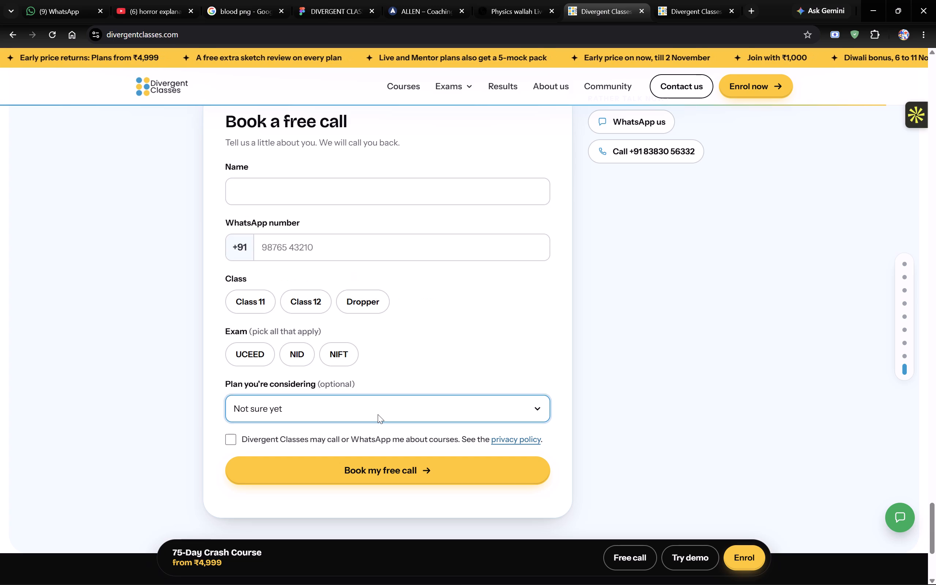
{"action": "scroll", "coordinate": [378, 414], "scroll_direction": "up", "scroll_amount": 2}
{"action": "scroll", "coordinate": [652, 231], "scroll_direction": "up", "scroll_amount": 2}
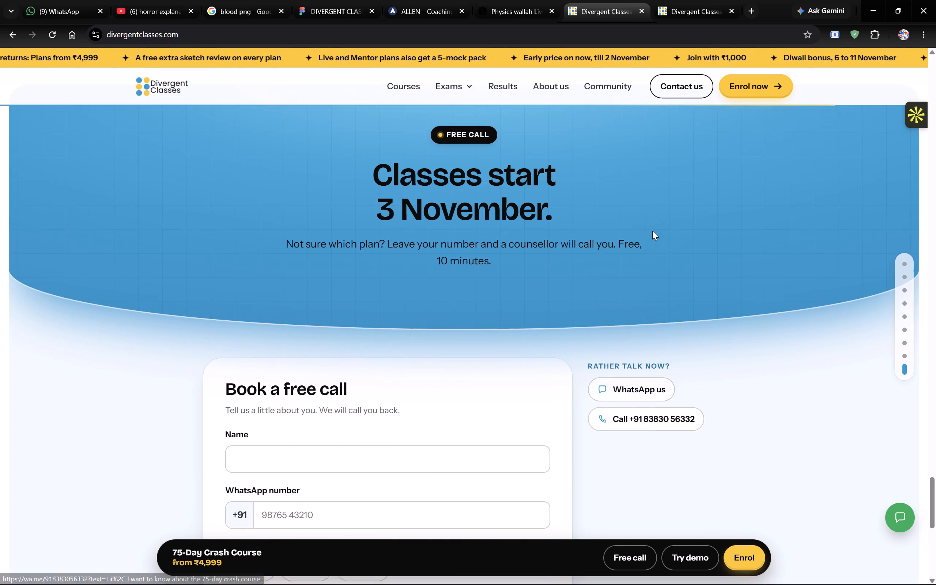
{"action": "scroll", "coordinate": [652, 231], "scroll_direction": "up", "scroll_amount": 2}
{"action": "left_click_drag", "start_coordinate": [378, 273], "coordinate": [581, 315]}
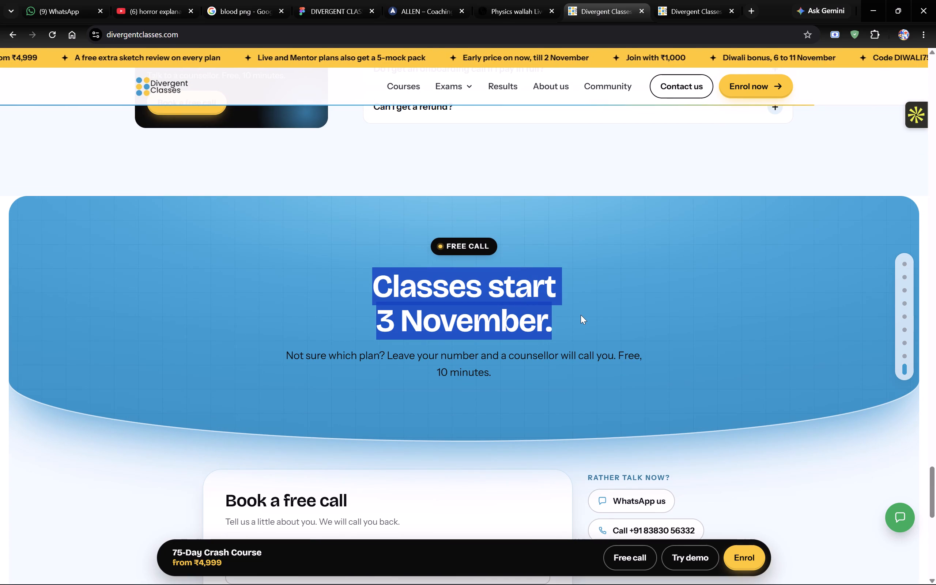
Examine the "Classes start 3 November" free call section on the Divergent Classes homepage, including its counsellor call text.
{"action": "left_click", "coordinate": [581, 315]}
{"action": "scroll", "coordinate": [581, 315], "scroll_direction": "up", "scroll_amount": 1}
{"action": "left_click", "coordinate": [465, 279]}
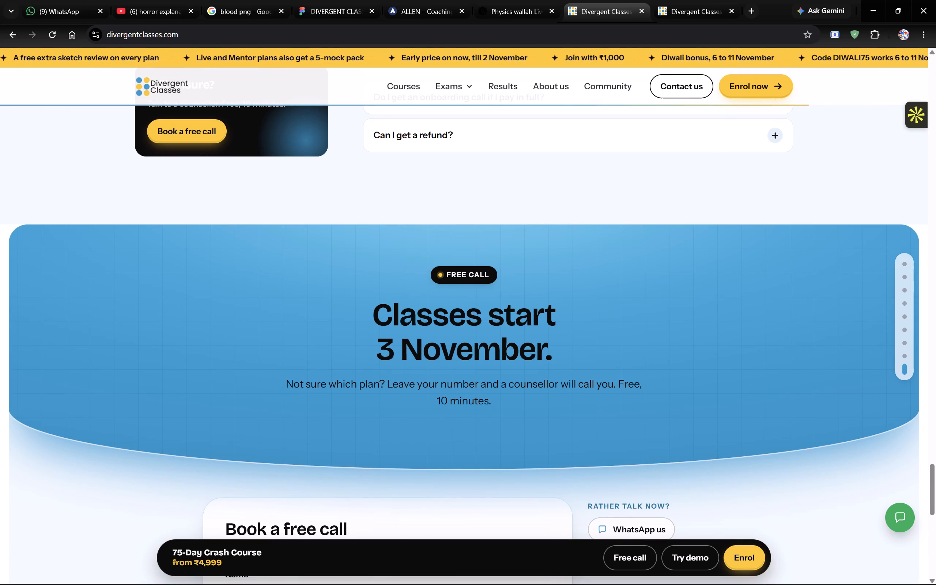
{"action": "scroll", "coordinate": [465, 279], "scroll_direction": "up", "scroll_amount": 2}
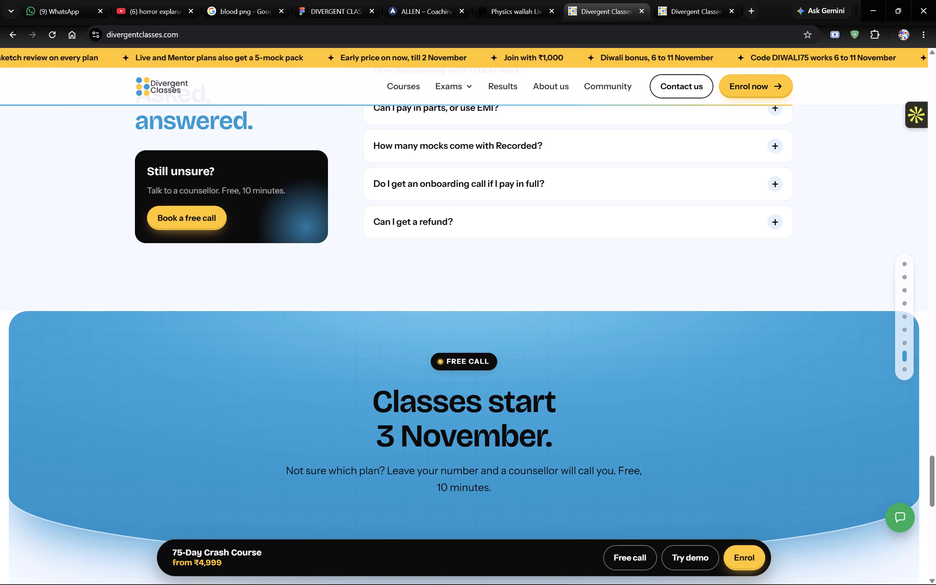
{"action": "left_click_drag", "start_coordinate": [315, 471], "coordinate": [507, 480]}
{"action": "left_click", "coordinate": [507, 480]}
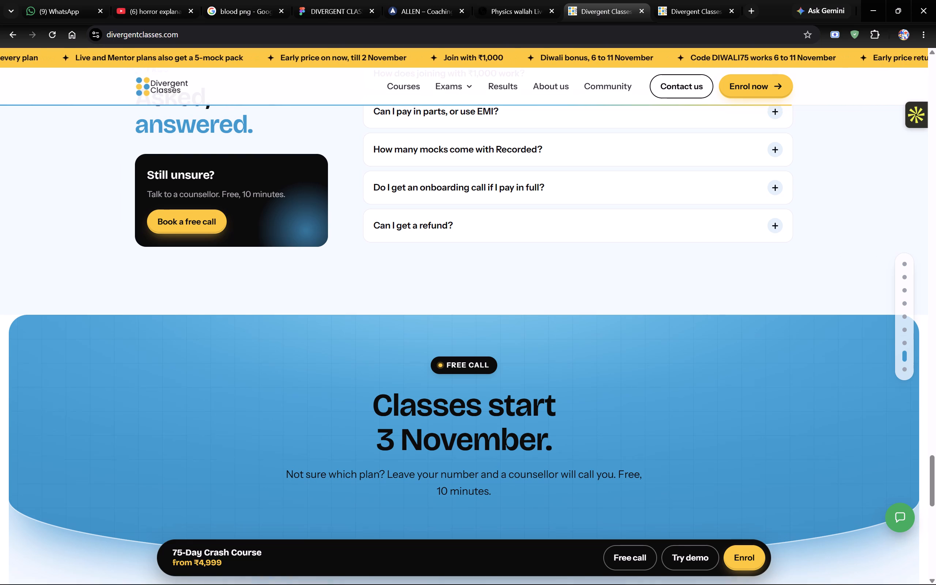
{"action": "left_click_drag", "start_coordinate": [571, 479], "coordinate": [435, 499]}
{"action": "left_click", "coordinate": [435, 499]}
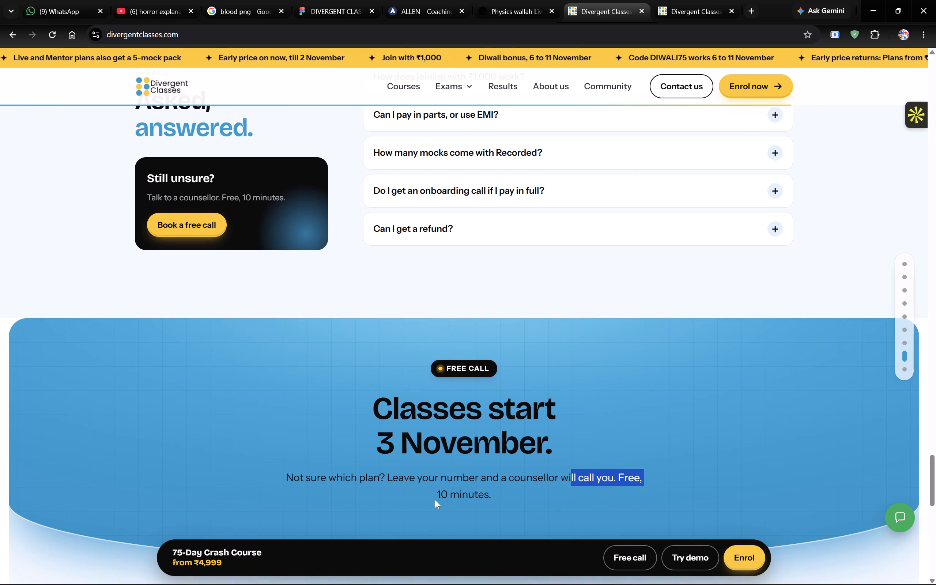
Examine the Divergent Classes homepage's FAQ section, switching between the batch and the exams questions.
{"action": "scroll", "coordinate": [435, 499], "scroll_direction": "up", "scroll_amount": 4}
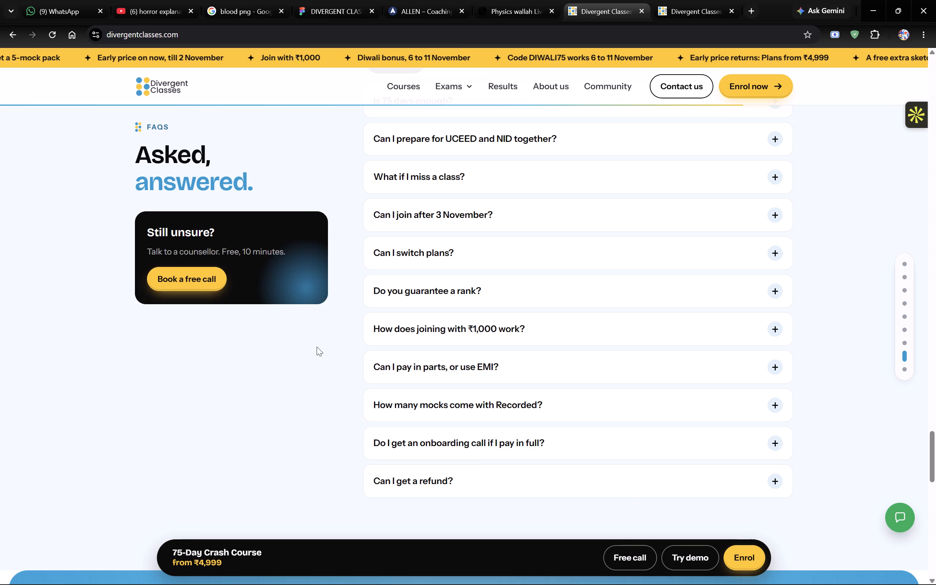
{"action": "scroll", "coordinate": [317, 347], "scroll_direction": "up", "scroll_amount": 3}
{"action": "scroll", "coordinate": [317, 347], "scroll_direction": "down", "scroll_amount": 1}
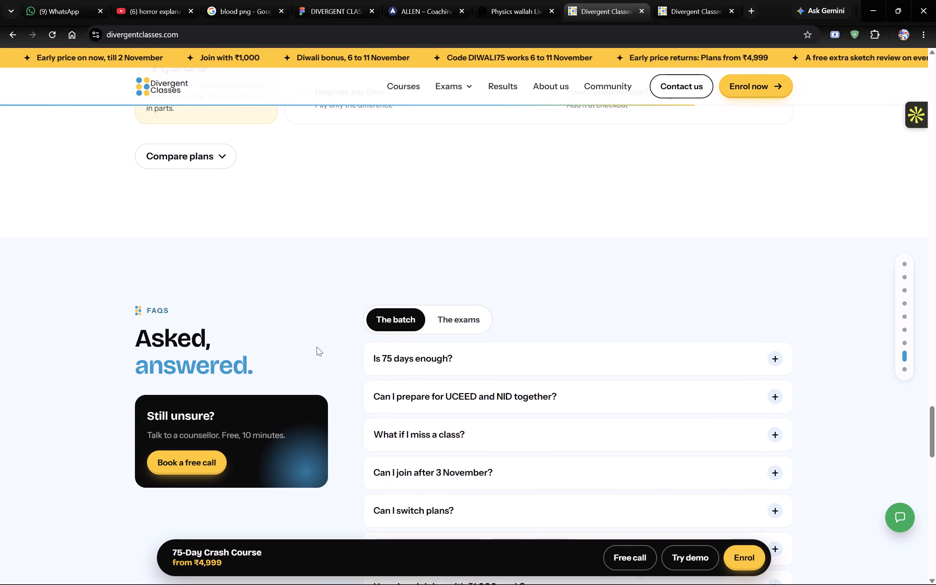
{"action": "scroll", "coordinate": [317, 347], "scroll_direction": "down", "scroll_amount": 2}
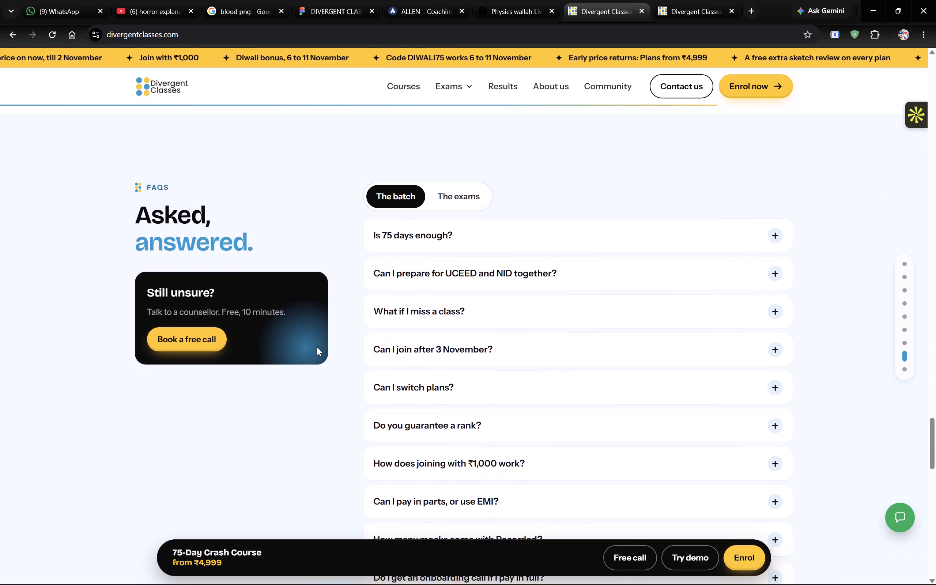
{"action": "scroll", "coordinate": [317, 347], "scroll_direction": "down", "scroll_amount": 1}
{"action": "left_click", "coordinate": [440, 164]}
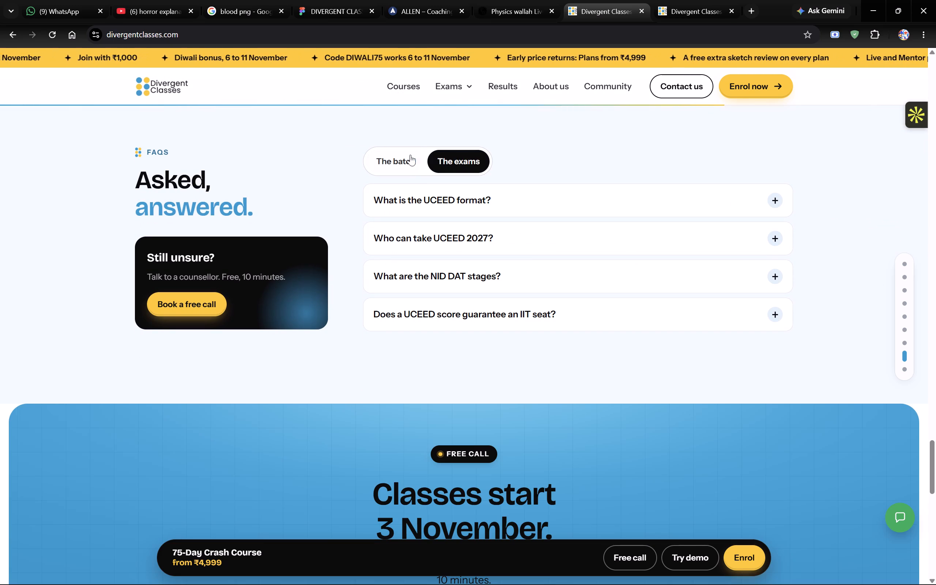
{"action": "left_click", "coordinate": [403, 151]}
{"action": "left_click", "coordinate": [456, 167]}
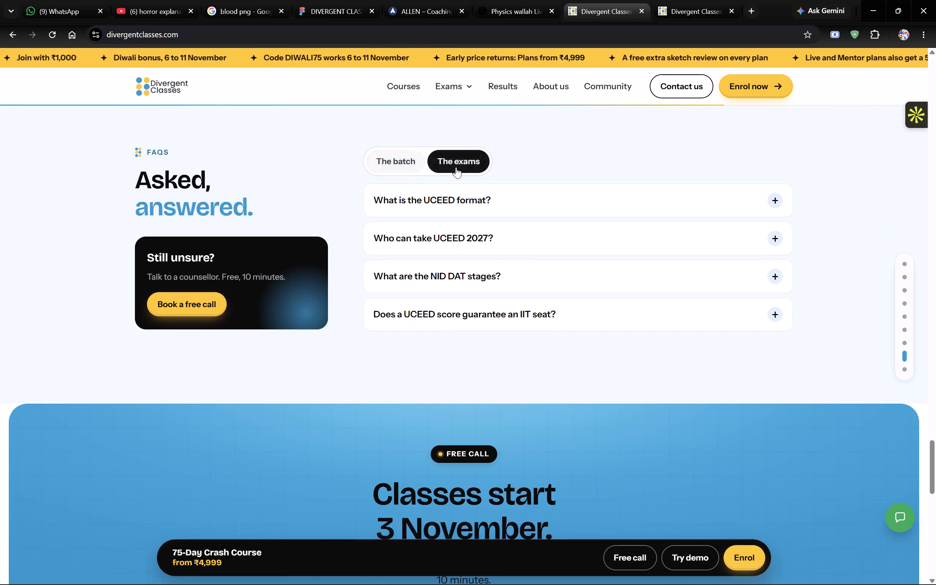
Read the "Join with ₹1,000" offer below the plans on the Divergent Classes homepage.
{"action": "scroll", "coordinate": [456, 167], "scroll_direction": "up", "scroll_amount": 5}
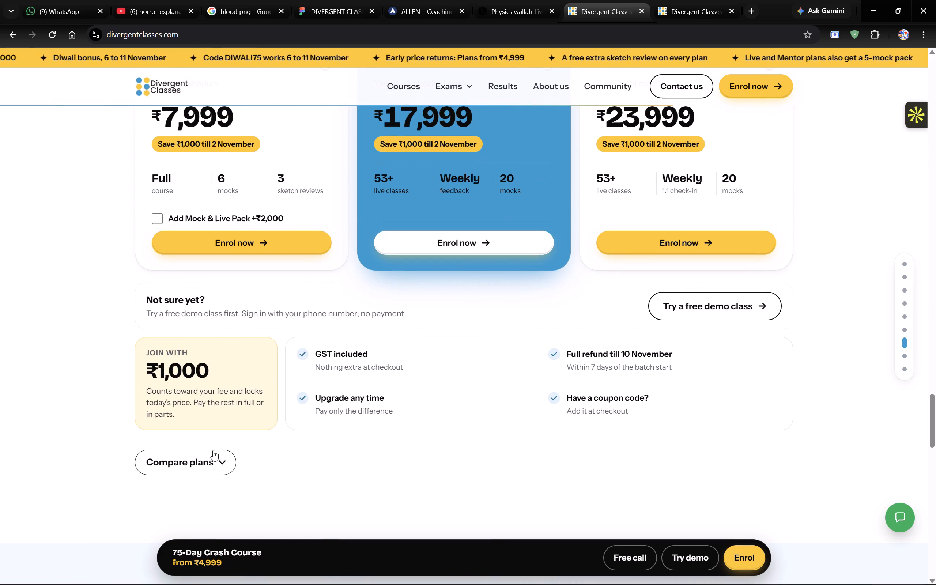
{"action": "left_click_drag", "start_coordinate": [145, 369], "coordinate": [240, 370]}
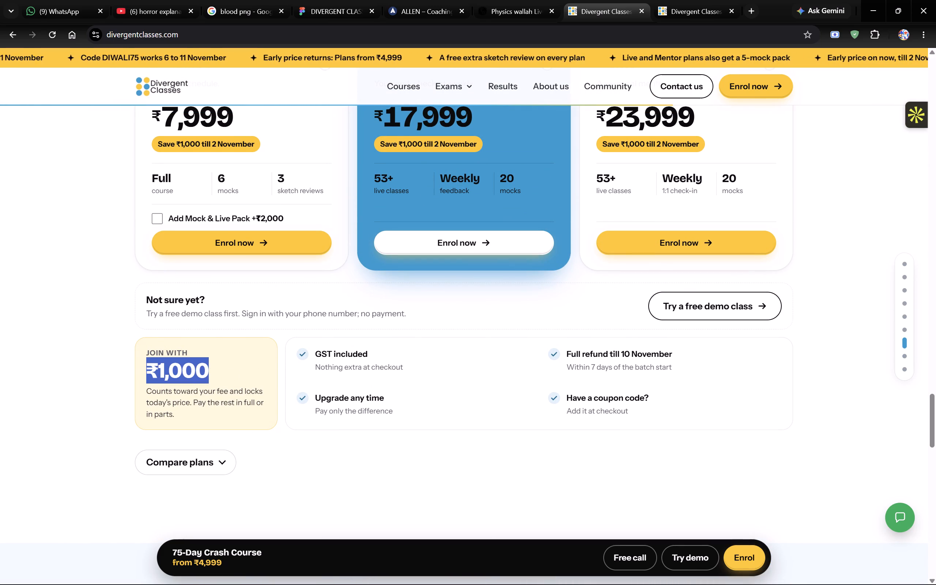
{"action": "left_click_drag", "start_coordinate": [193, 394], "coordinate": [185, 404]}
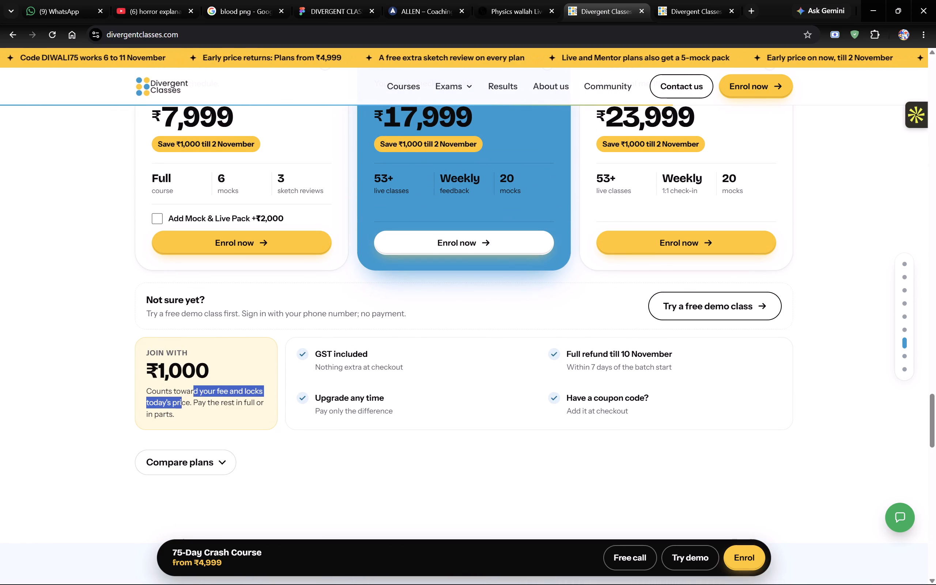
{"action": "left_click_drag", "start_coordinate": [185, 404], "coordinate": [180, 415]}
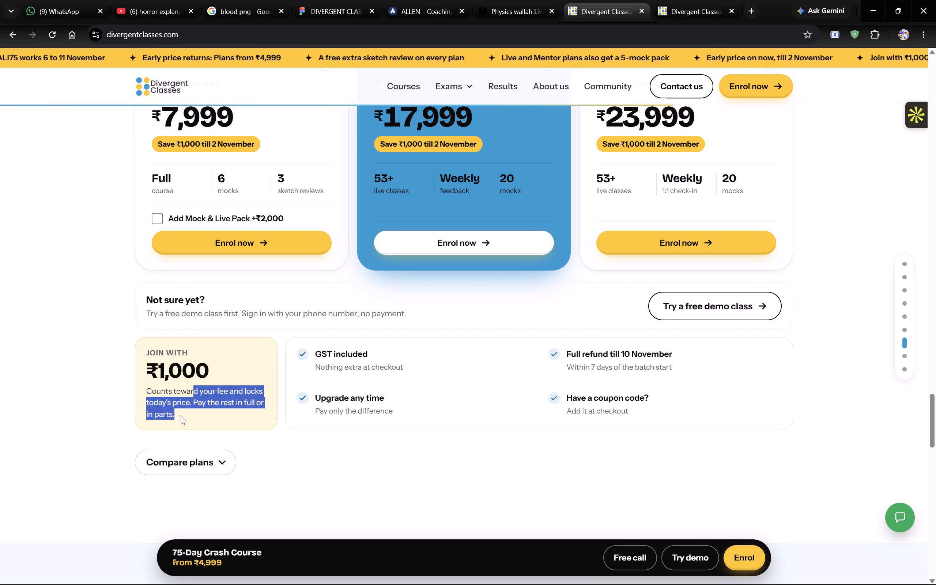
{"action": "left_click_drag", "start_coordinate": [180, 415], "coordinate": [181, 415]}
{"action": "left_click", "coordinate": [258, 423]}
Examine the "One batch. Three ways in." plans section, selecting the Recorded, Live and Mentor plans in turn.
{"action": "scroll", "coordinate": [258, 423], "scroll_direction": "up", "scroll_amount": 2}
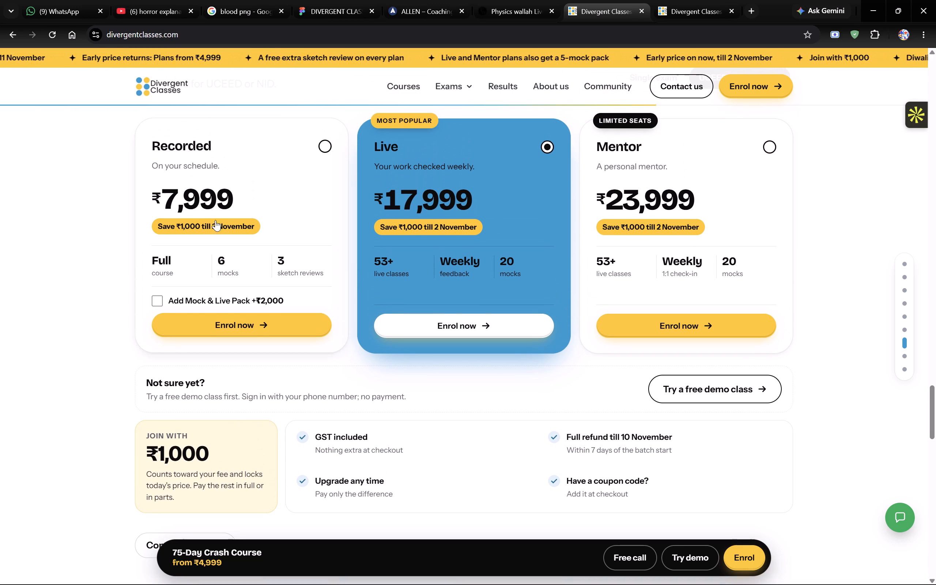
{"action": "scroll", "coordinate": [319, 138], "scroll_direction": "up", "scroll_amount": 6}
{"action": "scroll", "coordinate": [319, 138], "scroll_direction": "down", "scroll_amount": 1}
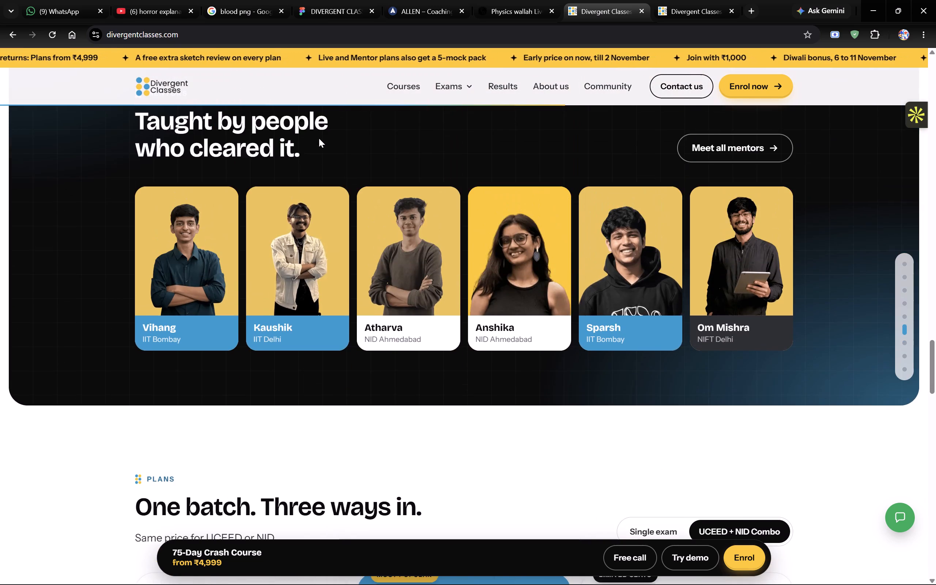
{"action": "scroll", "coordinate": [319, 138], "scroll_direction": "down", "scroll_amount": 1}
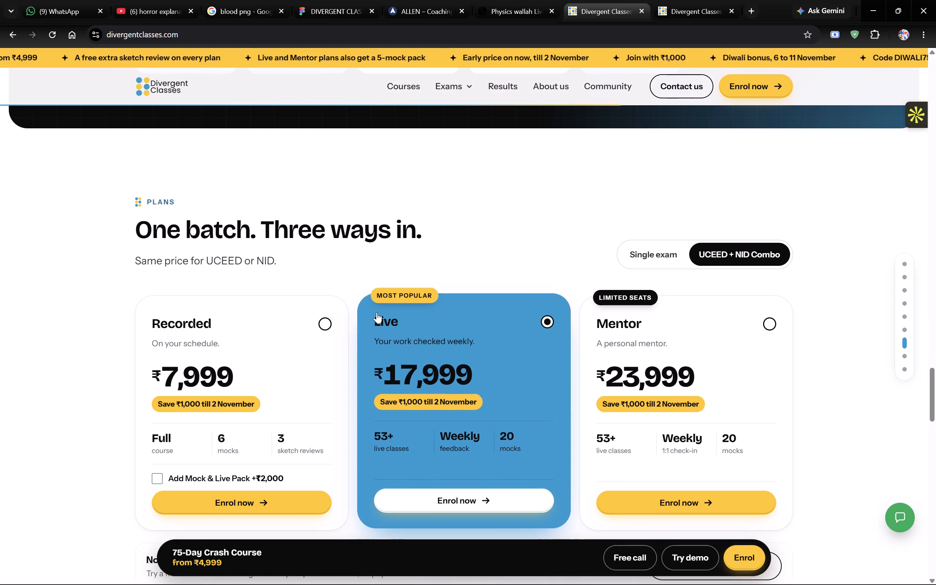
{"action": "scroll", "coordinate": [377, 312], "scroll_direction": "down", "scroll_amount": 1}
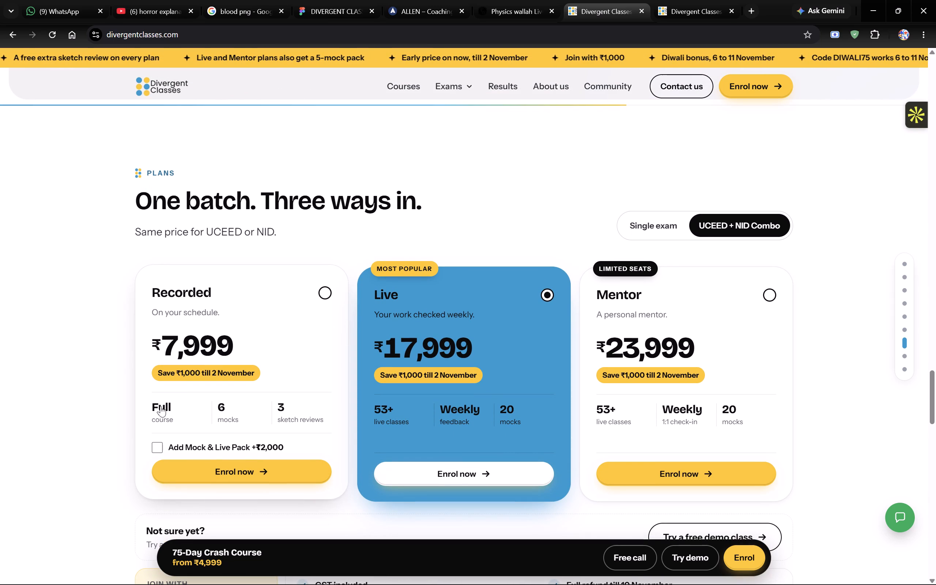
{"action": "left_click_drag", "start_coordinate": [151, 404], "coordinate": [212, 409]}
{"action": "left_click", "coordinate": [212, 409]}
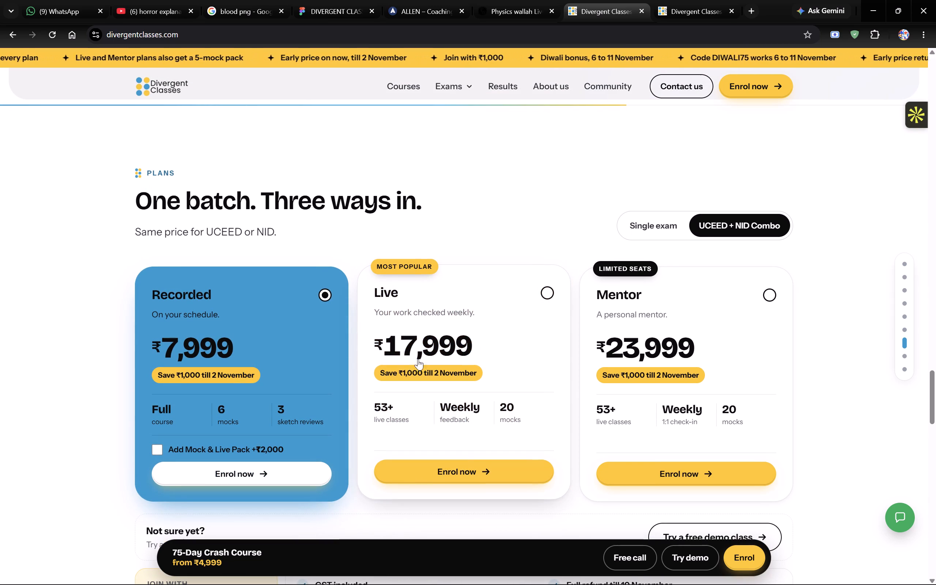
{"action": "left_click", "coordinate": [415, 365]}
{"action": "left_click", "coordinate": [509, 176]}
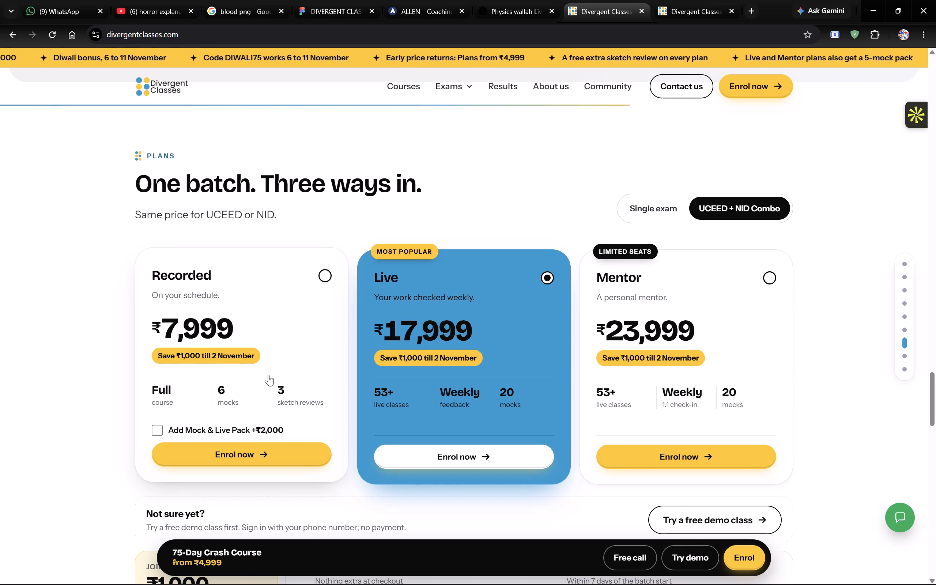
{"action": "scroll", "coordinate": [268, 375], "scroll_direction": "down", "scroll_amount": 1}
{"action": "scroll", "coordinate": [268, 375], "scroll_direction": "left", "scroll_amount": 1}
{"action": "scroll", "coordinate": [268, 375], "scroll_direction": "down", "scroll_amount": 1}
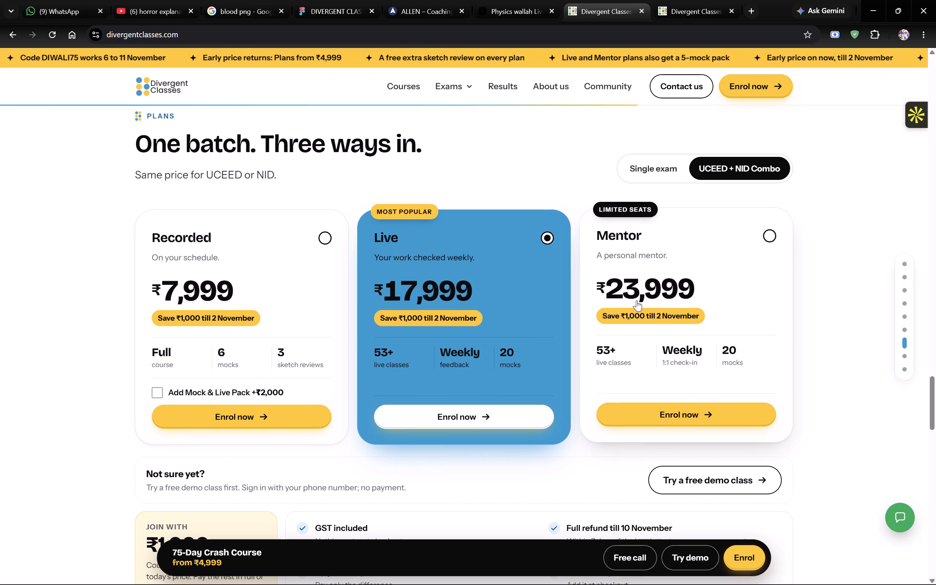
{"action": "left_click", "coordinate": [648, 286]}
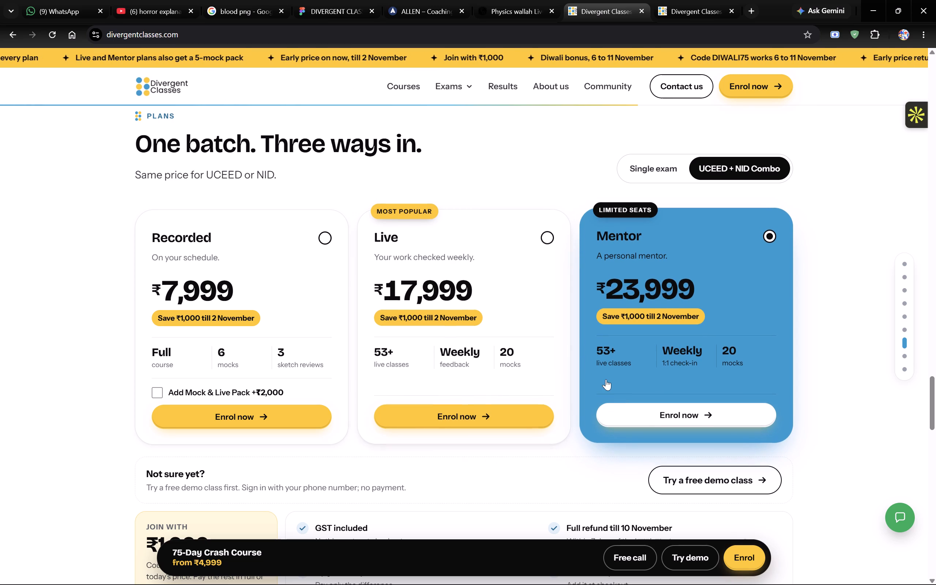
{"action": "scroll", "coordinate": [650, 381], "scroll_direction": "up", "scroll_amount": 1}
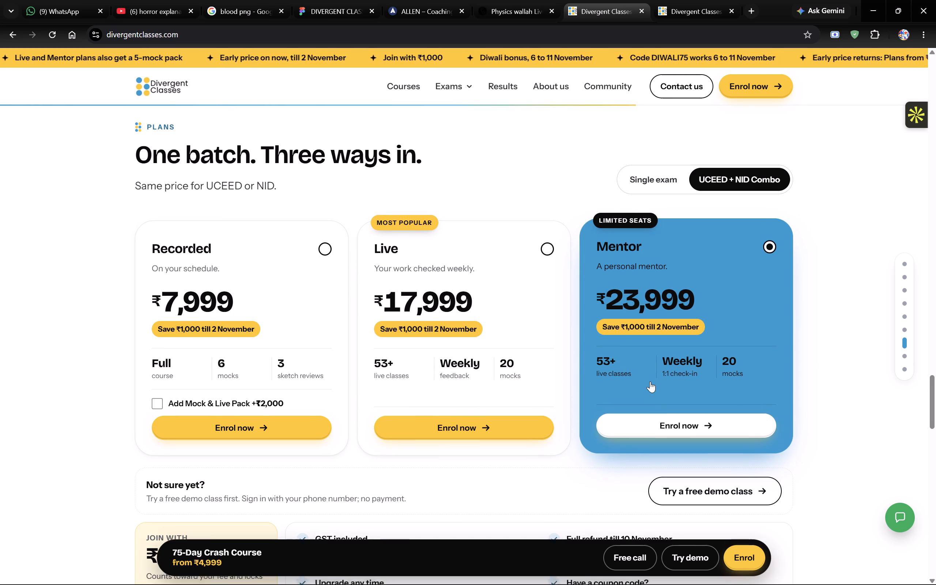
{"action": "scroll", "coordinate": [650, 381], "scroll_direction": "up", "scroll_amount": 1}
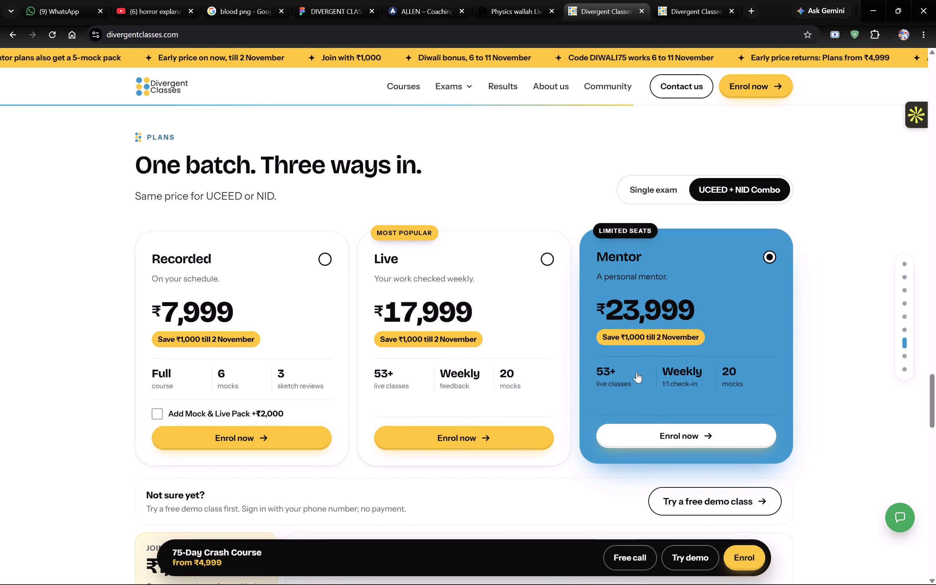
{"action": "scroll", "coordinate": [648, 352], "scroll_direction": "left", "scroll_amount": 1}
{"action": "scroll", "coordinate": [648, 352], "scroll_direction": "up", "scroll_amount": 1}
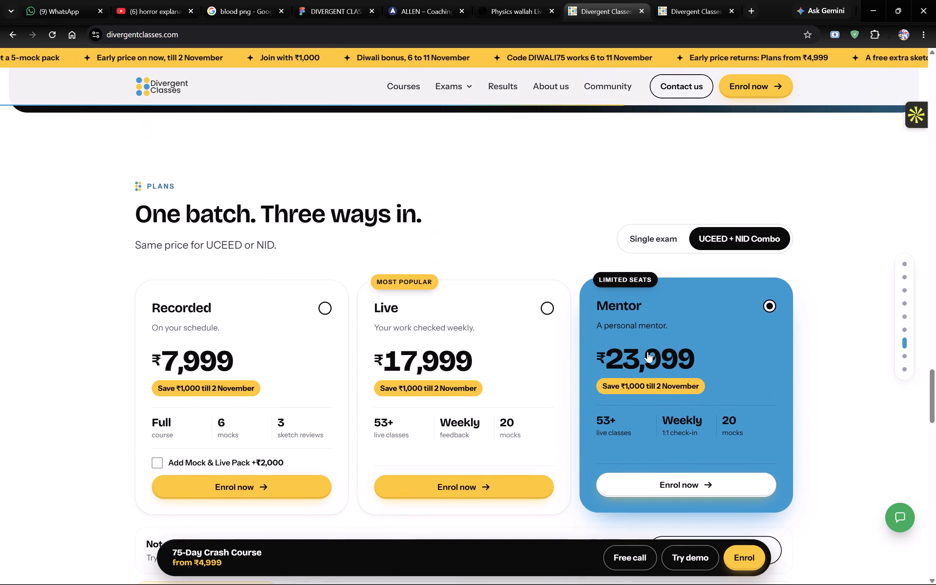
Open the full mentors list from the homepage's mentors section and look through its UCEED, NID and NIFT mentor cards.
{"action": "scroll", "coordinate": [648, 352], "scroll_direction": "up", "scroll_amount": 2}
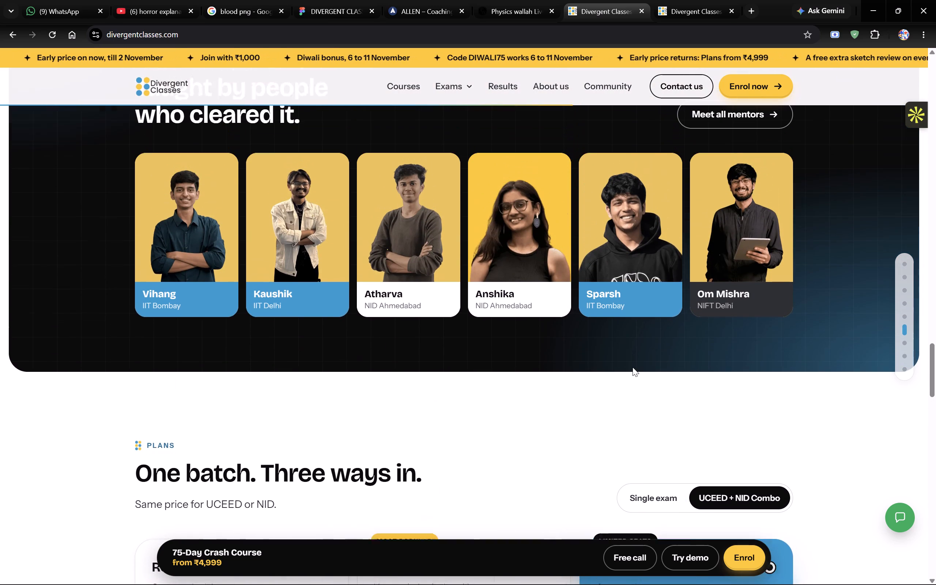
{"action": "scroll", "coordinate": [633, 367], "scroll_direction": "up", "scroll_amount": 4}
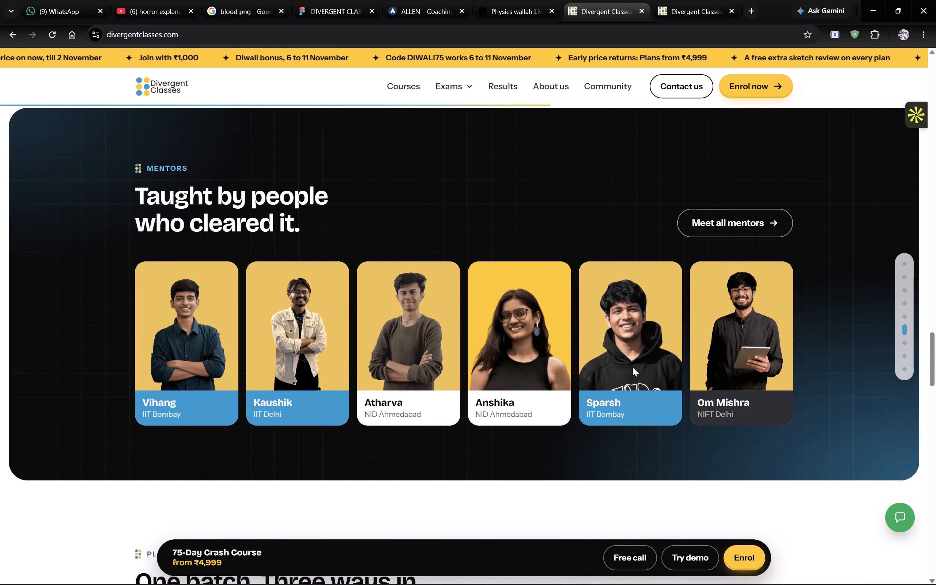
{"action": "scroll", "coordinate": [633, 367], "scroll_direction": "up", "scroll_amount": 1}
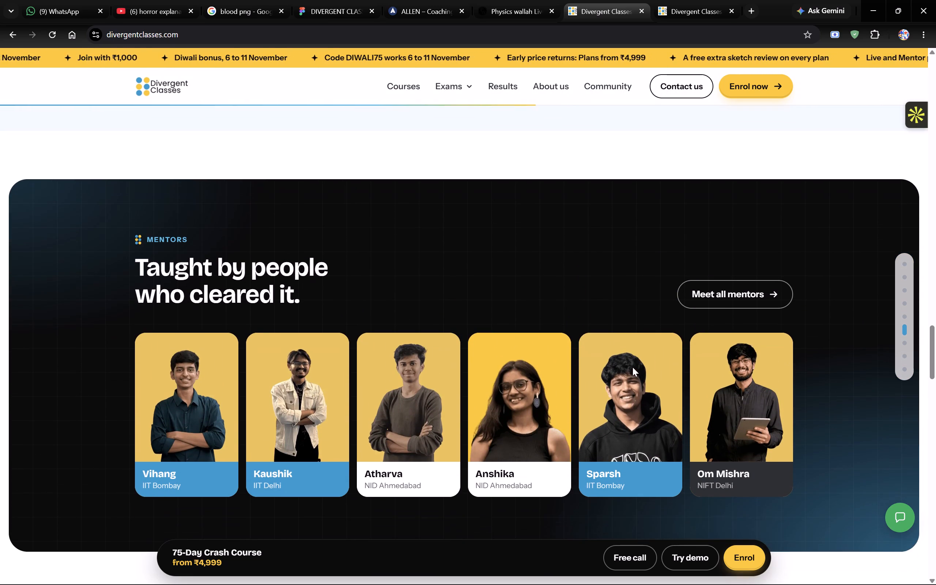
{"action": "left_click", "coordinate": [759, 292]}
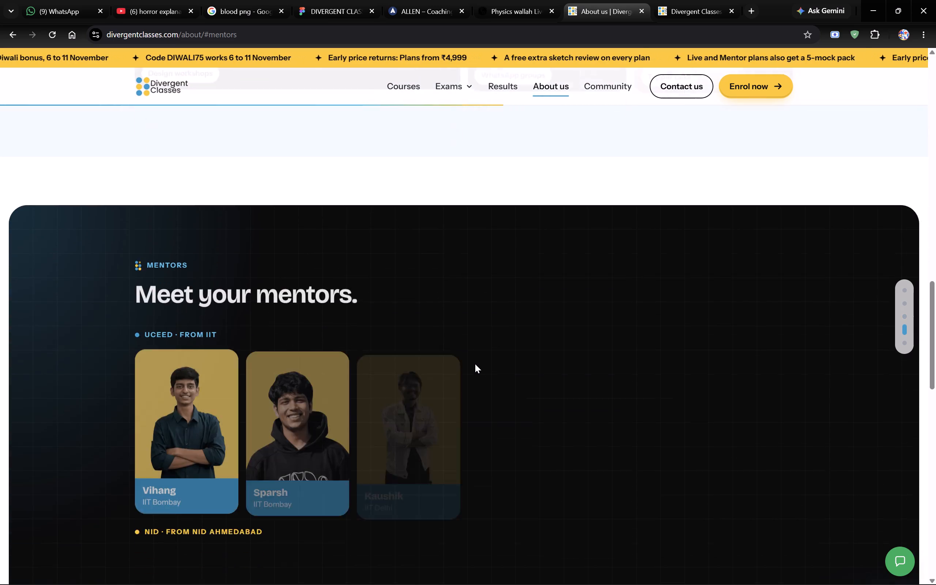
{"action": "left_click", "coordinate": [475, 364]}
{"action": "scroll", "coordinate": [475, 364], "scroll_direction": "down", "scroll_amount": 4}
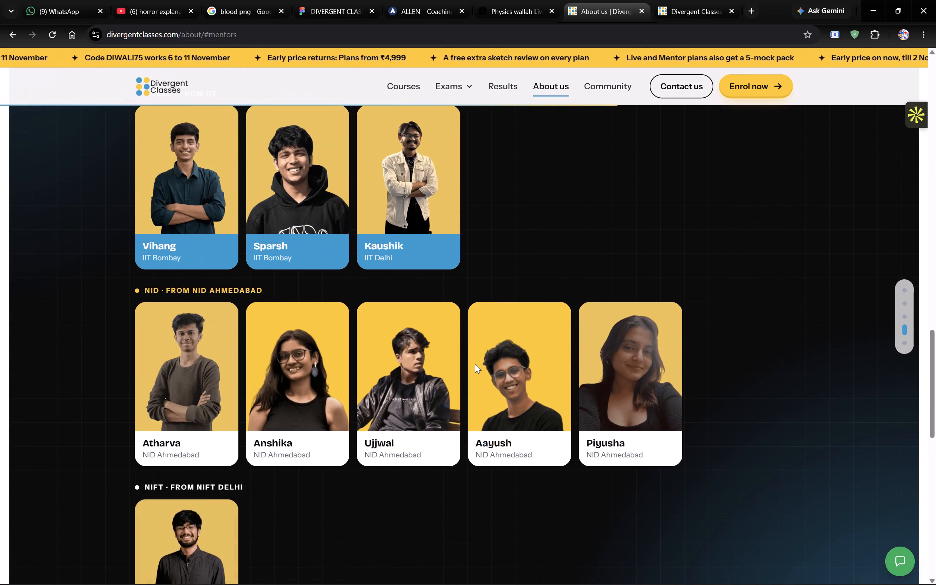
{"action": "scroll", "coordinate": [475, 364], "scroll_direction": "down", "scroll_amount": 5}
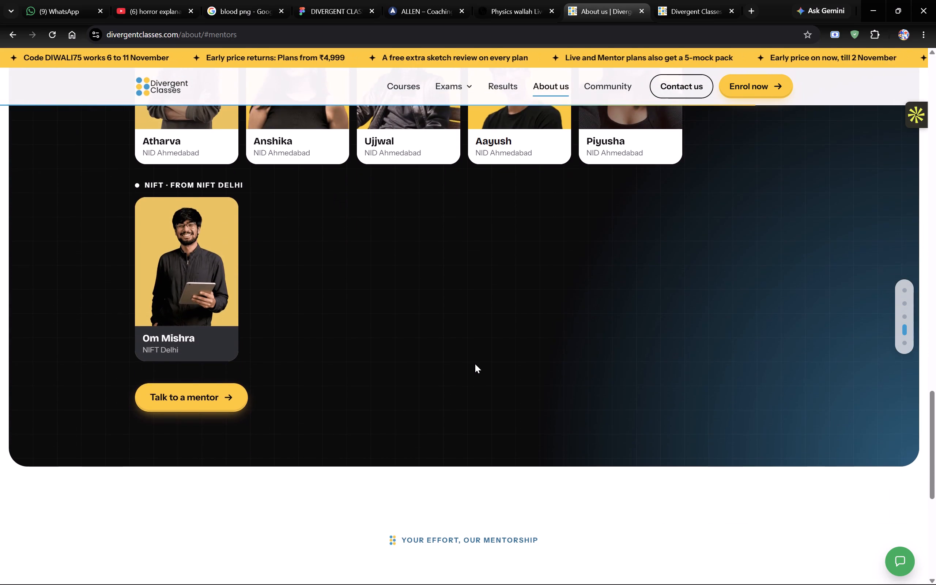
{"action": "scroll", "coordinate": [323, 365], "scroll_direction": "up", "scroll_amount": 2}
{"action": "scroll", "coordinate": [323, 365], "scroll_direction": "right", "scroll_amount": 1}
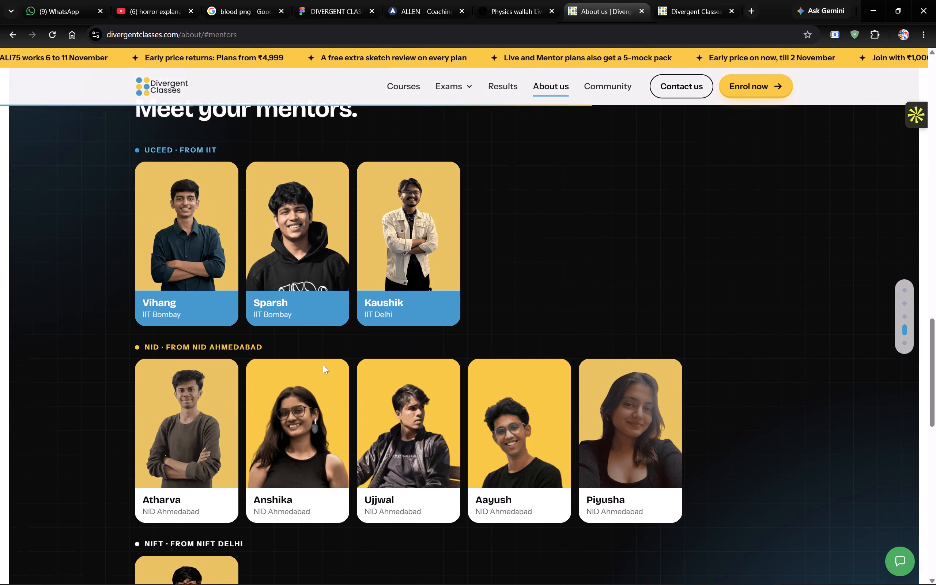
{"action": "scroll", "coordinate": [323, 365], "scroll_direction": "right", "scroll_amount": 1}
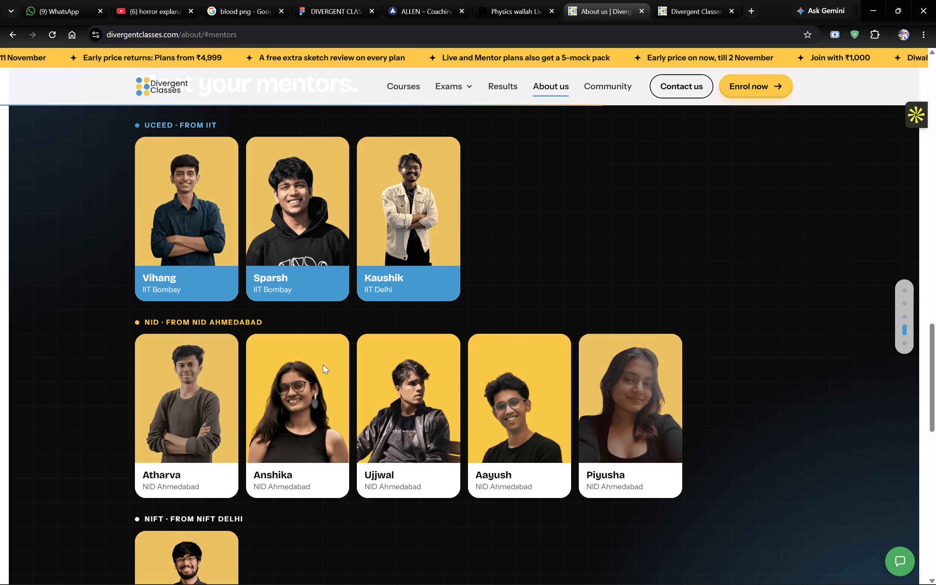
Look through the remaining NID Ahmedabad and NIFT Delhi mentor cards to the end of the About us page's mentors section.
{"action": "scroll", "coordinate": [323, 365], "scroll_direction": "right", "scroll_amount": 1}
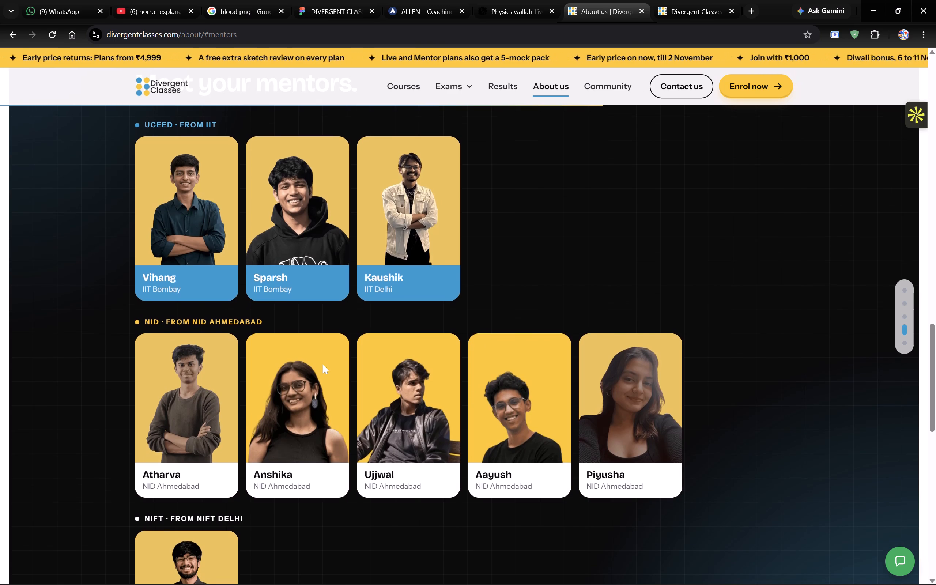
{"action": "scroll", "coordinate": [323, 365], "scroll_direction": "right", "scroll_amount": 2}
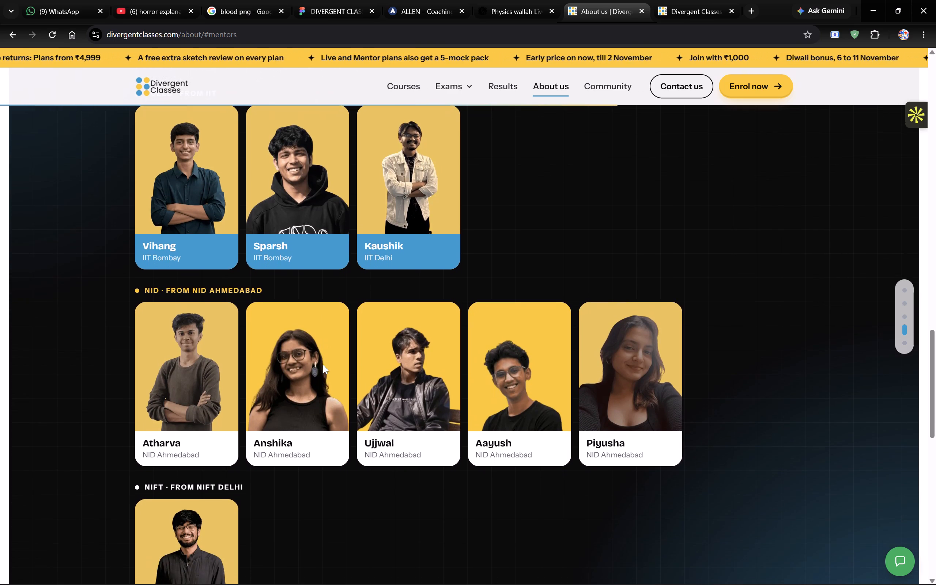
{"action": "scroll", "coordinate": [323, 365], "scroll_direction": "right", "scroll_amount": 1}
{"action": "scroll", "coordinate": [323, 365], "scroll_direction": "down", "scroll_amount": 1}
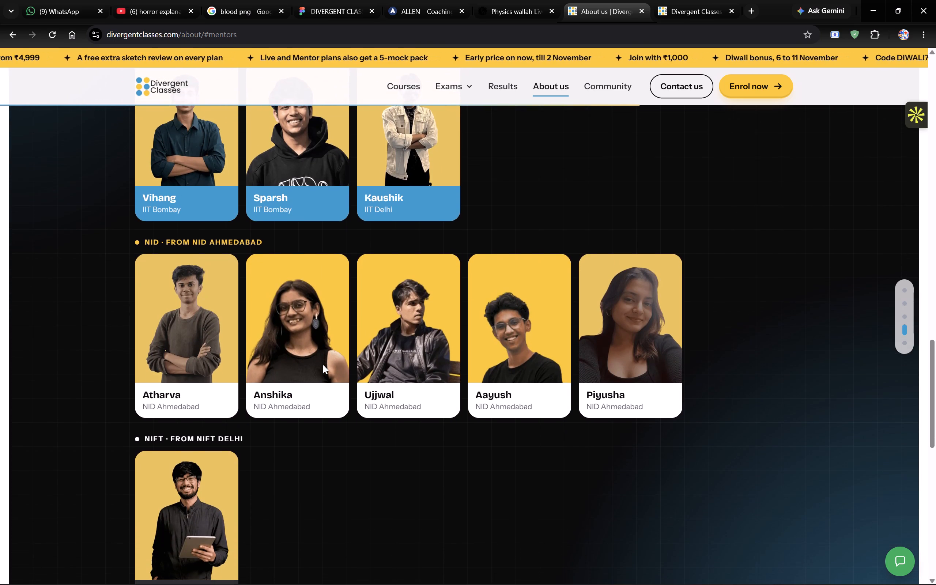
{"action": "scroll", "coordinate": [323, 365], "scroll_direction": "down", "scroll_amount": 3}
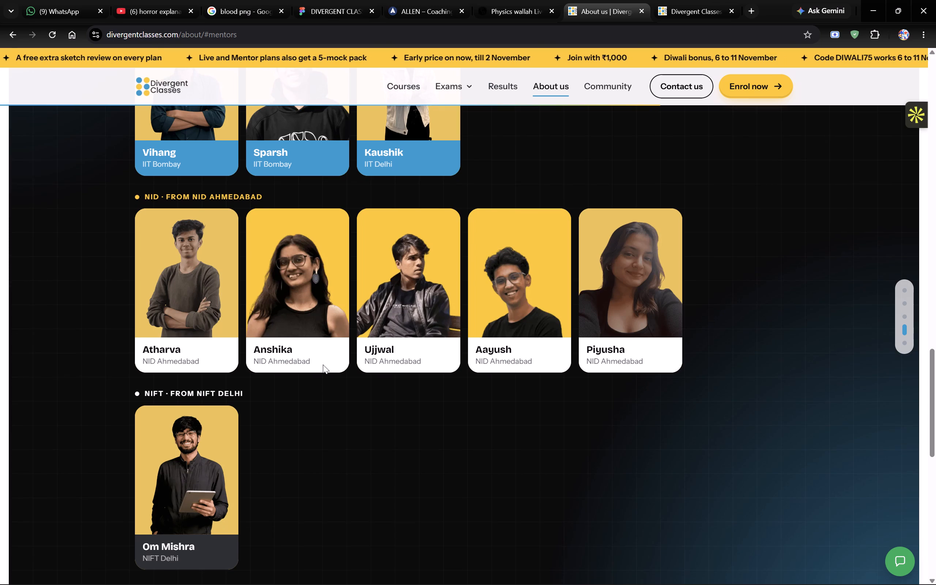
{"action": "scroll", "coordinate": [323, 365], "scroll_direction": "down", "scroll_amount": 2}
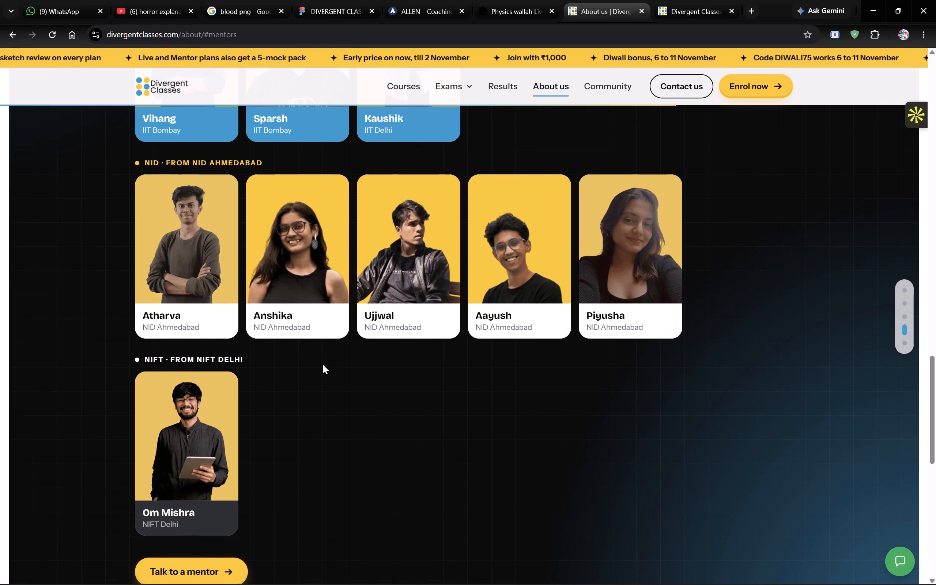
{"action": "scroll", "coordinate": [323, 365], "scroll_direction": "down", "scroll_amount": 2}
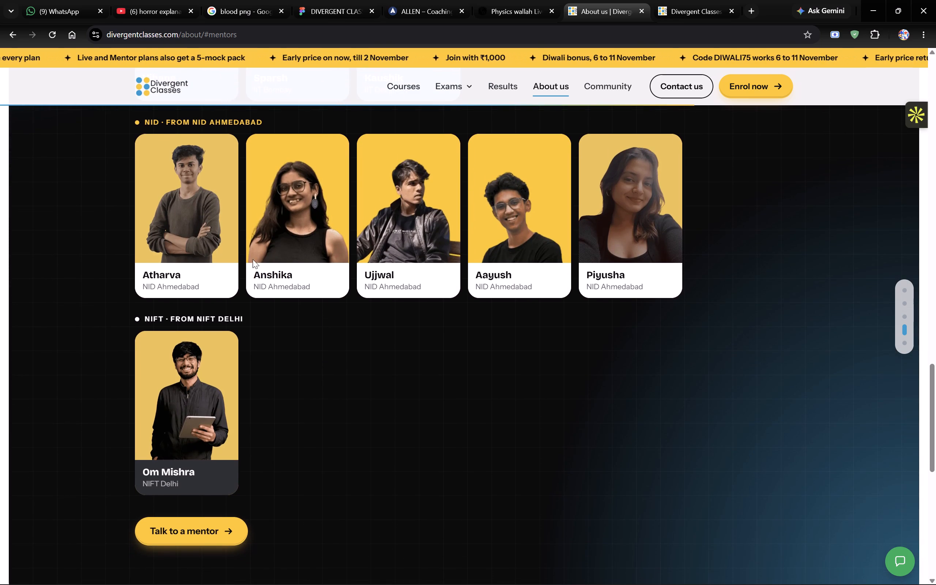
Try opening one NID Ahmedabad mentor card and the NIFT Delhi mentor card, and review the mentors section back to its heading.
{"action": "left_click", "coordinate": [303, 261]}
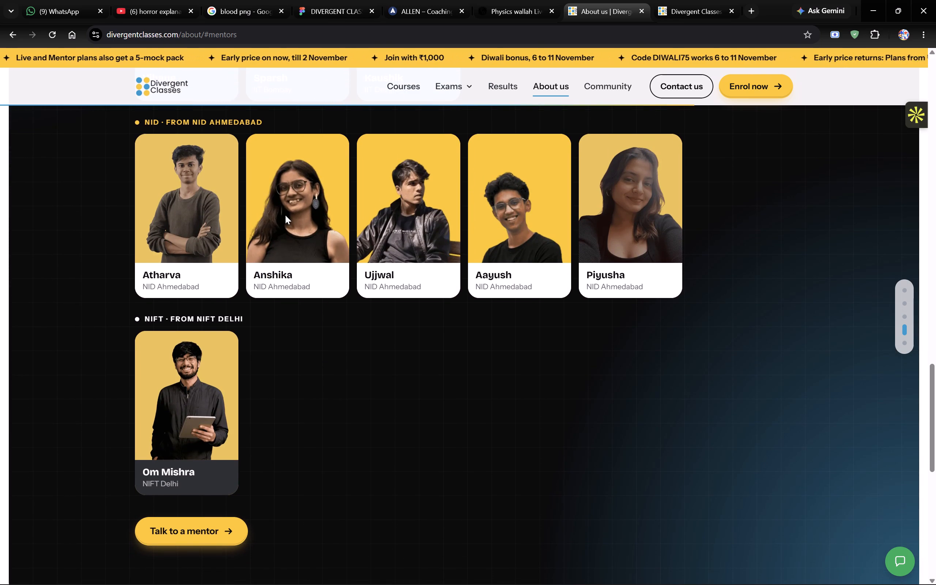
{"action": "left_click", "coordinate": [285, 215]}
{"action": "left_click", "coordinate": [199, 410]}
{"action": "scroll", "coordinate": [199, 410], "scroll_direction": "up", "scroll_amount": 6}
{"action": "scroll", "coordinate": [199, 410], "scroll_direction": "down", "scroll_amount": 2}
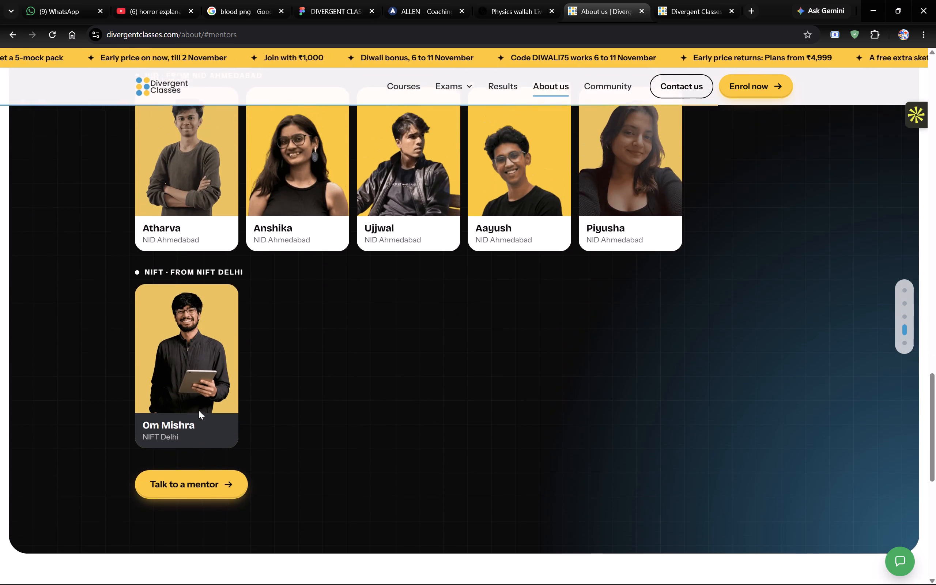
{"action": "scroll", "coordinate": [199, 410], "scroll_direction": "up", "scroll_amount": 3}
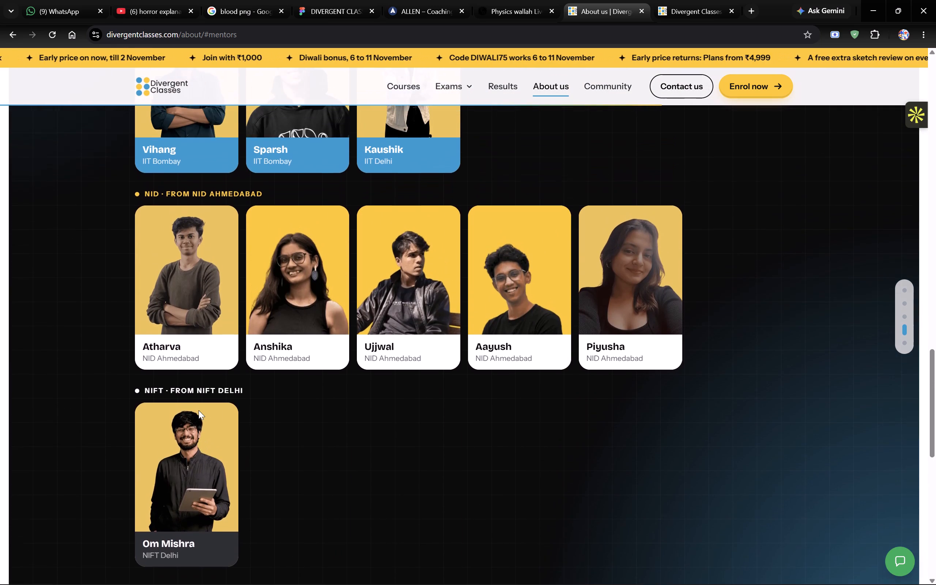
{"action": "scroll", "coordinate": [199, 410], "scroll_direction": "up", "scroll_amount": 6}
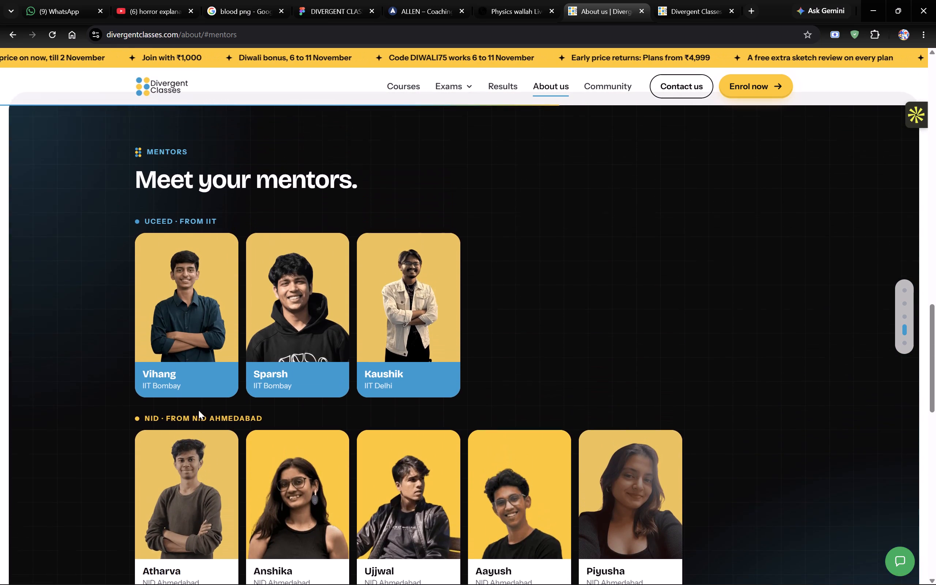
Examine the About us page's "Batches, mocks and a crew", "Our approach" and "We build designers" sections.
{"action": "scroll", "coordinate": [199, 410], "scroll_direction": "up", "scroll_amount": 4}
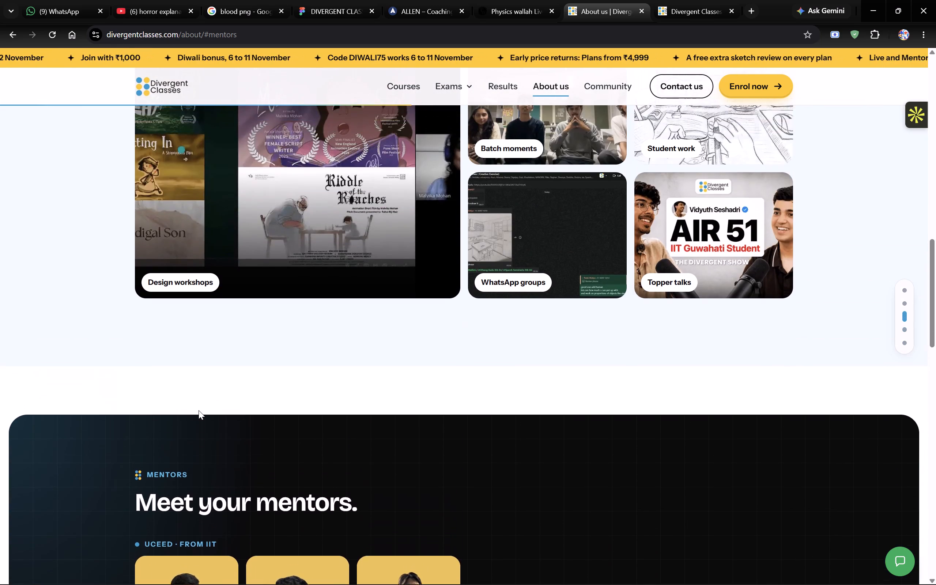
{"action": "scroll", "coordinate": [199, 410], "scroll_direction": "up", "scroll_amount": 4}
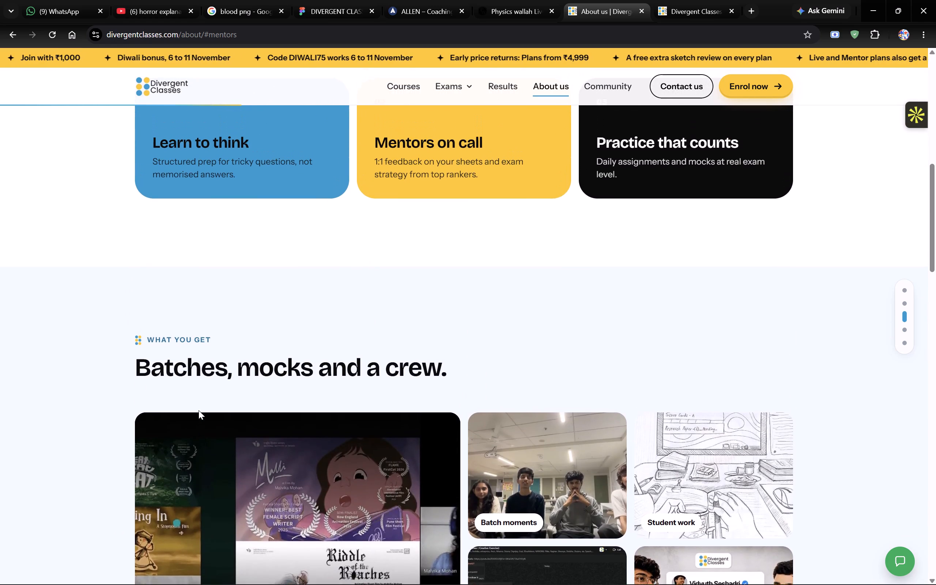
{"action": "scroll", "coordinate": [199, 410], "scroll_direction": "up", "scroll_amount": 2}
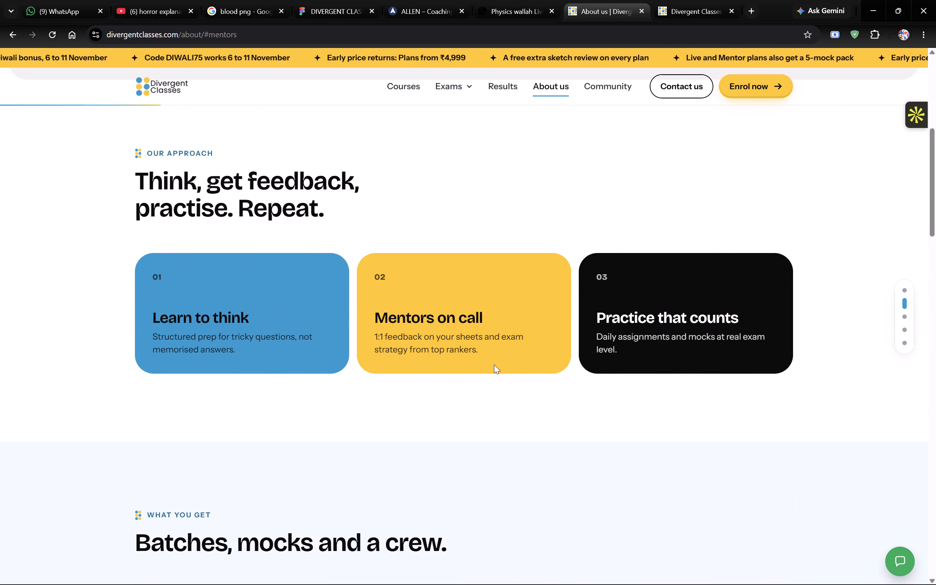
{"action": "scroll", "coordinate": [501, 388], "scroll_direction": "up", "scroll_amount": 4}
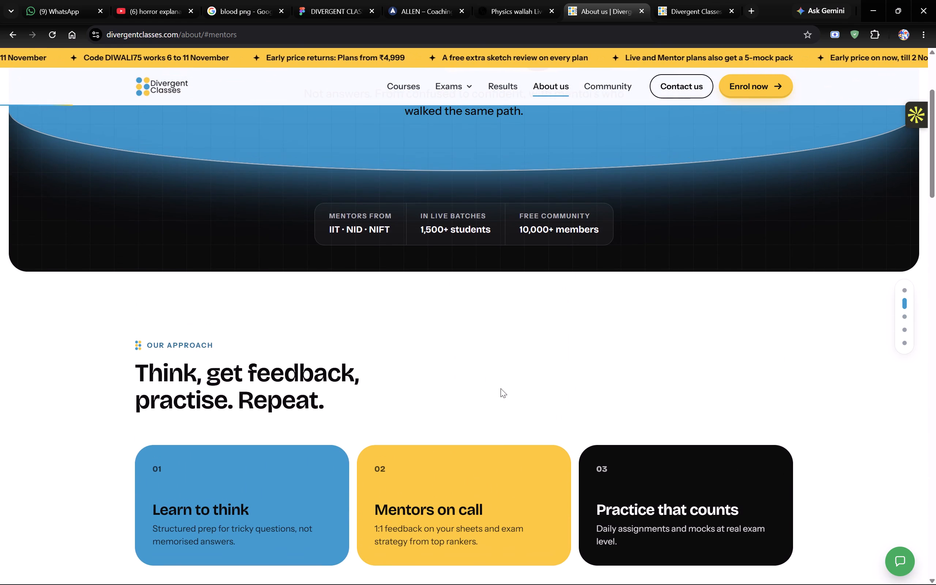
{"action": "scroll", "coordinate": [501, 388], "scroll_direction": "up", "scroll_amount": 7}
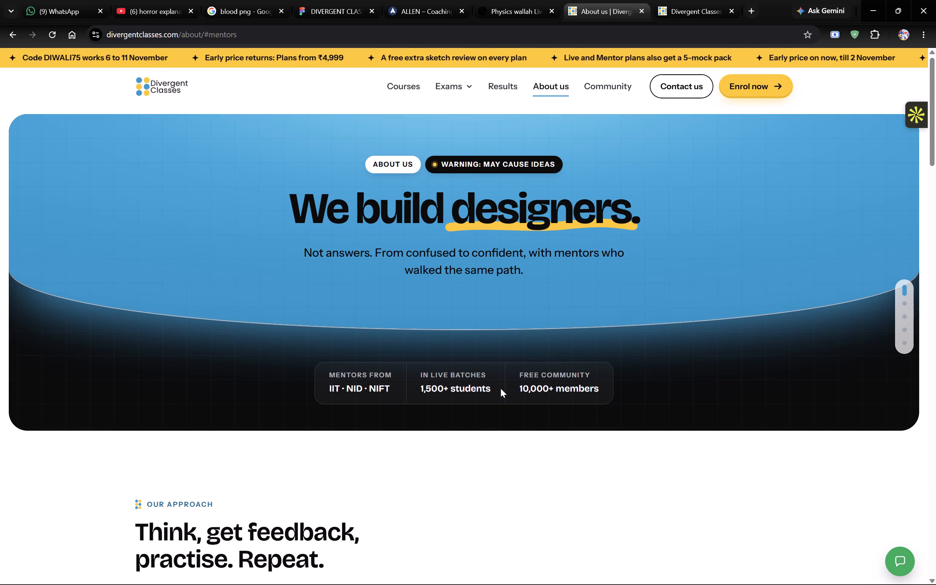
Open the Divergent Classes Courses page and look over its hero, exam and type filters, and course cards.
{"action": "left_click", "coordinate": [409, 91]}
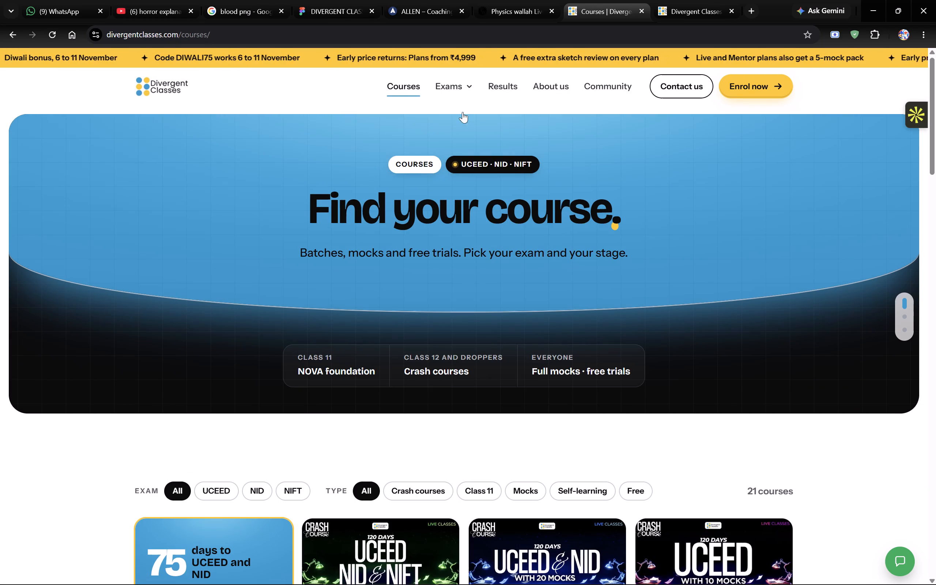
{"action": "scroll", "coordinate": [501, 268], "scroll_direction": "up", "scroll_amount": 1}
{"action": "scroll", "coordinate": [501, 268], "scroll_direction": "down", "scroll_amount": 6}
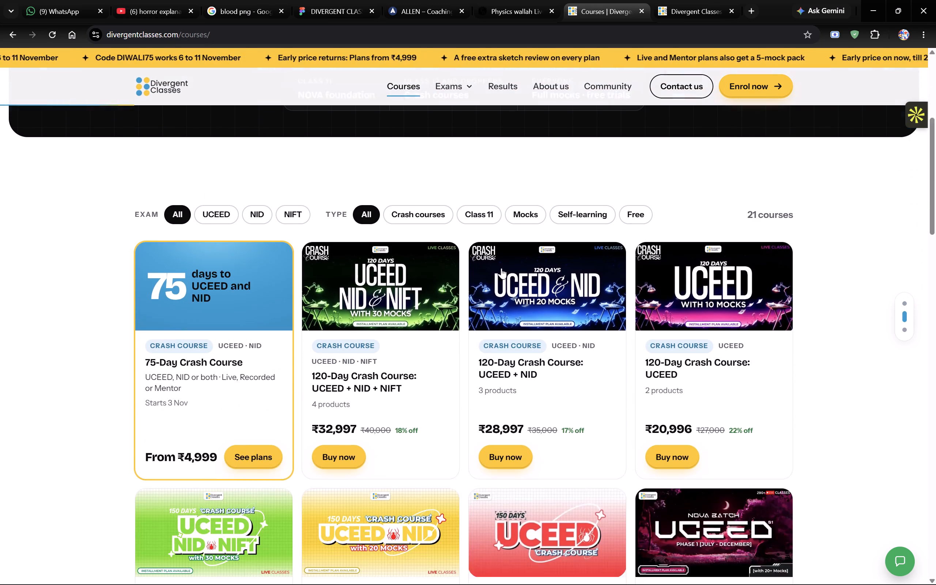
{"action": "scroll", "coordinate": [501, 268], "scroll_direction": "down", "scroll_amount": 4}
{"action": "scroll", "coordinate": [501, 268], "scroll_direction": "up", "scroll_amount": 2}
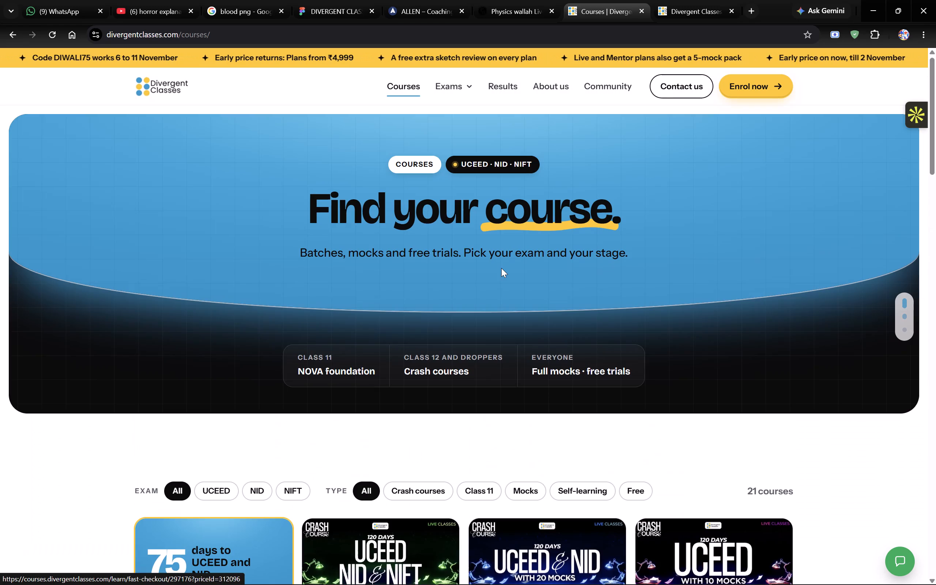
Open the UCEED exam guide and examine its hero and "What to know first" key facts section.
{"action": "left_click", "coordinate": [447, 81]}
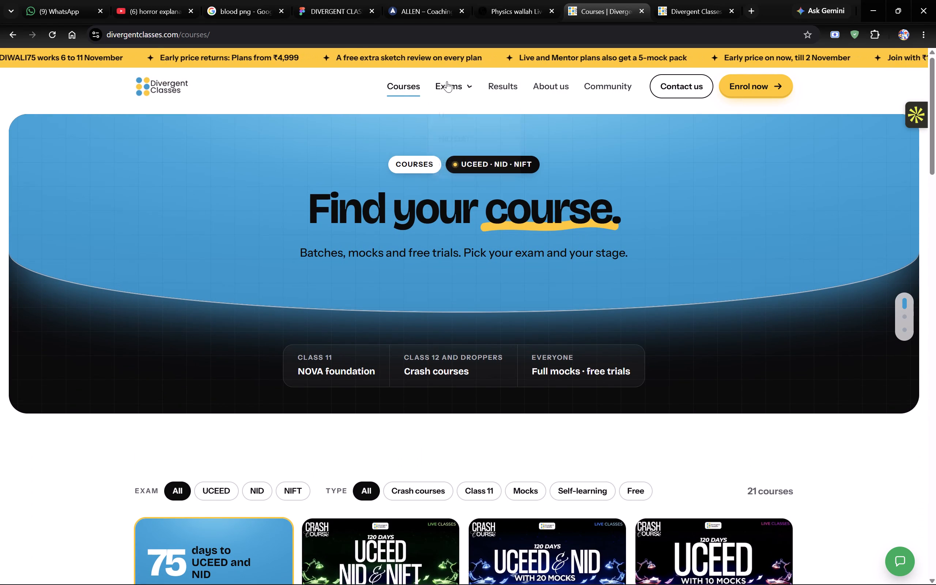
{"action": "left_click", "coordinate": [464, 115]}
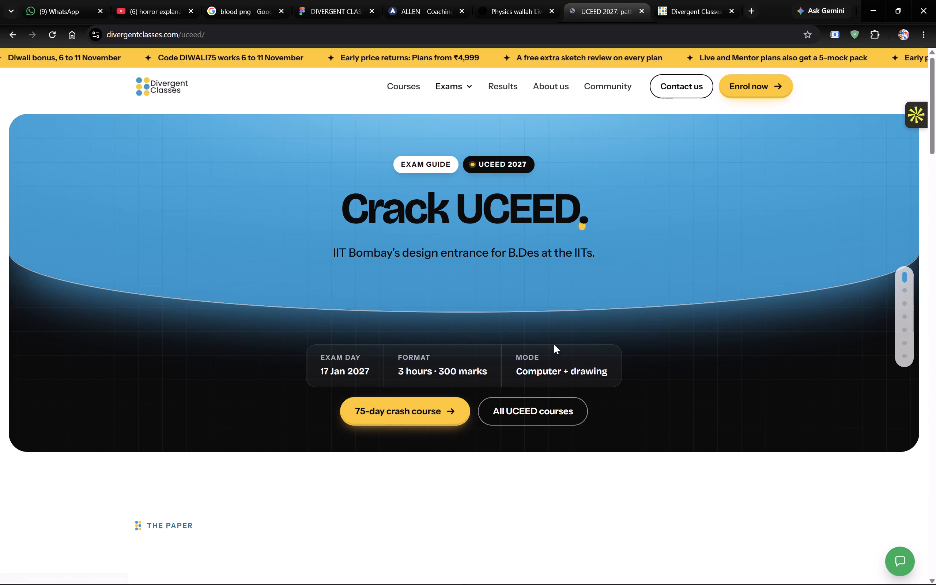
{"action": "scroll", "coordinate": [554, 344], "scroll_direction": "down", "scroll_amount": 8}
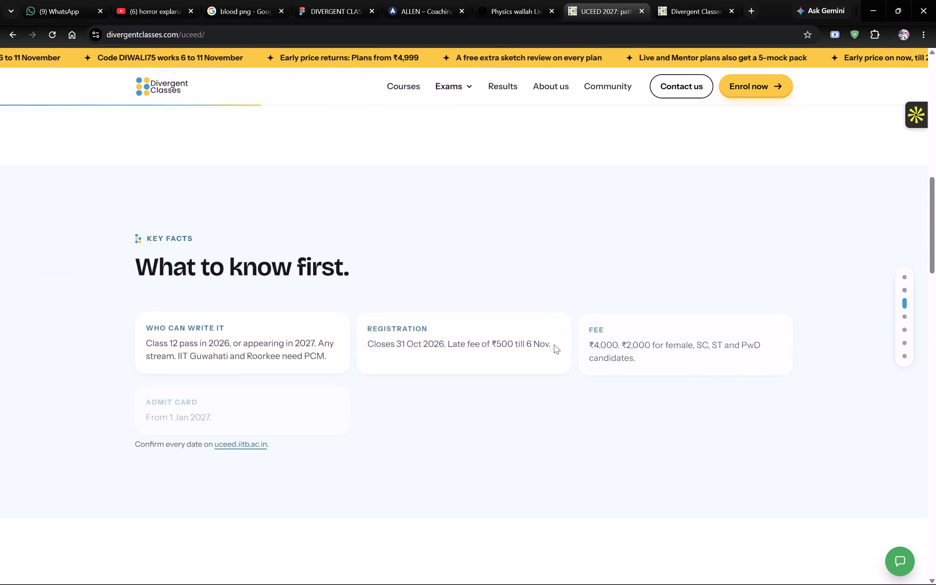
{"action": "scroll", "coordinate": [554, 344], "scroll_direction": "down", "scroll_amount": 2}
{"action": "scroll", "coordinate": [554, 344], "scroll_direction": "up", "scroll_amount": 11}
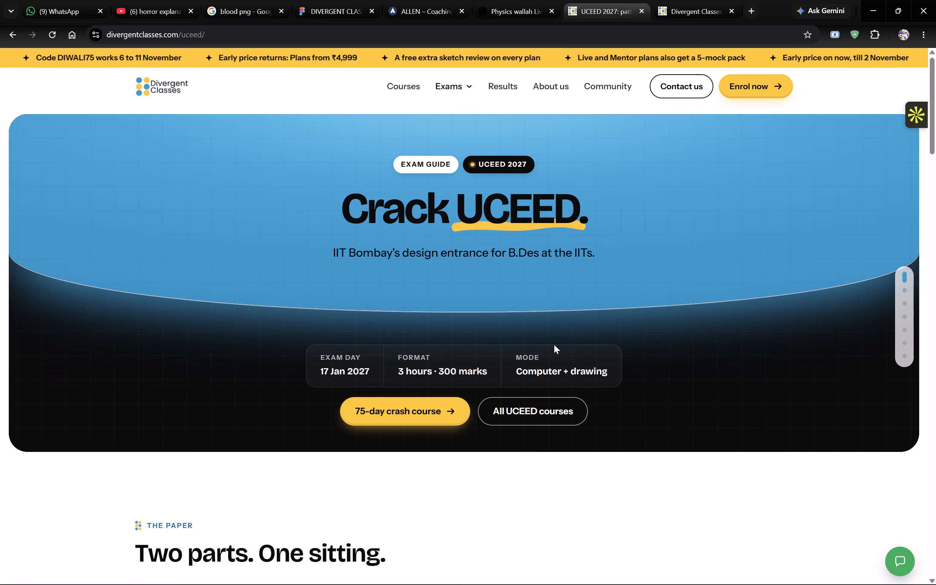
Examine the UCEED page's "Pick how you prepare" course cards, closing call-to-action banner and footer.
{"action": "scroll", "coordinate": [554, 344], "scroll_direction": "down", "scroll_amount": 9}
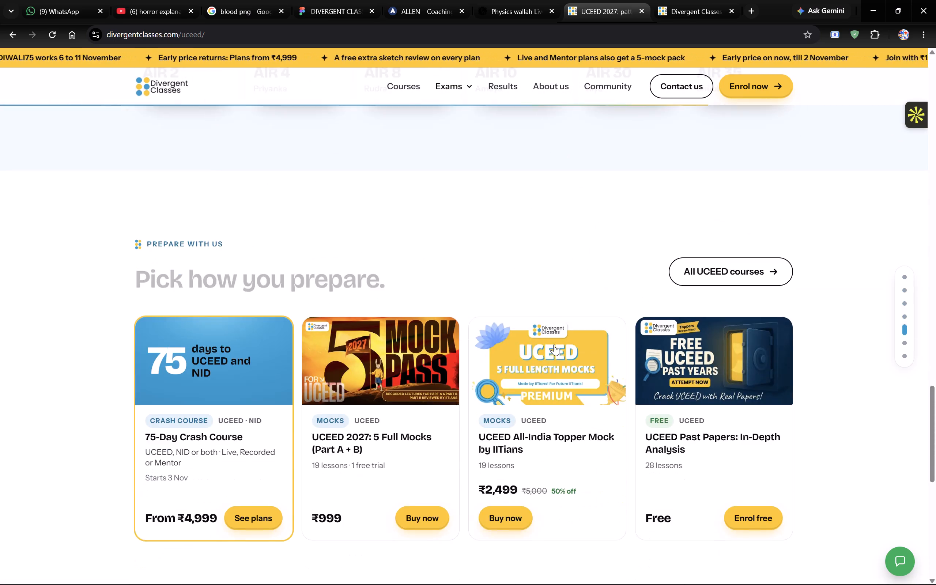
{"action": "scroll", "coordinate": [554, 344], "scroll_direction": "down", "scroll_amount": 9}
{"action": "scroll", "coordinate": [554, 344], "scroll_direction": "up", "scroll_amount": 1}
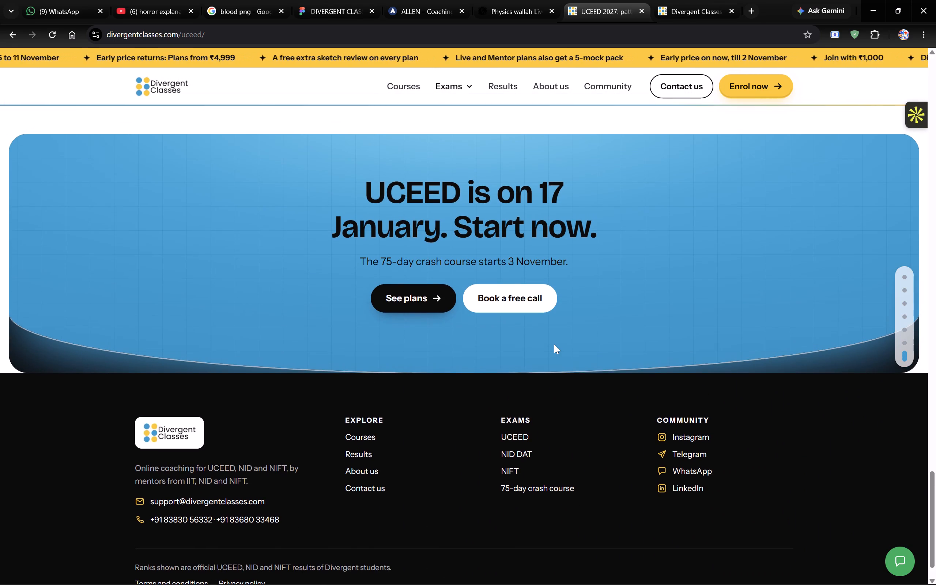
{"action": "scroll", "coordinate": [554, 344], "scroll_direction": "up", "scroll_amount": 2}
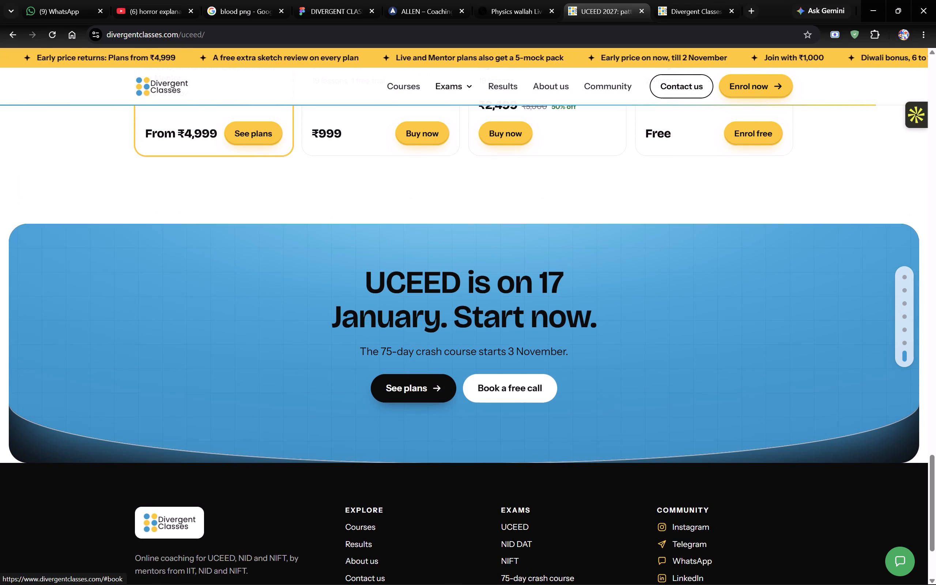
{"action": "scroll", "coordinate": [554, 344], "scroll_direction": "up", "scroll_amount": 4}
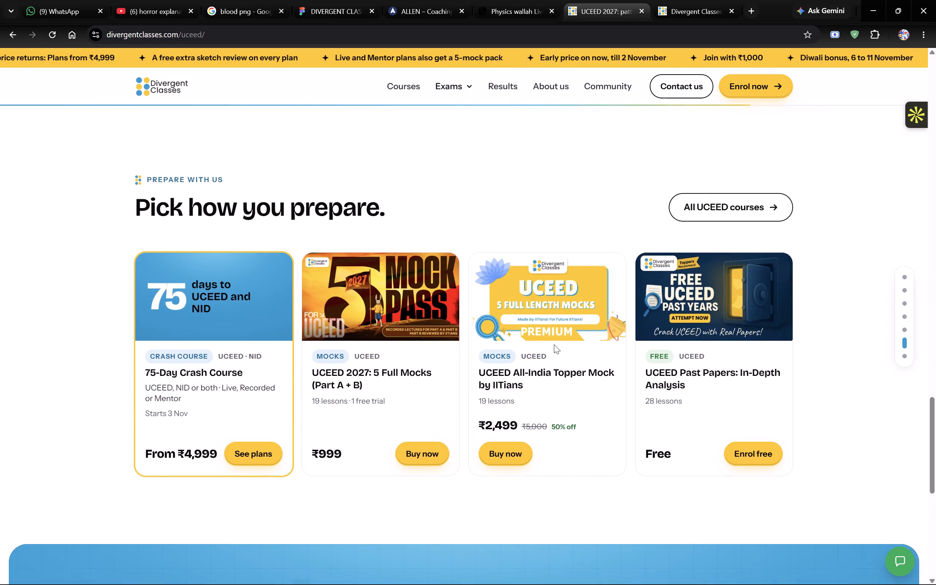
{"action": "scroll", "coordinate": [554, 344], "scroll_direction": "up", "scroll_amount": 1}
{"action": "scroll", "coordinate": [554, 344], "scroll_direction": "down", "scroll_amount": 3}
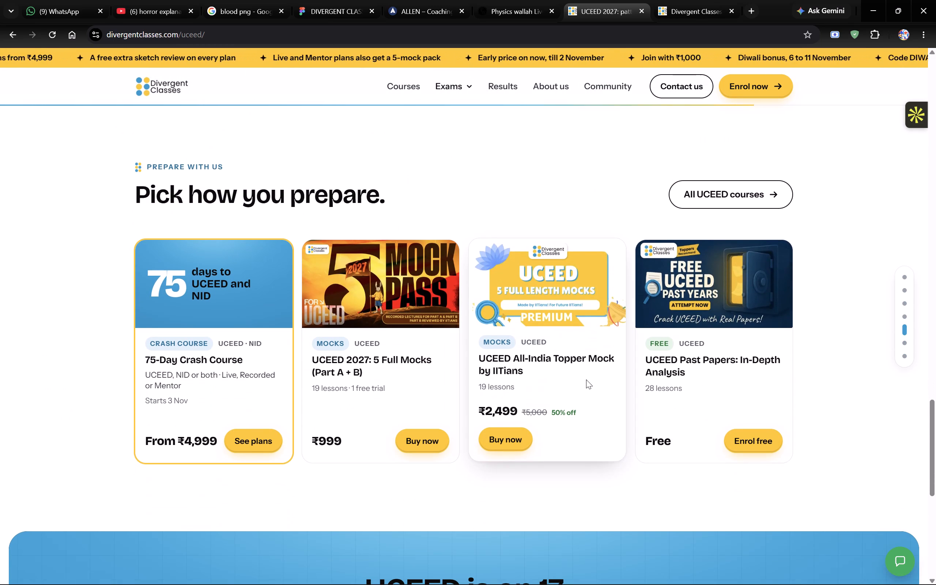
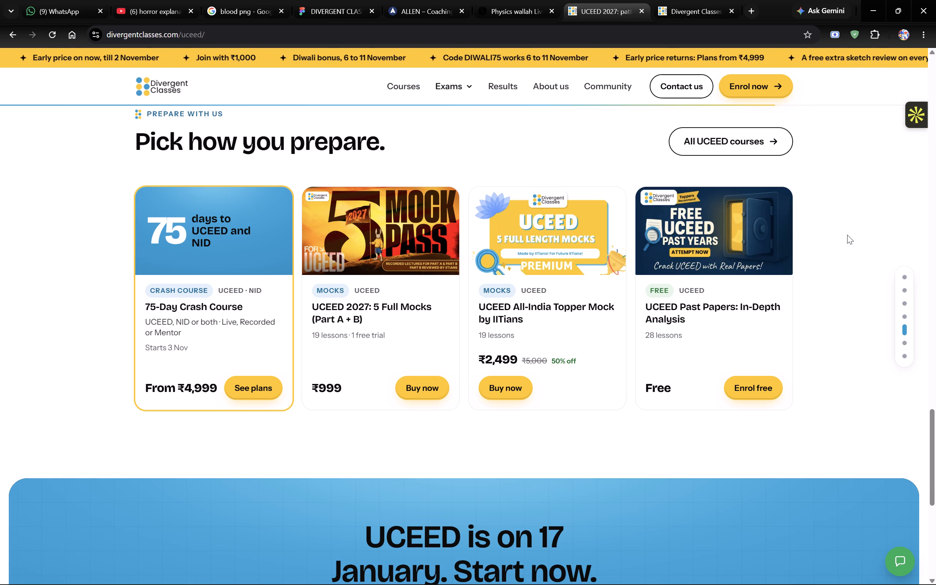
Close the UCEED guide and Divergent Classes homepage tabs, and return to the DIVERGENT CLASSES homepage wireframe in Figma.
{"action": "left_click", "coordinate": [544, 0]}
{"action": "left_click", "coordinate": [696, 0]}
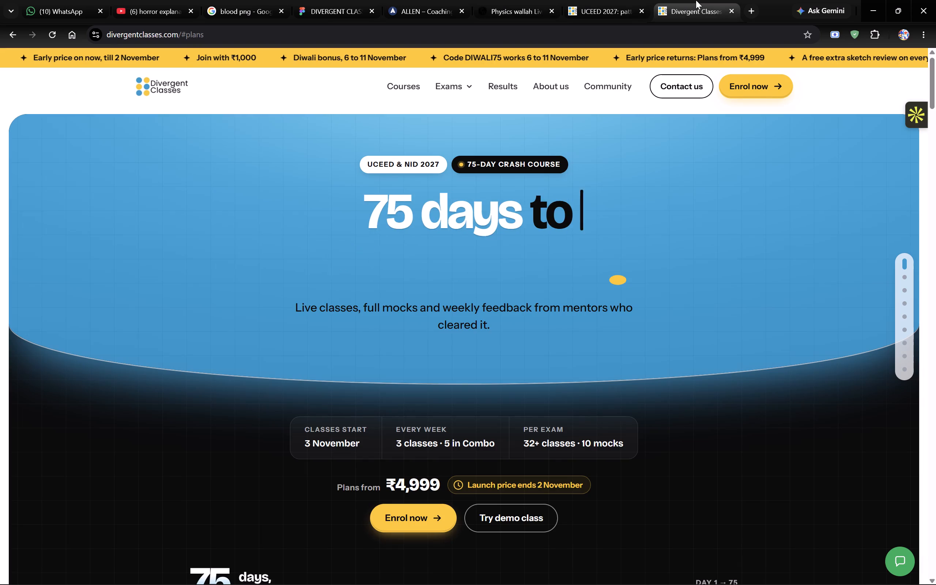
{"action": "left_click", "coordinate": [615, 0]}
{"action": "scroll", "coordinate": [602, 258], "scroll_direction": "up", "scroll_amount": 12}
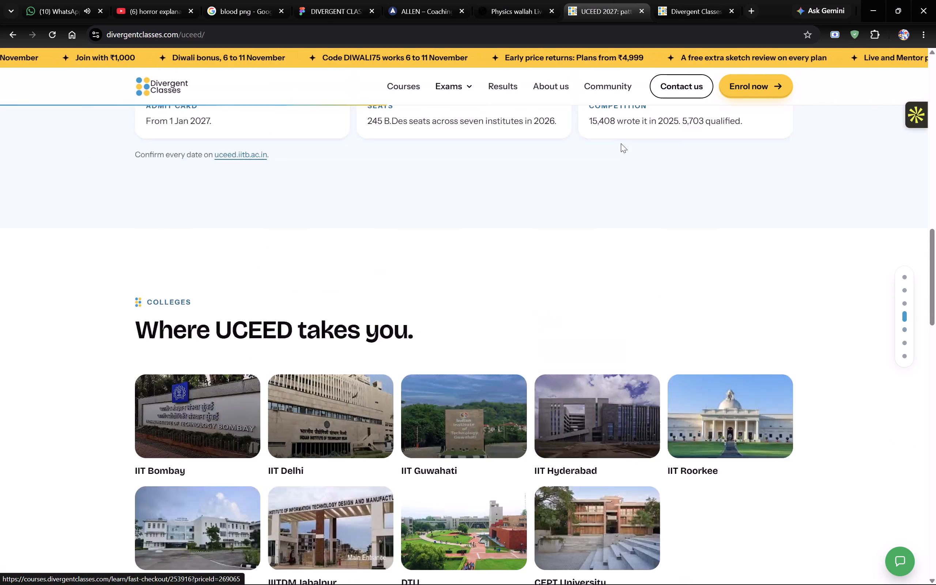
{"action": "left_click", "coordinate": [643, 9]}
{"action": "left_click", "coordinate": [643, 9]}
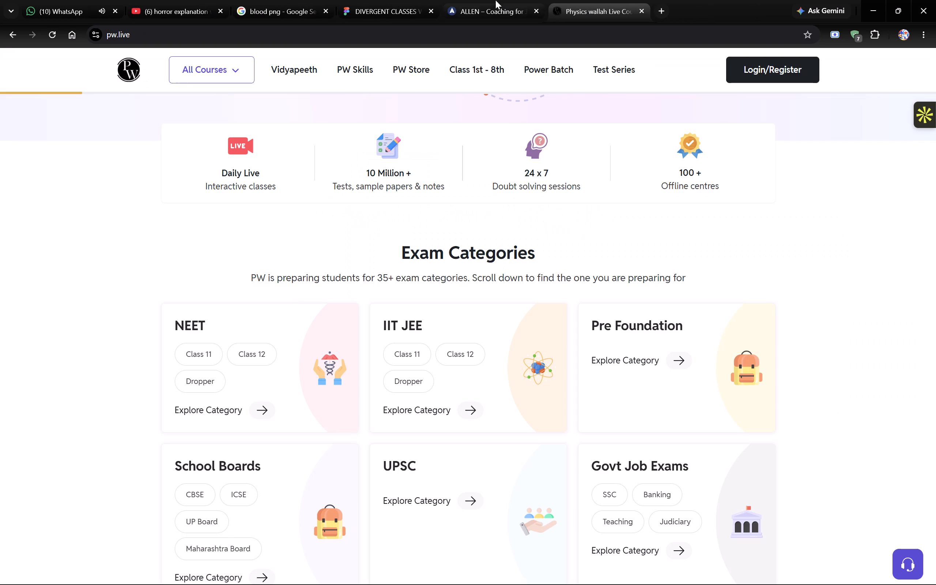
{"action": "left_click", "coordinate": [486, 0]}
{"action": "left_click", "coordinate": [384, 10]}
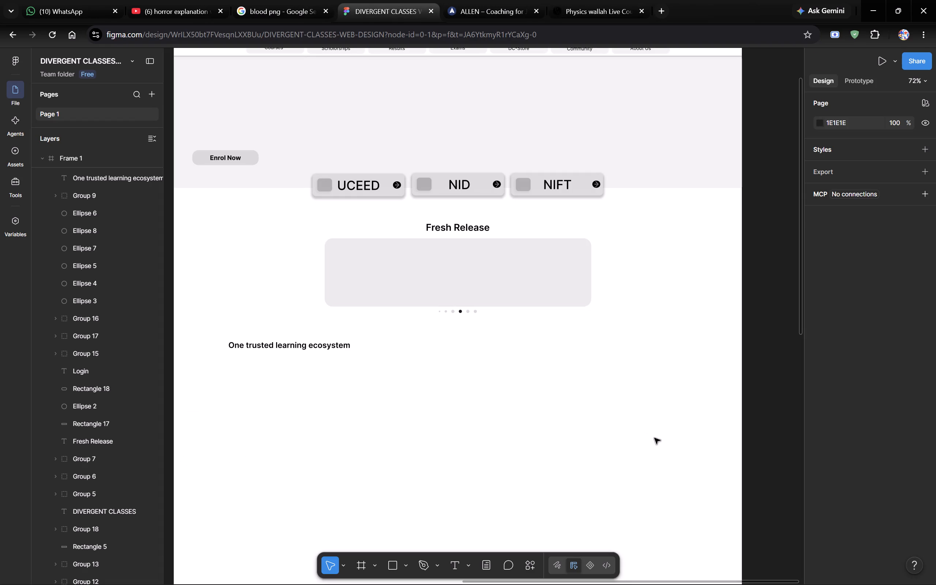
{"action": "scroll", "coordinate": [654, 438], "scroll_direction": "up", "scroll_amount": 3}
{"action": "scroll", "coordinate": [654, 438], "scroll_direction": "down", "scroll_amount": 1}
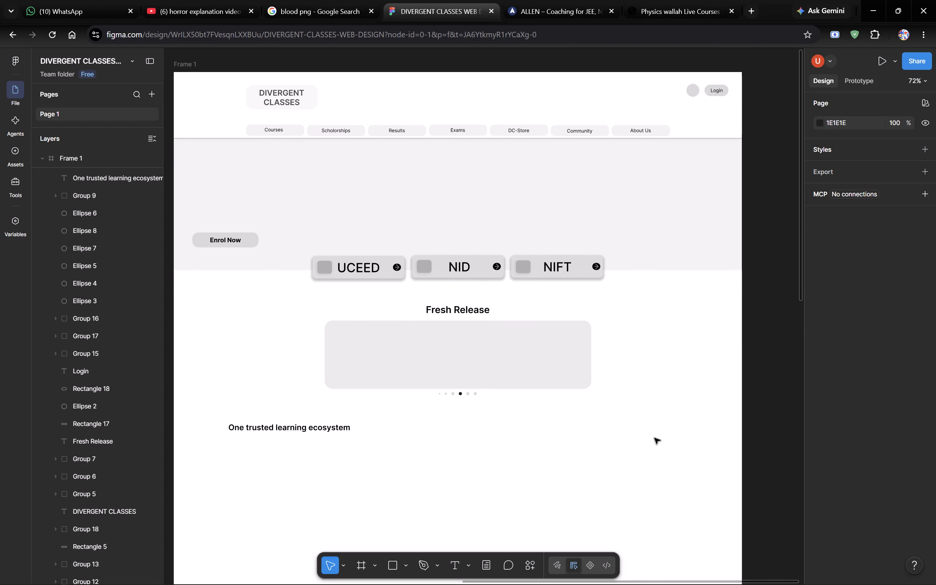